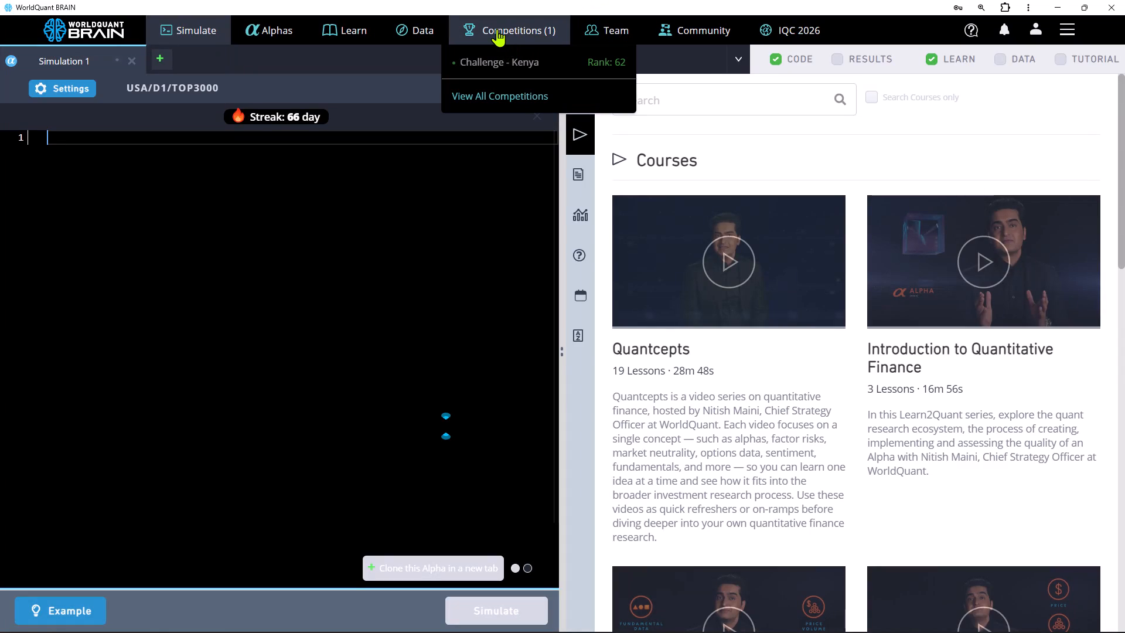
Open the Challenge - Kenya competition and examine the first page of its user leaderboard.
{"action": "left_click", "coordinate": [502, 64]}
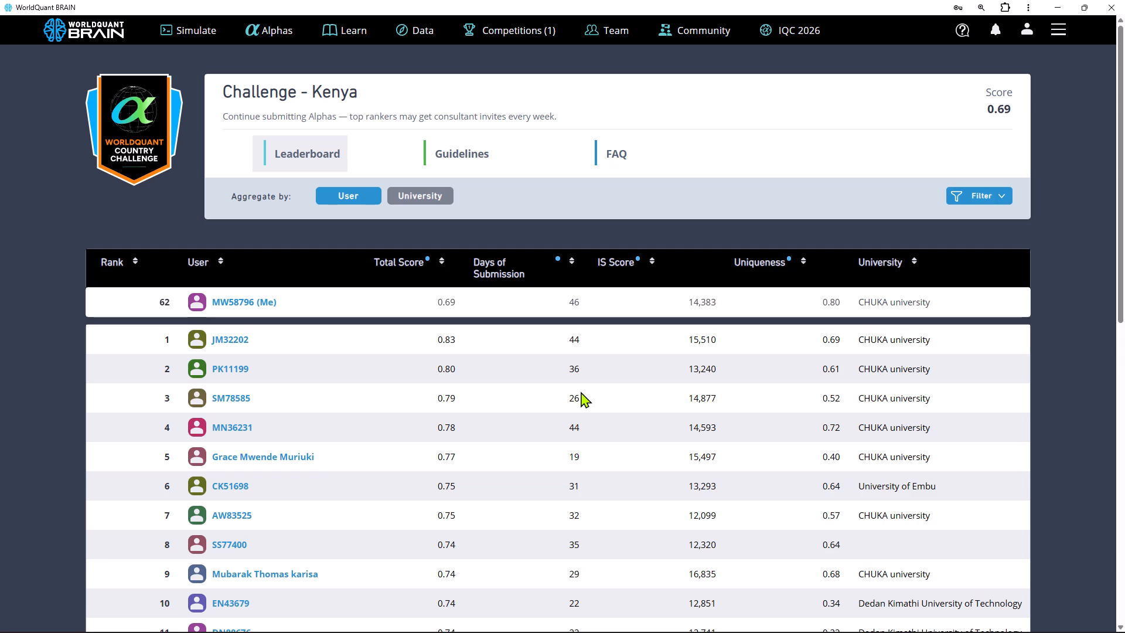
{"action": "scroll", "coordinate": [581, 393], "scroll_direction": "down", "scroll_amount": 1}
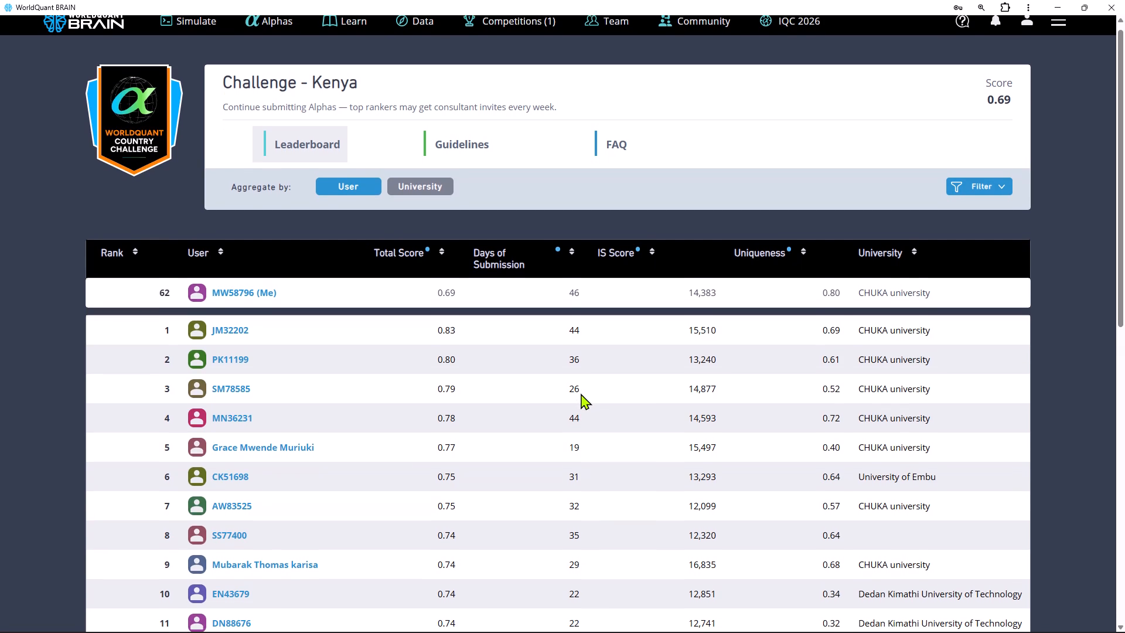
{"action": "scroll", "coordinate": [581, 393], "scroll_direction": "down", "scroll_amount": 3}
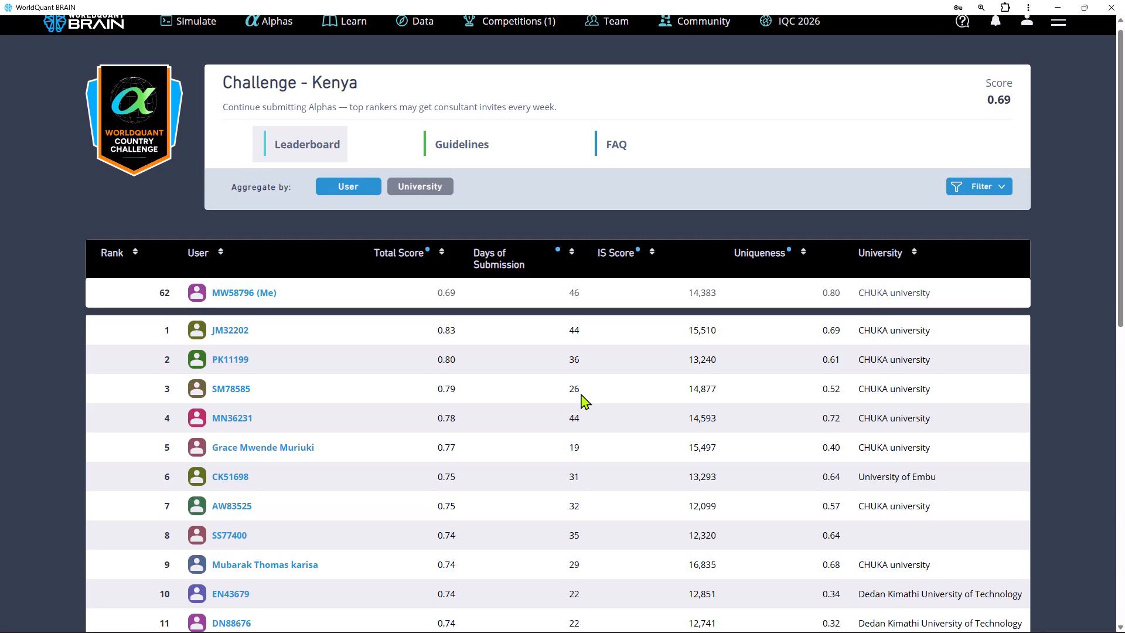
{"action": "scroll", "coordinate": [581, 393], "scroll_direction": "down", "scroll_amount": 4}
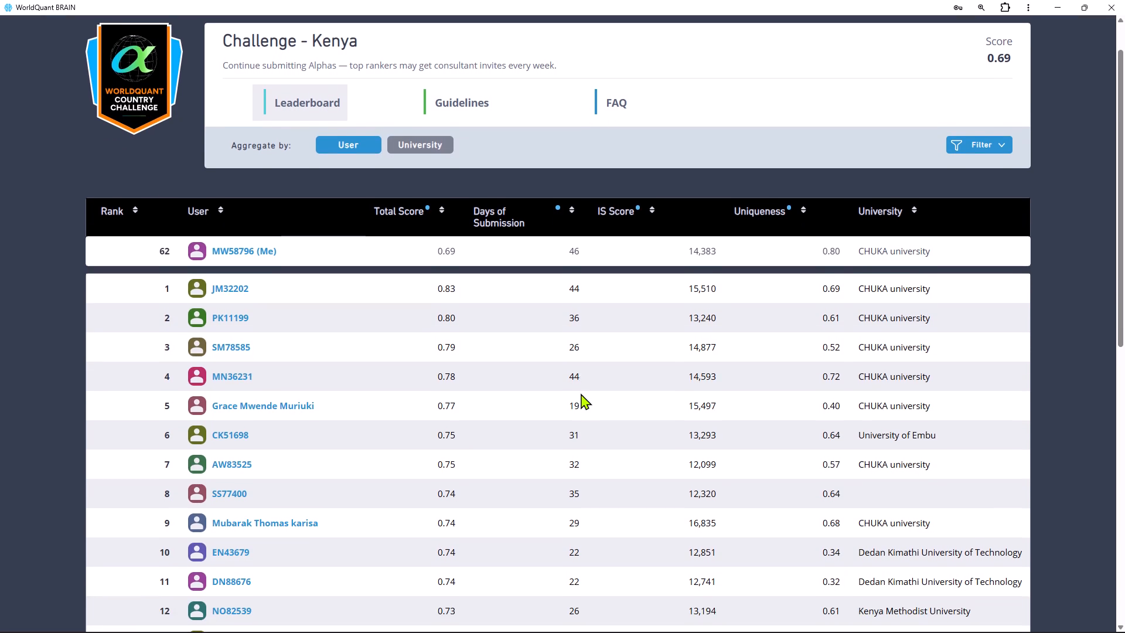
{"action": "scroll", "coordinate": [581, 393], "scroll_direction": "down", "scroll_amount": 8}
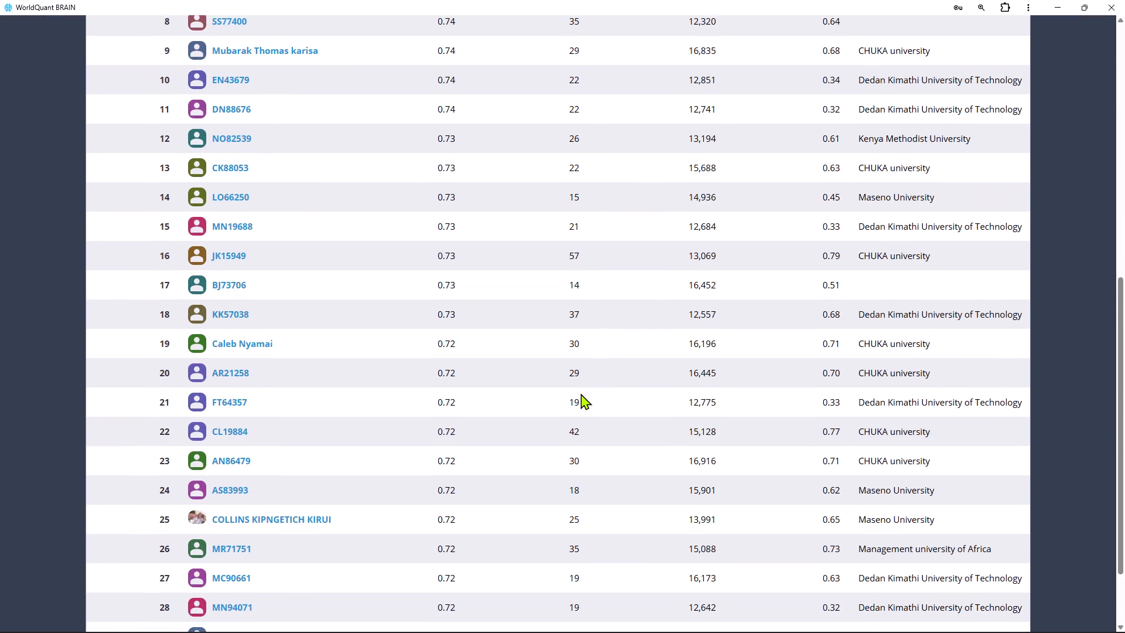
{"action": "scroll", "coordinate": [581, 393], "scroll_direction": "down", "scroll_amount": 4}
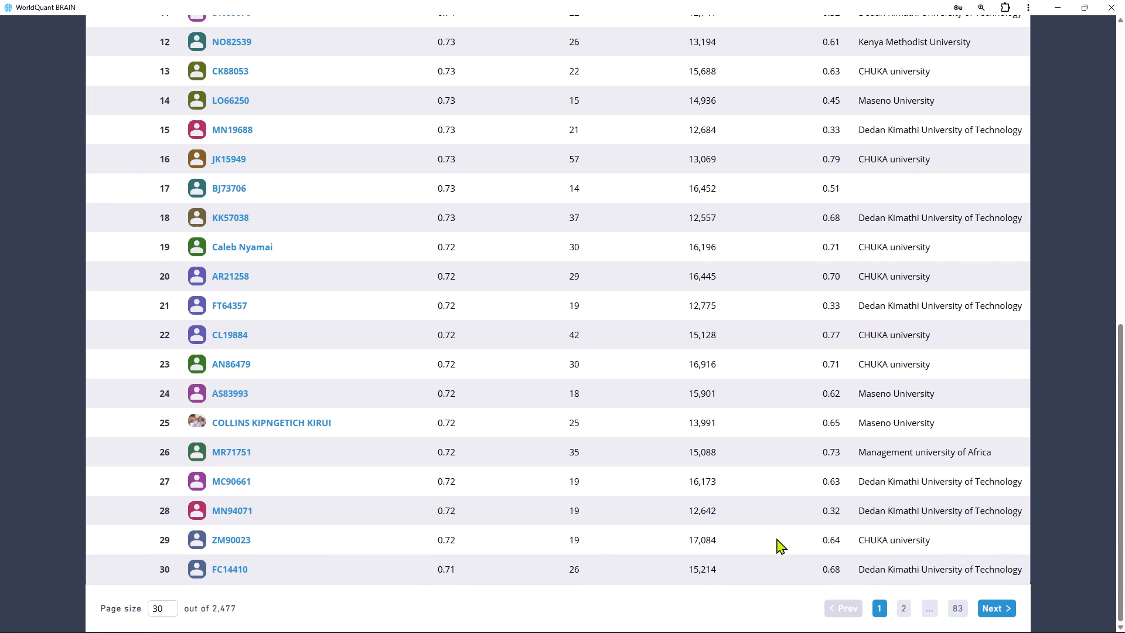
Go through leaderboard page 2 to page 3 and examine the rankings around the account's own entry.
{"action": "left_click", "coordinate": [903, 607]}
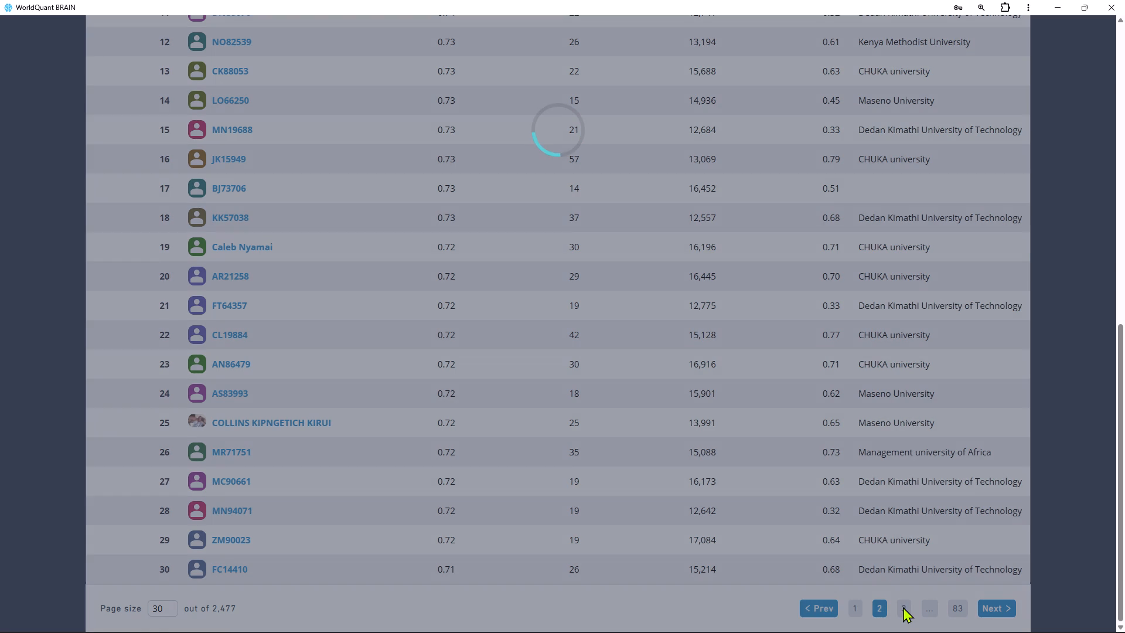
{"action": "left_click", "coordinate": [903, 619]}
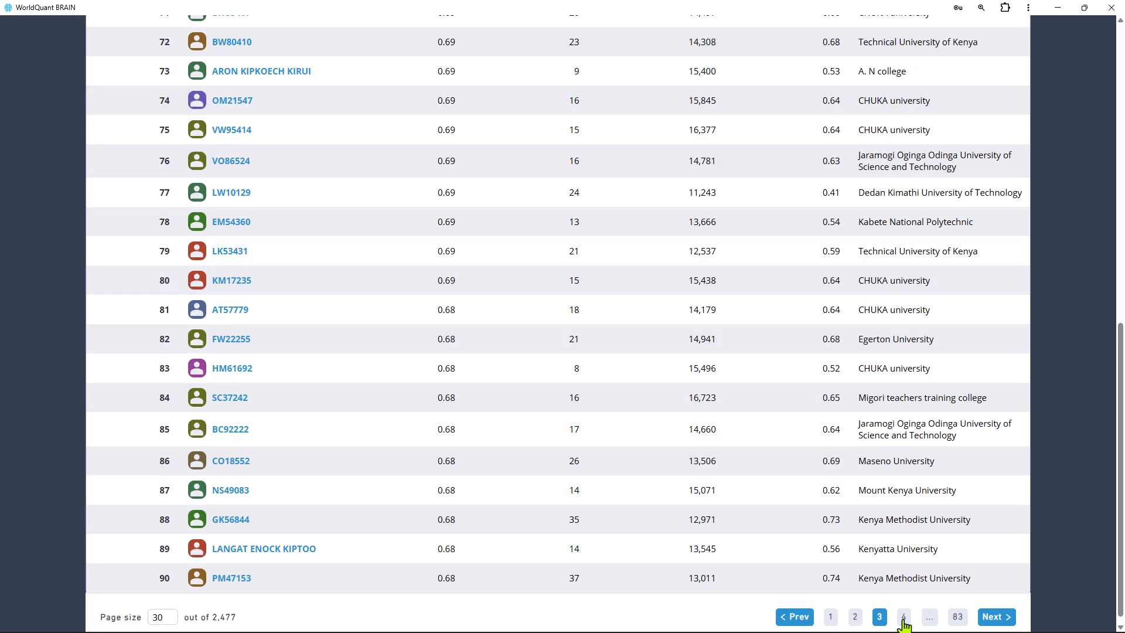
{"action": "scroll", "coordinate": [560, 486], "scroll_direction": "up", "scroll_amount": 5}
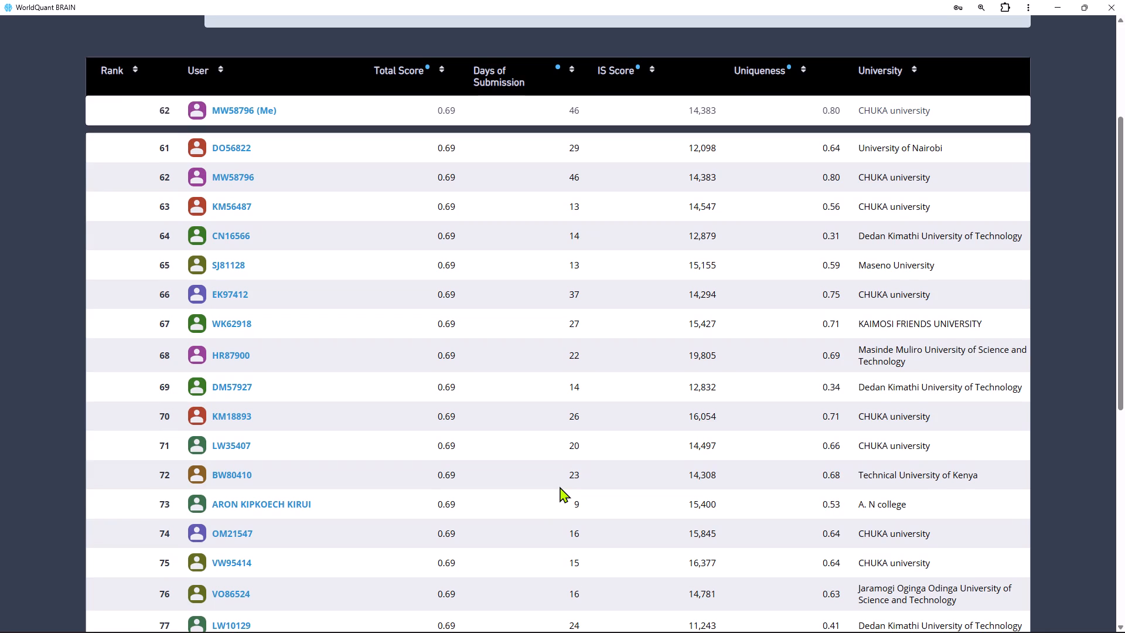
{"action": "scroll", "coordinate": [537, 454], "scroll_direction": "up", "scroll_amount": 1}
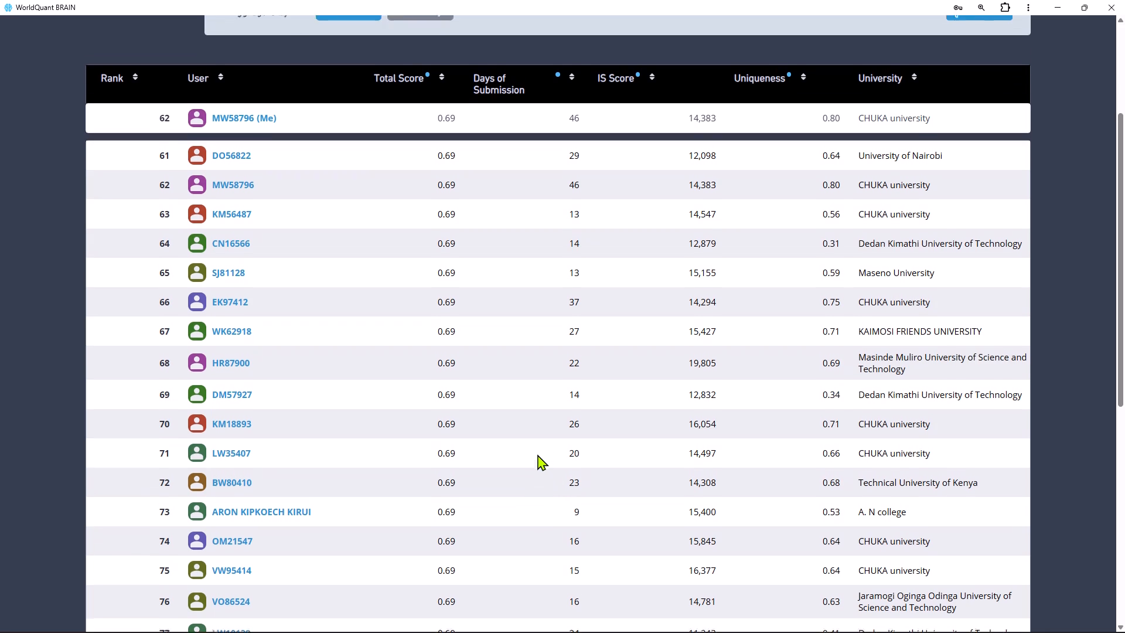
{"action": "scroll", "coordinate": [537, 454], "scroll_direction": "up", "scroll_amount": 1}
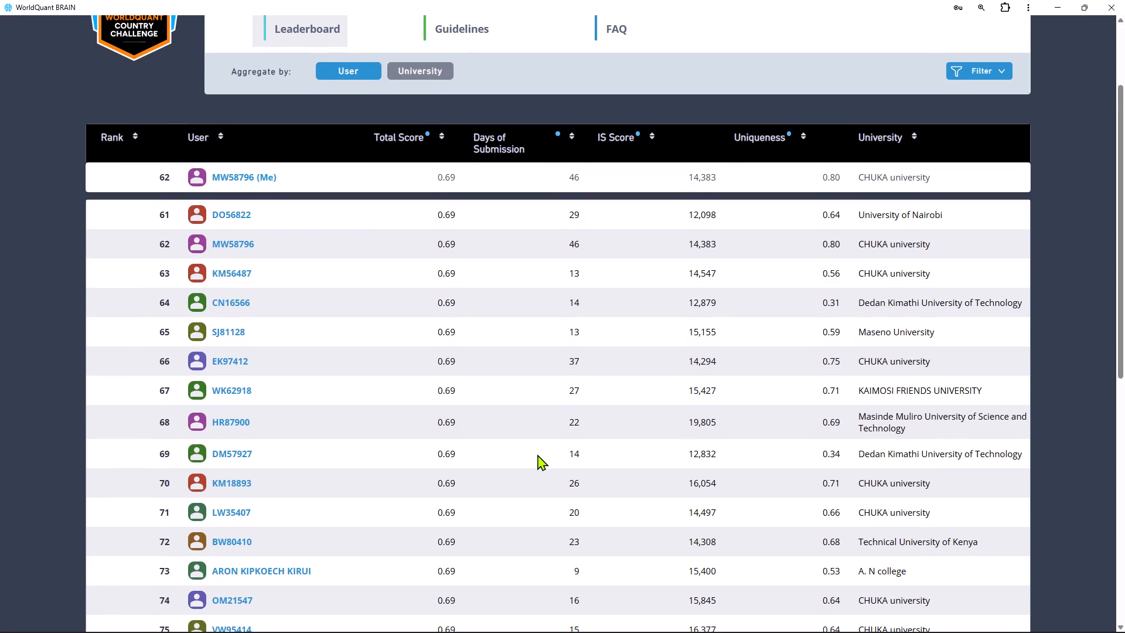
{"action": "scroll", "coordinate": [537, 454], "scroll_direction": "up", "scroll_amount": 2}
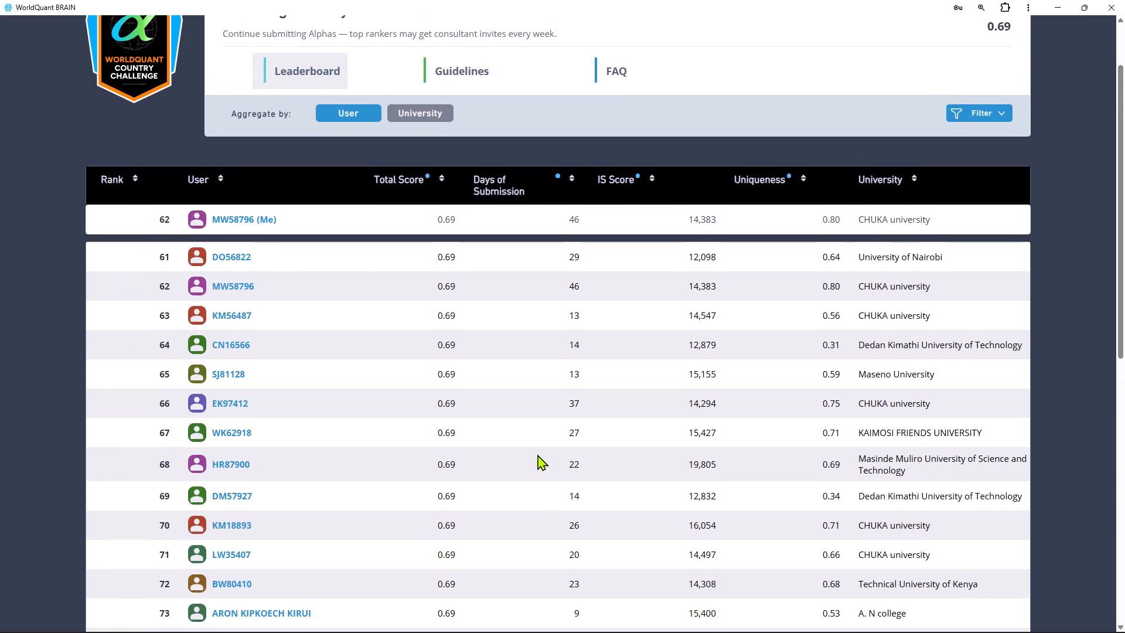
{"action": "scroll", "coordinate": [537, 454], "scroll_direction": "up", "scroll_amount": 2}
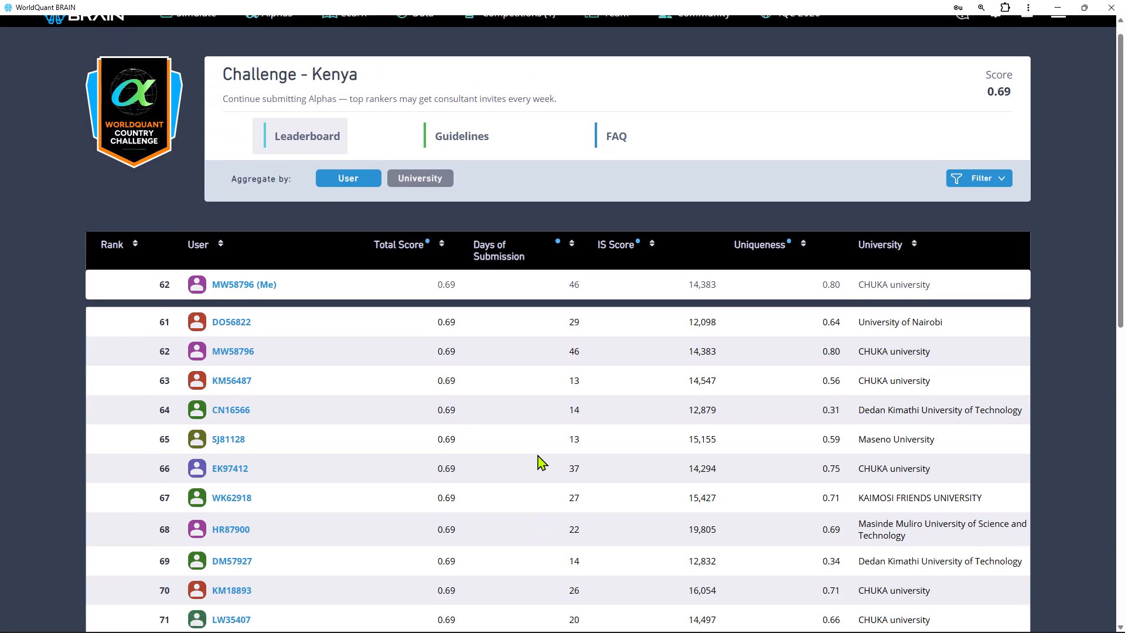
{"action": "scroll", "coordinate": [537, 454], "scroll_direction": "up", "scroll_amount": 1}
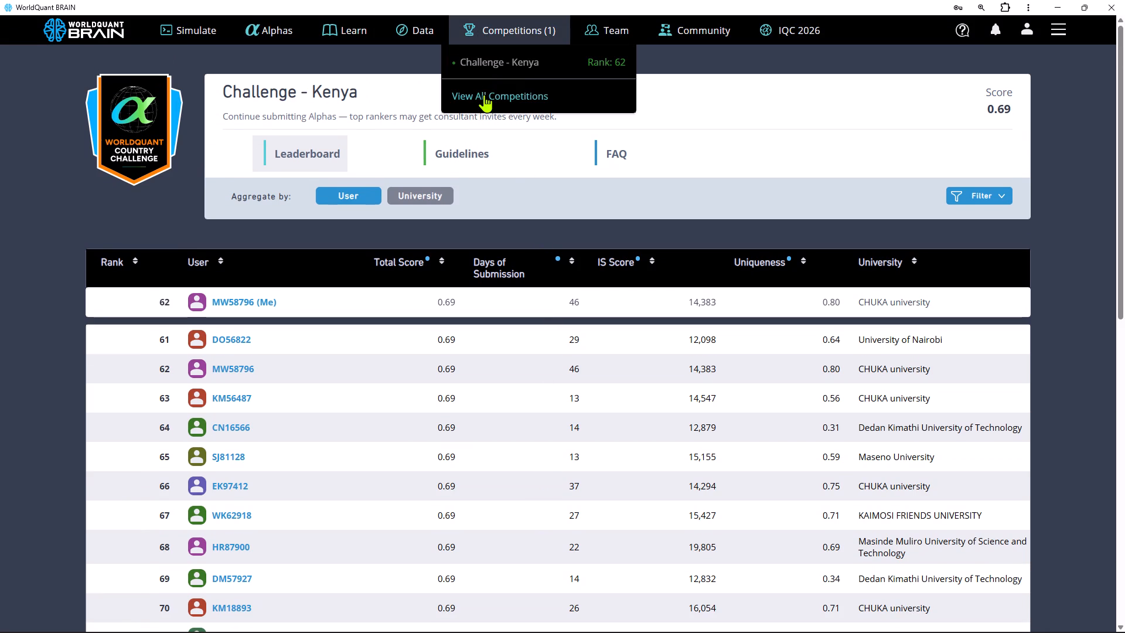
Return to the alpha simulation workspace.
{"action": "left_click", "coordinate": [207, 27]}
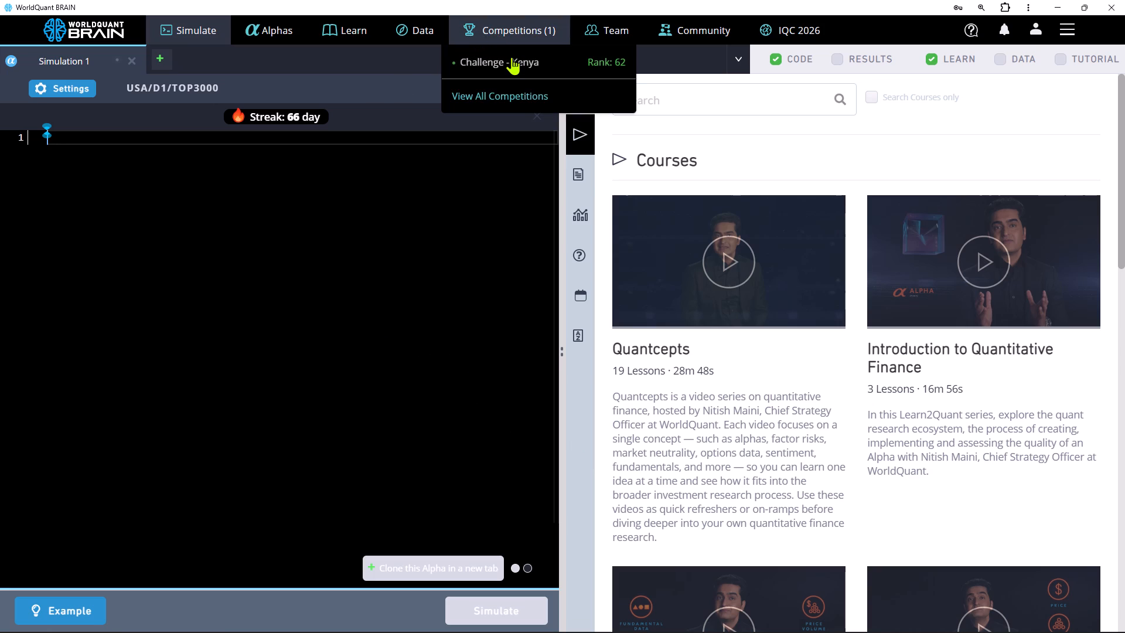
Reopen the Challenge - Kenya leaderboard.
{"action": "left_click", "coordinate": [512, 57]}
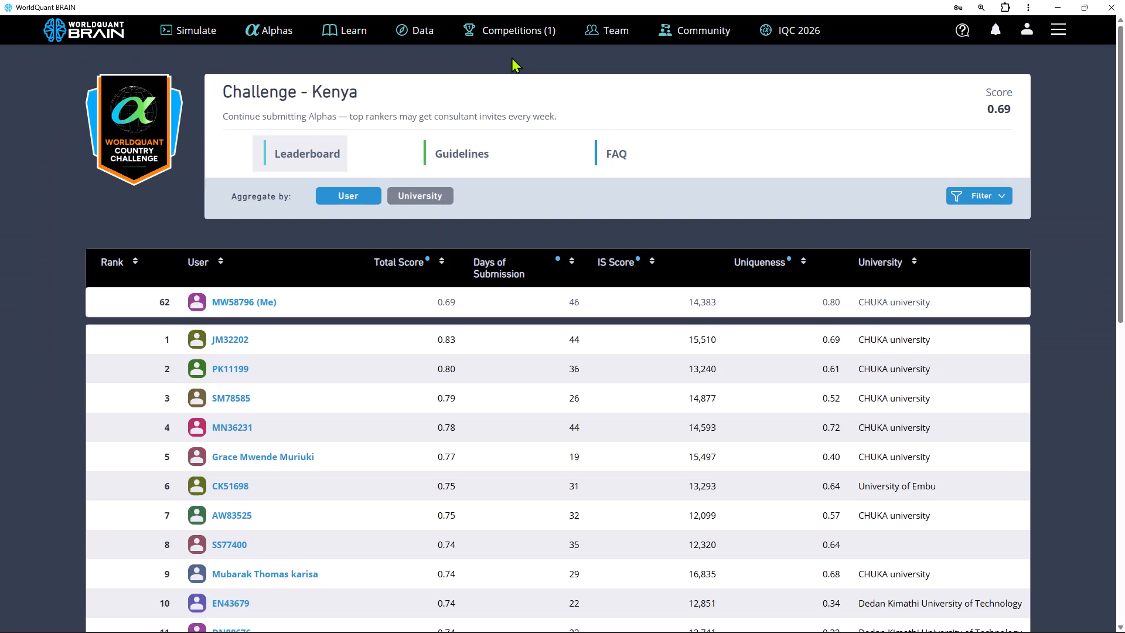
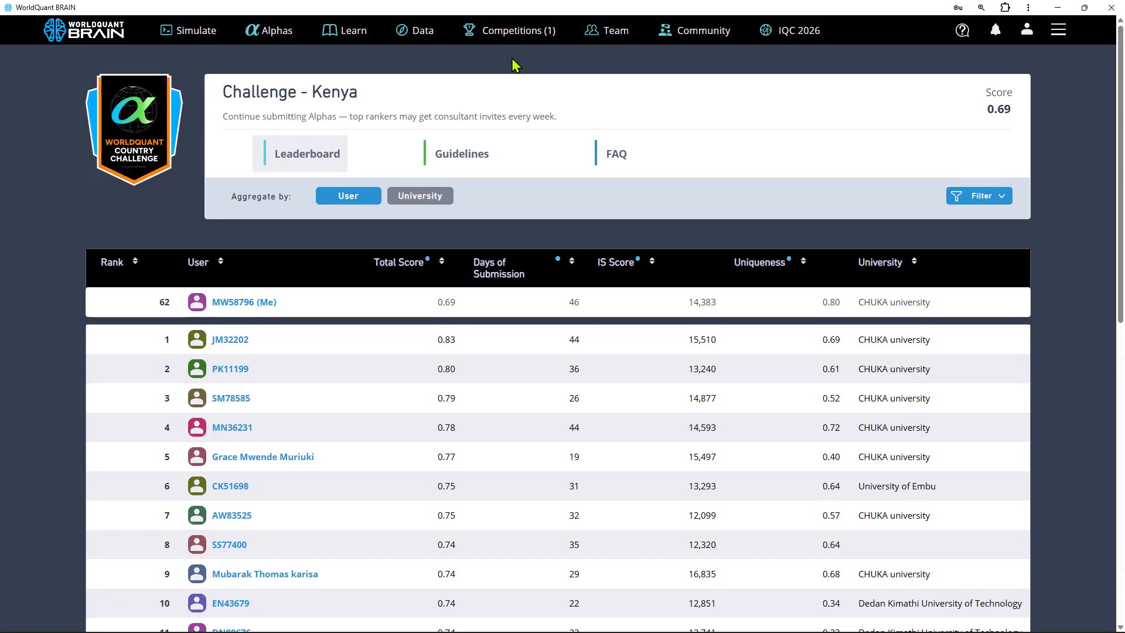
Dismiss the low-battery warning covering the Challenge - Kenya leaderboard.
{"action": "key", "text": "space"}
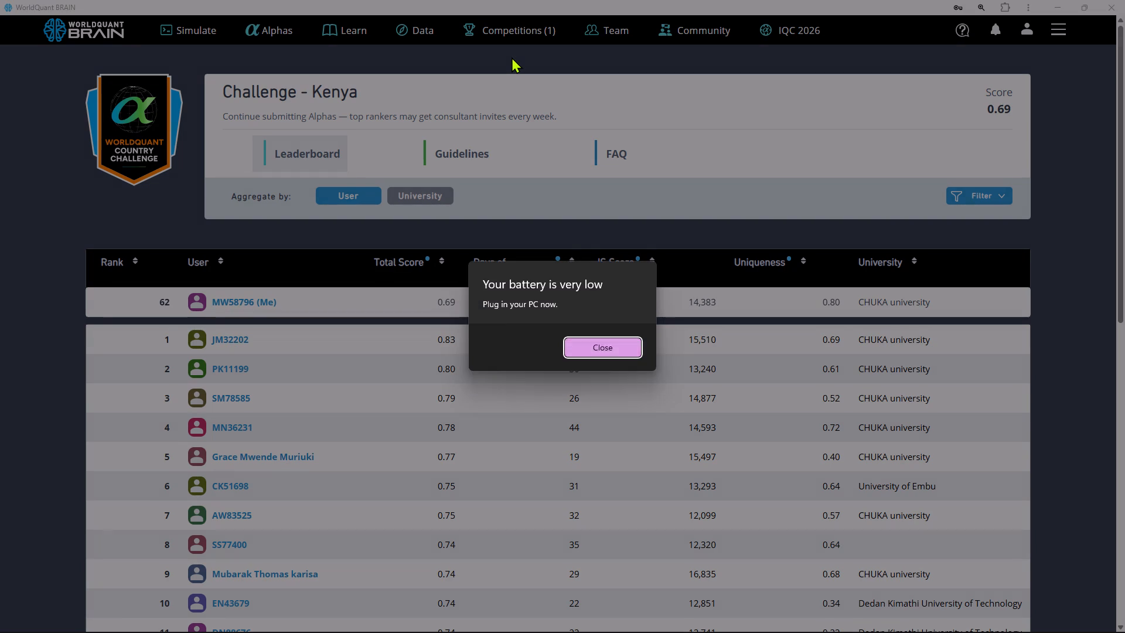
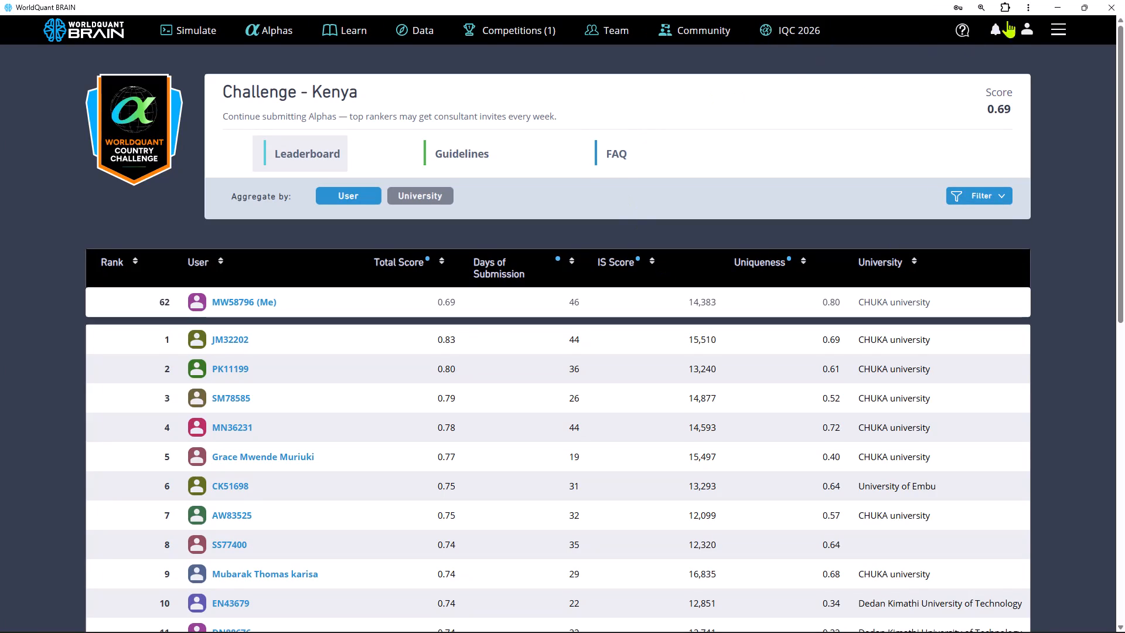
Open the account's Performance page and examine the Submitted Alphas and Simulated Alphas charts and their period summaries.
{"action": "left_click", "coordinate": [1031, 25]}
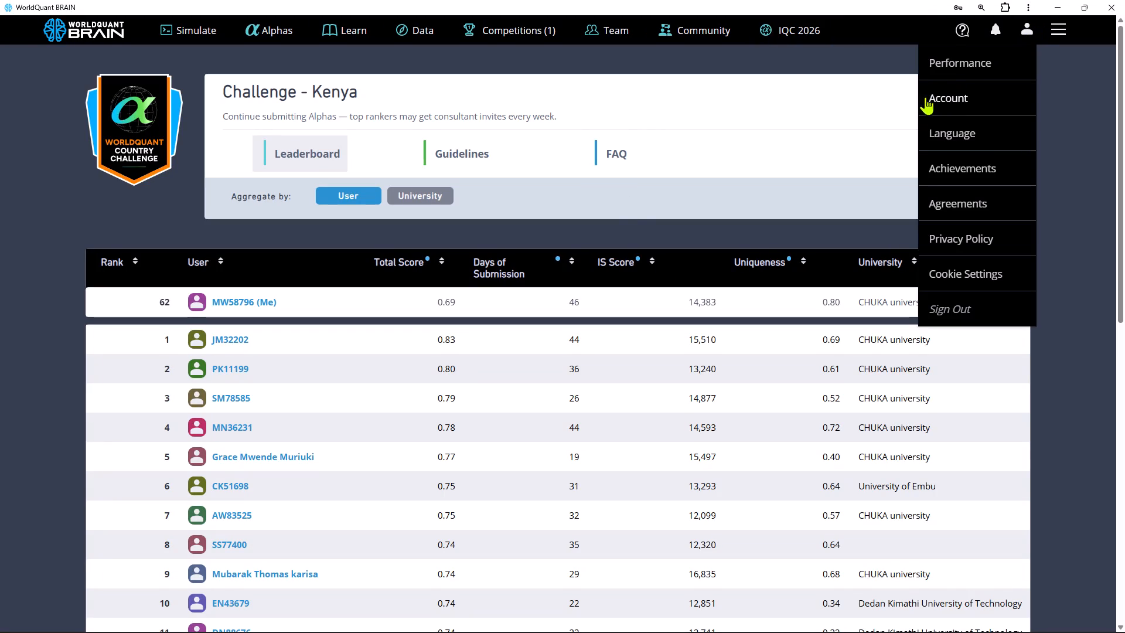
{"action": "left_click", "coordinate": [964, 74]}
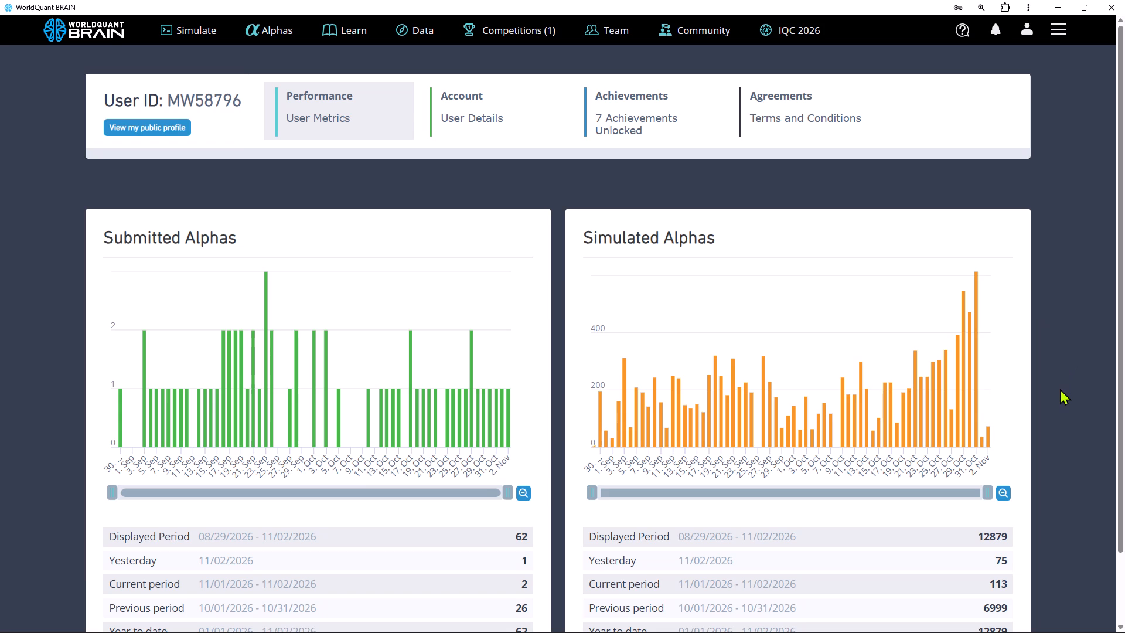
{"action": "scroll", "coordinate": [935, 410], "scroll_direction": "down", "scroll_amount": 3}
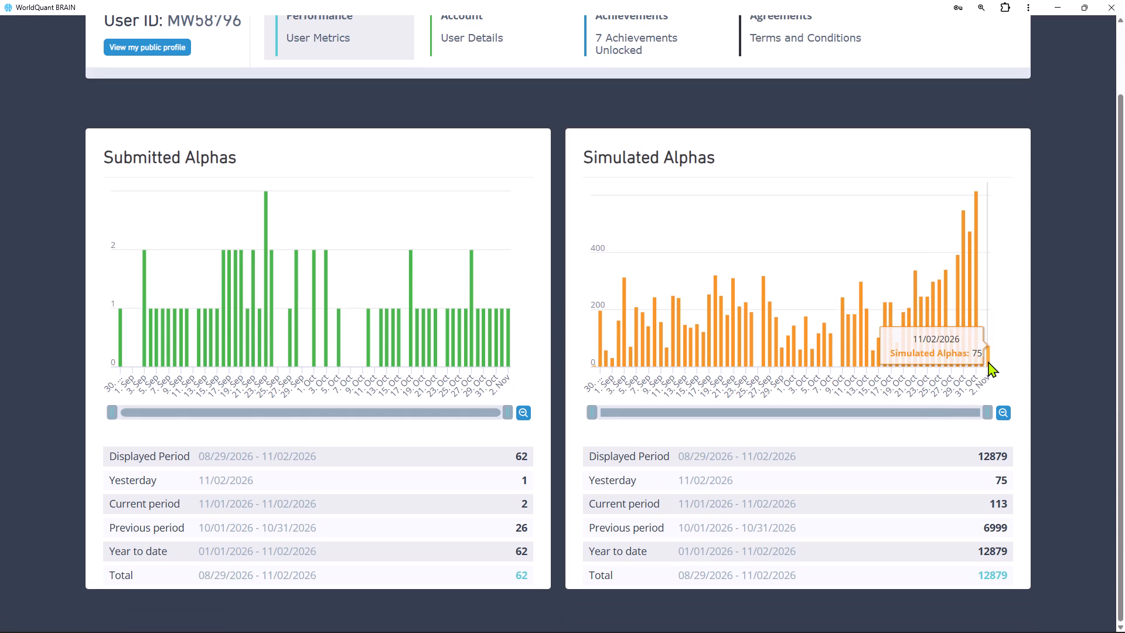
{"action": "scroll", "coordinate": [550, 544], "scroll_direction": "down", "scroll_amount": 1}
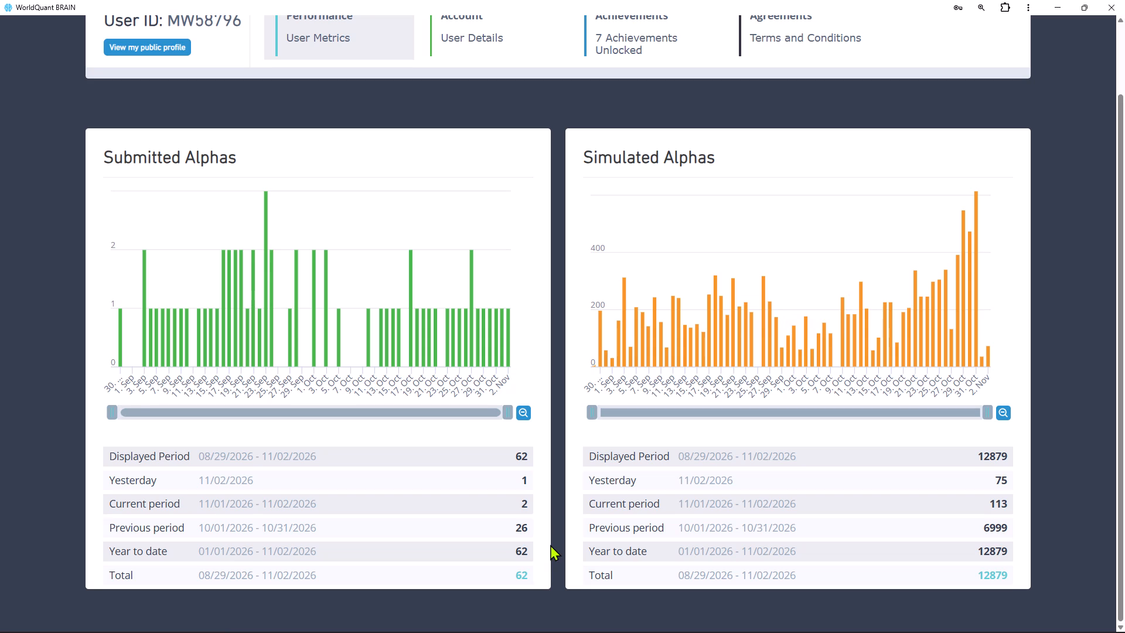
{"action": "scroll", "coordinate": [489, 454], "scroll_direction": "up", "scroll_amount": 4}
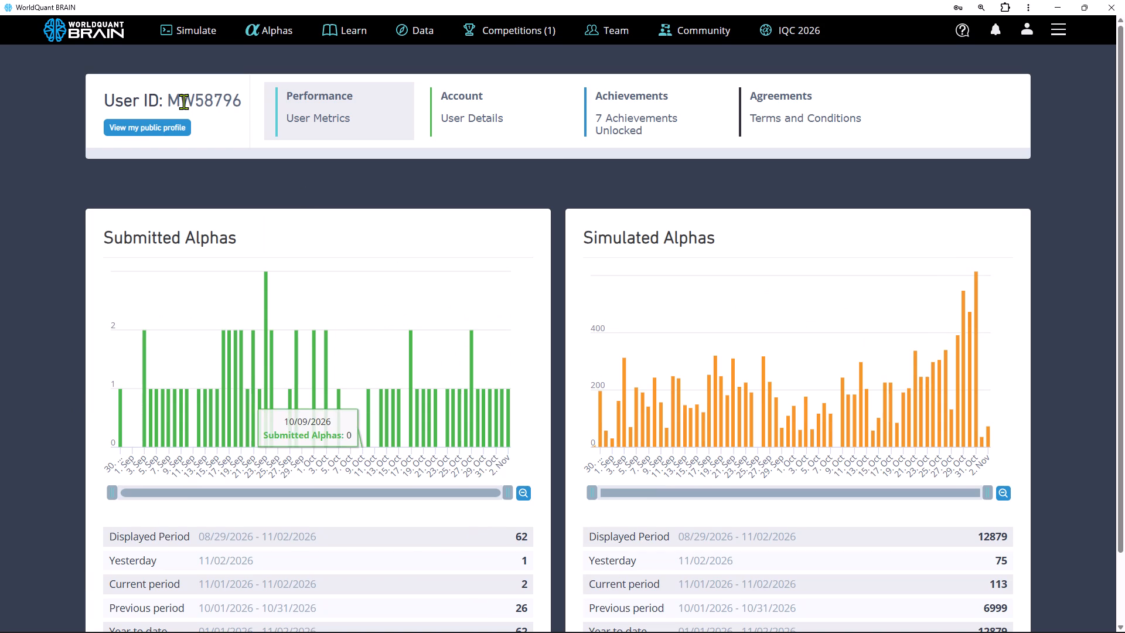
Open the Account user details section of the profile.
{"action": "left_click", "coordinate": [492, 137]}
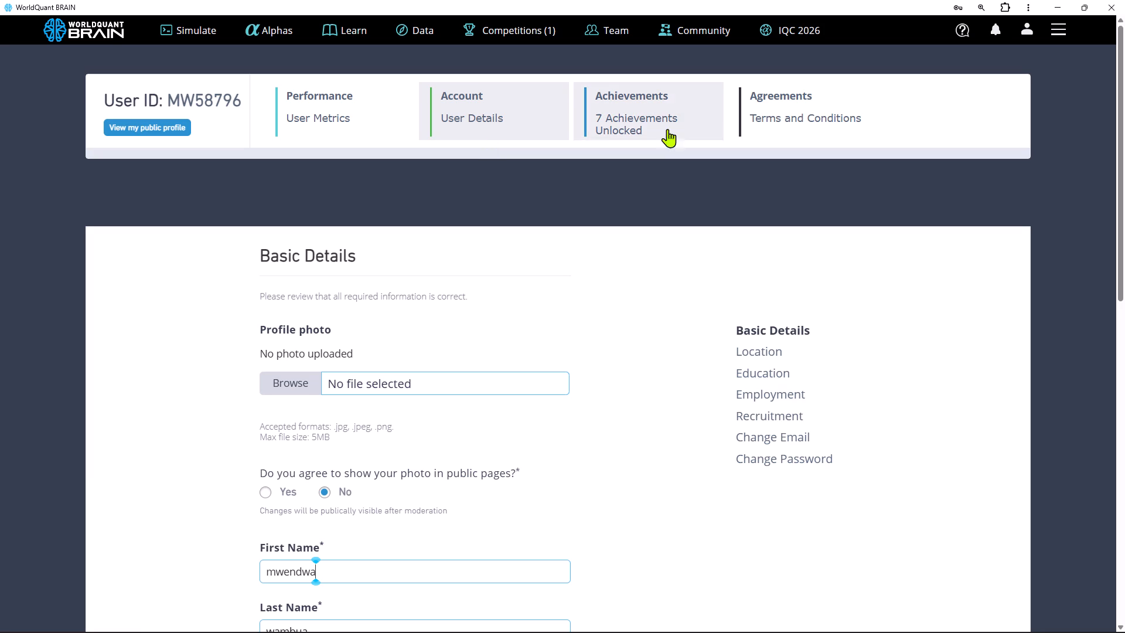
On the Simulate page, set Simulation 1's test period to 0 years and its universe to TOP2000, and apply the settings.
{"action": "left_click", "coordinate": [202, 33]}
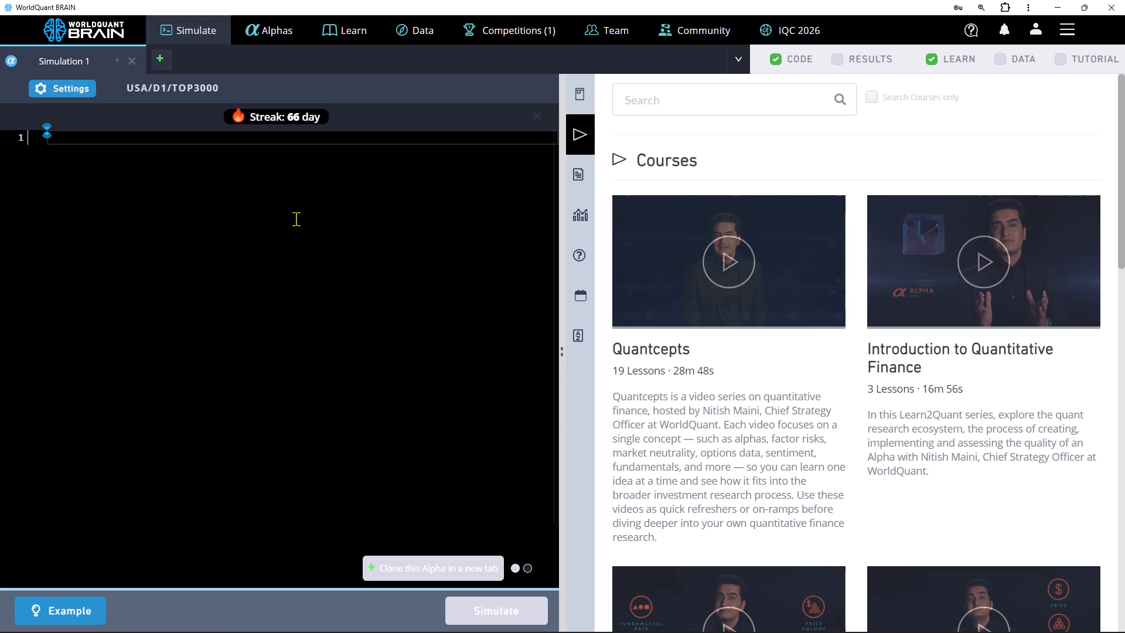
{"action": "left_click", "coordinate": [79, 87]}
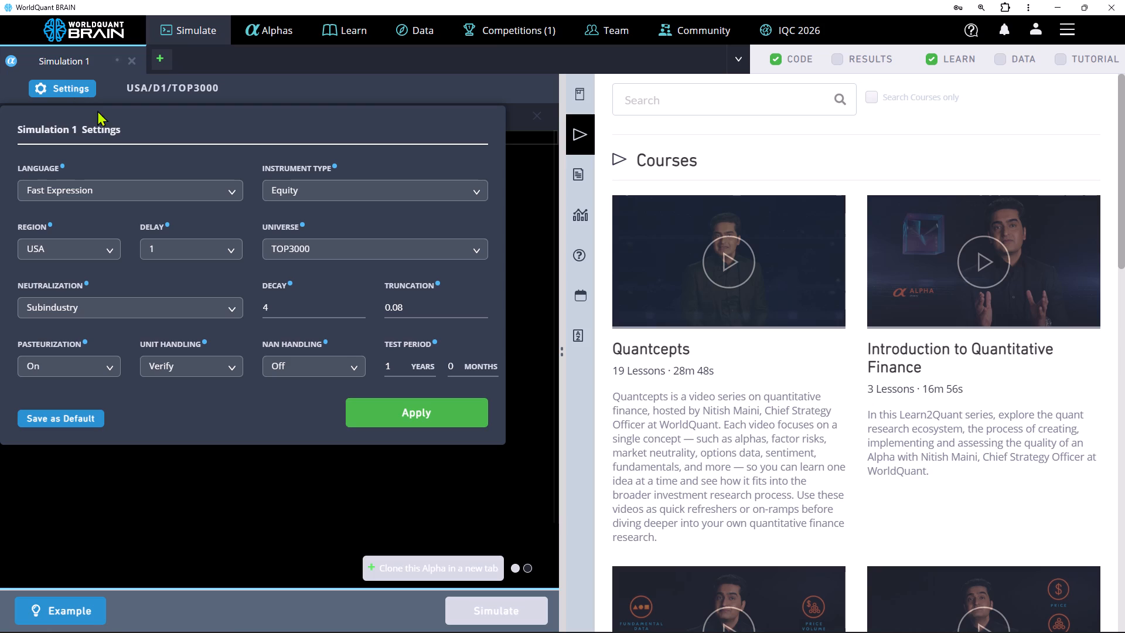
{"action": "left_click", "coordinate": [411, 362]}
{"action": "key", "text": "BackSpace"}
{"action": "key", "text": "0"}
{"action": "left_click", "coordinate": [339, 255]}
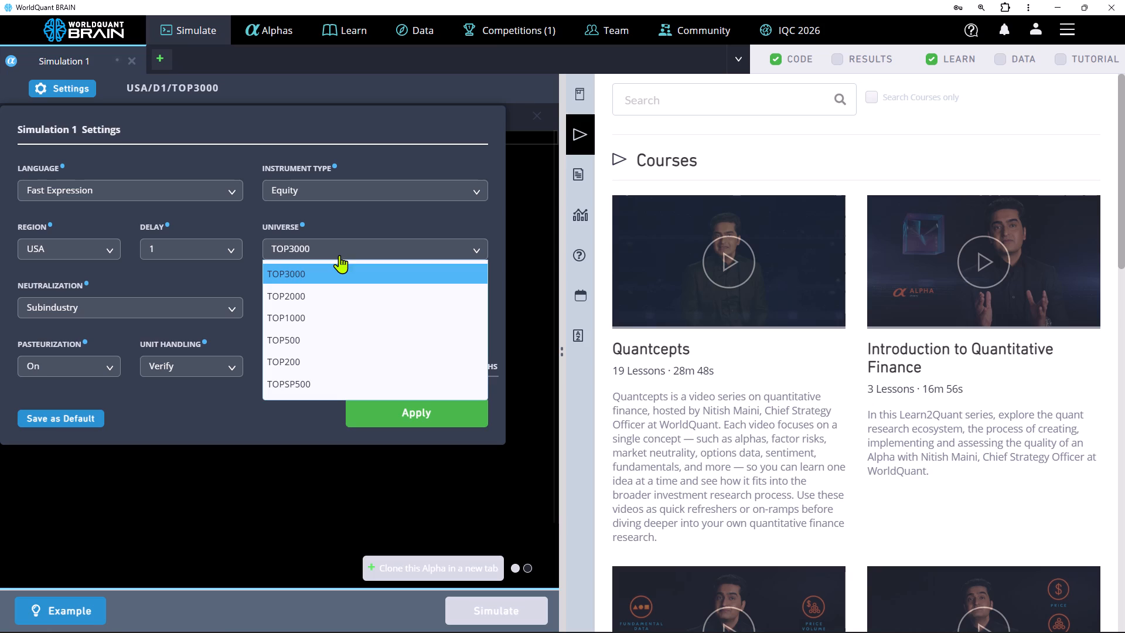
{"action": "left_click", "coordinate": [308, 304]}
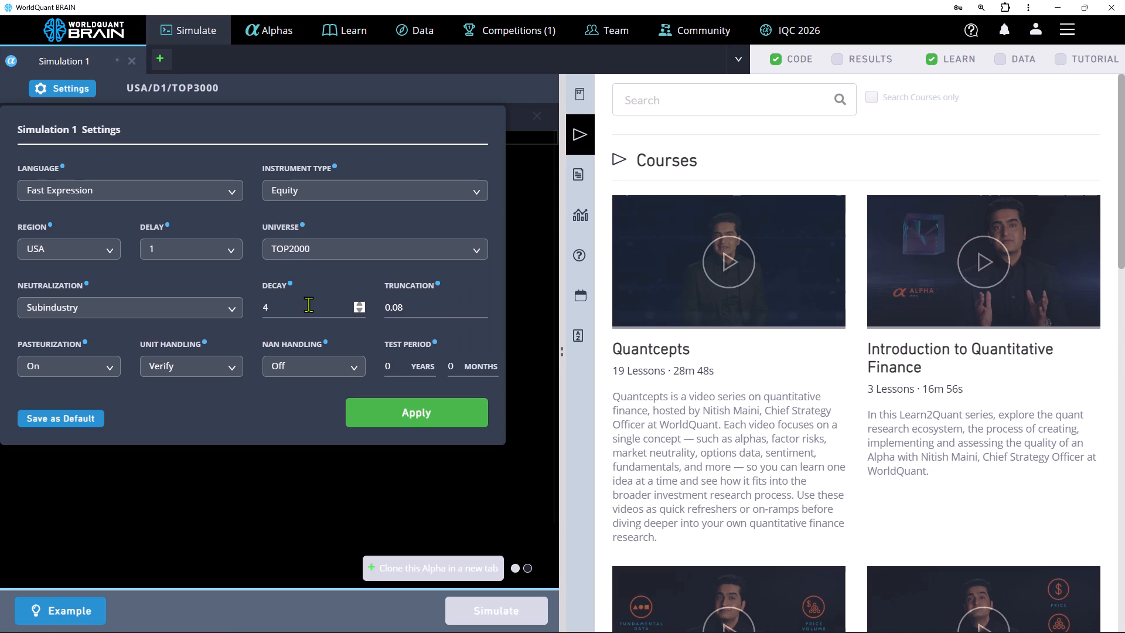
{"action": "left_click", "coordinate": [413, 411]}
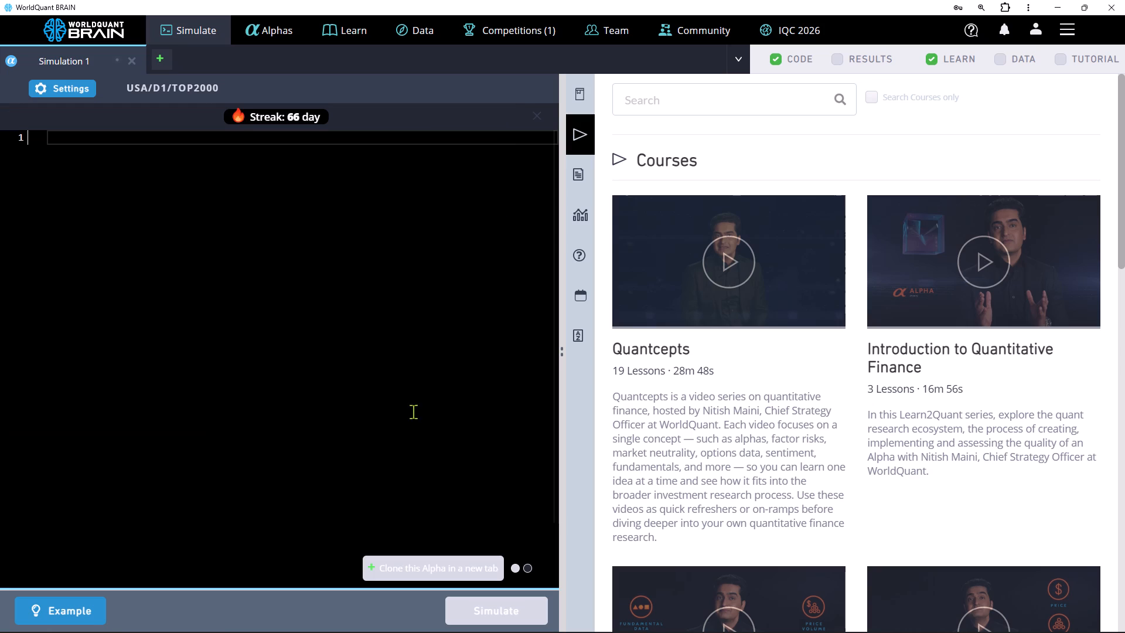
Add a second simulation alongside Simulation 1.
{"action": "left_click", "coordinate": [160, 63]}
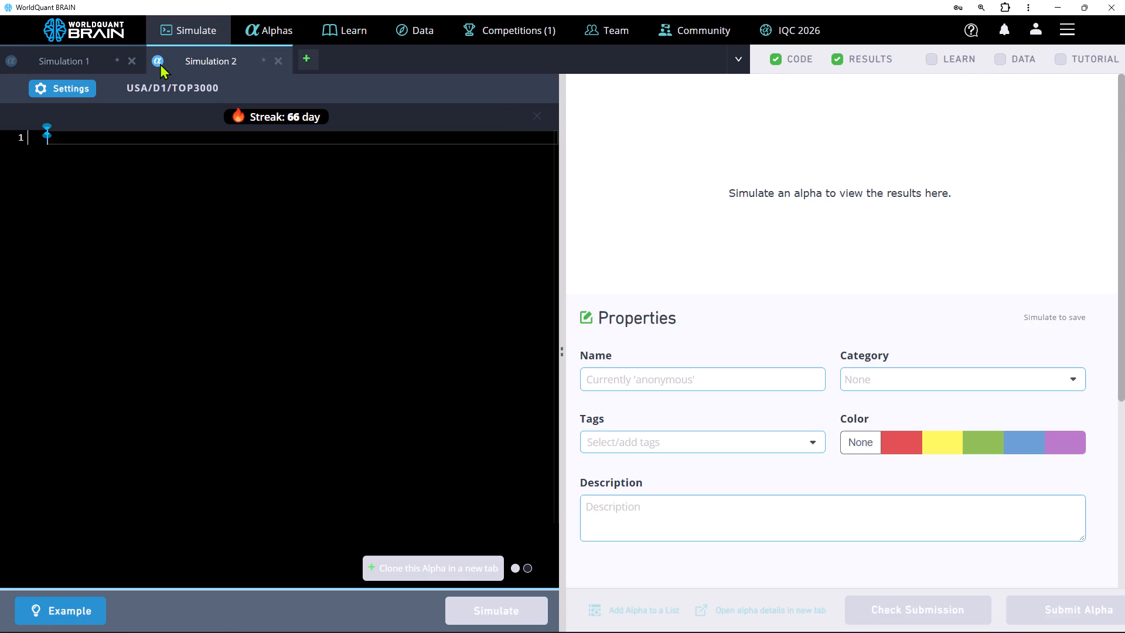
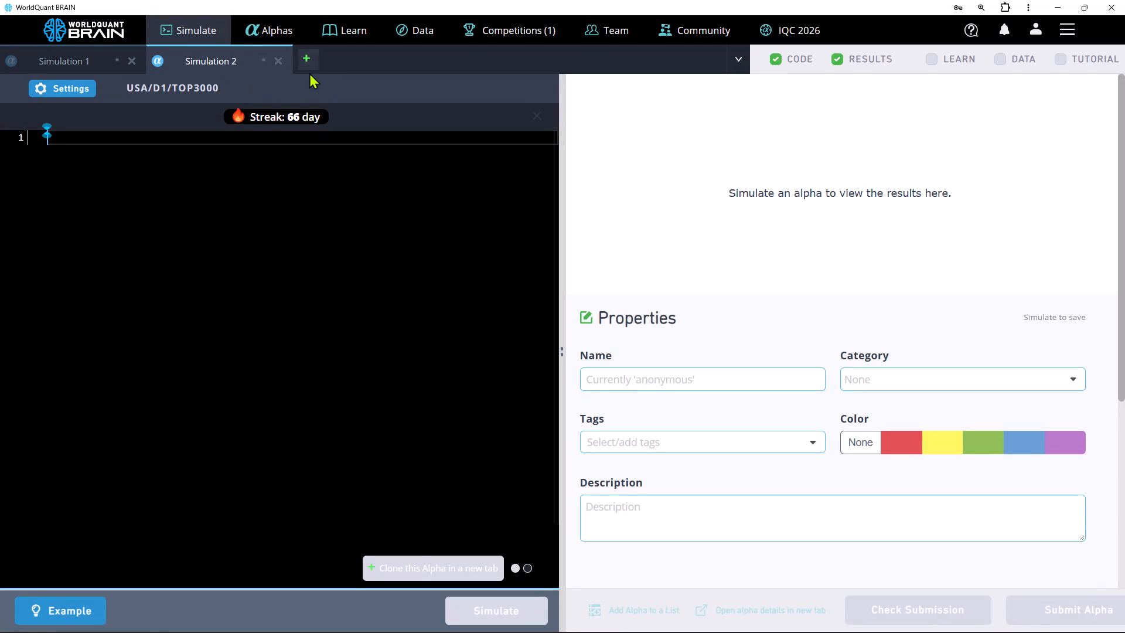
Set Simulation 2's universe to TOP1000 and its test period to 0 years, and apply the settings.
{"action": "left_click", "coordinate": [64, 83]}
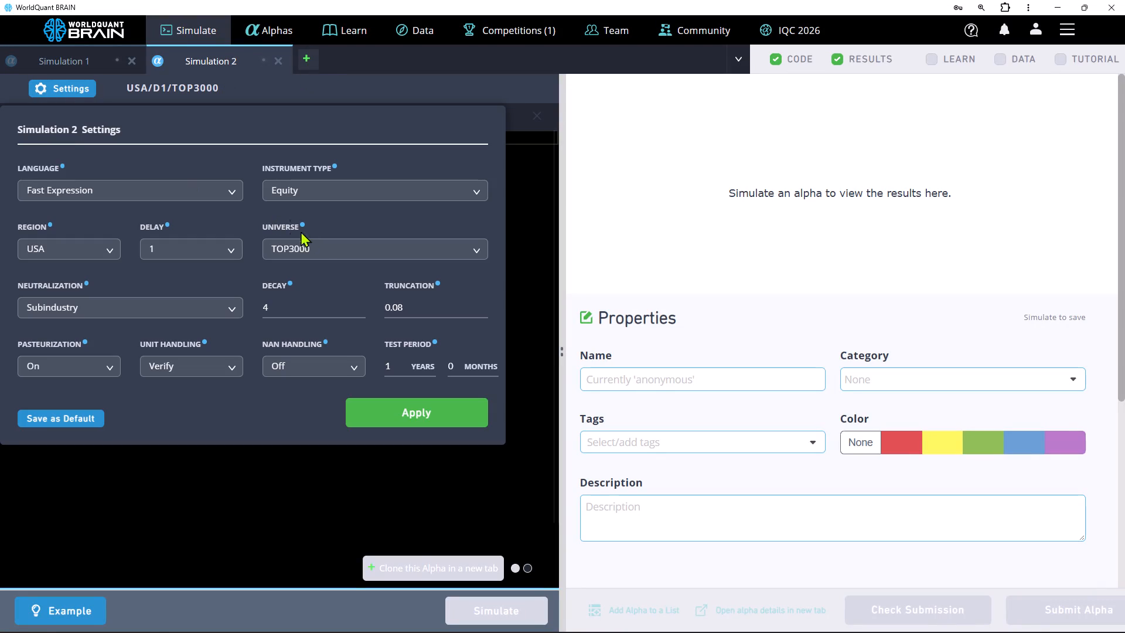
{"action": "left_click", "coordinate": [318, 245]}
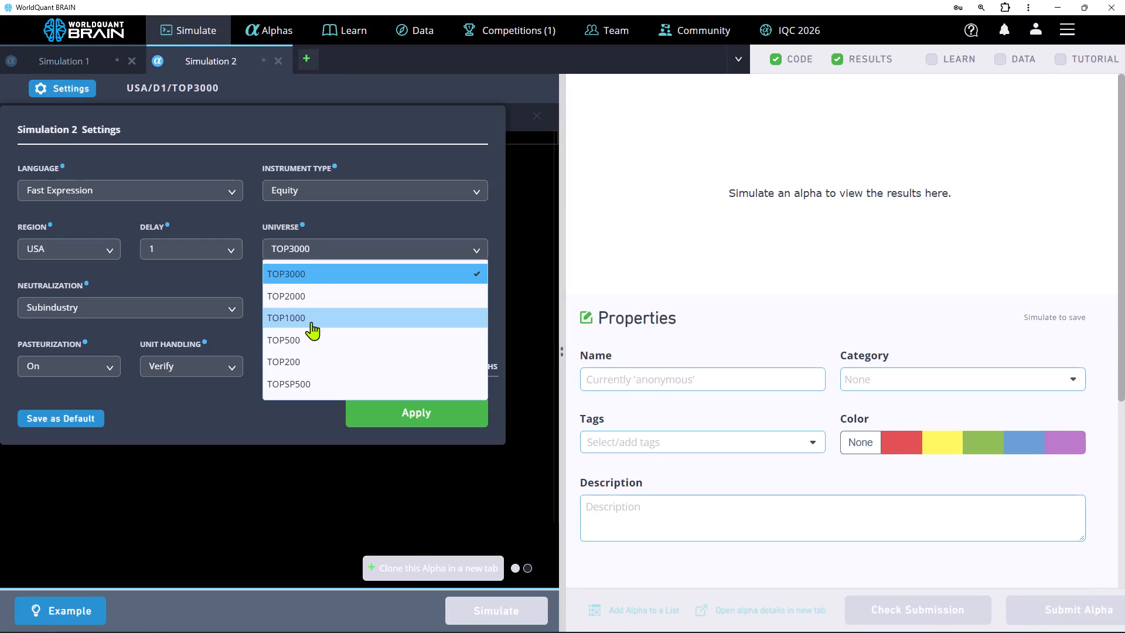
{"action": "left_click", "coordinate": [311, 322]}
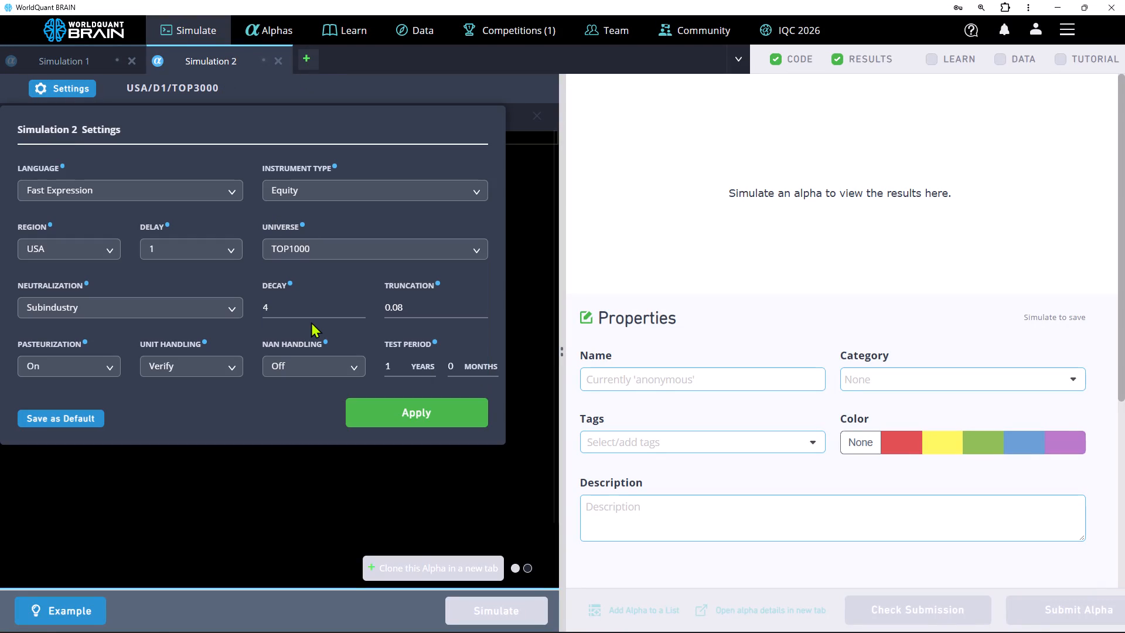
{"action": "left_click", "coordinate": [404, 370]}
{"action": "key", "text": "BackSpace"}
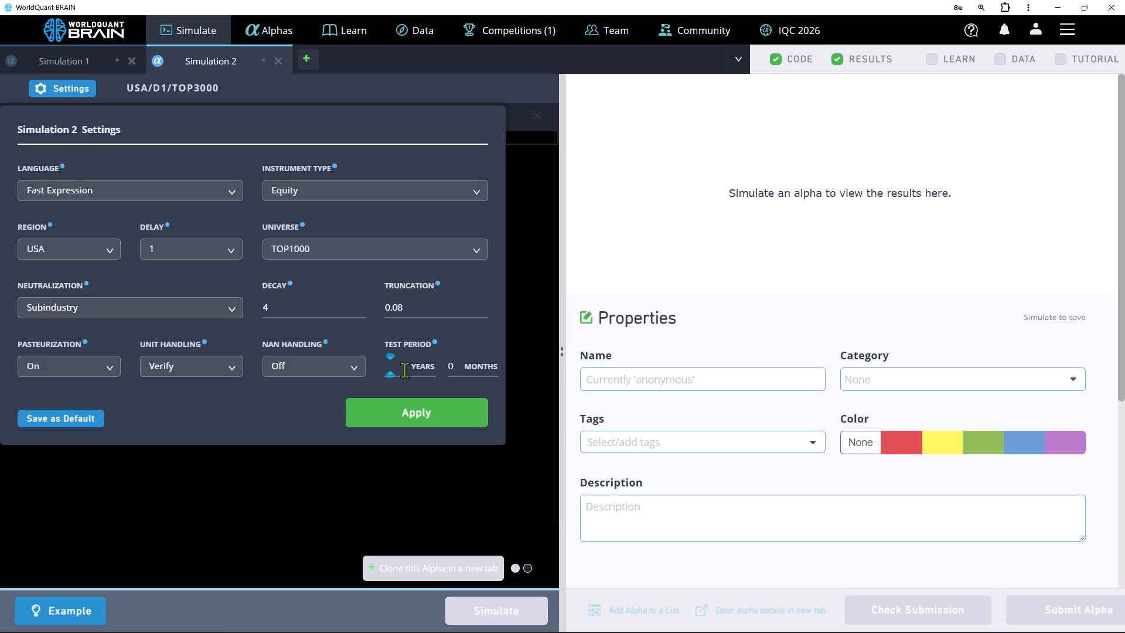
{"action": "key", "text": "0"}
{"action": "left_click", "coordinate": [410, 415]}
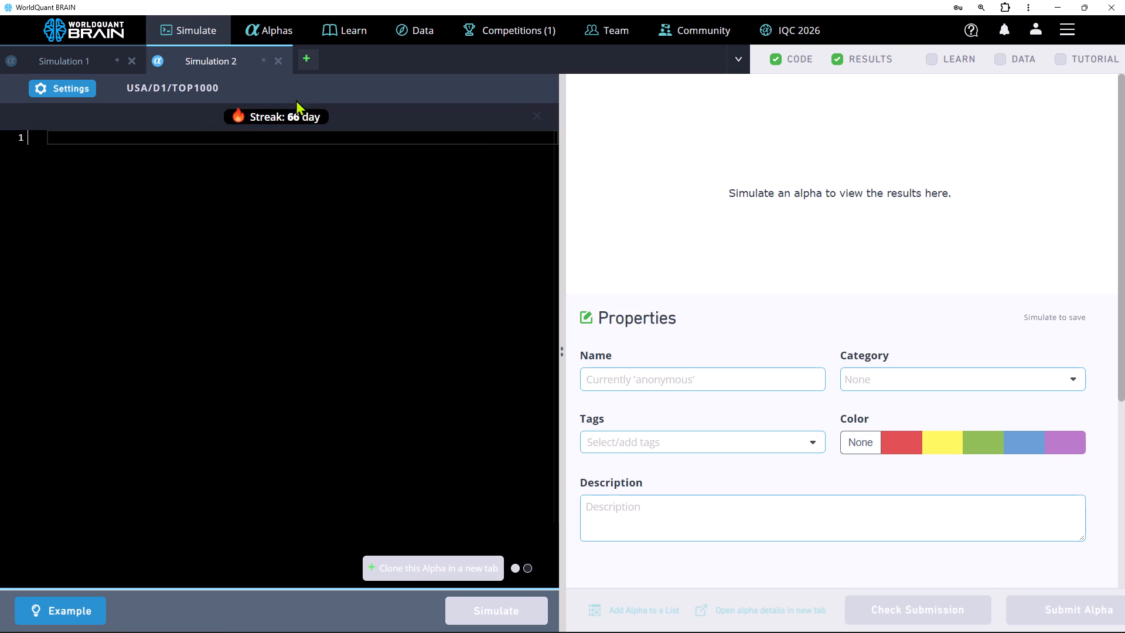
Add a third simulation with its universe set to TOP500 and its test period set to 0 years.
{"action": "left_click", "coordinate": [308, 59]}
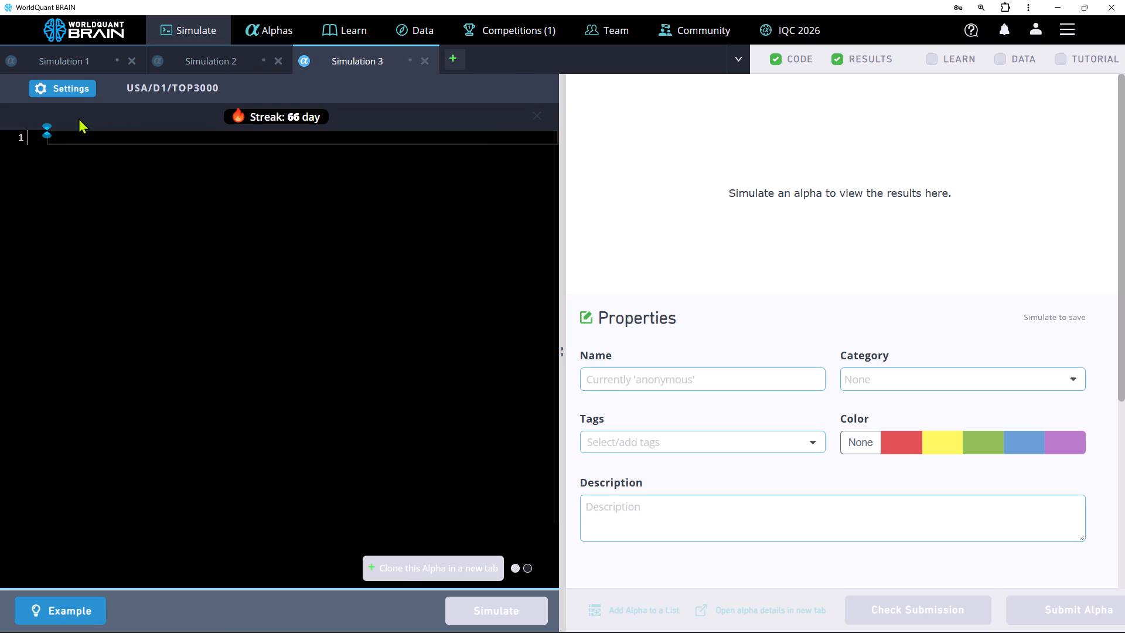
{"action": "left_click", "coordinate": [79, 93]}
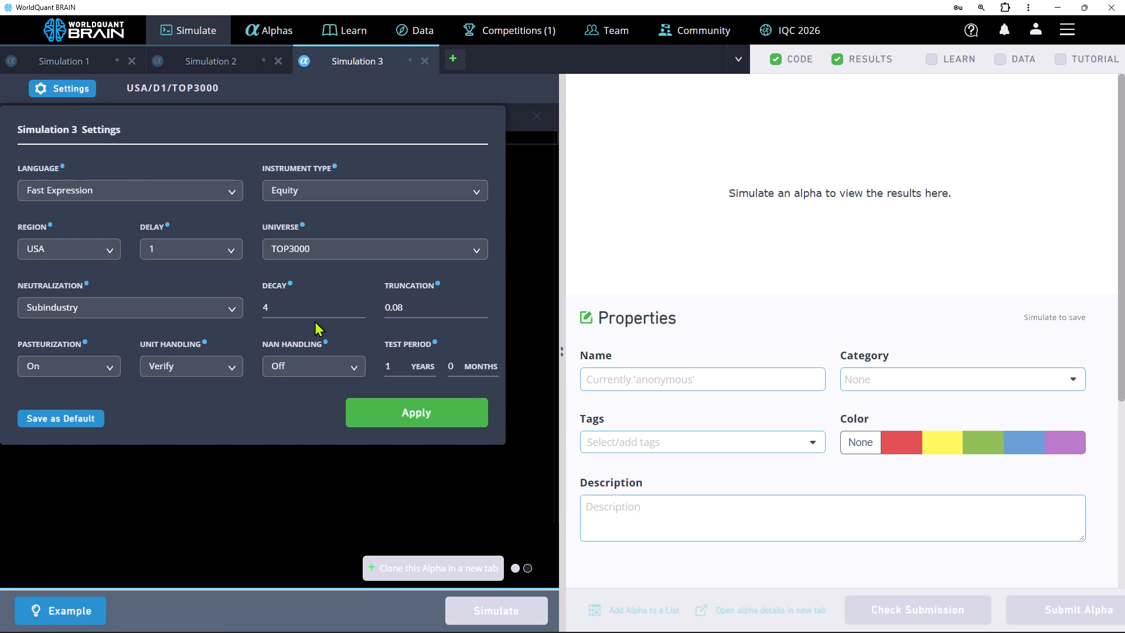
{"action": "left_click", "coordinate": [305, 254]}
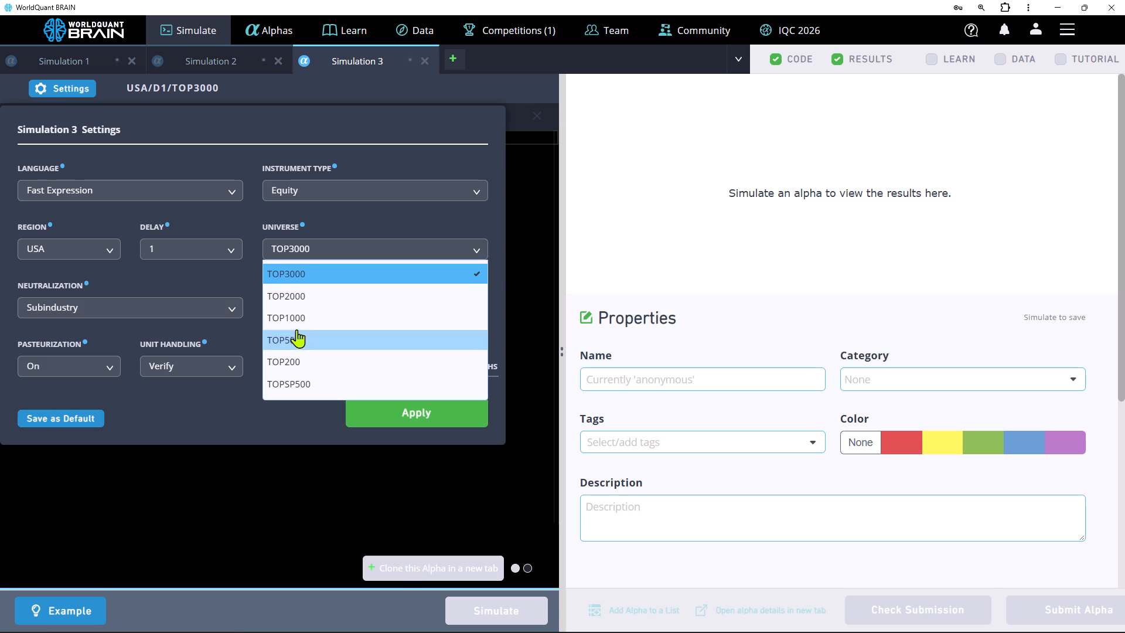
{"action": "left_click", "coordinate": [300, 333]}
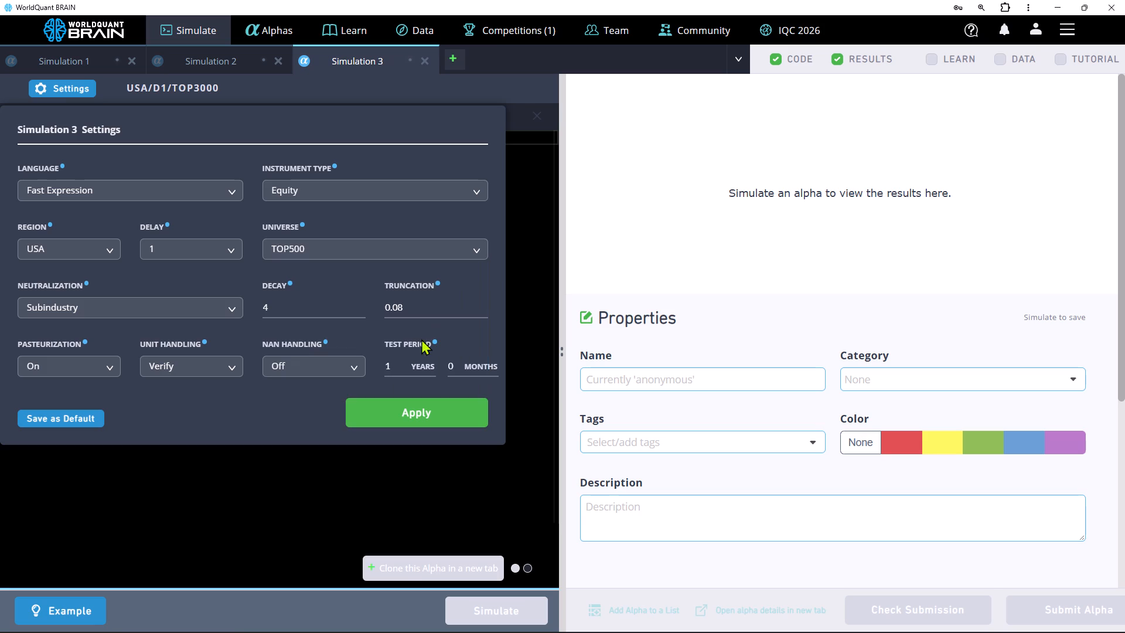
{"action": "left_click", "coordinate": [401, 360]}
{"action": "key", "text": "BackSpace"}
{"action": "key", "text": "0"}
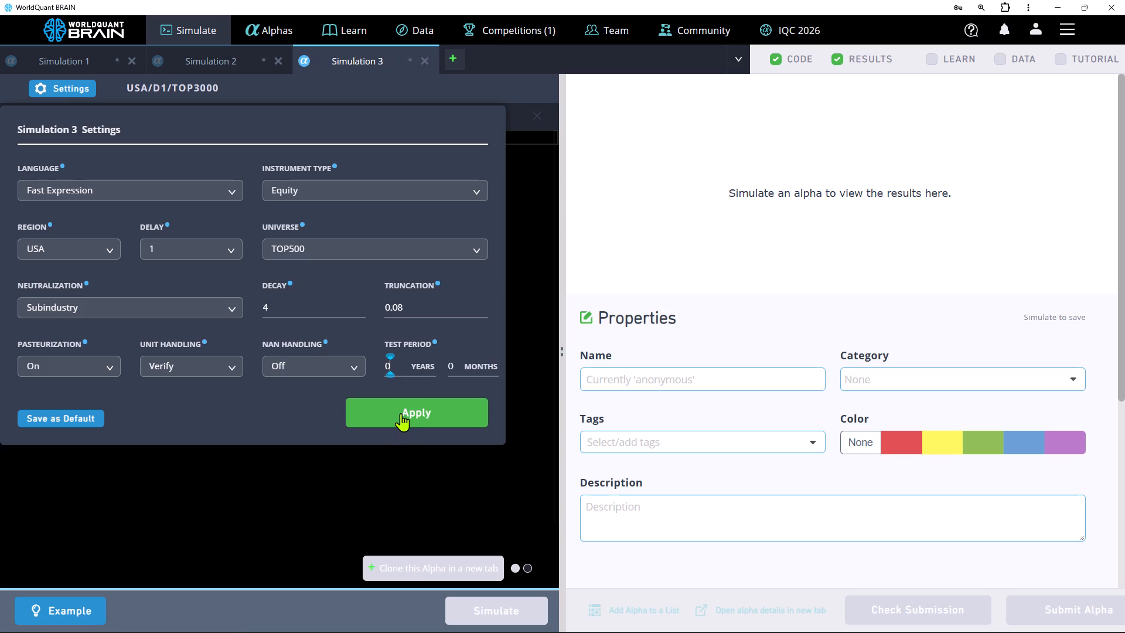
{"action": "left_click", "coordinate": [401, 413]}
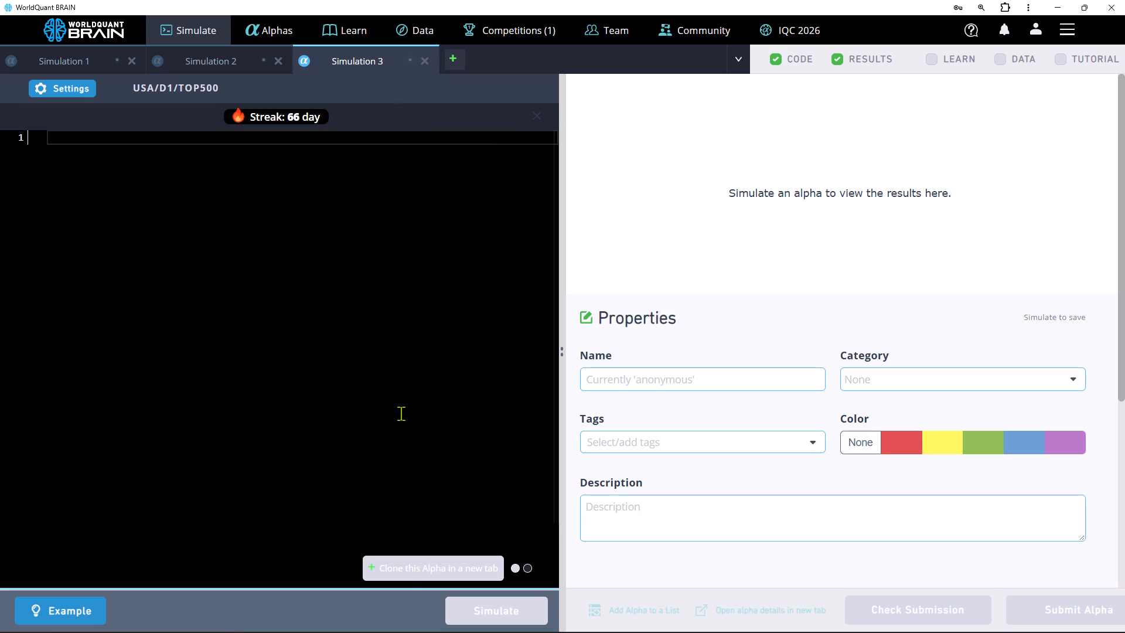
In Simulation 1, browse the dataset's fields to page 2 and copy anl4_af_eps_value into the code editor.
{"action": "left_click", "coordinate": [58, 54]}
{"action": "left_click", "coordinate": [1001, 64]}
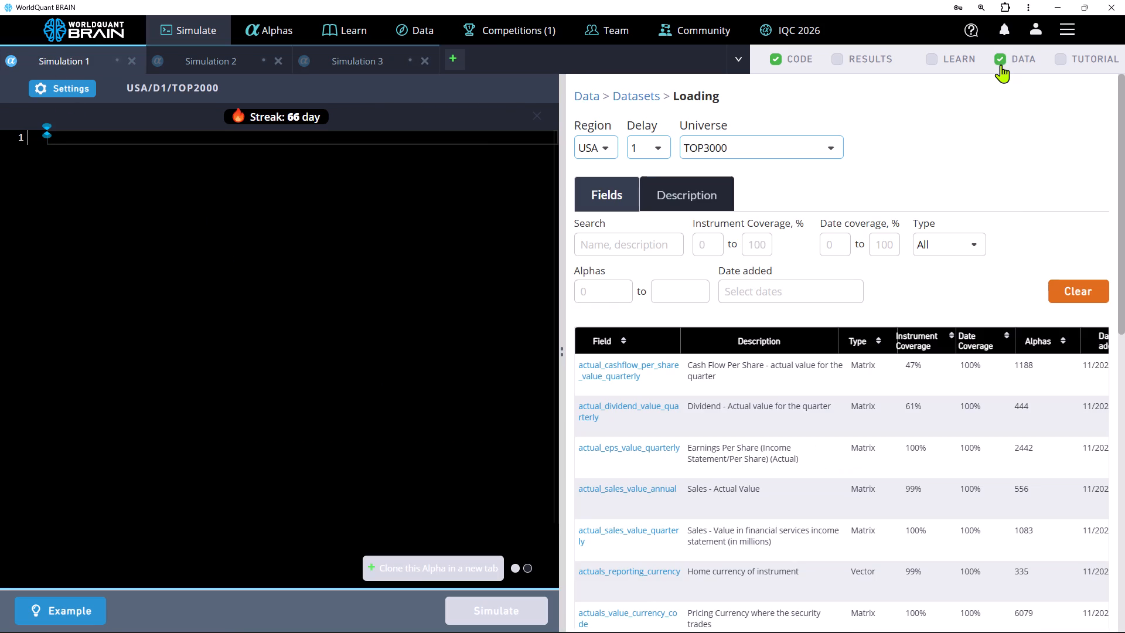
{"action": "scroll", "coordinate": [1001, 491], "scroll_direction": "down", "scroll_amount": 4}
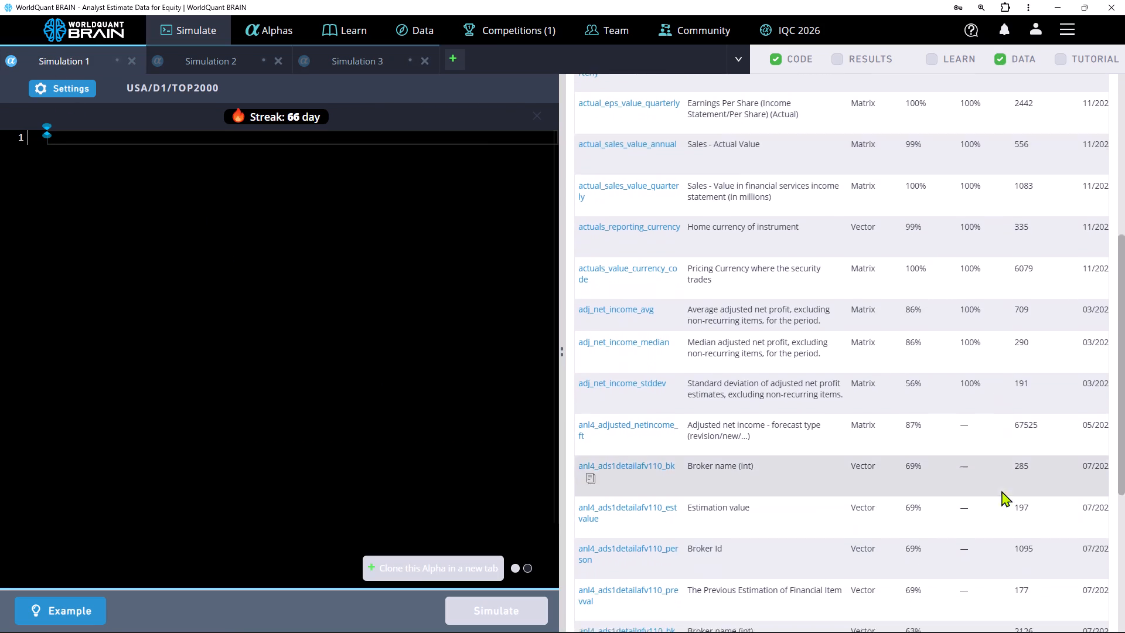
{"action": "scroll", "coordinate": [1001, 491], "scroll_direction": "down", "scroll_amount": 2}
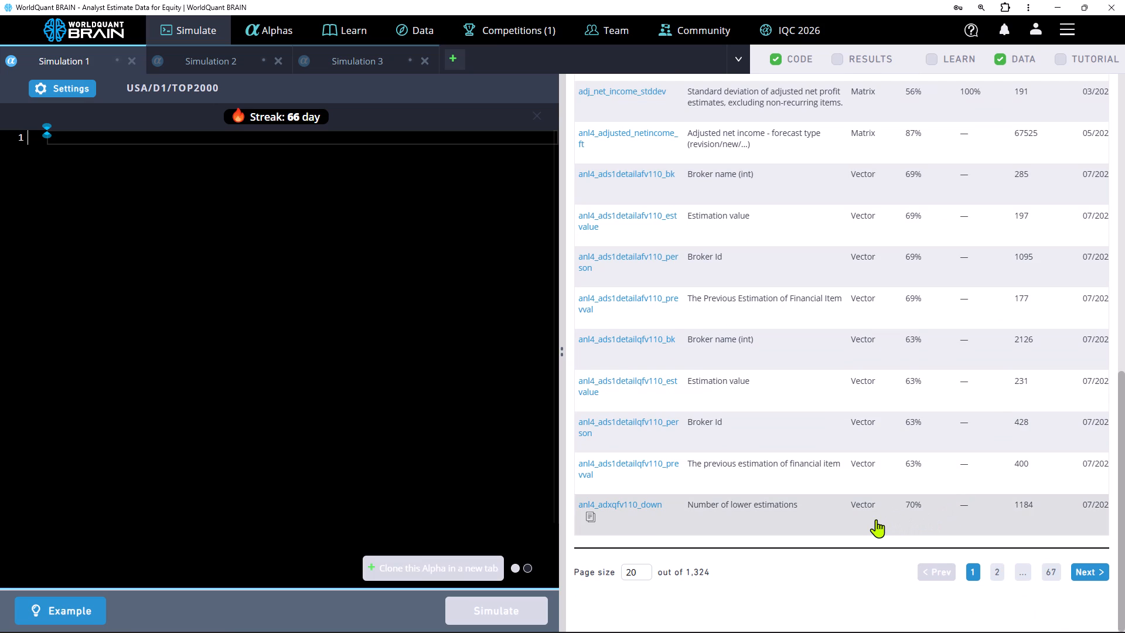
{"action": "left_click", "coordinate": [1000, 571]}
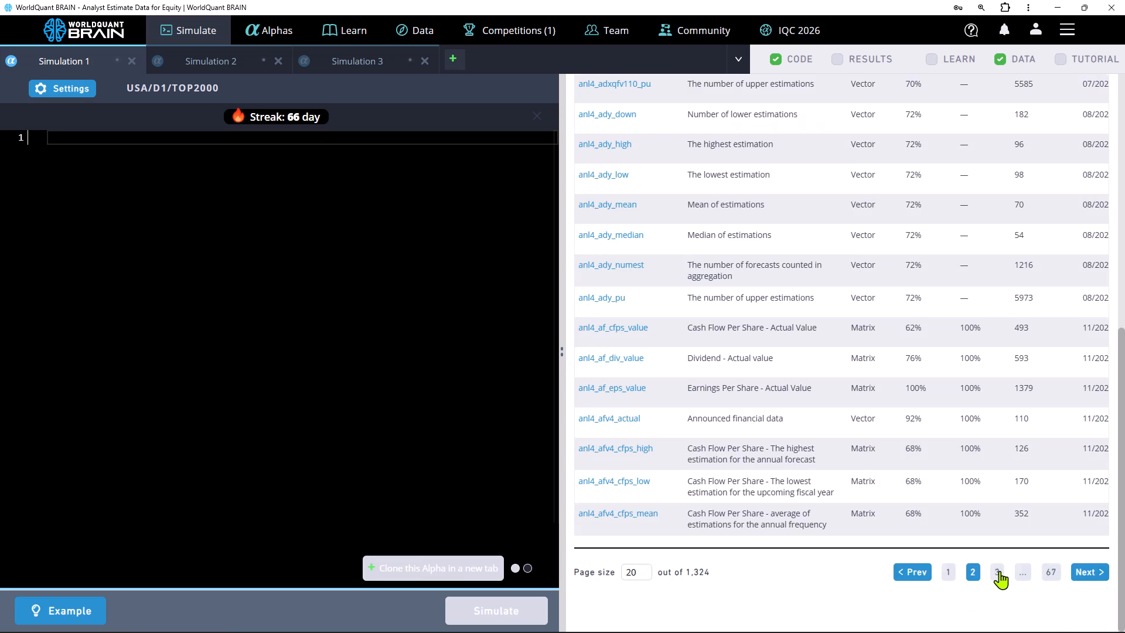
{"action": "scroll", "coordinate": [777, 430], "scroll_direction": "up", "scroll_amount": 2}
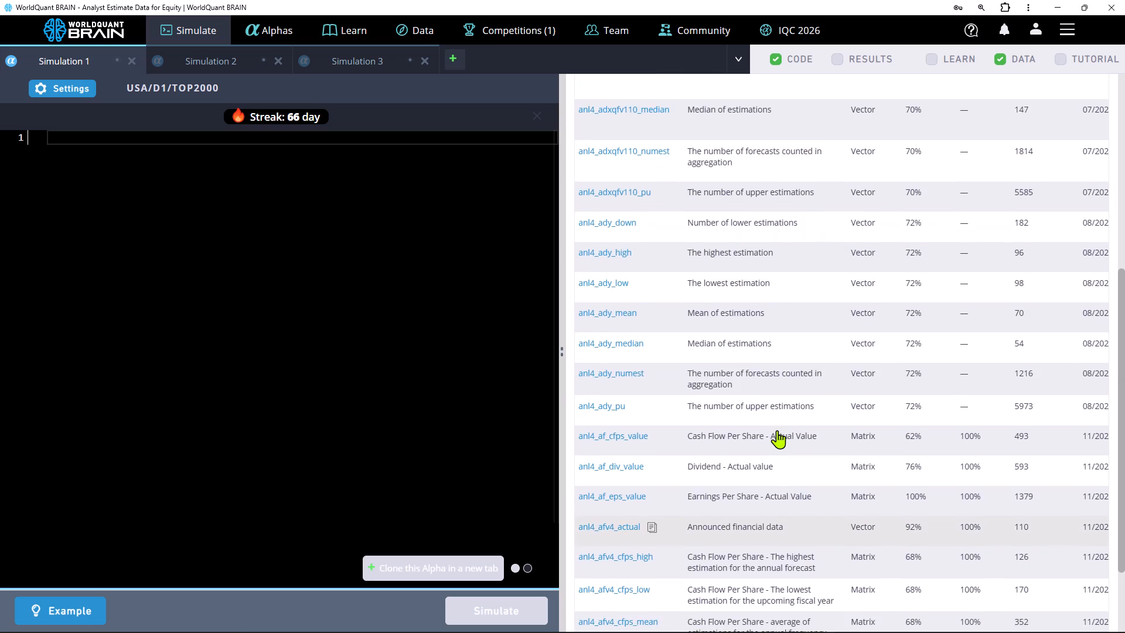
{"action": "scroll", "coordinate": [777, 430], "scroll_direction": "up", "scroll_amount": 2}
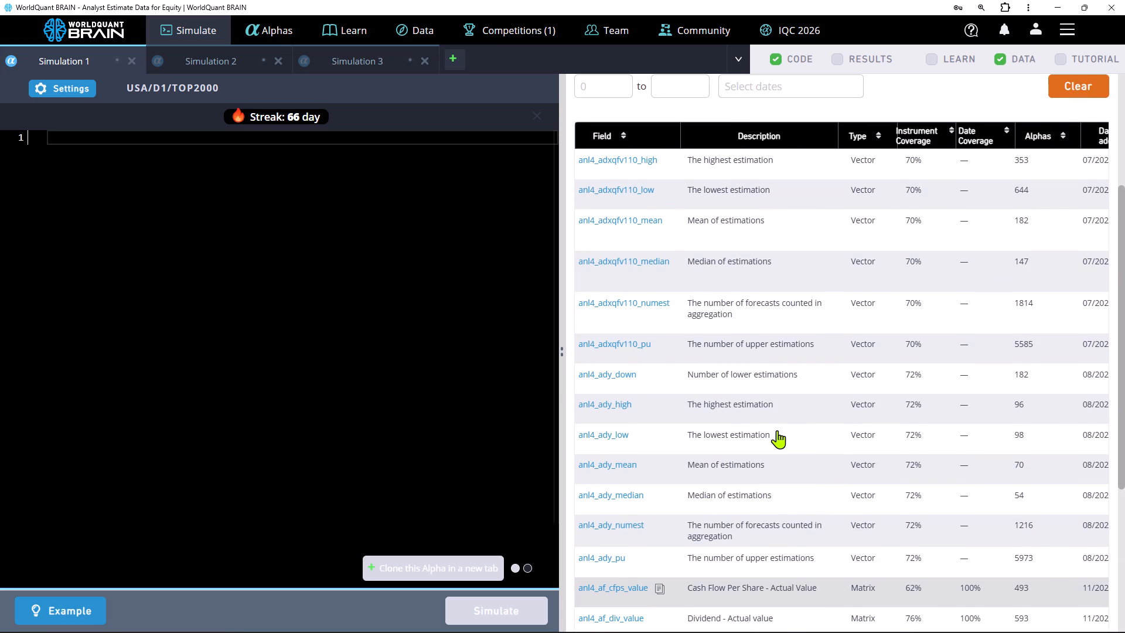
{"action": "scroll", "coordinate": [777, 430], "scroll_direction": "down", "scroll_amount": 2}
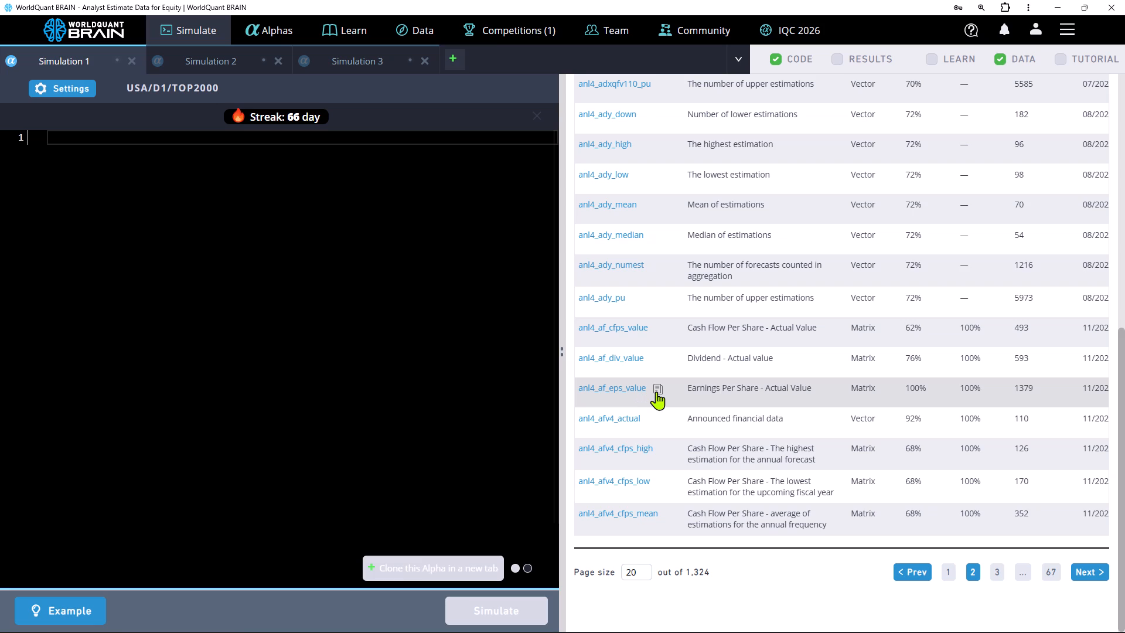
{"action": "left_click", "coordinate": [660, 389]}
{"action": "left_click", "coordinate": [192, 138]}
{"action": "key", "text": "ctrl+v"}
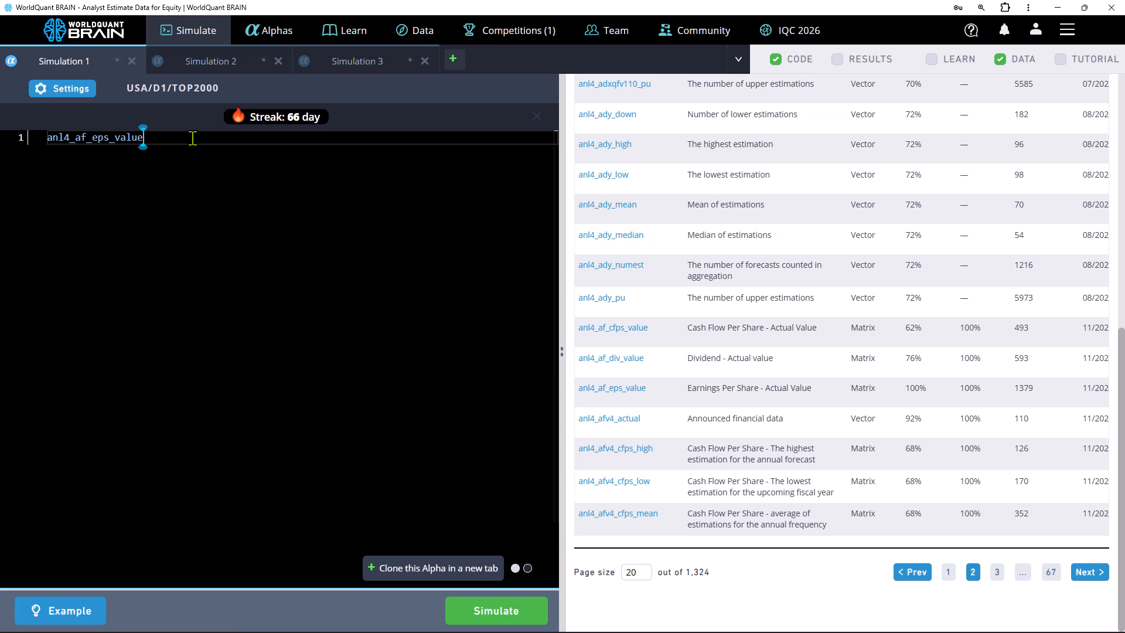
Complete Simulation 1's expression as anl4_af_eps_value*anl4_afv4_cfps_low and run the simulation.
{"action": "key", "text": "8"}
{"action": "key", "text": "BackSpace"}
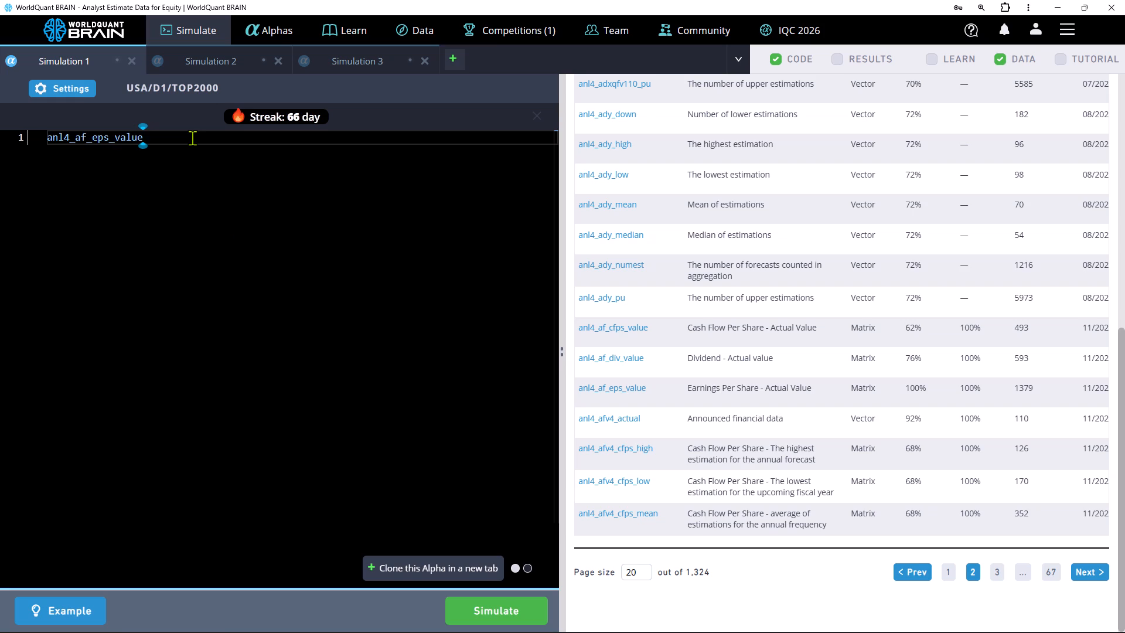
{"action": "key", "text": "shift+asterisk"}
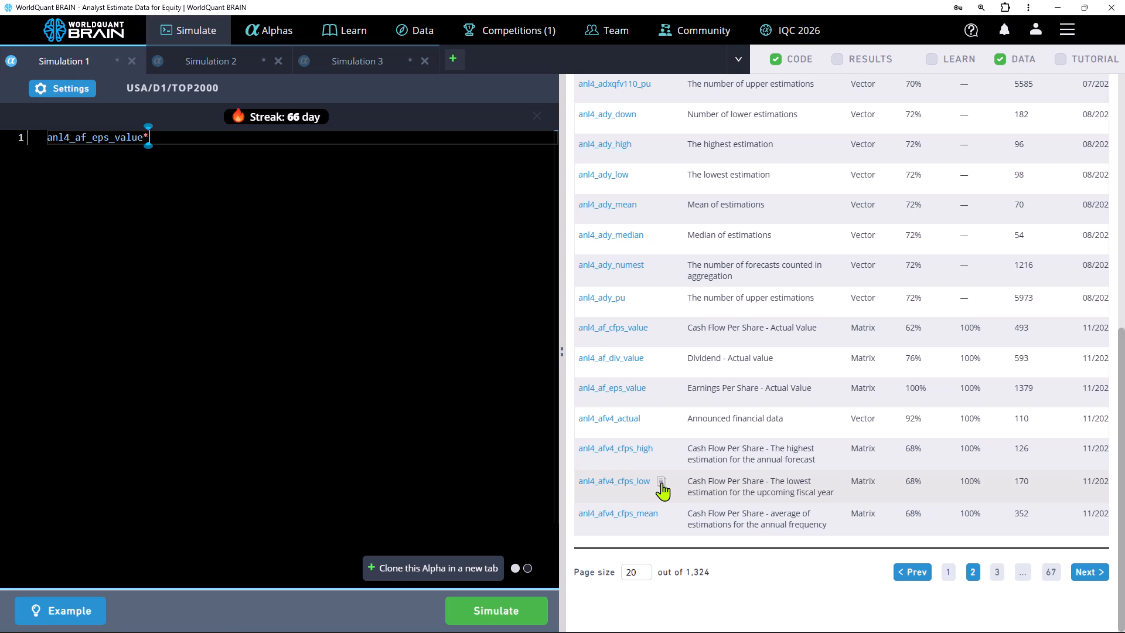
{"action": "left_click", "coordinate": [662, 482]}
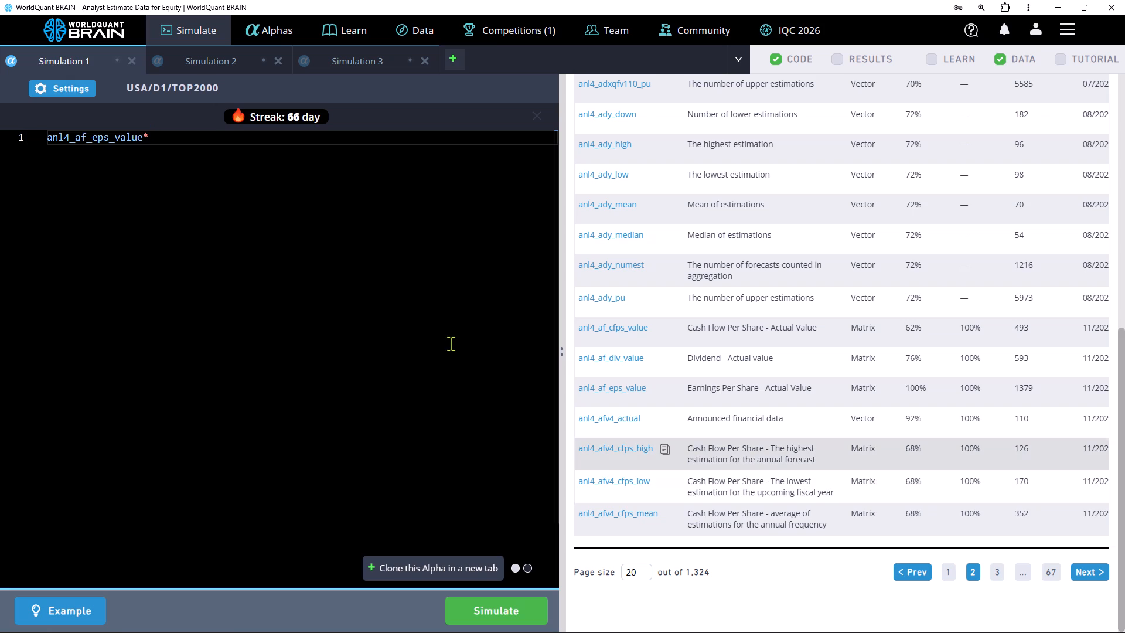
{"action": "left_click", "coordinate": [188, 144]}
{"action": "key", "text": "ctrl+v"}
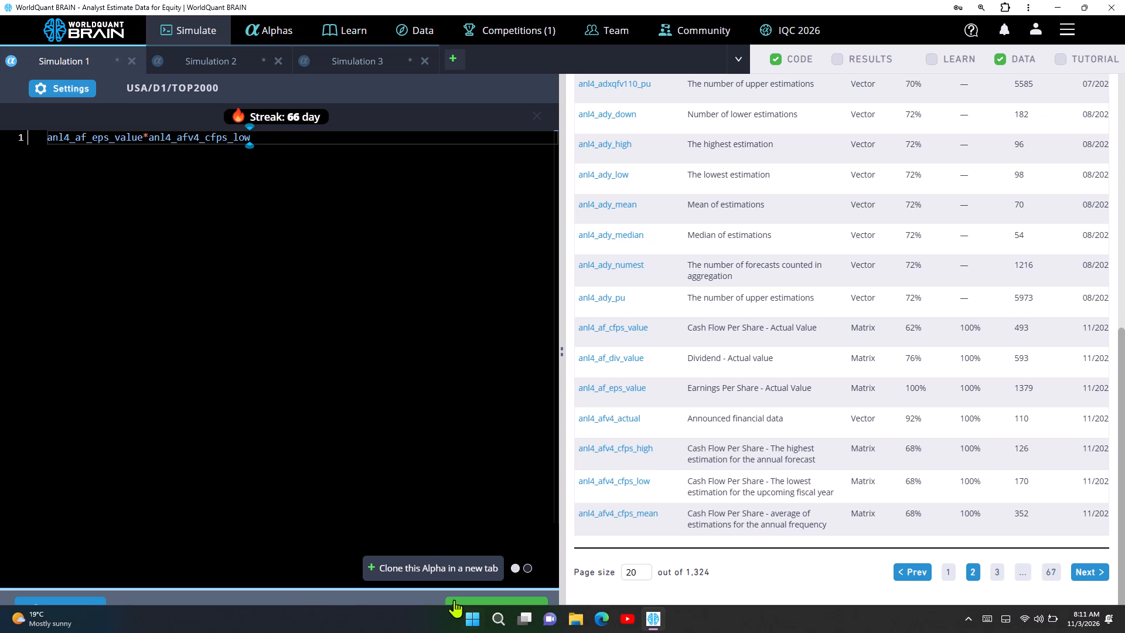
{"action": "left_click", "coordinate": [505, 617]}
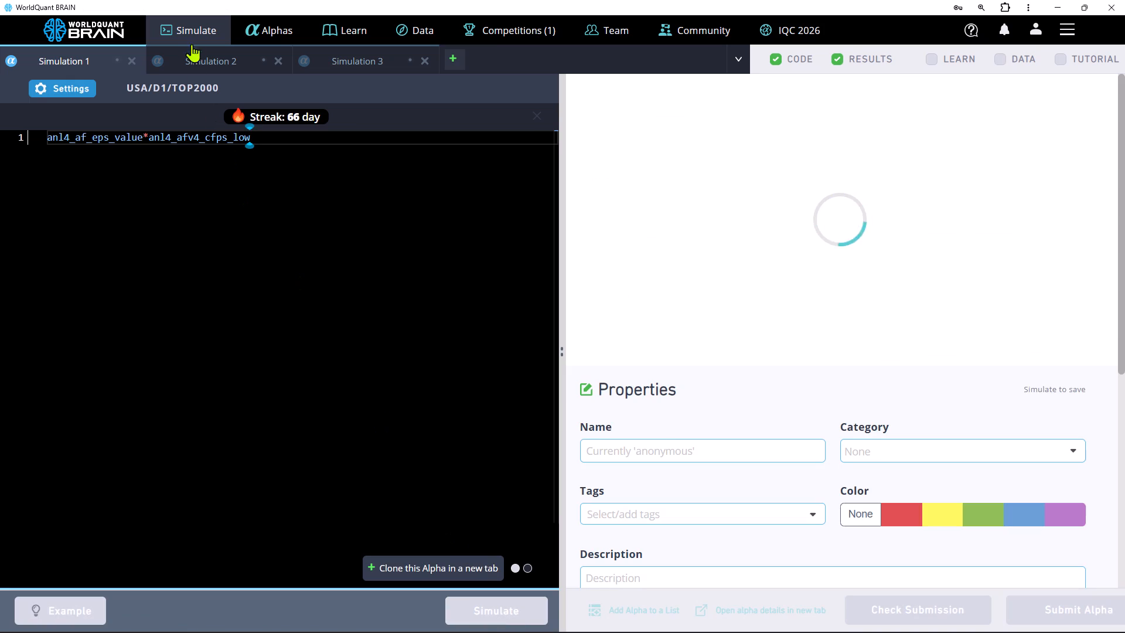
In Simulation 2, browse the analyst estimate dataset's fields to page 3 and copy anl4_afv4_cfps_median into the code editor.
{"action": "left_click", "coordinate": [217, 59]}
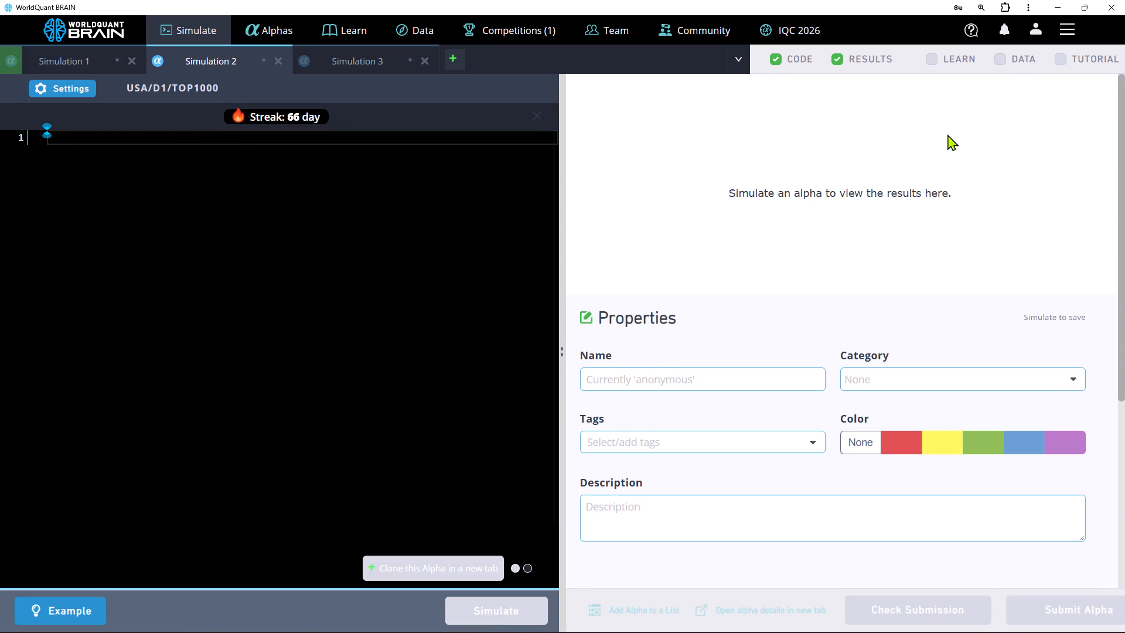
{"action": "left_click", "coordinate": [1004, 56]}
{"action": "scroll", "coordinate": [928, 564], "scroll_direction": "down", "scroll_amount": 6}
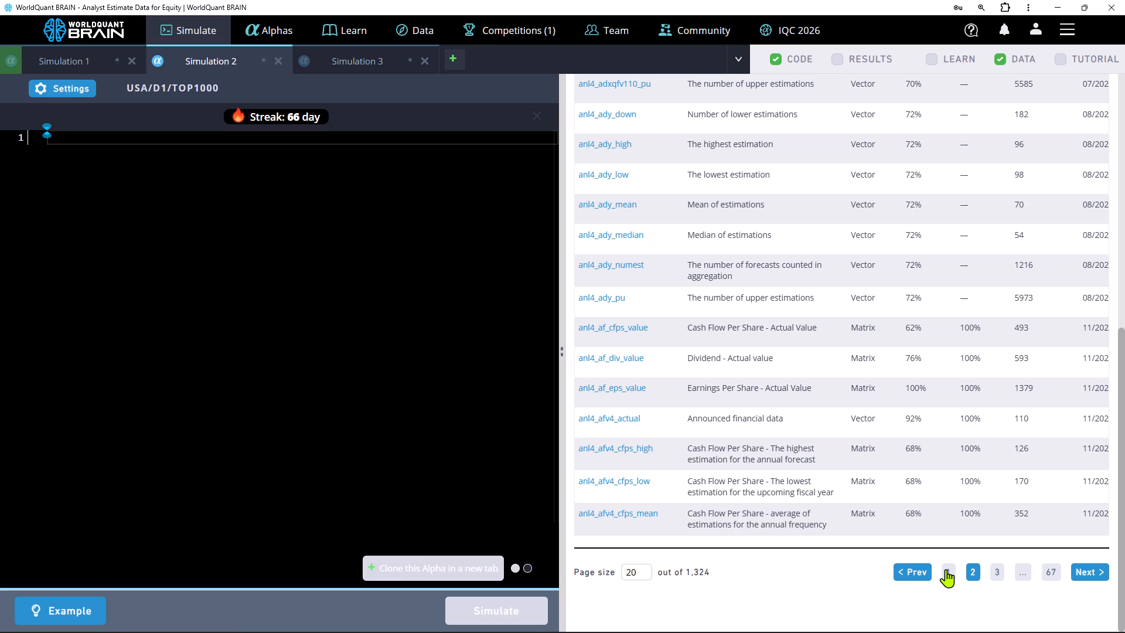
{"action": "left_click", "coordinate": [998, 578]}
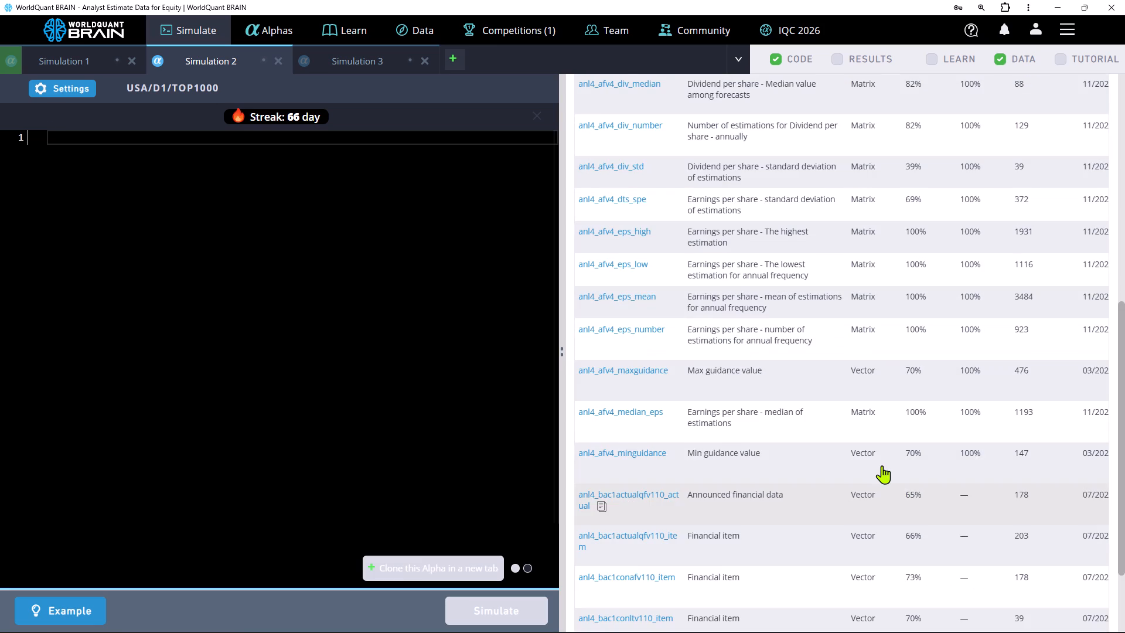
{"action": "scroll", "coordinate": [880, 465], "scroll_direction": "up", "scroll_amount": 3}
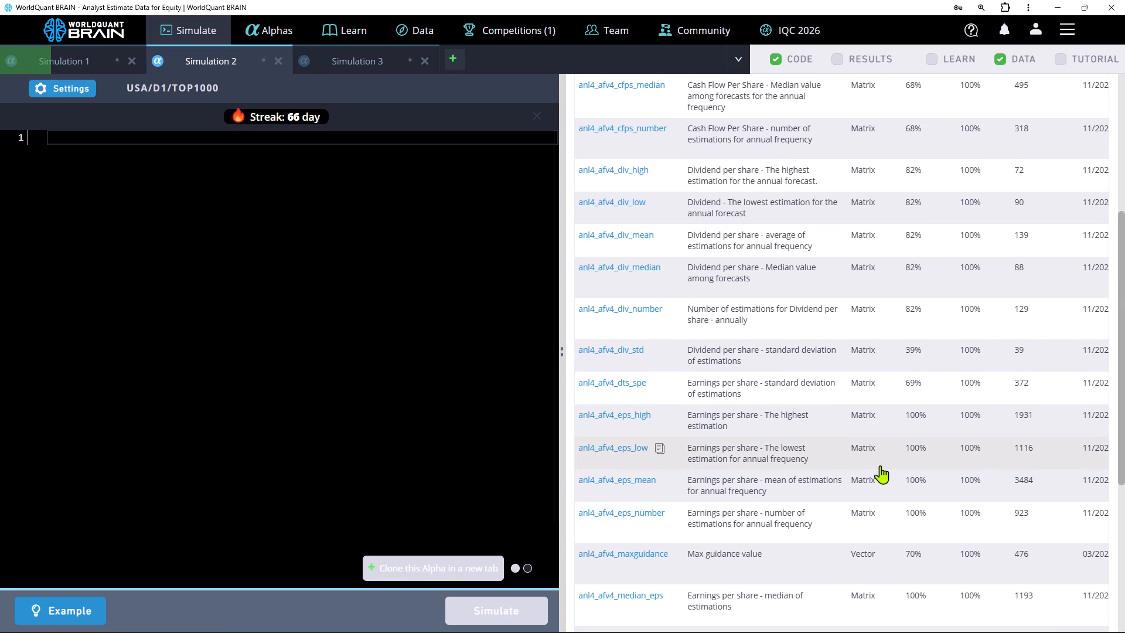
{"action": "scroll", "coordinate": [880, 465], "scroll_direction": "up", "scroll_amount": 3}
{"action": "scroll", "coordinate": [880, 465], "scroll_direction": "down", "scroll_amount": 1}
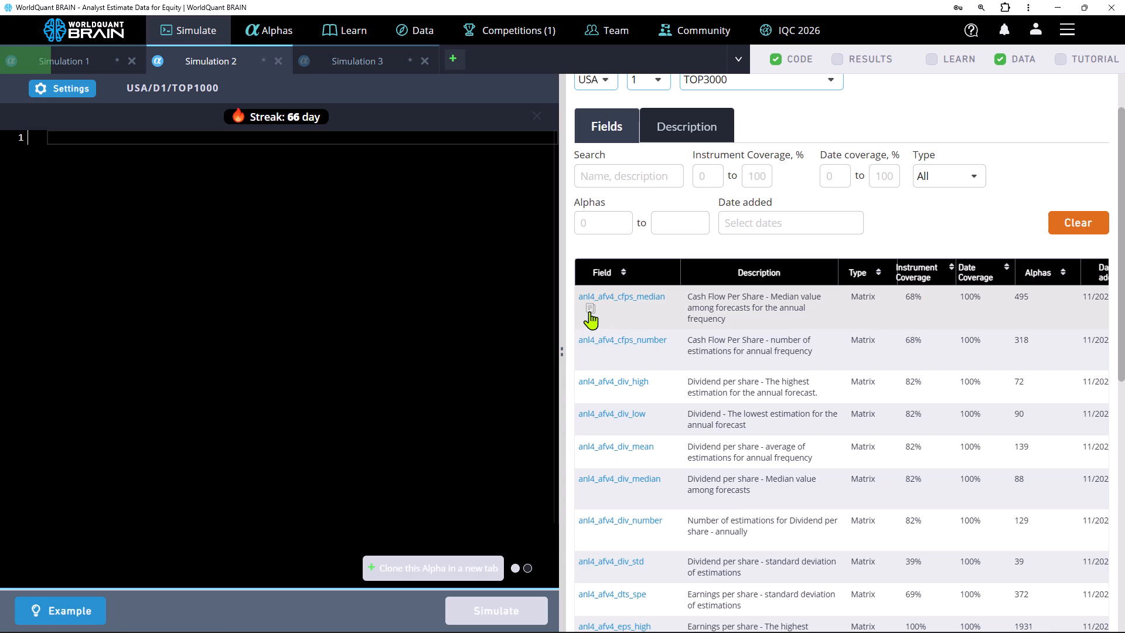
{"action": "left_click", "coordinate": [589, 311]}
{"action": "left_click", "coordinate": [173, 135]}
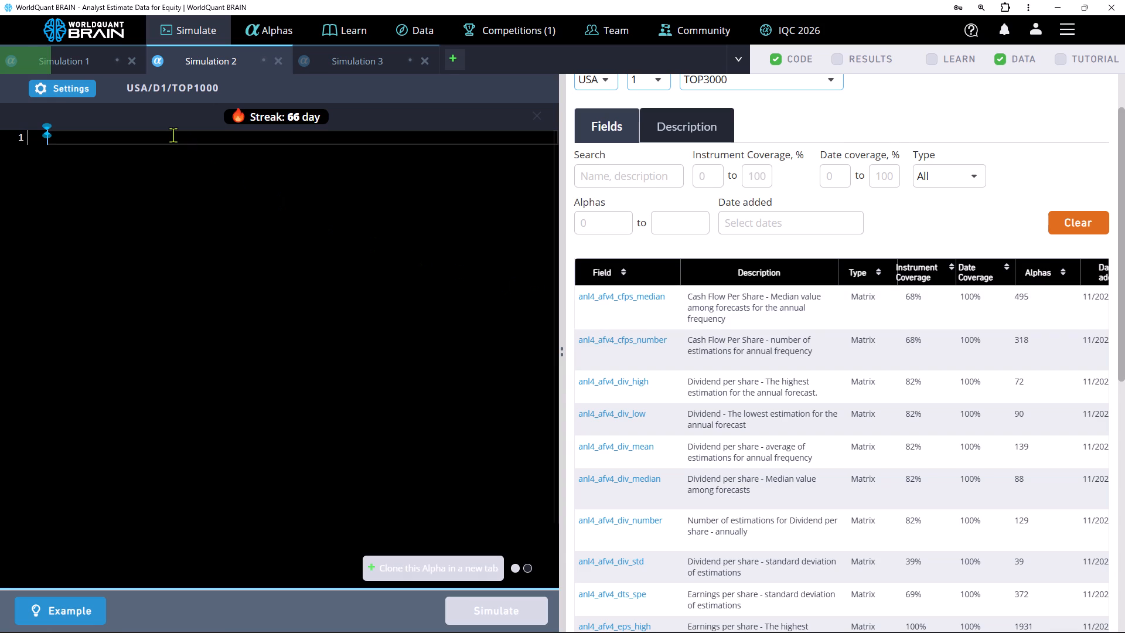
{"action": "key", "text": "ctrl+v"}
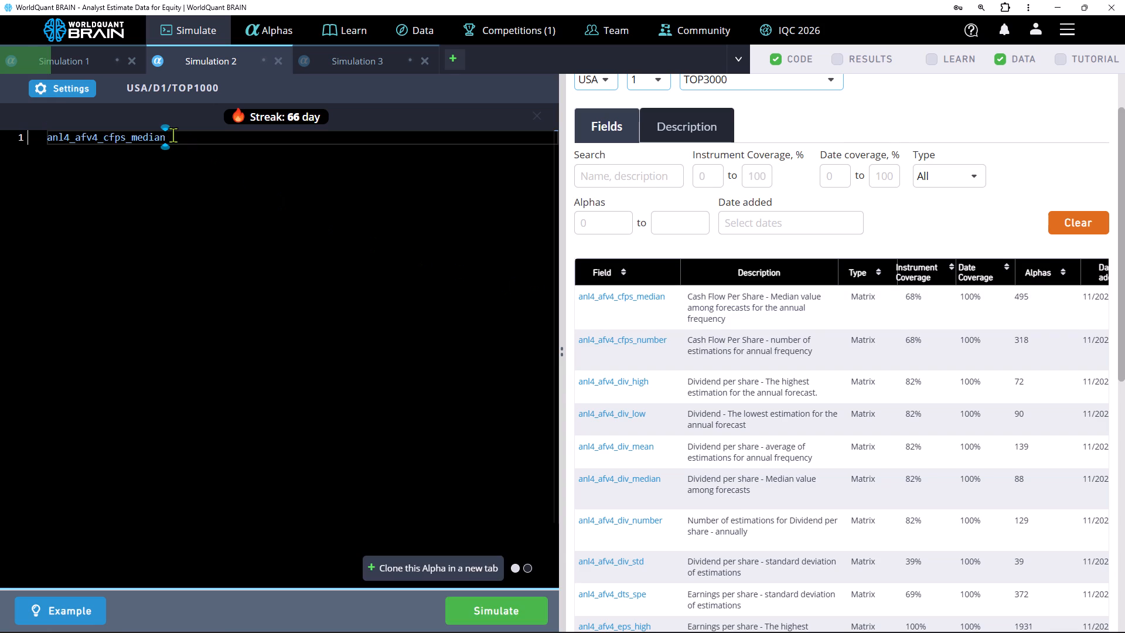
Complete Simulation 2's expression as anl4_afv4_cfps_median*anl4_afv4_cfps_number and run the simulation.
{"action": "key", "text": "shift+asterisk"}
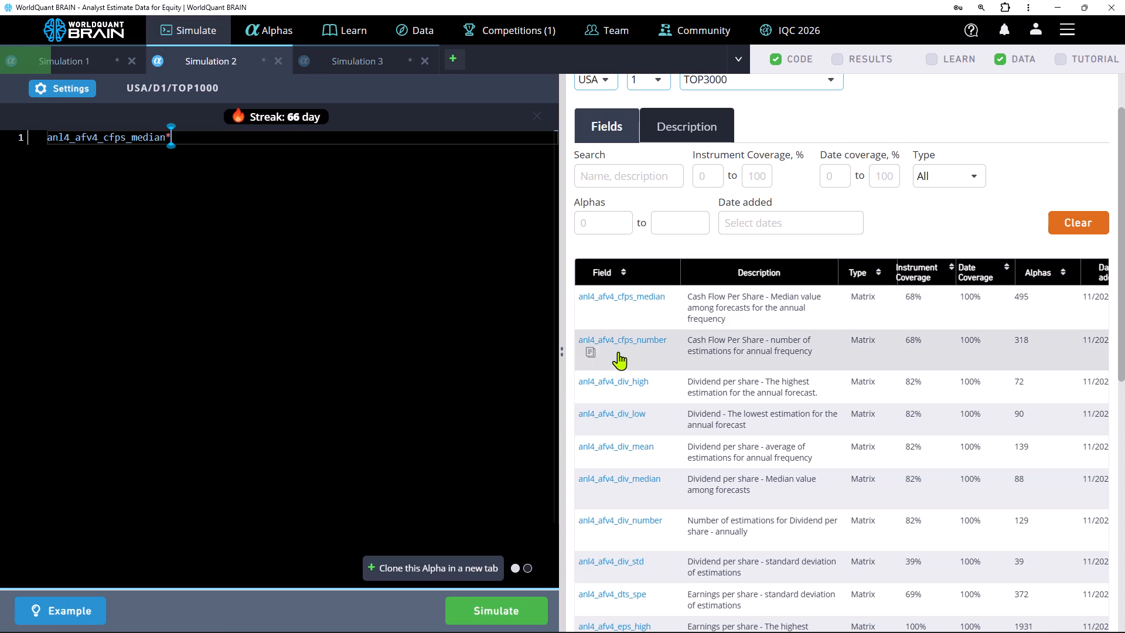
{"action": "left_click", "coordinate": [588, 352]}
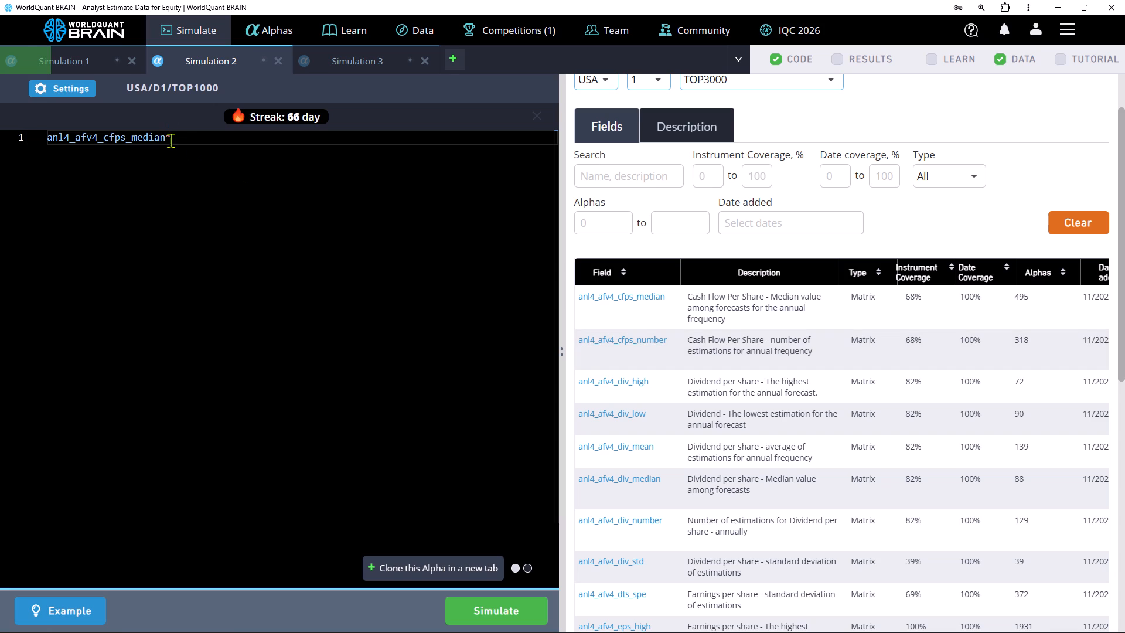
{"action": "left_click", "coordinate": [183, 140]}
{"action": "key", "text": "ctrl+v"}
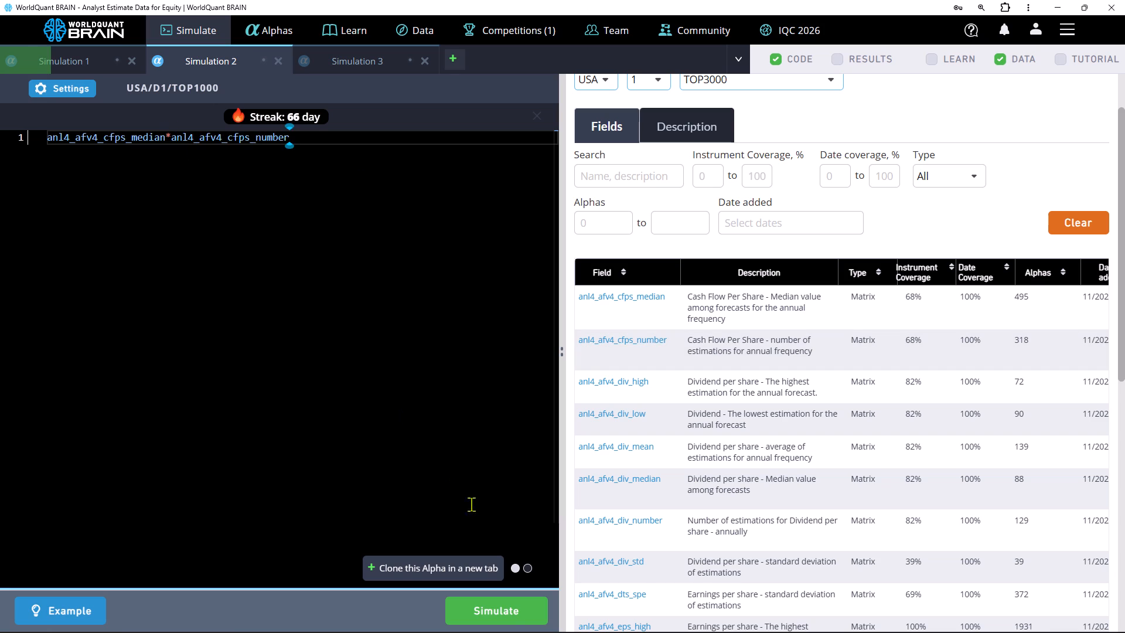
{"action": "left_click", "coordinate": [509, 601]}
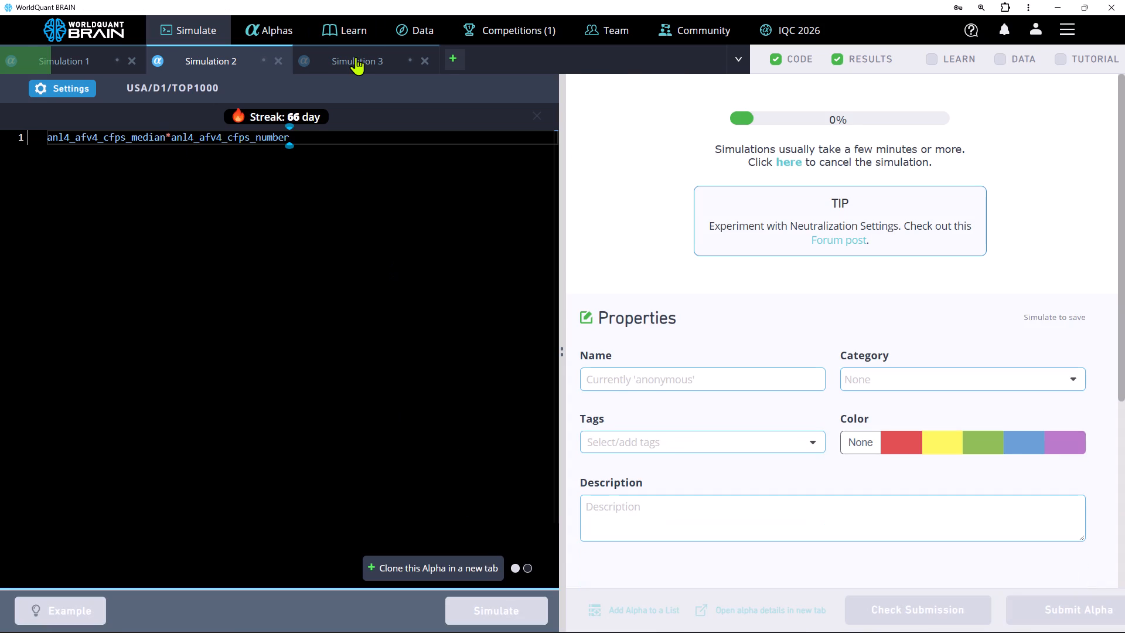
In Simulation 3, look through pages 3 to 6 of the analyst estimate dataset's fields for usable data fields.
{"action": "left_click", "coordinate": [356, 57]}
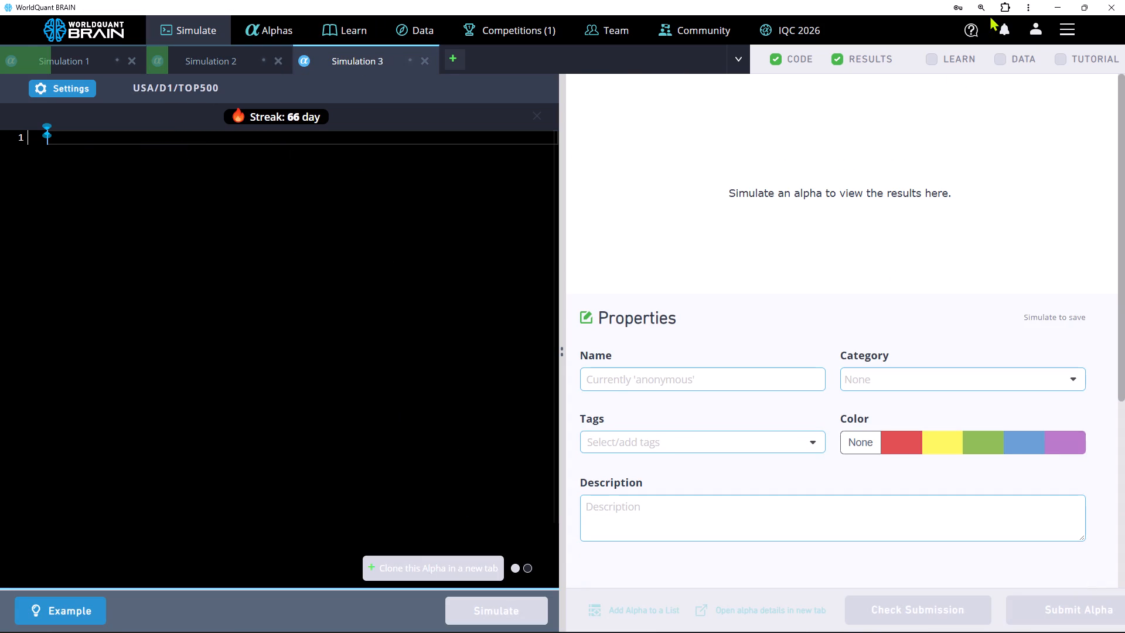
{"action": "left_click", "coordinate": [1003, 57]}
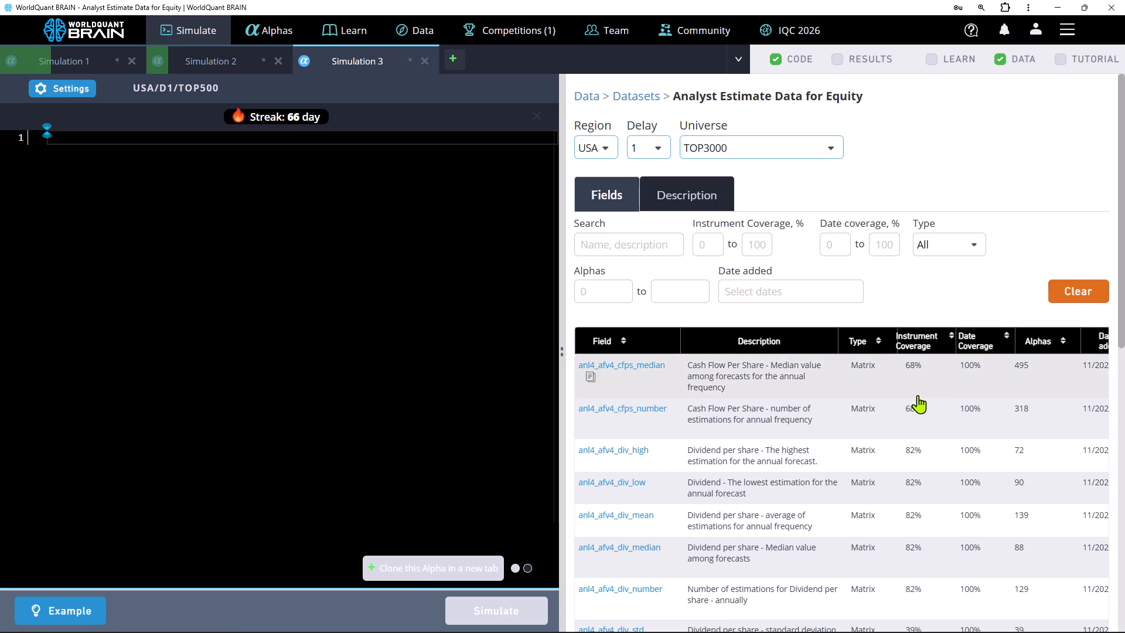
{"action": "scroll", "coordinate": [918, 395], "scroll_direction": "down", "scroll_amount": 6}
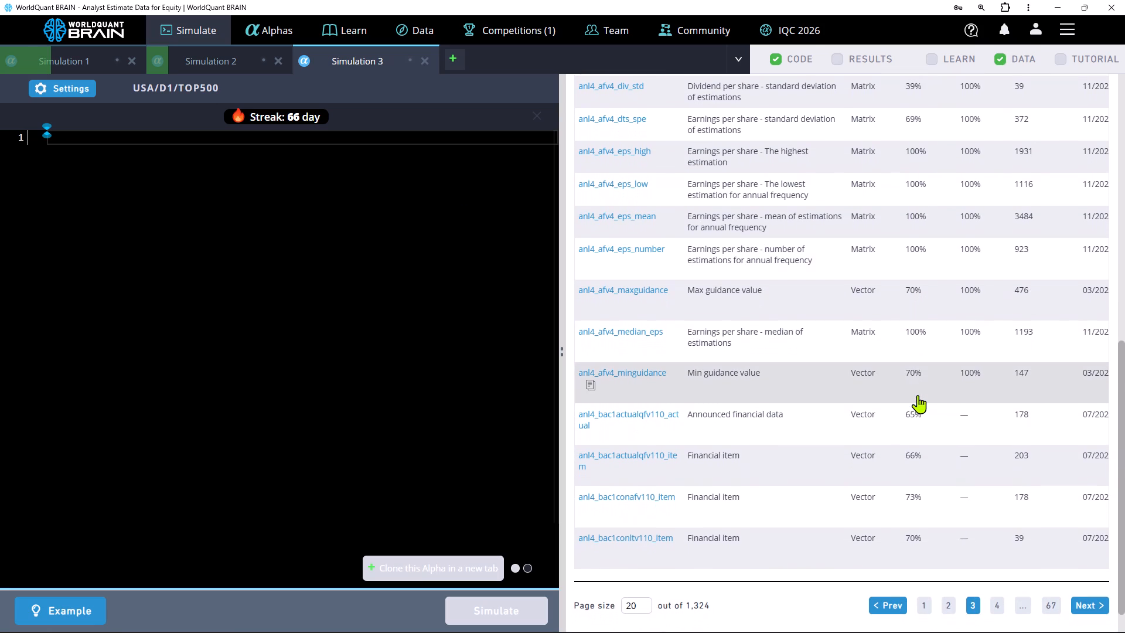
{"action": "scroll", "coordinate": [918, 395], "scroll_direction": "down", "scroll_amount": 2}
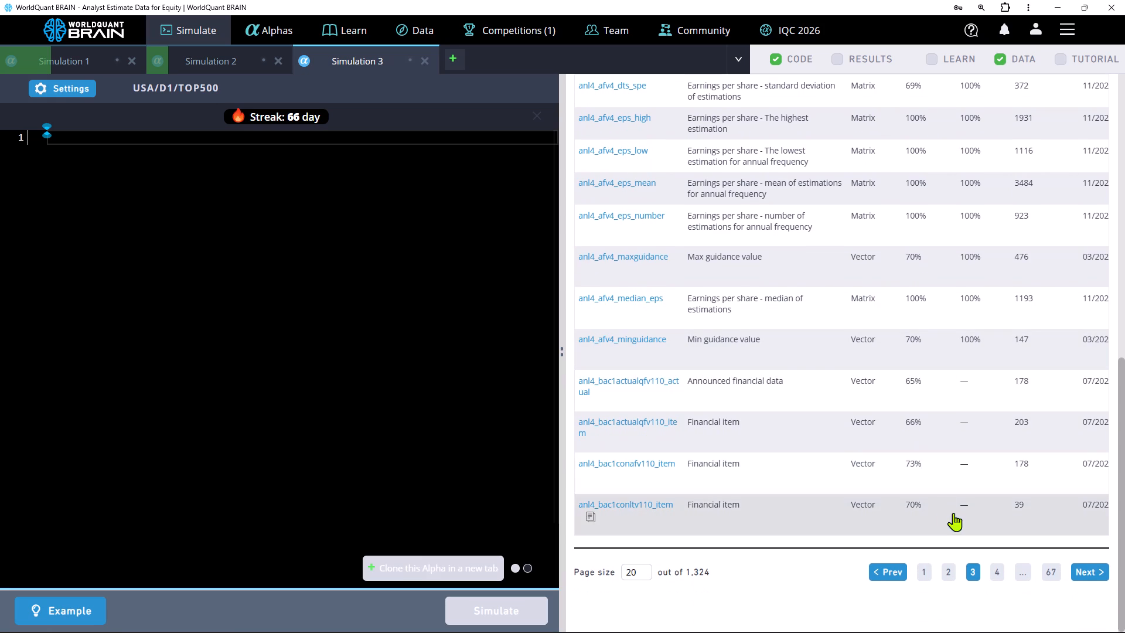
{"action": "left_click", "coordinate": [998, 573]}
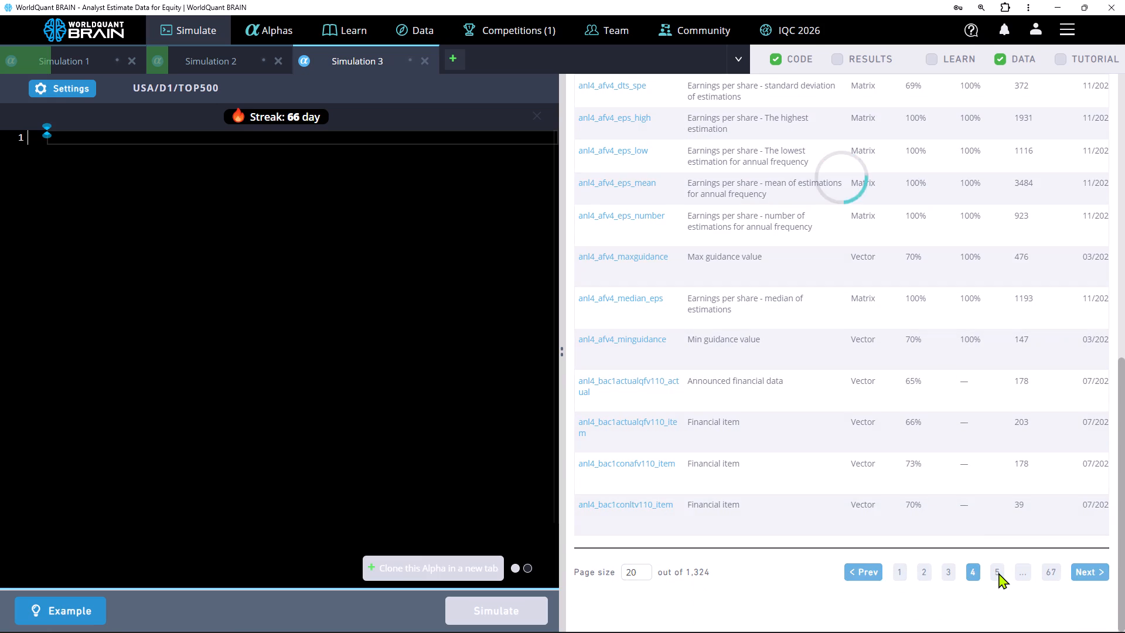
{"action": "scroll", "coordinate": [838, 489], "scroll_direction": "up", "scroll_amount": 1}
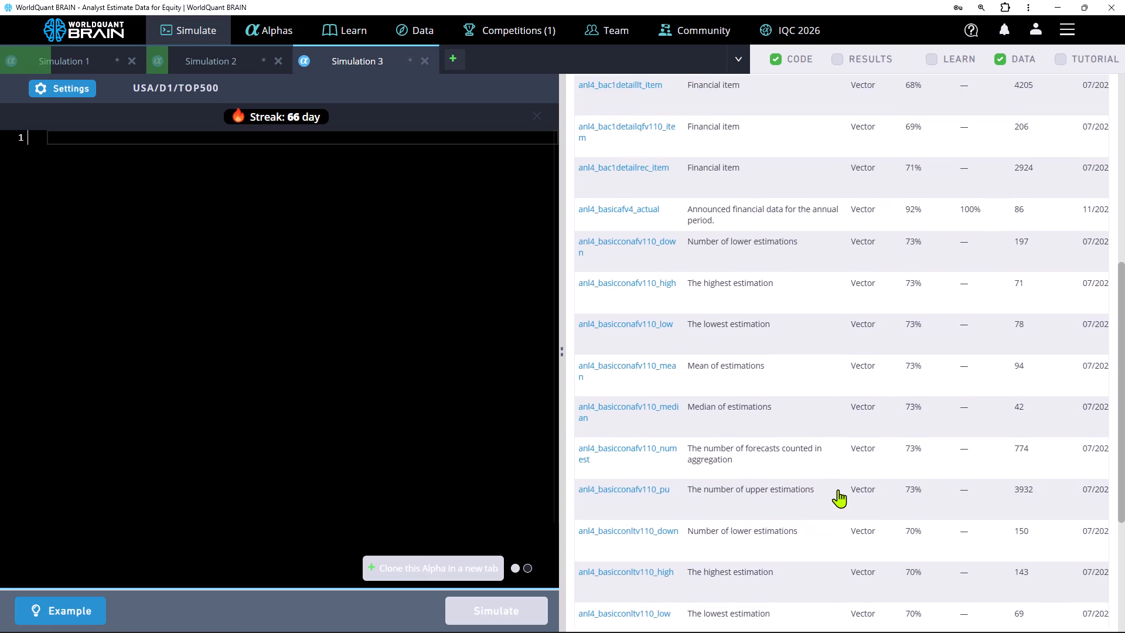
{"action": "scroll", "coordinate": [838, 489], "scroll_direction": "up", "scroll_amount": 2}
{"action": "scroll", "coordinate": [838, 489], "scroll_direction": "down", "scroll_amount": 6}
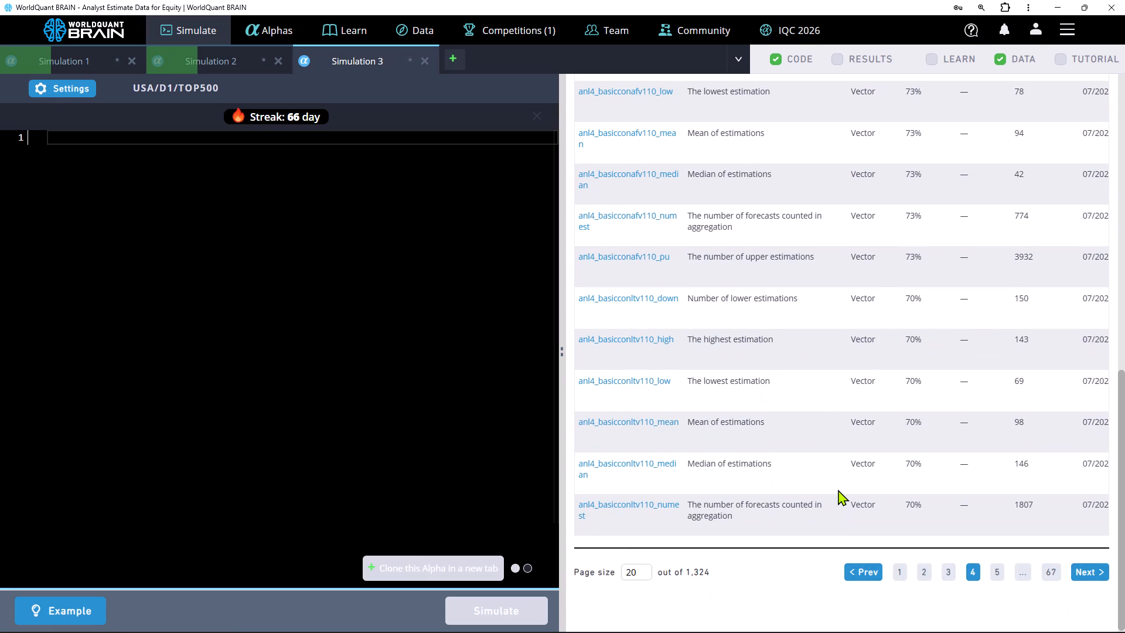
{"action": "left_click", "coordinate": [995, 571]}
{"action": "left_click", "coordinate": [995, 571]}
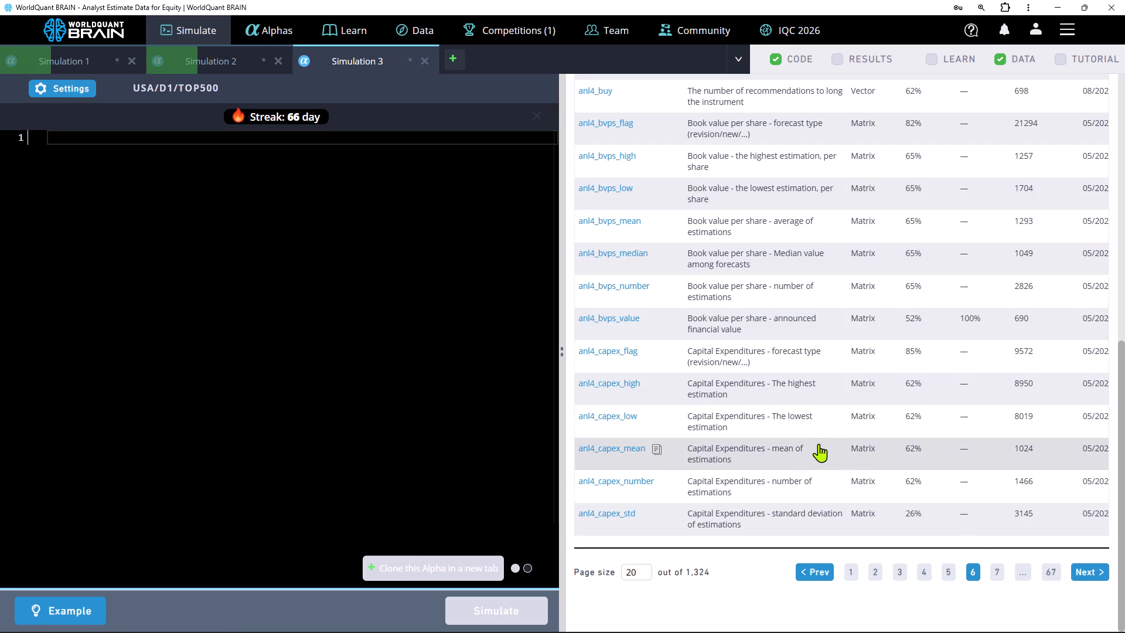
{"action": "scroll", "coordinate": [809, 458], "scroll_direction": "up", "scroll_amount": 5}
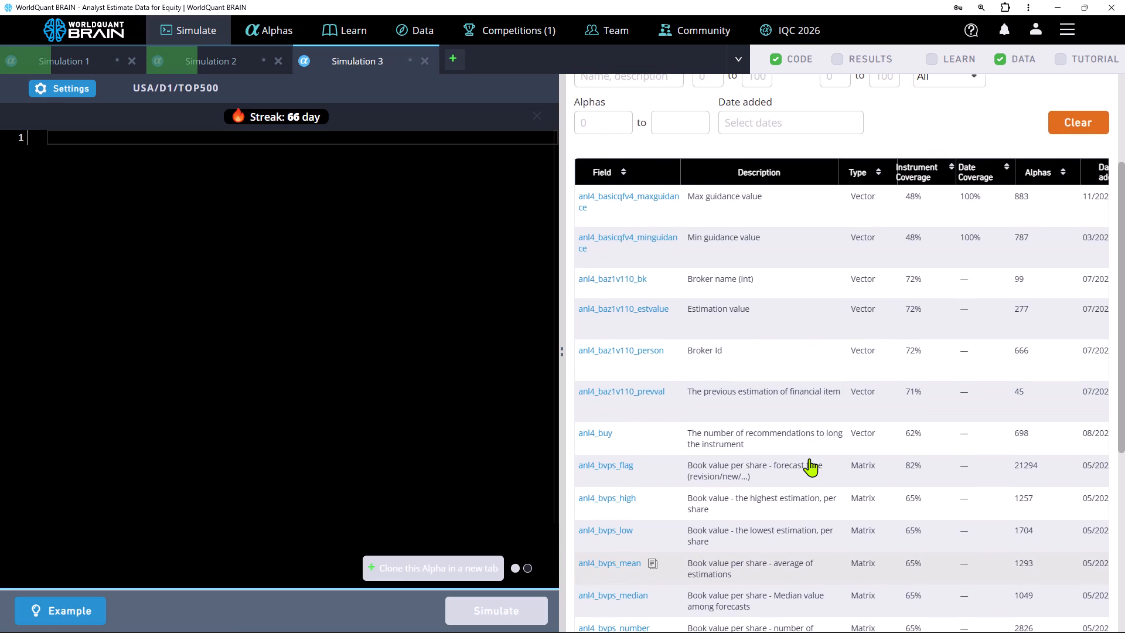
{"action": "scroll", "coordinate": [809, 458], "scroll_direction": "down", "scroll_amount": 5}
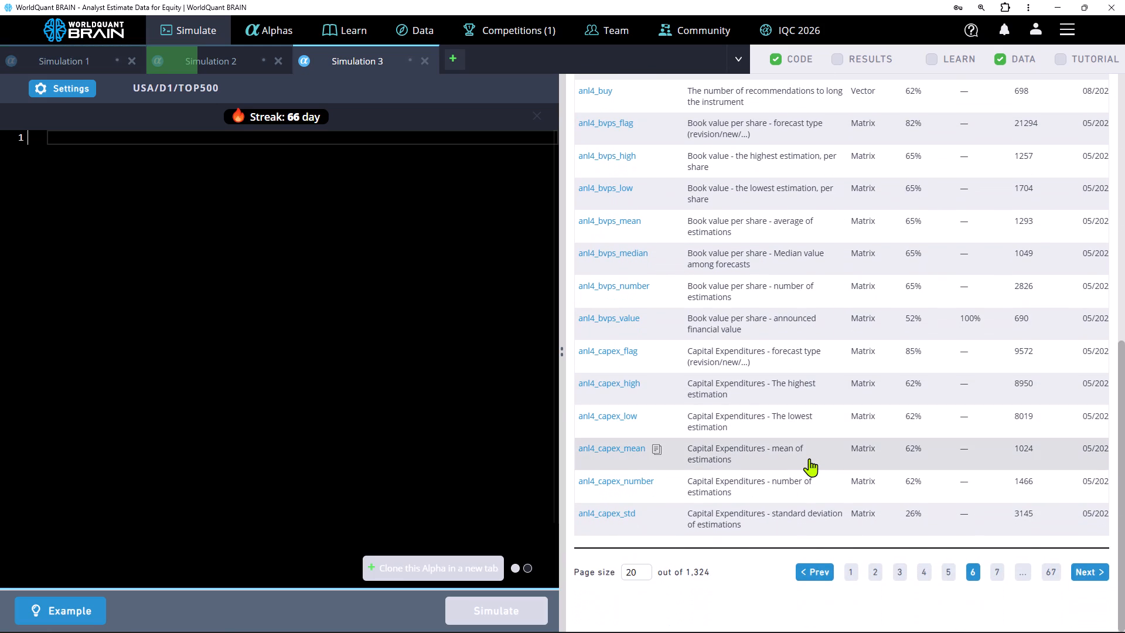
Go to page 7 of the dataset's fields and copy anl4_cff_number into Simulation 3's code editor.
{"action": "left_click", "coordinate": [1000, 573]}
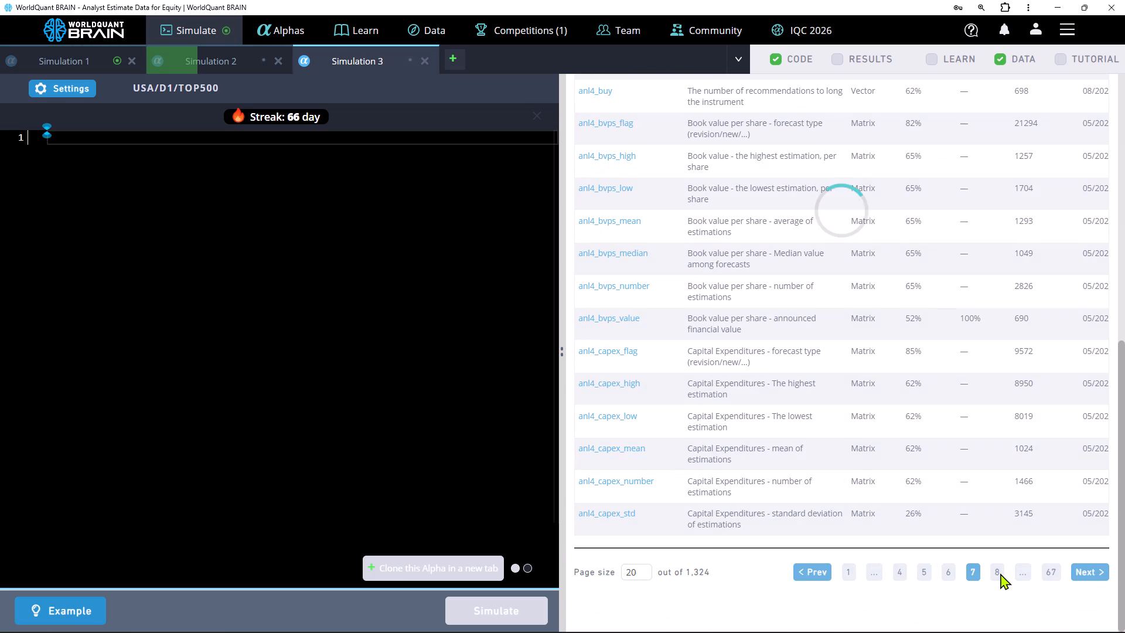
{"action": "scroll", "coordinate": [752, 489], "scroll_direction": "up", "scroll_amount": 3}
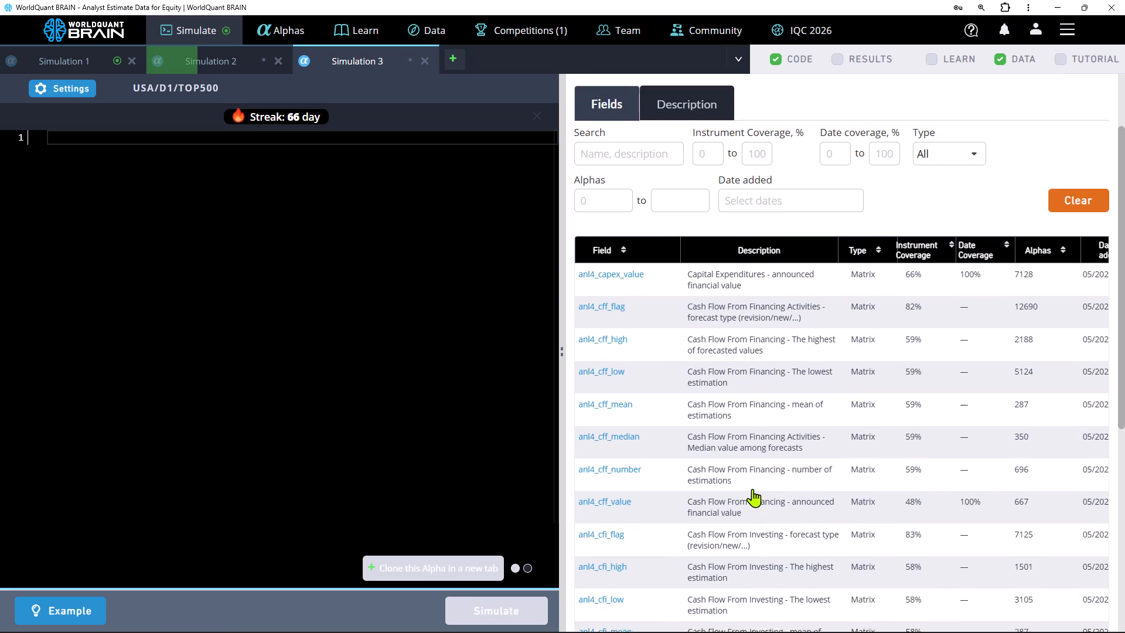
{"action": "scroll", "coordinate": [752, 489], "scroll_direction": "down", "scroll_amount": 1}
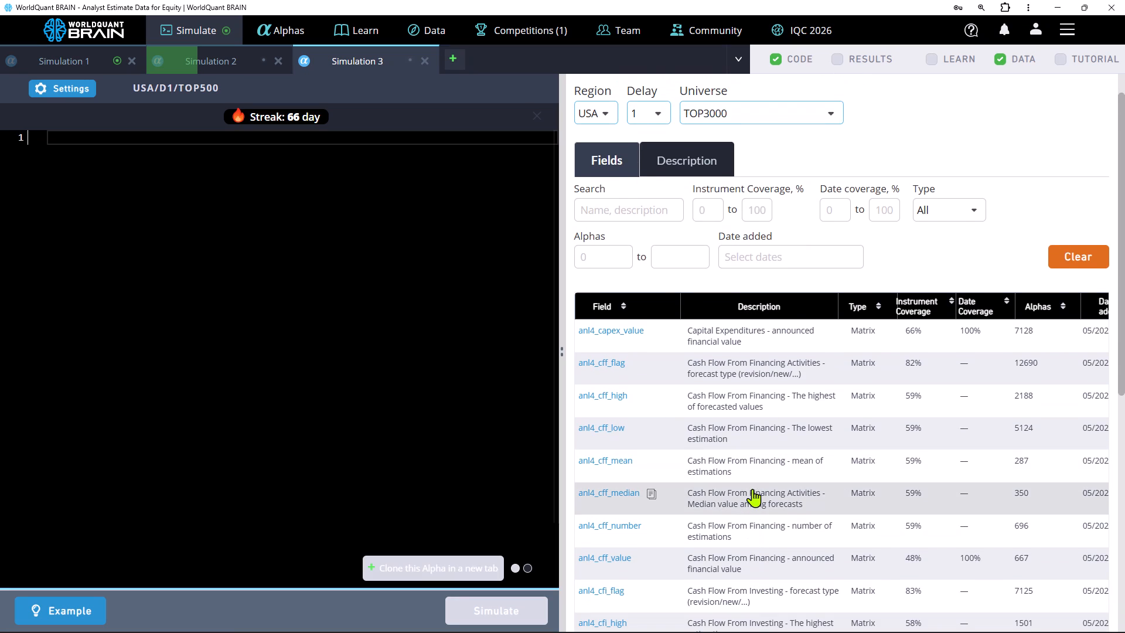
{"action": "scroll", "coordinate": [752, 489], "scroll_direction": "down", "scroll_amount": 1}
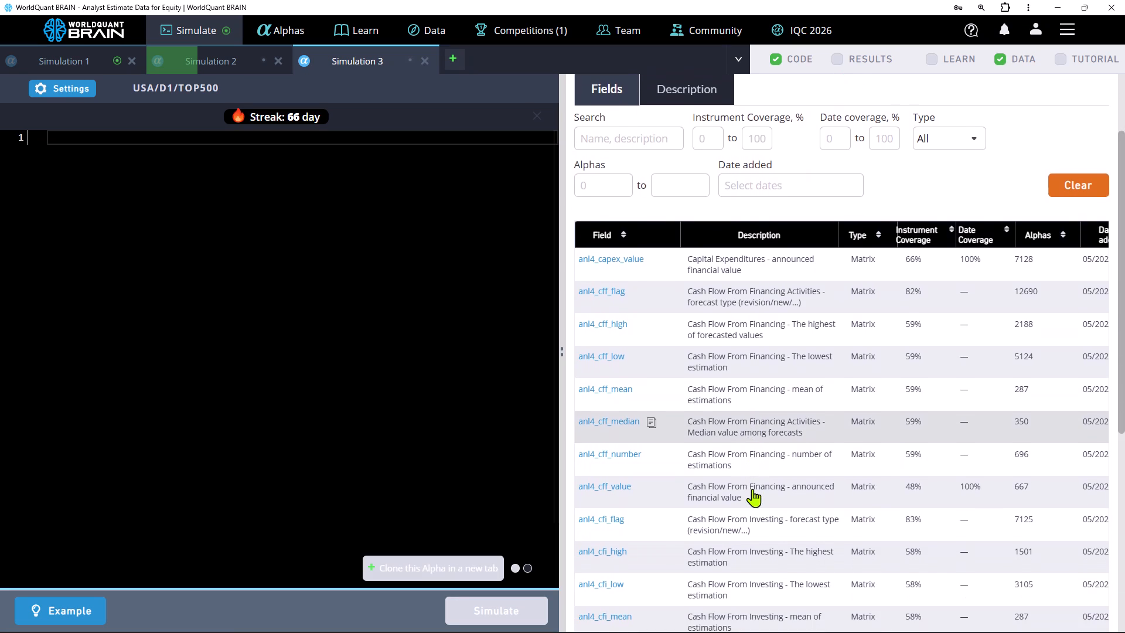
{"action": "scroll", "coordinate": [752, 489], "scroll_direction": "down", "scroll_amount": 2}
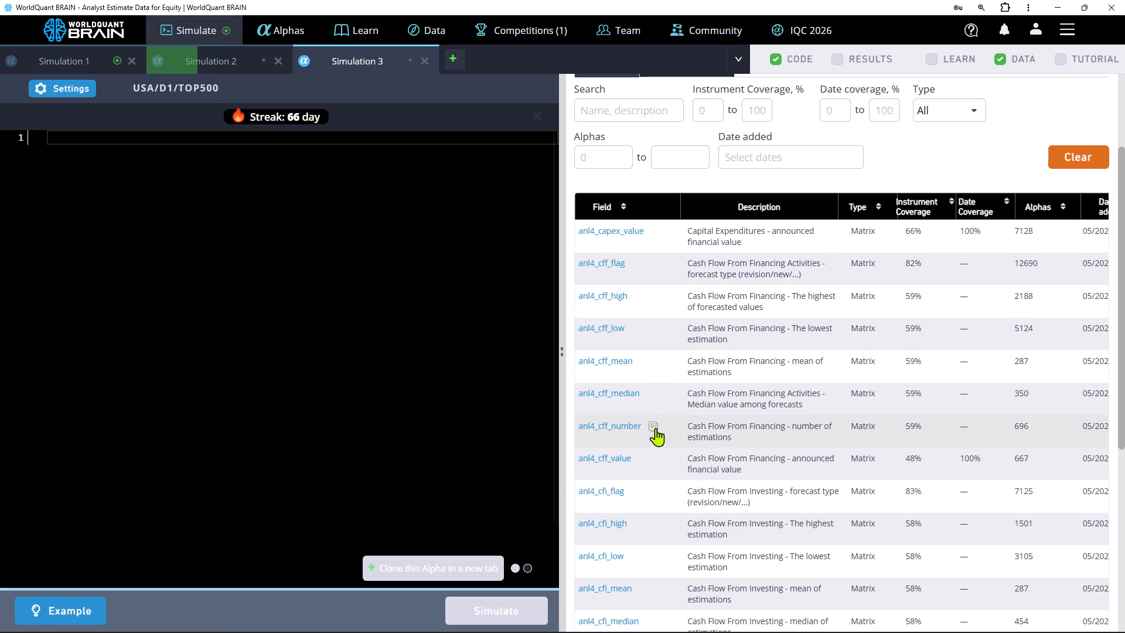
{"action": "left_click", "coordinate": [656, 428]}
{"action": "left_click", "coordinate": [203, 139]}
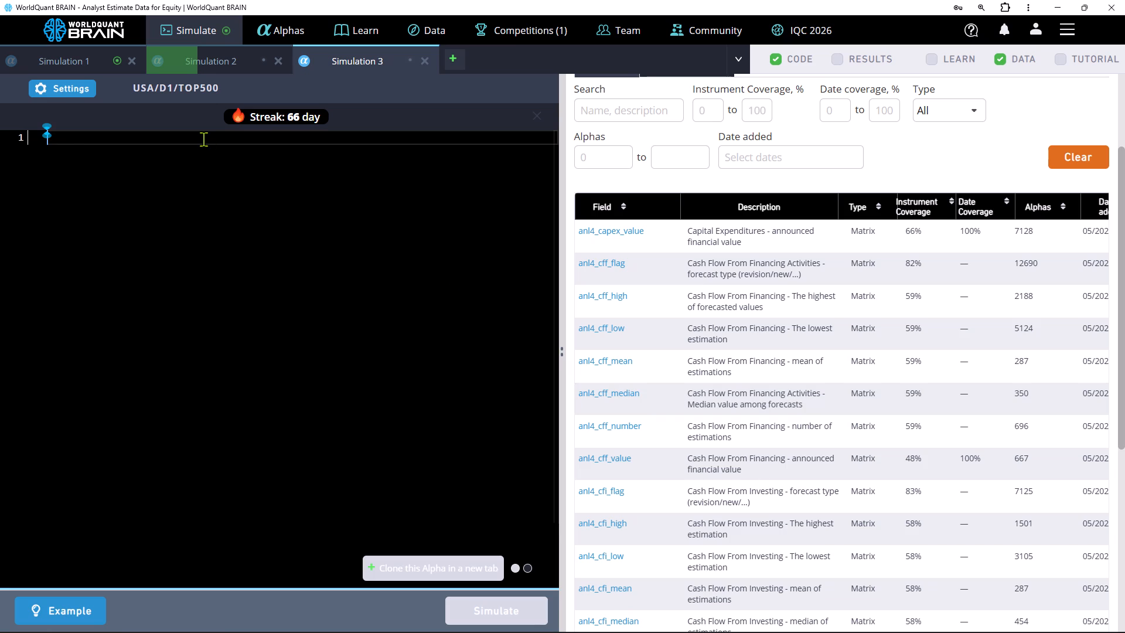
{"action": "key", "text": "ctrl+v"}
Complete Simulation 3's expression as anl4_cff_number/anl4_cfi_flag and run the simulation.
{"action": "key", "text": "slash"}
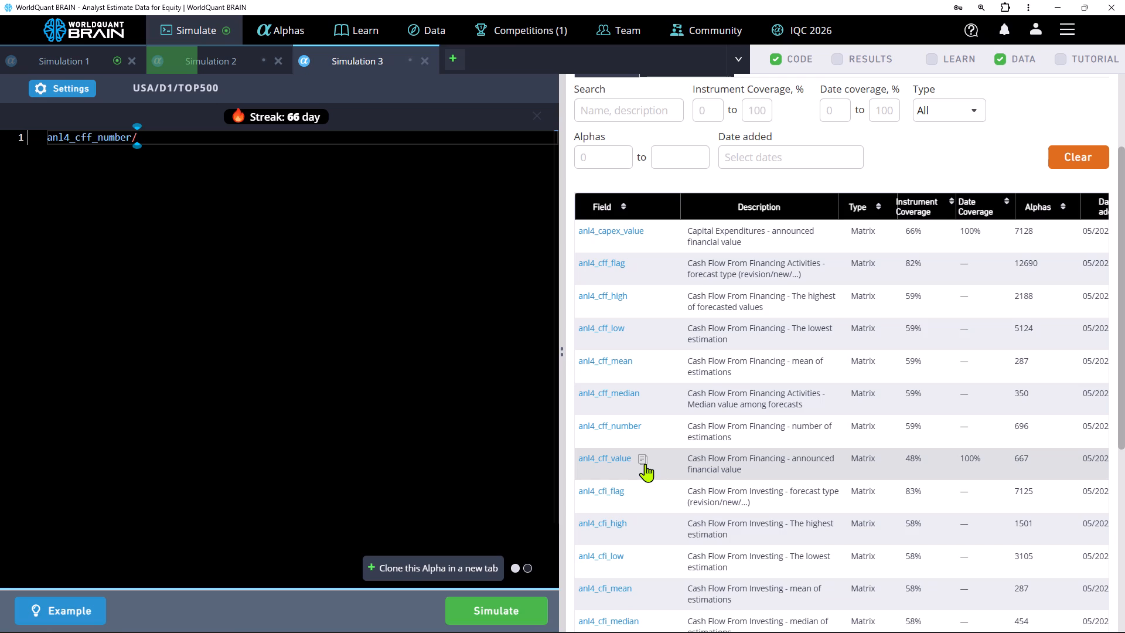
{"action": "left_click", "coordinate": [636, 496]}
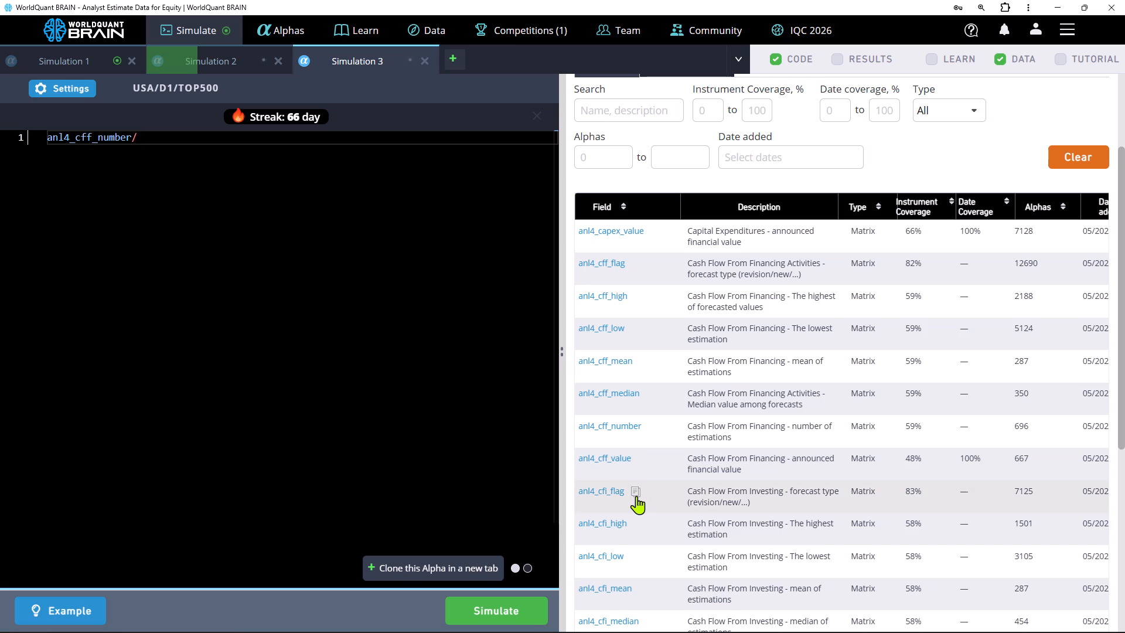
{"action": "left_click", "coordinate": [172, 136]}
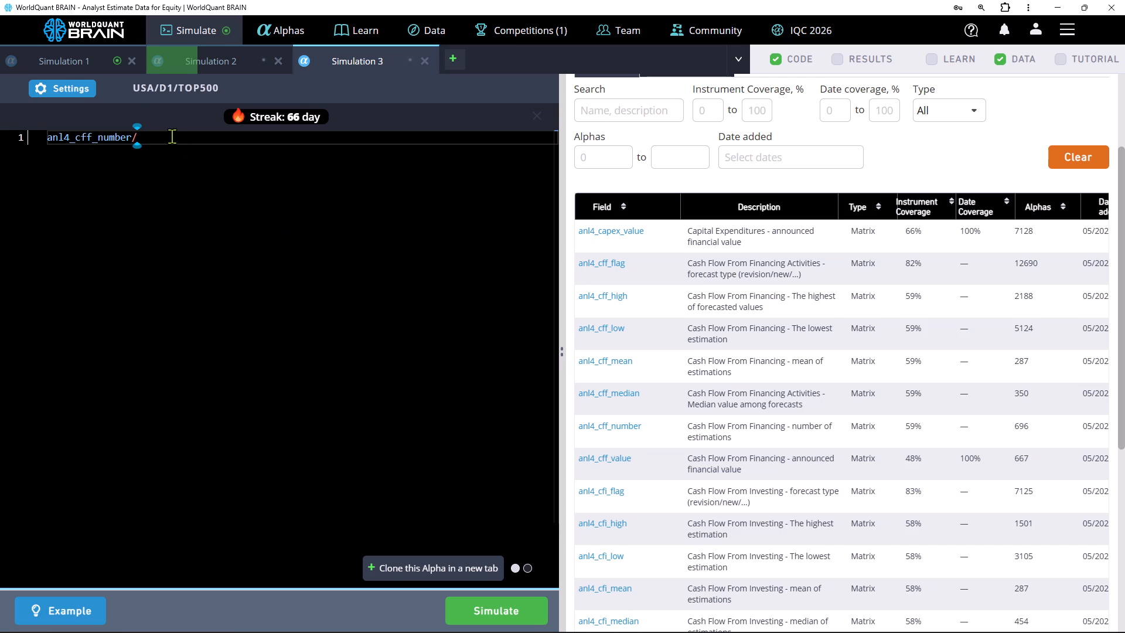
{"action": "key", "text": "ctrl+v"}
{"action": "left_click", "coordinate": [515, 609]}
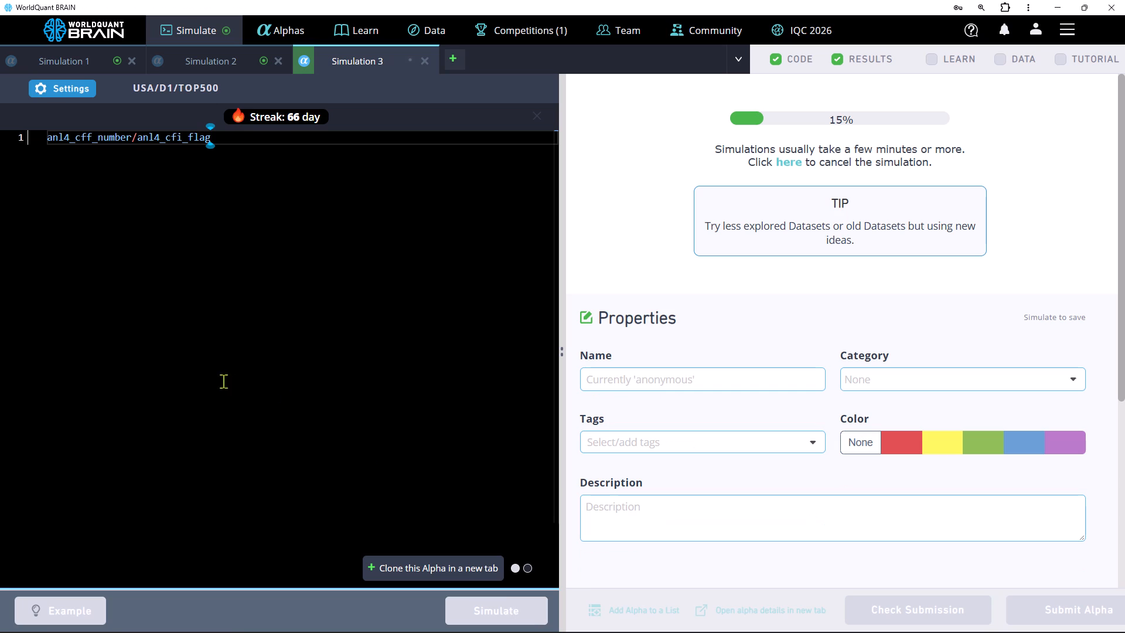
In Simulation 1, wrap the expression in ts_arg_max with a 20-day lookback and run the simulation.
{"action": "left_click", "coordinate": [77, 52]}
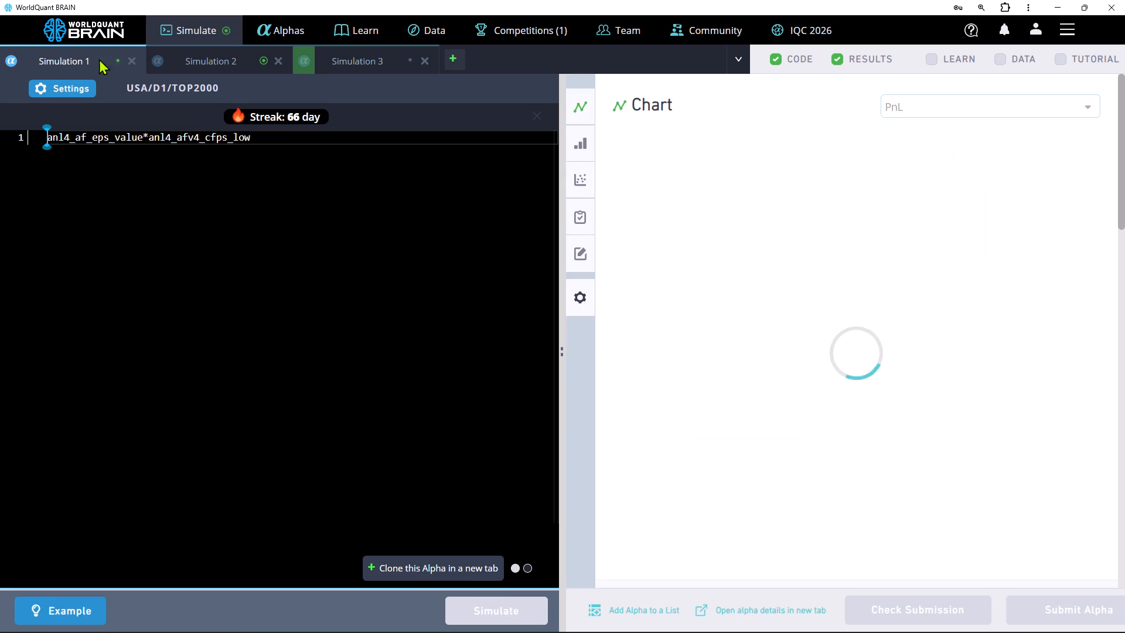
{"action": "left_click", "coordinate": [290, 147]}
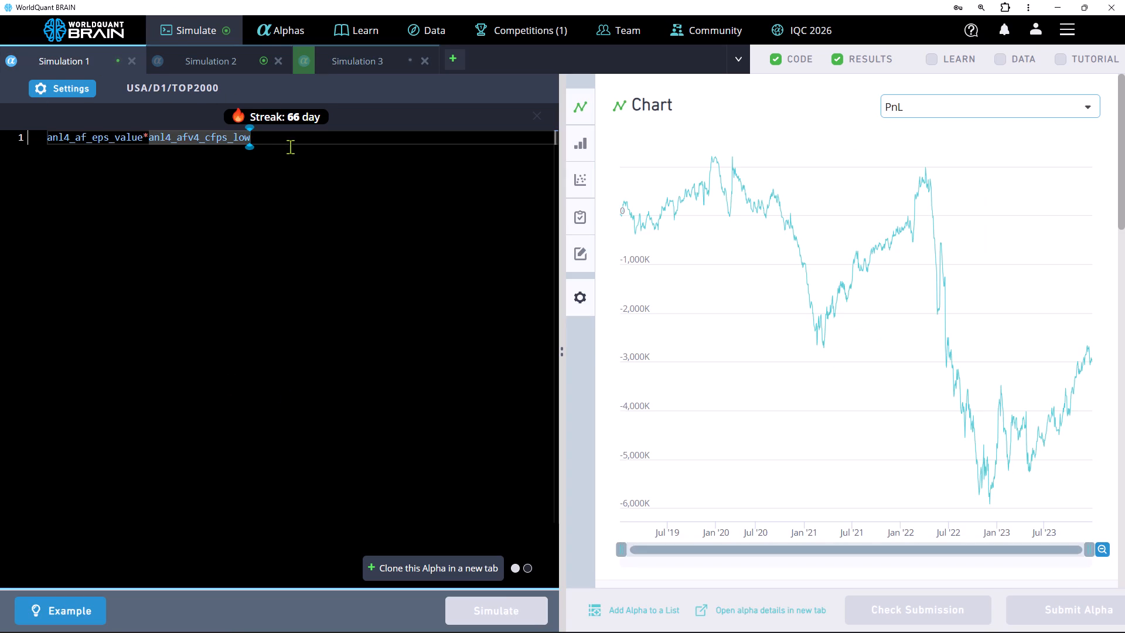
{"action": "type", "text": ",0"}
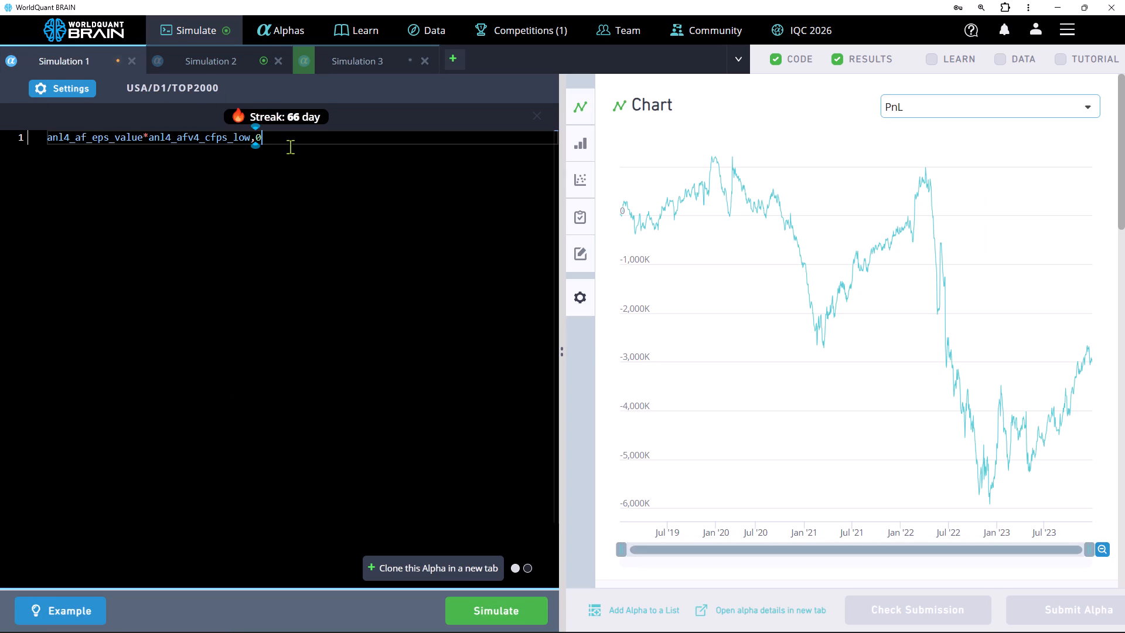
{"action": "key", "text": "BackSpace"}
{"action": "type", "text": "20)"}
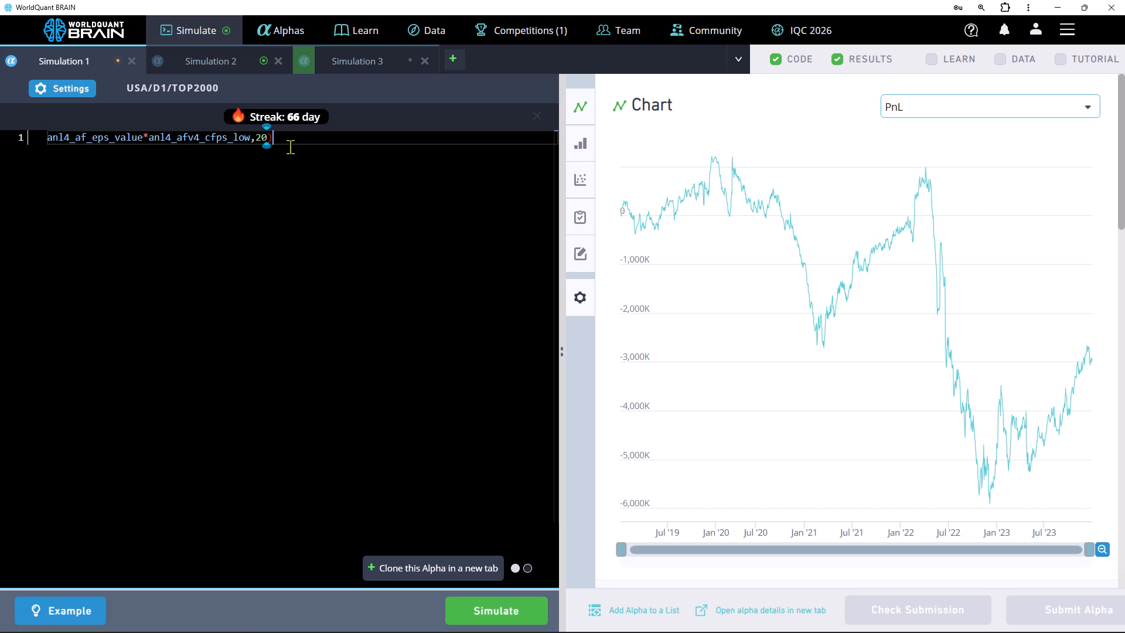
{"action": "key", "text": "Up"}
{"action": "key", "text": "shift+parenleft"}
{"action": "key", "text": "Left"}
{"action": "type", "text": "ts"}
{"action": "left_click", "coordinate": [145, 151]}
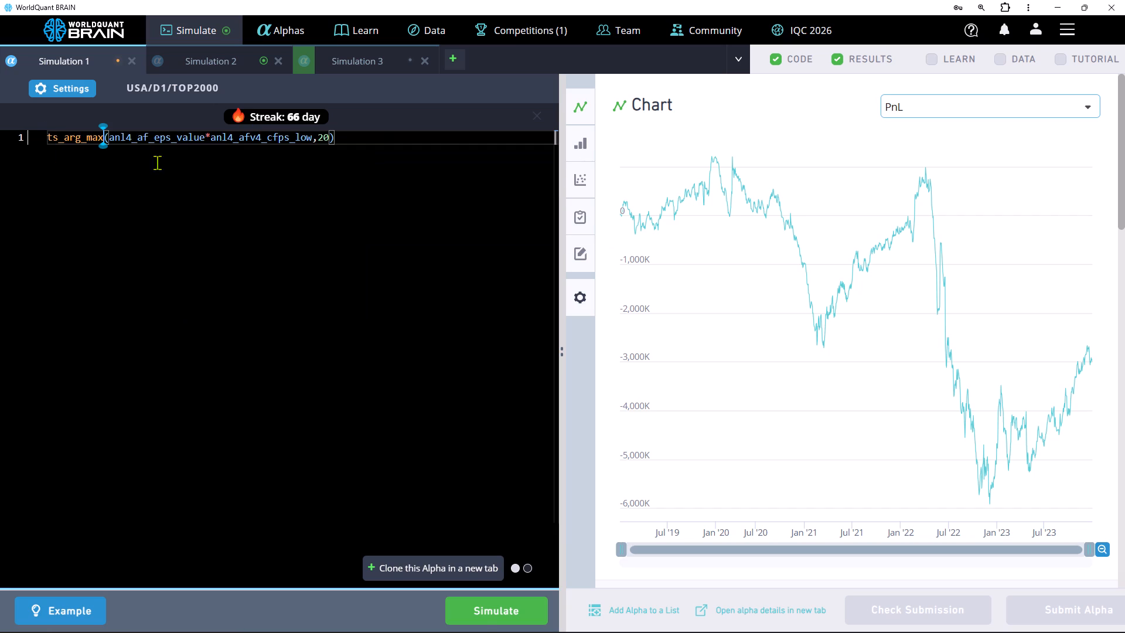
{"action": "left_click", "coordinate": [480, 617]}
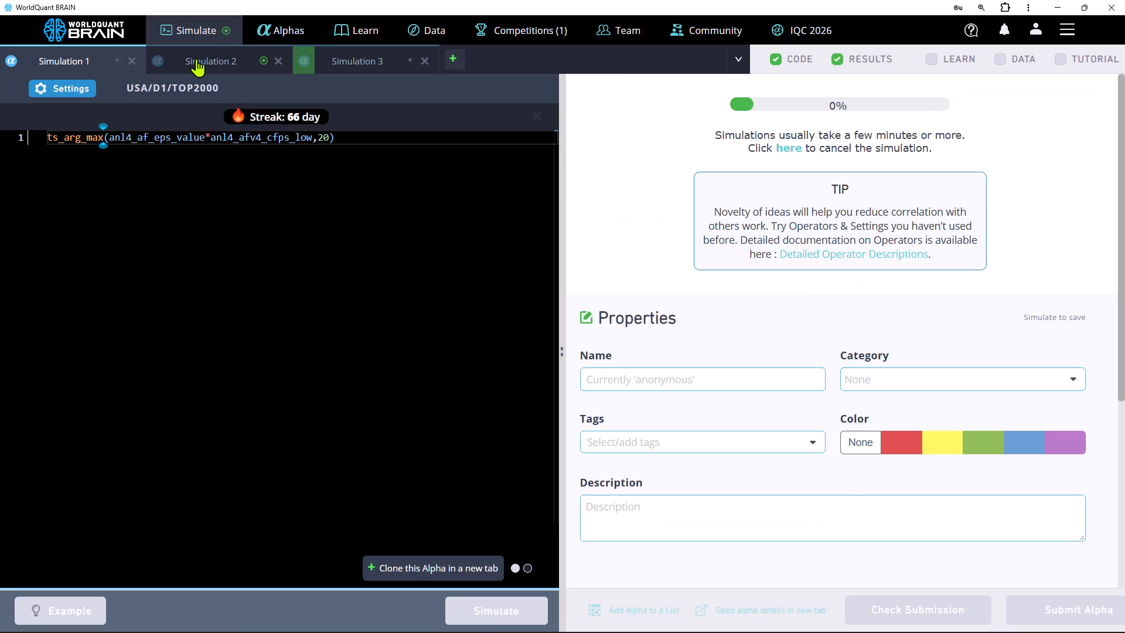
In Simulation 2, wrap the expression in ts_arg_max with a 20-day lookback and run the simulation.
{"action": "left_click", "coordinate": [196, 59]}
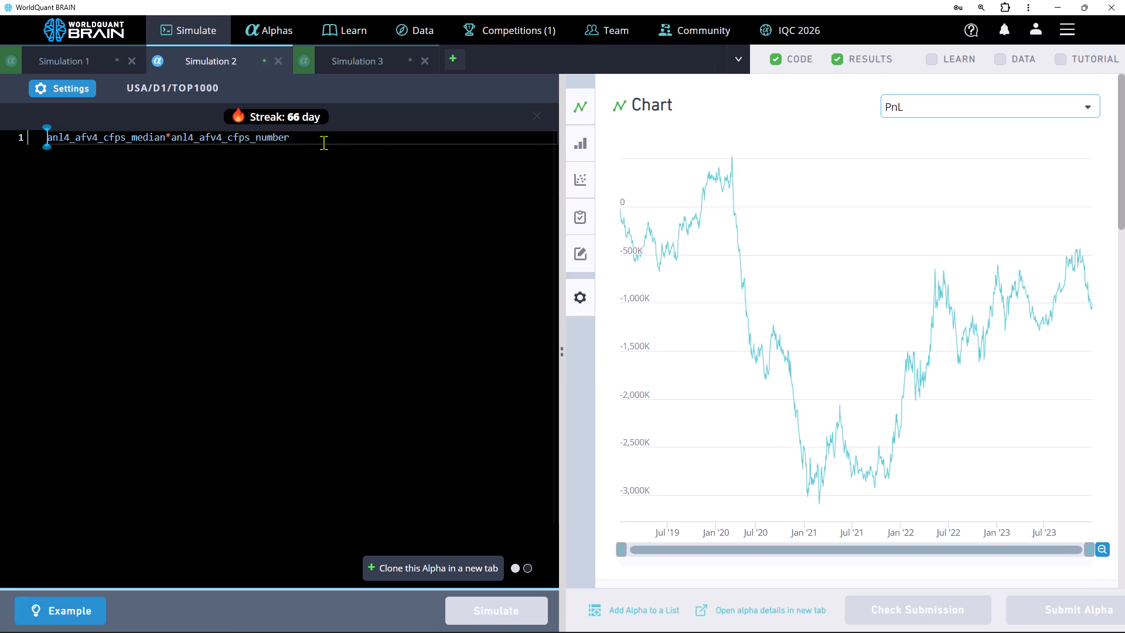
{"action": "left_click", "coordinate": [323, 142]}
{"action": "type", "text": ",20"}
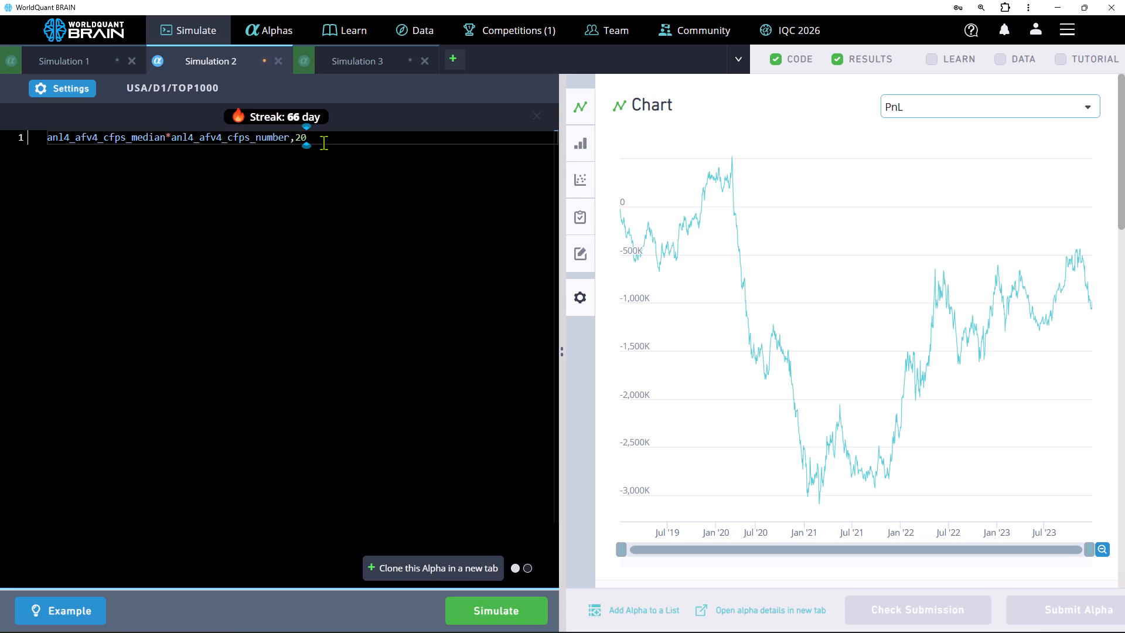
{"action": "key", "text": "shift+parenright"}
{"action": "key", "text": "Up"}
{"action": "key", "text": "shift+asterisk"}
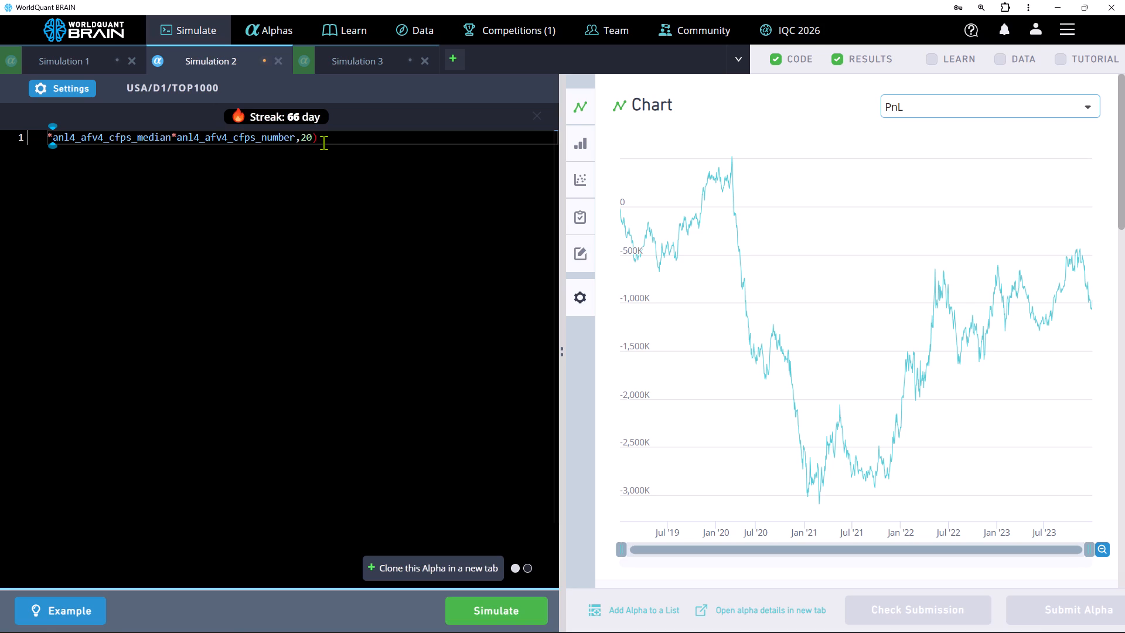
{"action": "key", "text": "BackSpace"}
{"action": "key", "text": "shift+parenleft"}
{"action": "key", "text": "Left"}
{"action": "type", "text": "ts"}
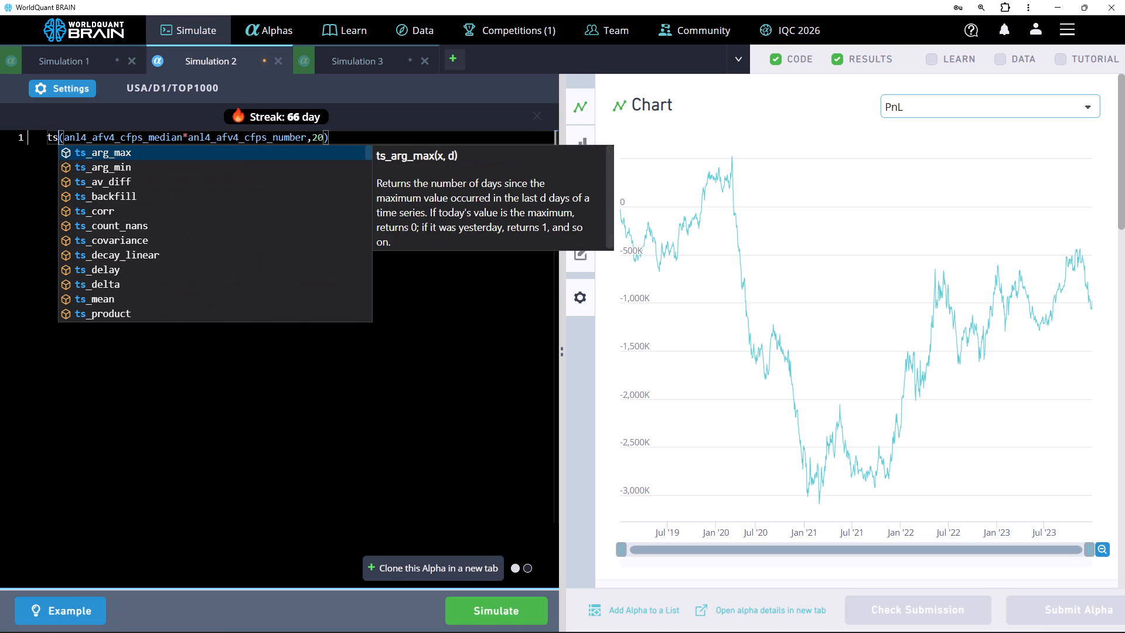
{"action": "left_click", "coordinate": [128, 155]}
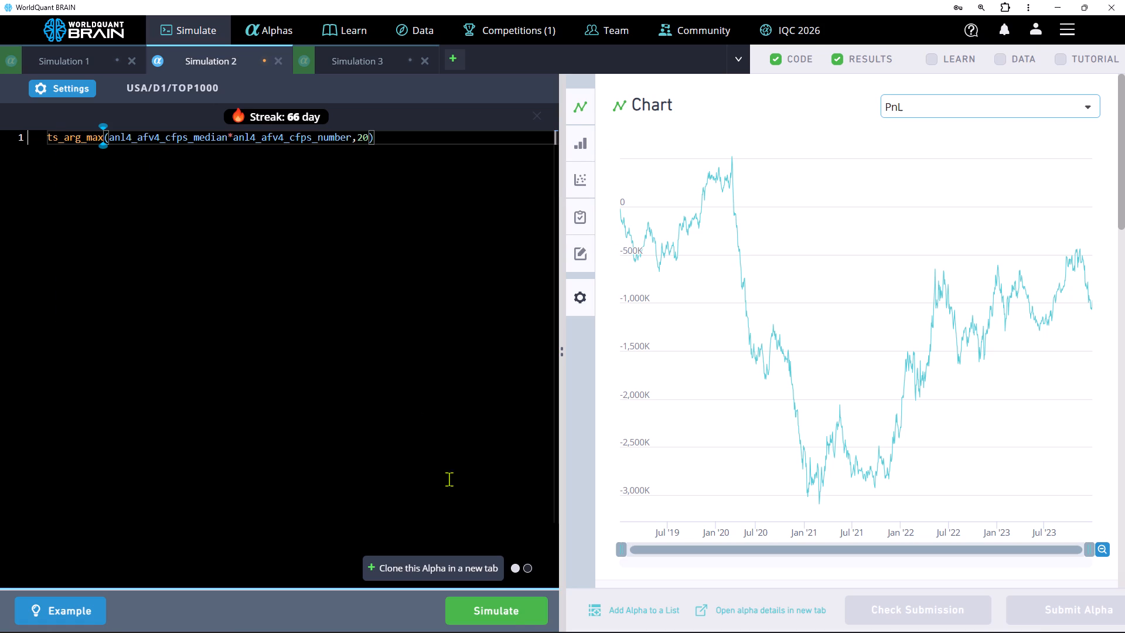
{"action": "left_click", "coordinate": [506, 611]}
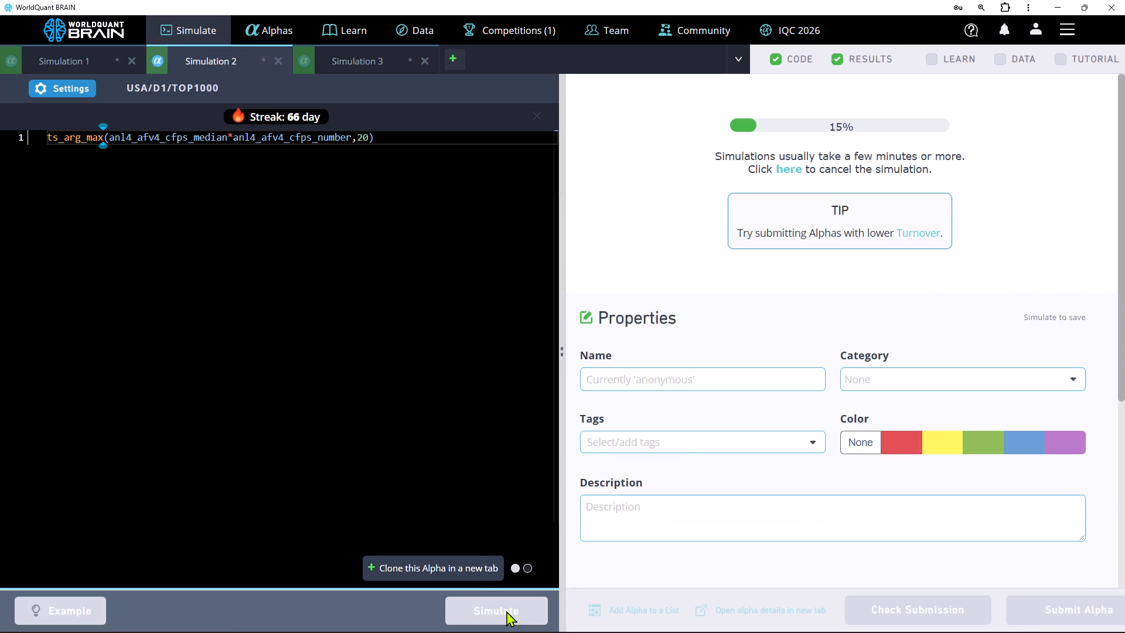
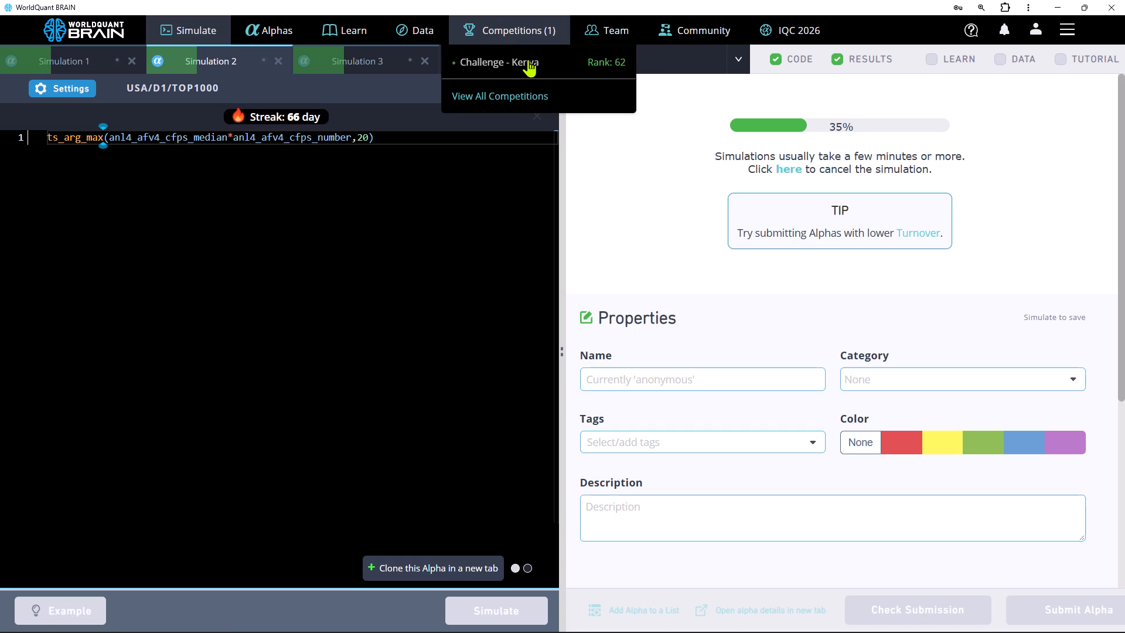
Open the Challenge - Kenya competition and examine the user rankings on its leaderboard.
{"action": "left_click", "coordinate": [528, 59]}
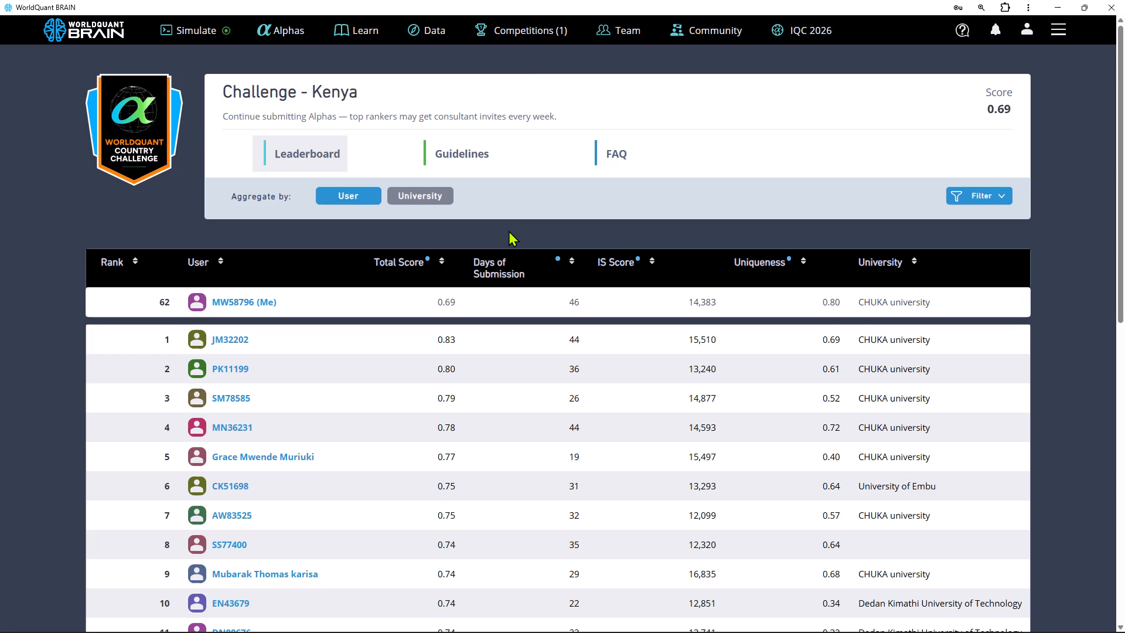
{"action": "scroll", "coordinate": [509, 230], "scroll_direction": "down", "scroll_amount": 2}
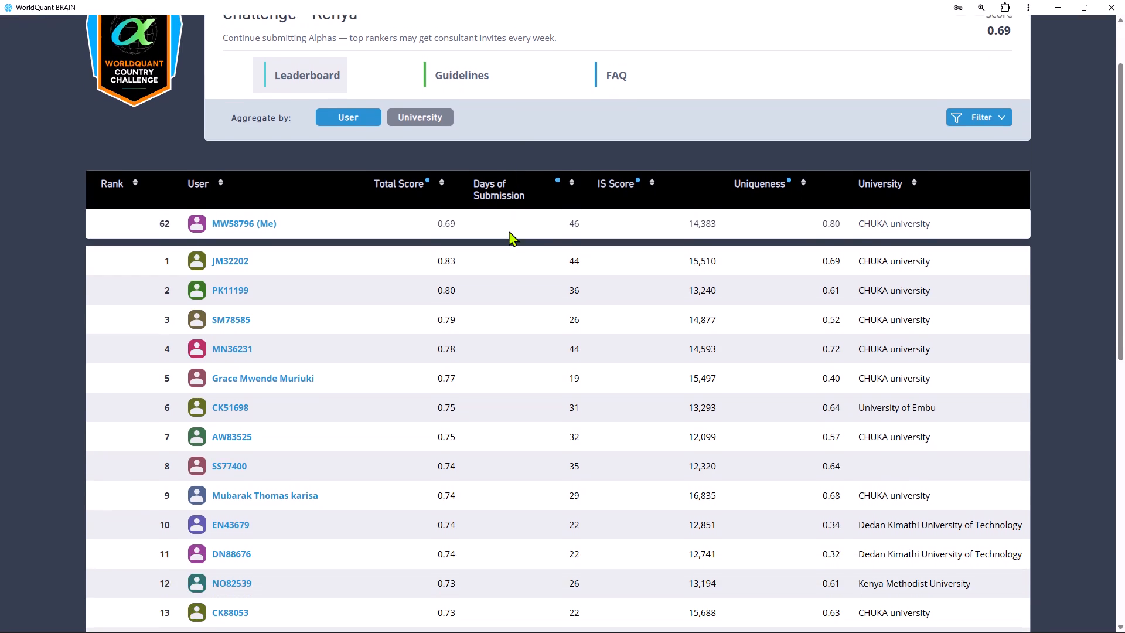
{"action": "scroll", "coordinate": [509, 230], "scroll_direction": "down", "scroll_amount": 2}
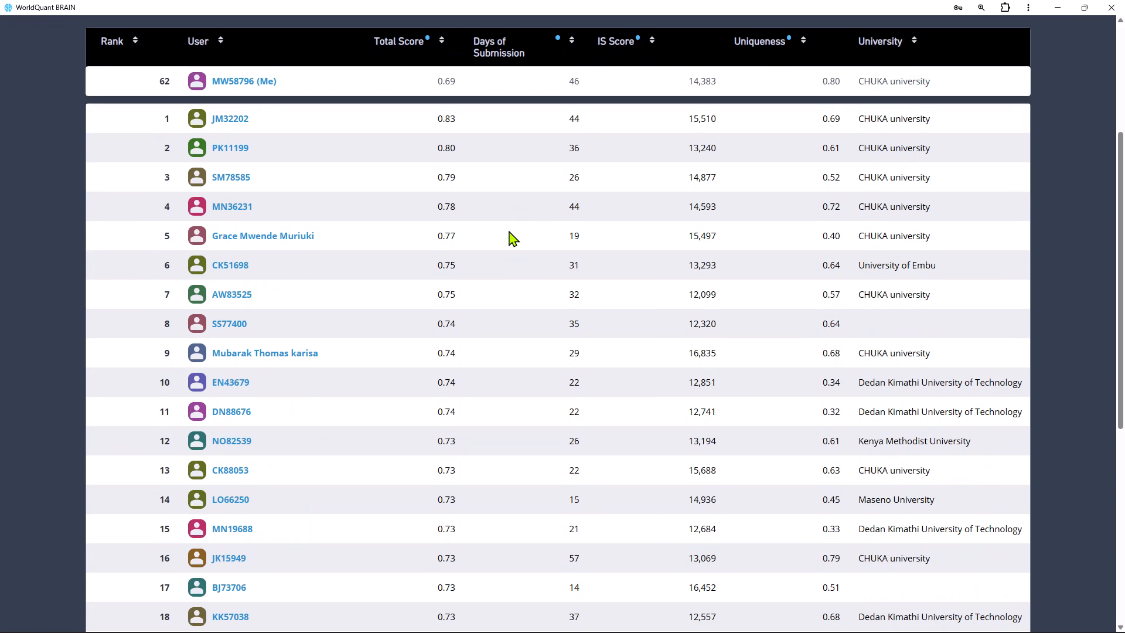
{"action": "scroll", "coordinate": [509, 230], "scroll_direction": "up", "scroll_amount": 1}
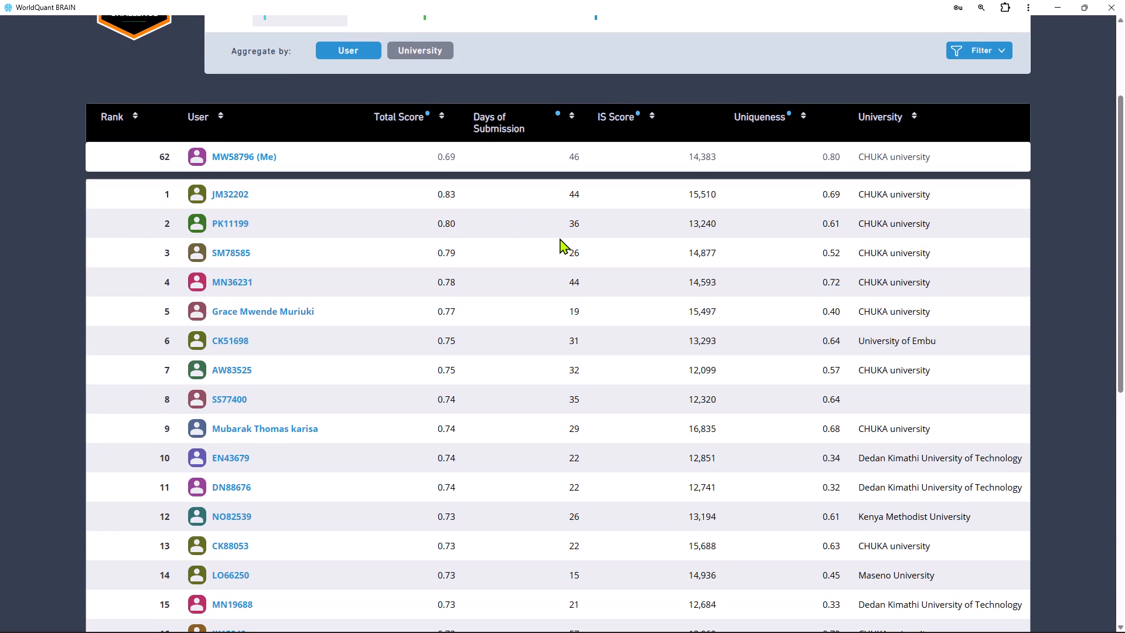
{"action": "scroll", "coordinate": [560, 238], "scroll_direction": "up", "scroll_amount": 2}
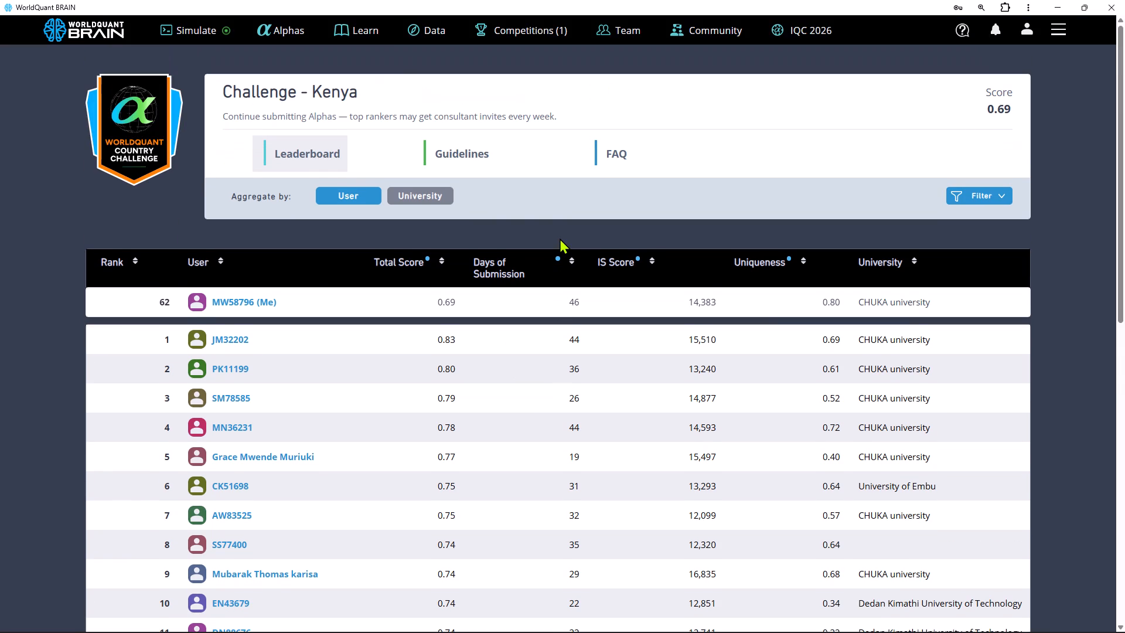
Return to the simulations, change Simulation 1's time-series operator to ts_arg_min and run the simulation.
{"action": "left_click", "coordinate": [214, 29]}
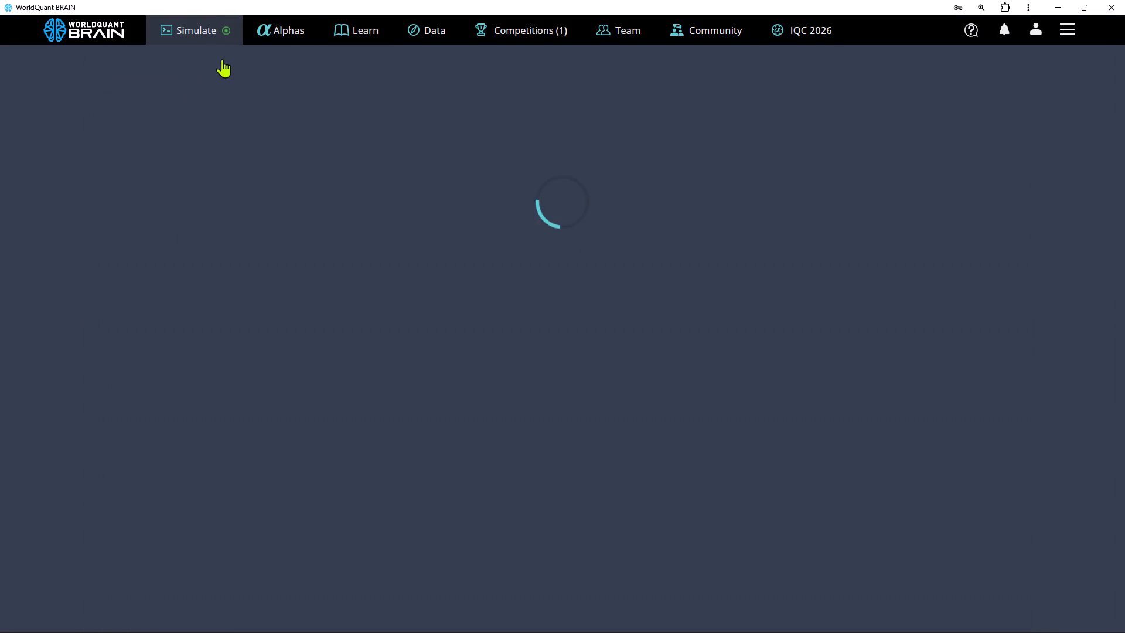
{"action": "left_click", "coordinate": [80, 66]}
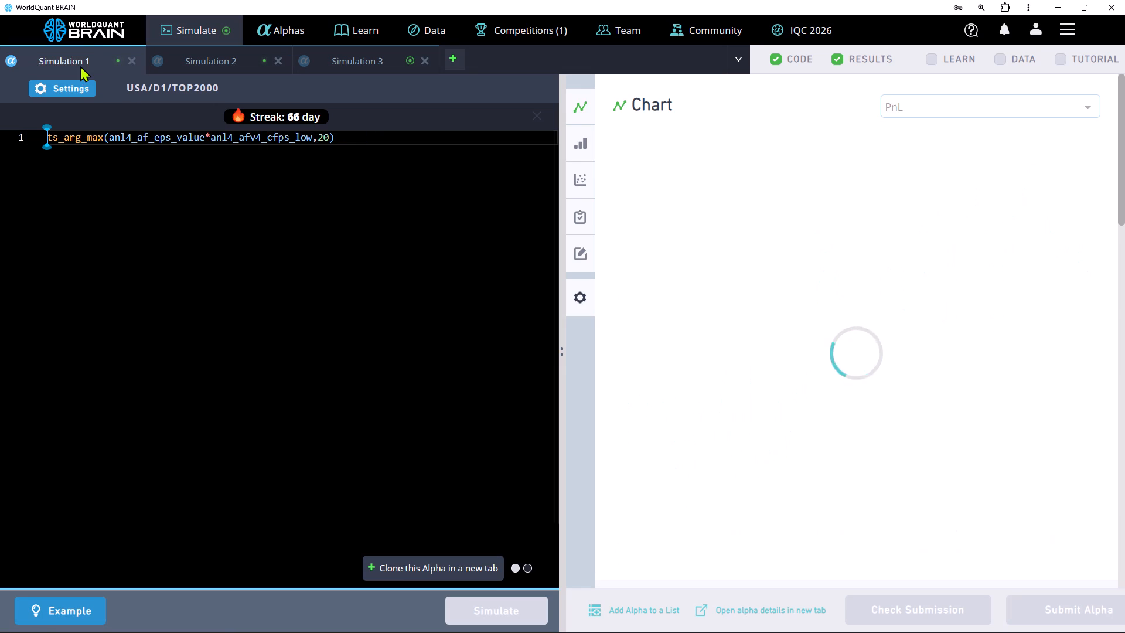
{"action": "left_click", "coordinate": [104, 141]}
{"action": "key", "text": "BackSpace"}
{"action": "key", "text": "BackSpace"}
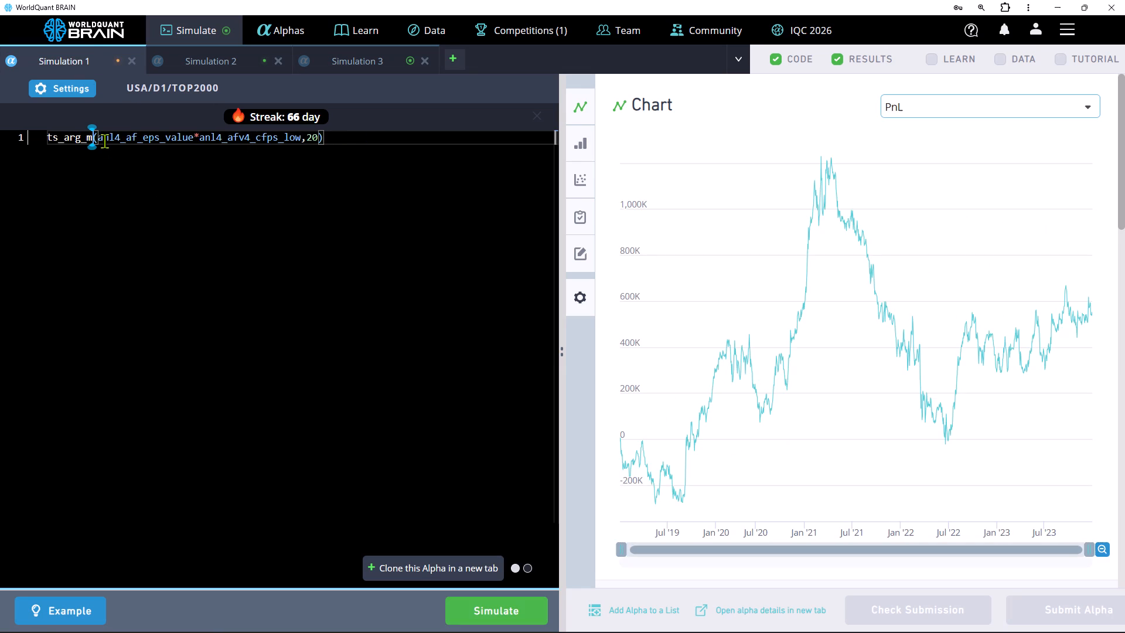
{"action": "type", "text": "in"}
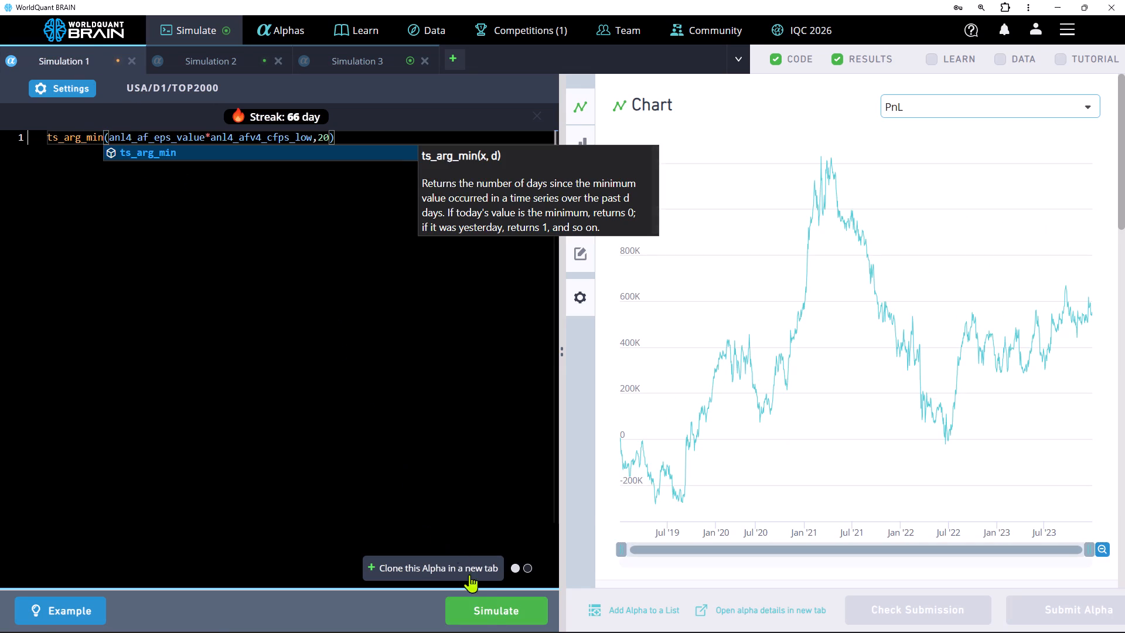
{"action": "left_click", "coordinate": [491, 608]}
In Simulation 2, change the expression's time-series operator to ts_arg_min and run the simulation.
{"action": "left_click", "coordinate": [206, 69]}
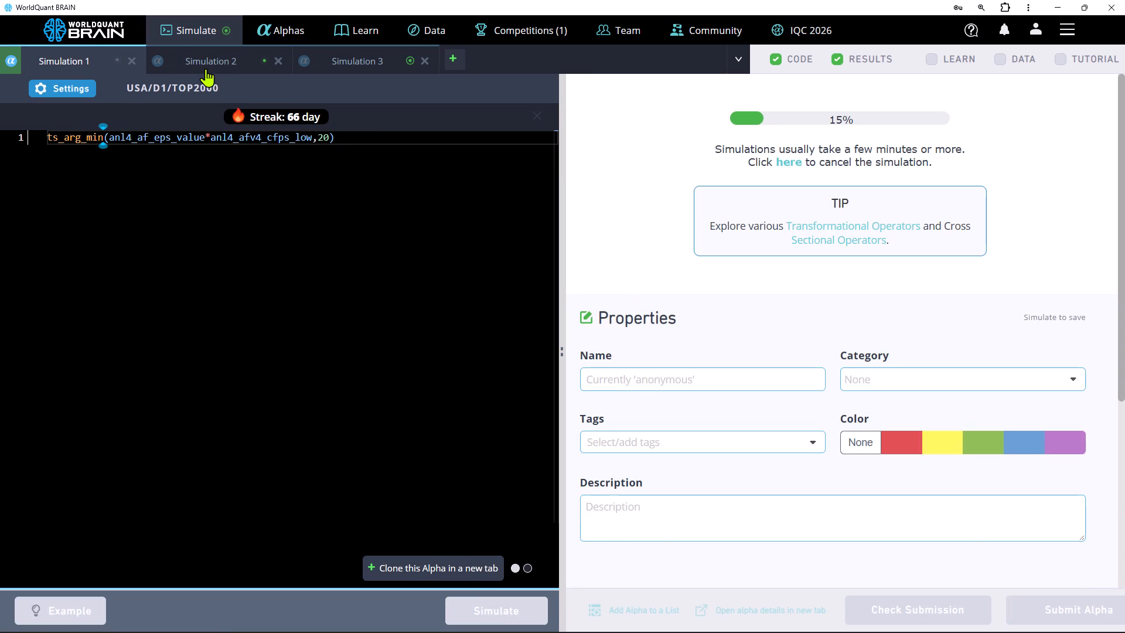
{"action": "left_click", "coordinate": [101, 131]}
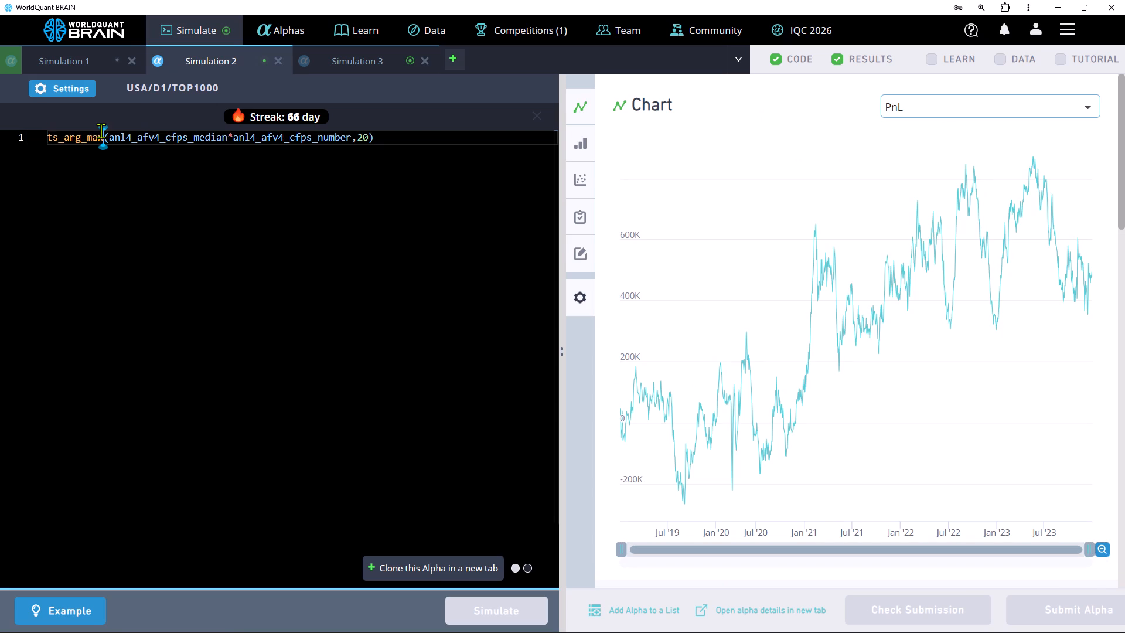
{"action": "key", "text": "BackSpace"}
{"action": "key", "text": "BackSpace"}
{"action": "type", "text": "in"}
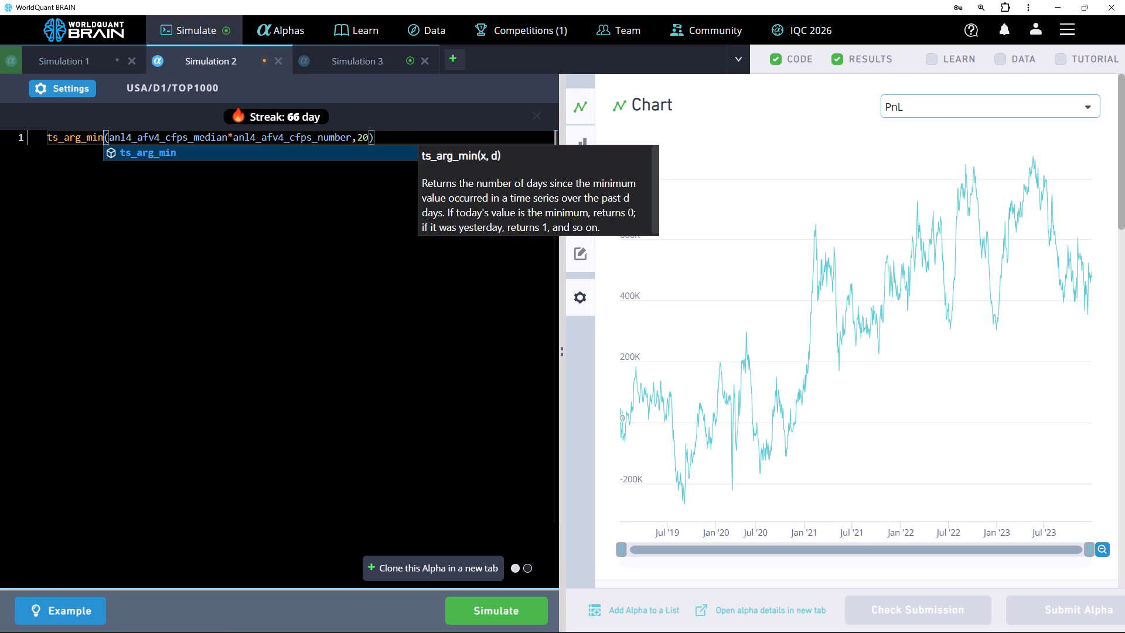
{"action": "left_click", "coordinate": [506, 604]}
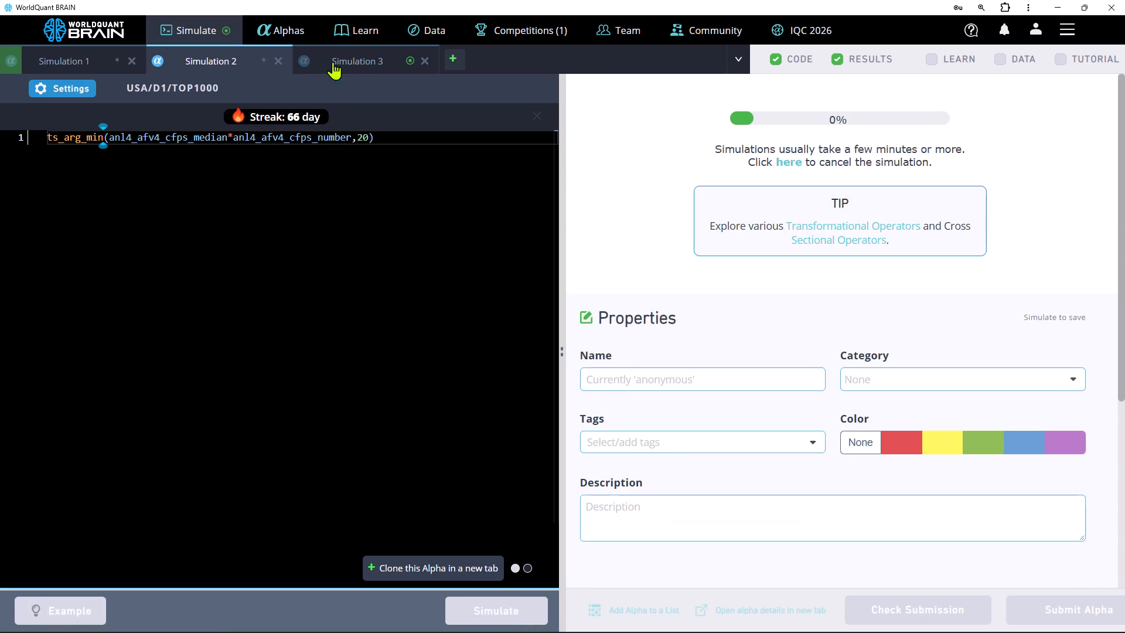
In Simulation 3, wrap the expression in ts_arg_max with a 20-day lookback and run the simulation.
{"action": "left_click", "coordinate": [354, 63]}
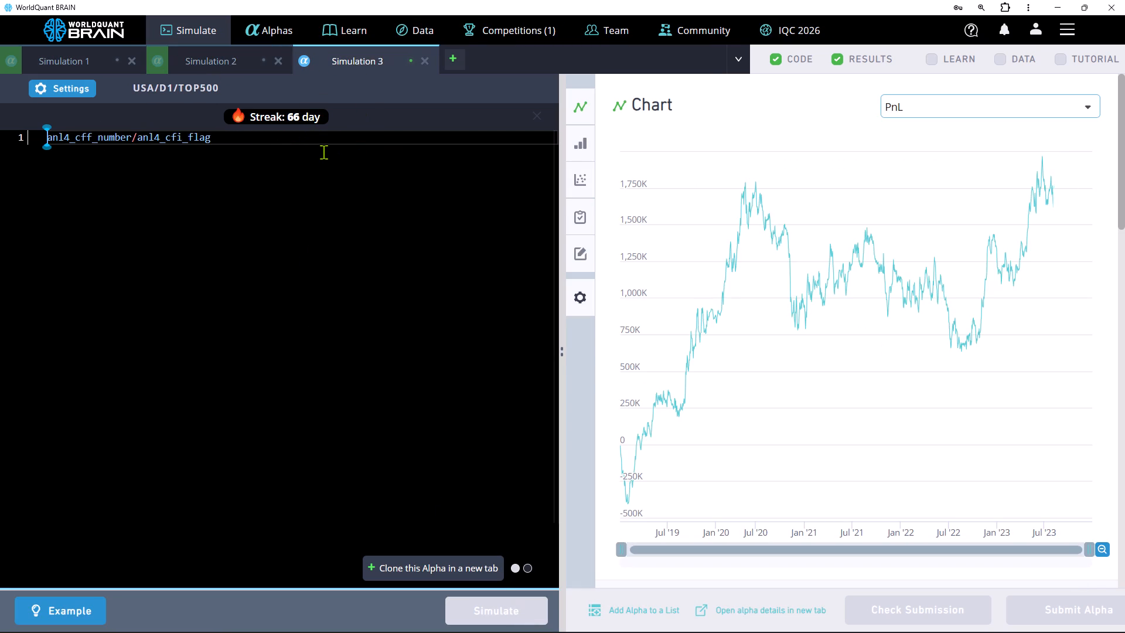
{"action": "left_click", "coordinate": [323, 152]}
{"action": "key", "text": "comma"}
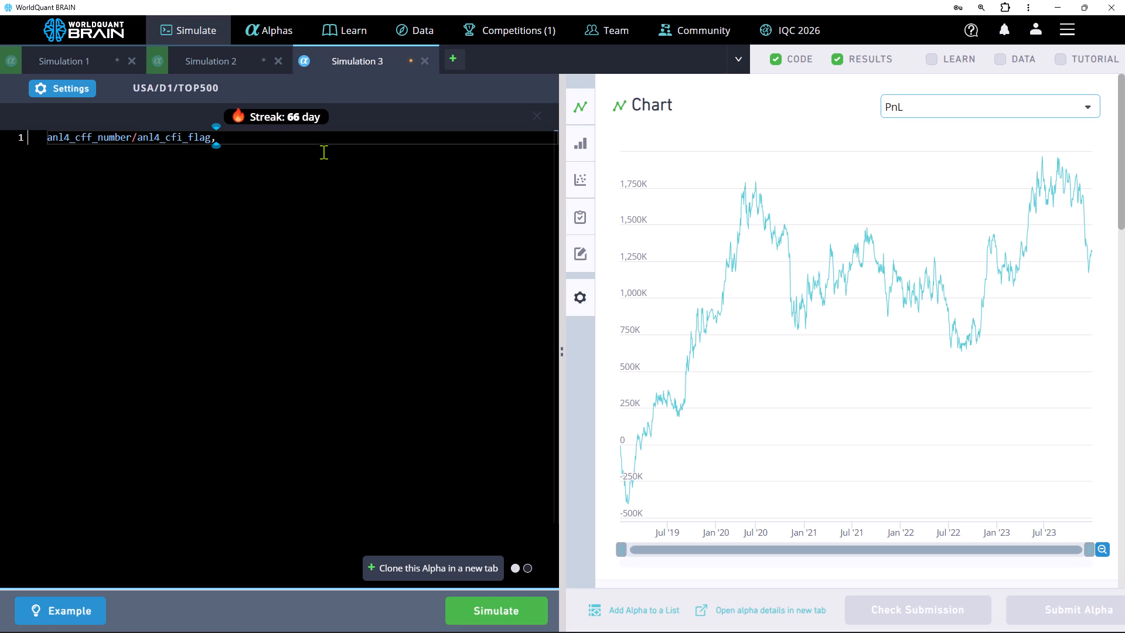
{"action": "type", "text": "20"}
{"action": "key", "text": "shift+parenright"}
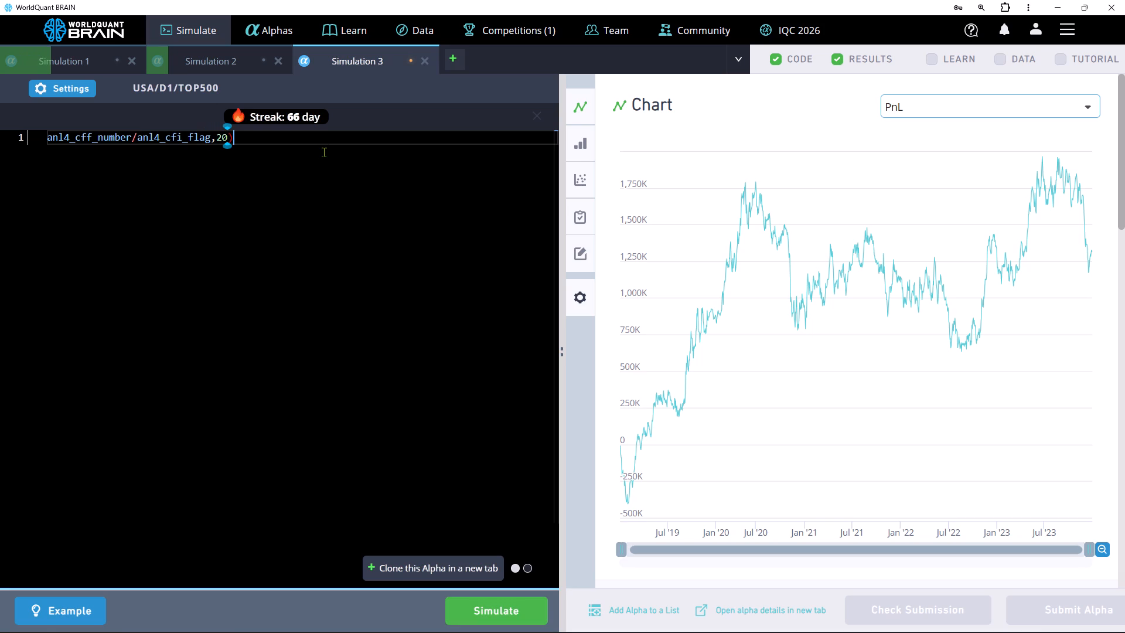
{"action": "key", "text": "Up"}
{"action": "key", "text": "shift+parenleft"}
{"action": "key", "text": "Left"}
{"action": "type", "text": "ts"}
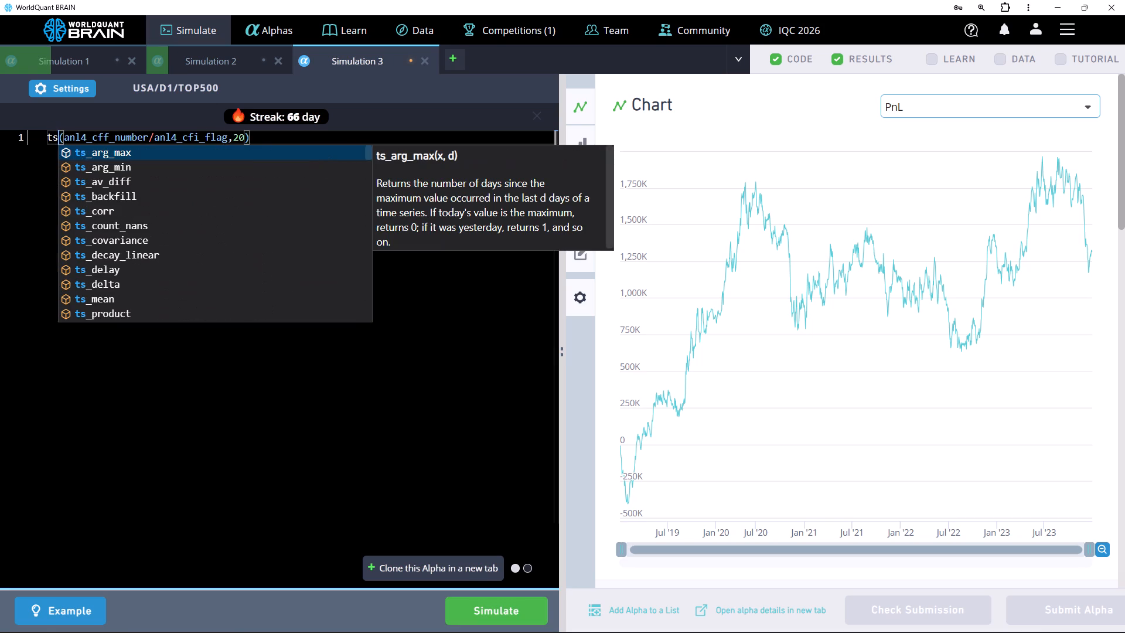
{"action": "left_click", "coordinate": [186, 158]}
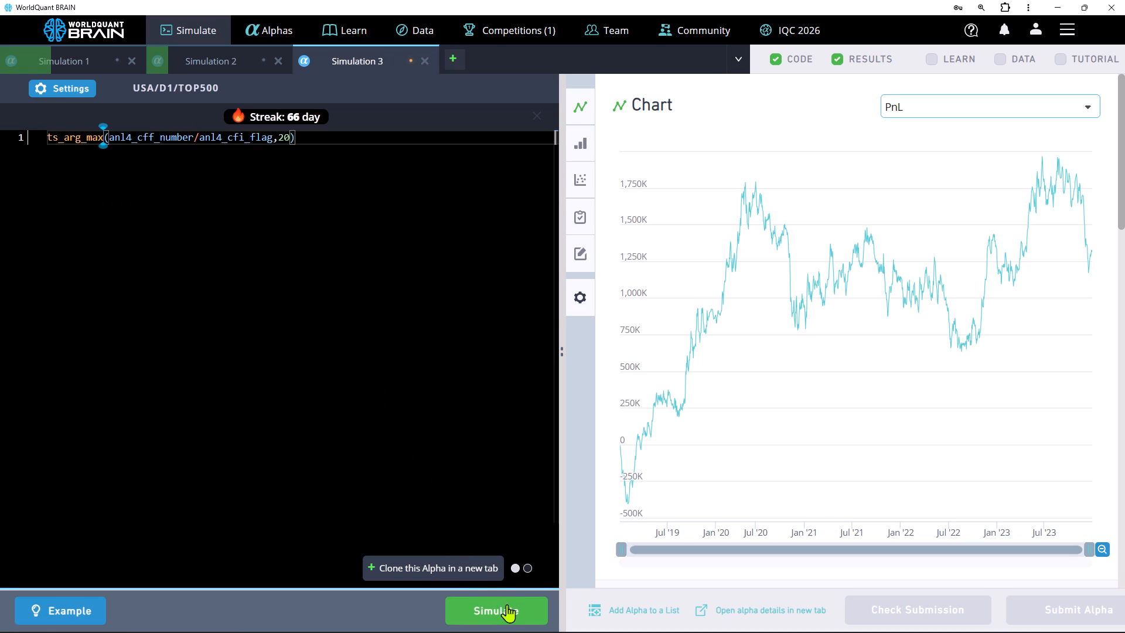
{"action": "left_click", "coordinate": [507, 604]}
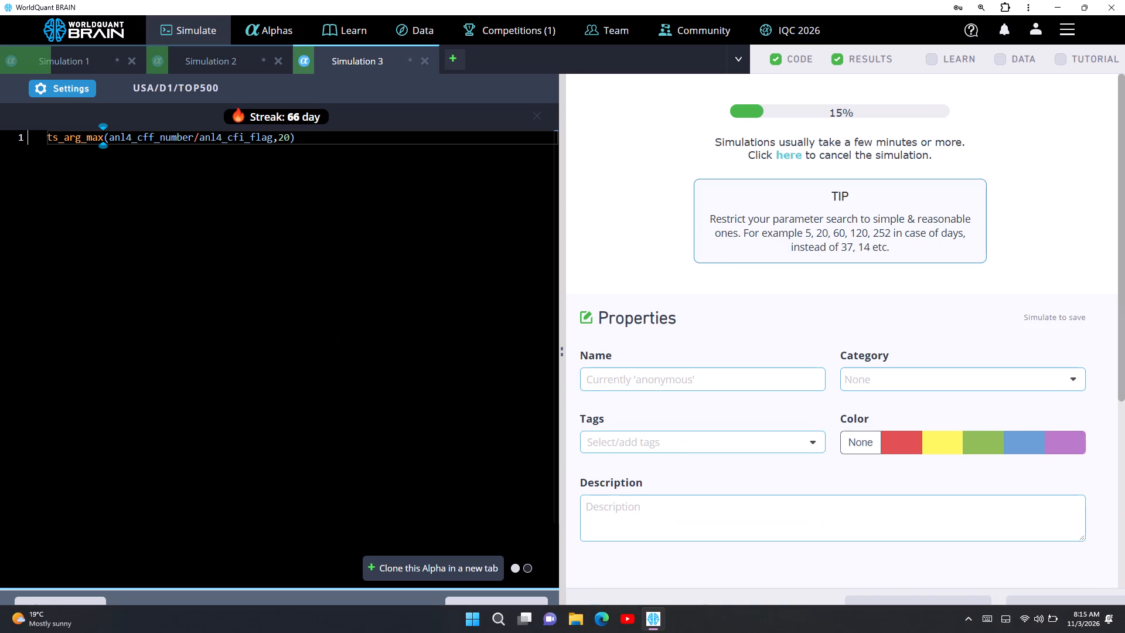
Search the computer's apps for "w" and launch the best match.
{"action": "left_click", "coordinate": [471, 612]}
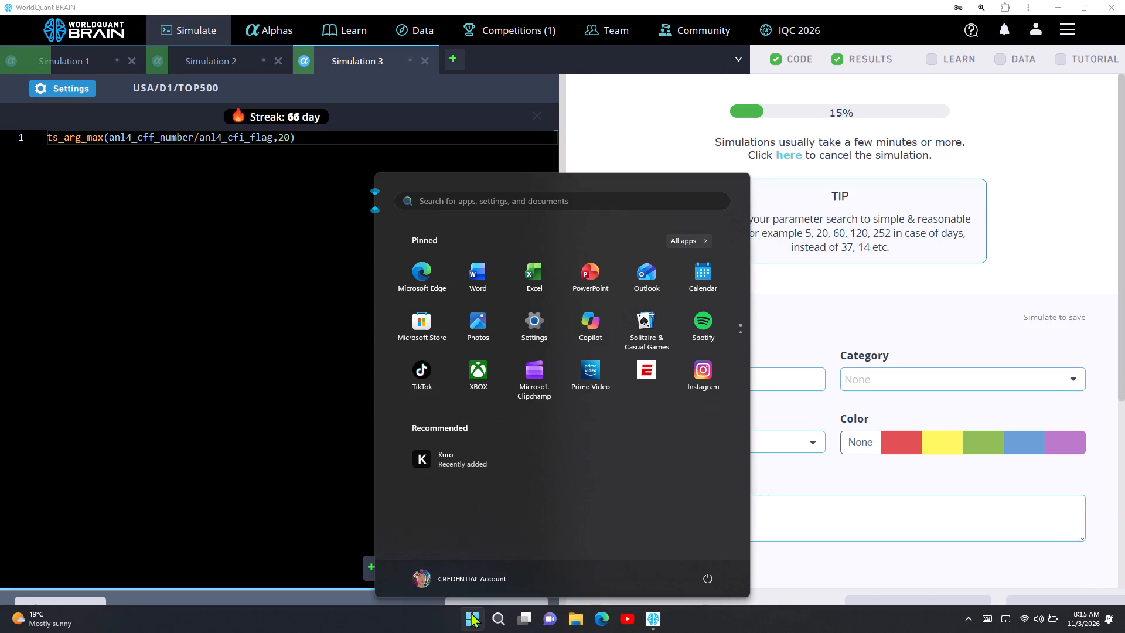
{"action": "key", "text": "w"}
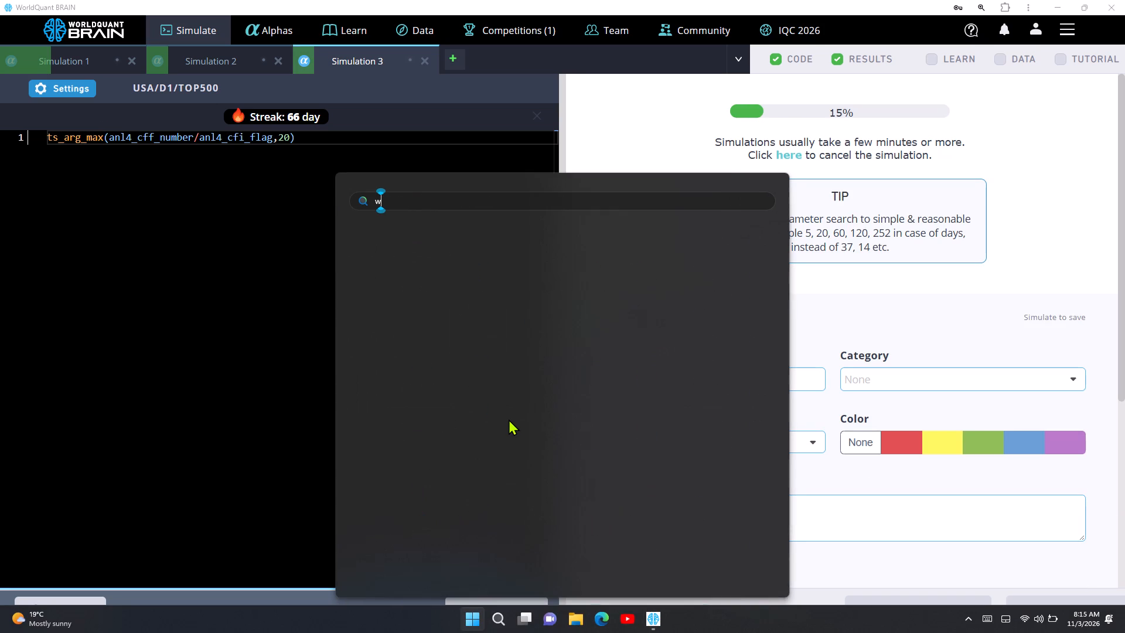
{"action": "key", "text": "Return"}
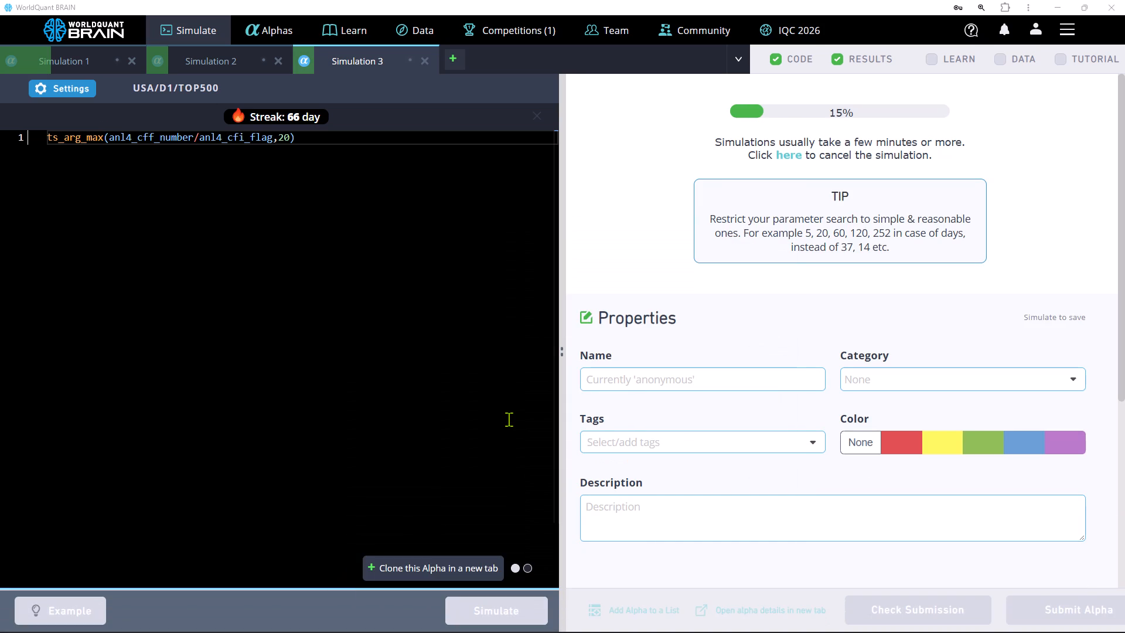
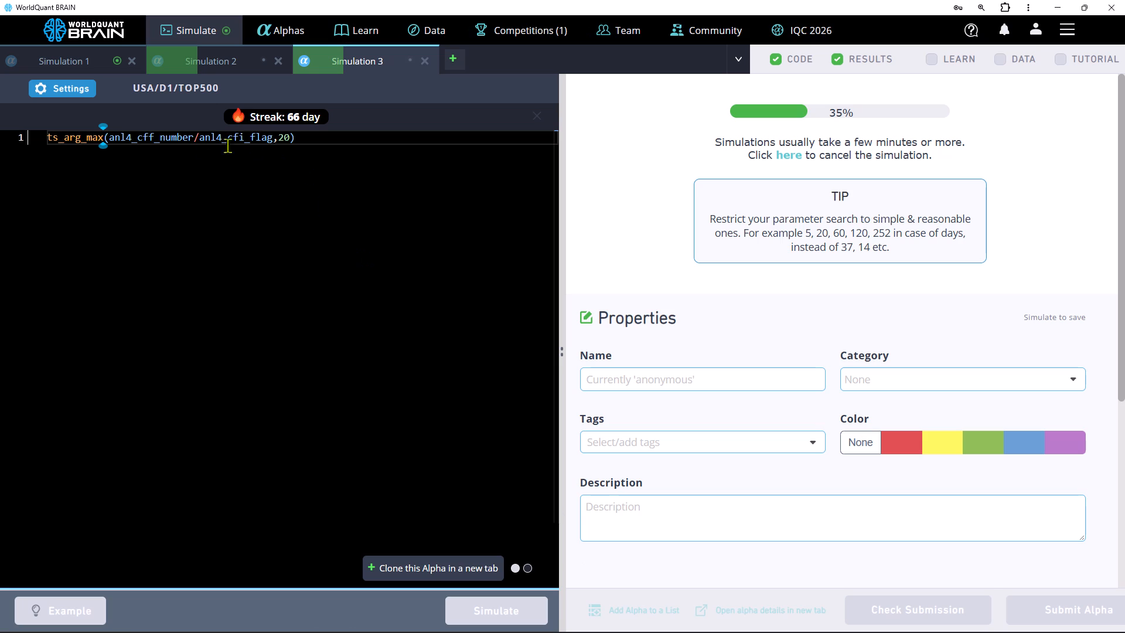
In Simulation 1, replace the expression's time-series operator with ts_av_diff and run the simulation.
{"action": "left_click", "coordinate": [67, 53]}
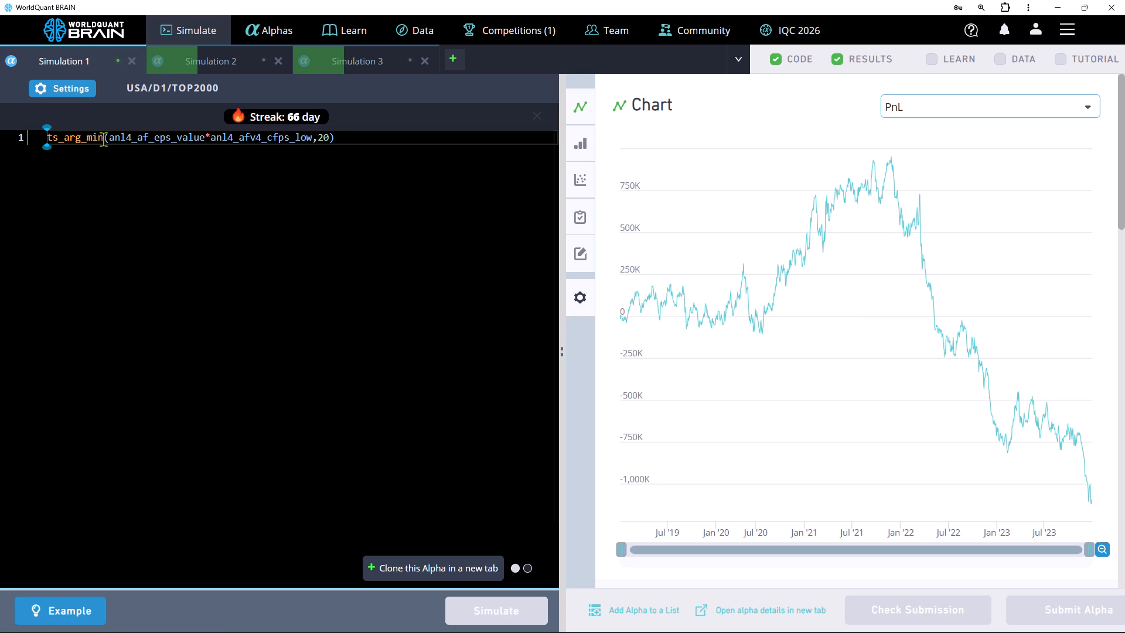
{"action": "left_click", "coordinate": [103, 139]}
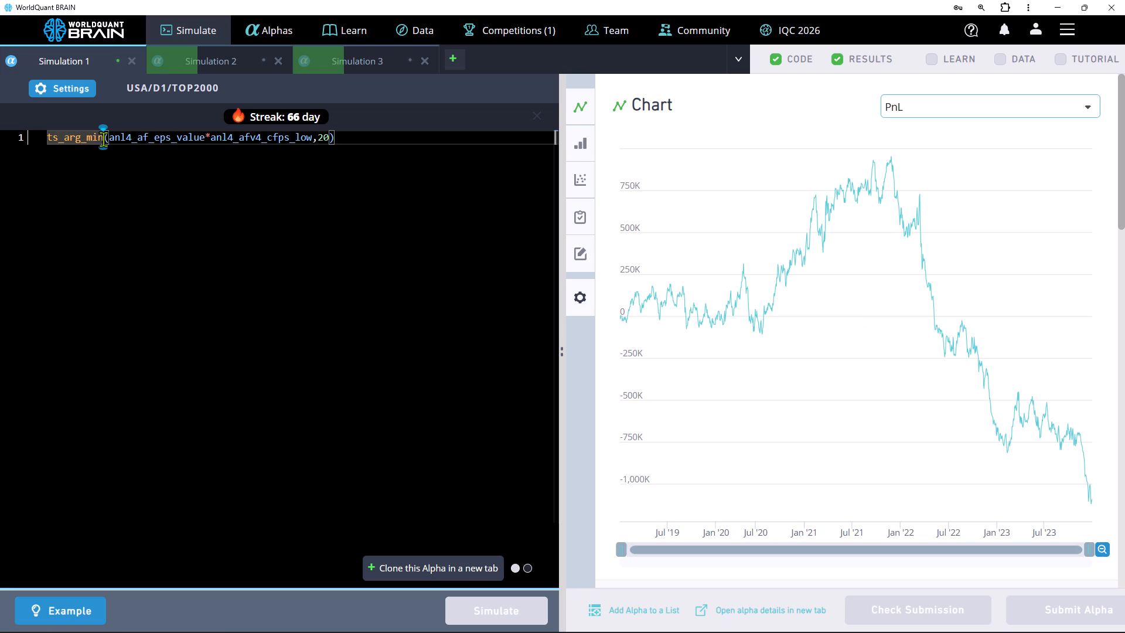
{"action": "key", "text": "BackSpace"}
{"action": "key", "text": "BackSpace"}
{"action": "key", "text": "BackSpace"}
{"action": "key", "text": "BackSpace"}
{"action": "key", "text": "BackSpace"}
{"action": "key", "text": "BackSpace"}
{"action": "key", "text": "BackSpace"}
{"action": "key", "text": "BackSpace"}
{"action": "key", "text": "BackSpace"}
{"action": "key", "text": "BackSpace"}
{"action": "key", "text": "BackSpace"}
{"action": "key", "text": "BackSpace"}
{"action": "key", "text": "BackSpace"}
{"action": "type", "text": "ts"}
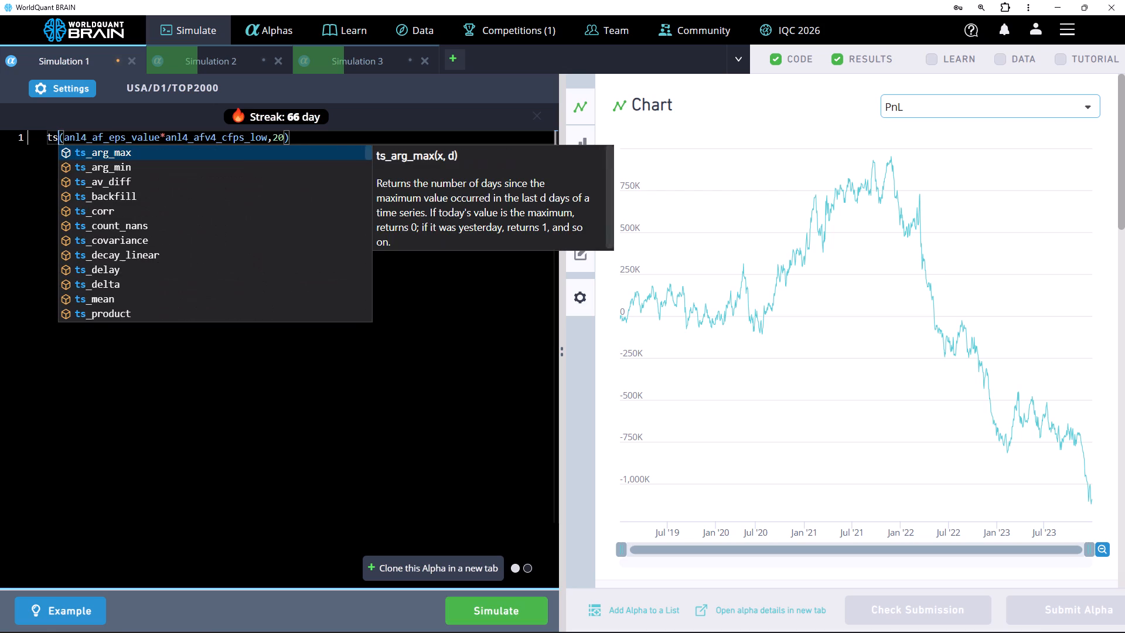
{"action": "left_click", "coordinate": [81, 179]}
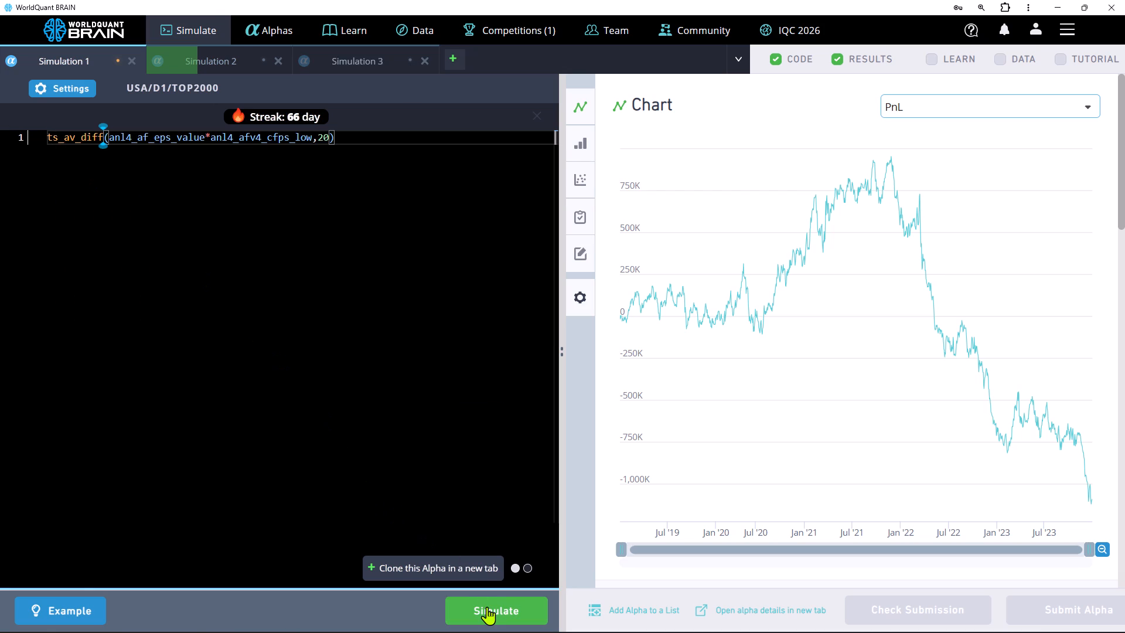
{"action": "left_click", "coordinate": [487, 607]}
In Simulation 3, change the expression's time-series operator to ts_arg_min and run the simulation.
{"action": "left_click", "coordinate": [360, 62]}
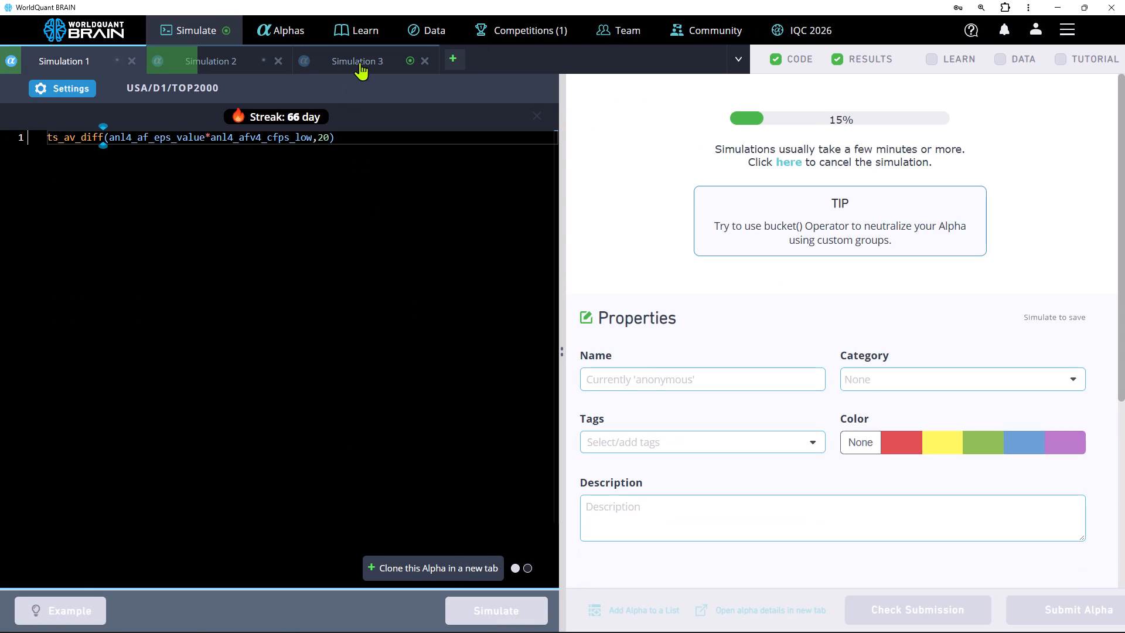
{"action": "left_click", "coordinate": [105, 139]}
{"action": "key", "text": "BackSpace"}
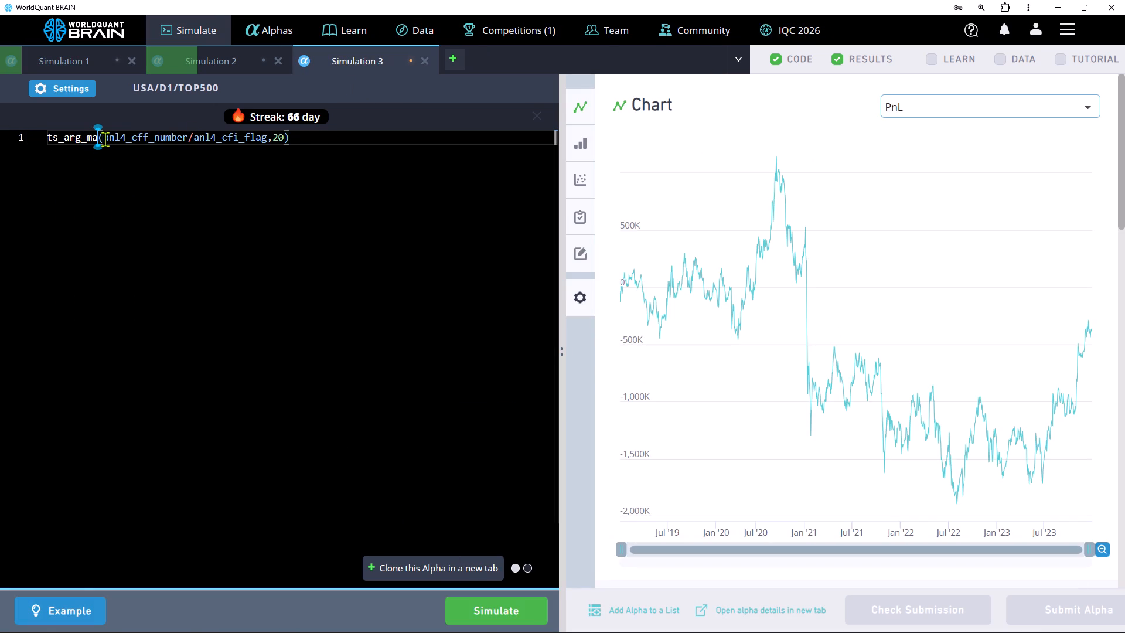
{"action": "key", "text": "BackSpace"}
{"action": "type", "text": "in"}
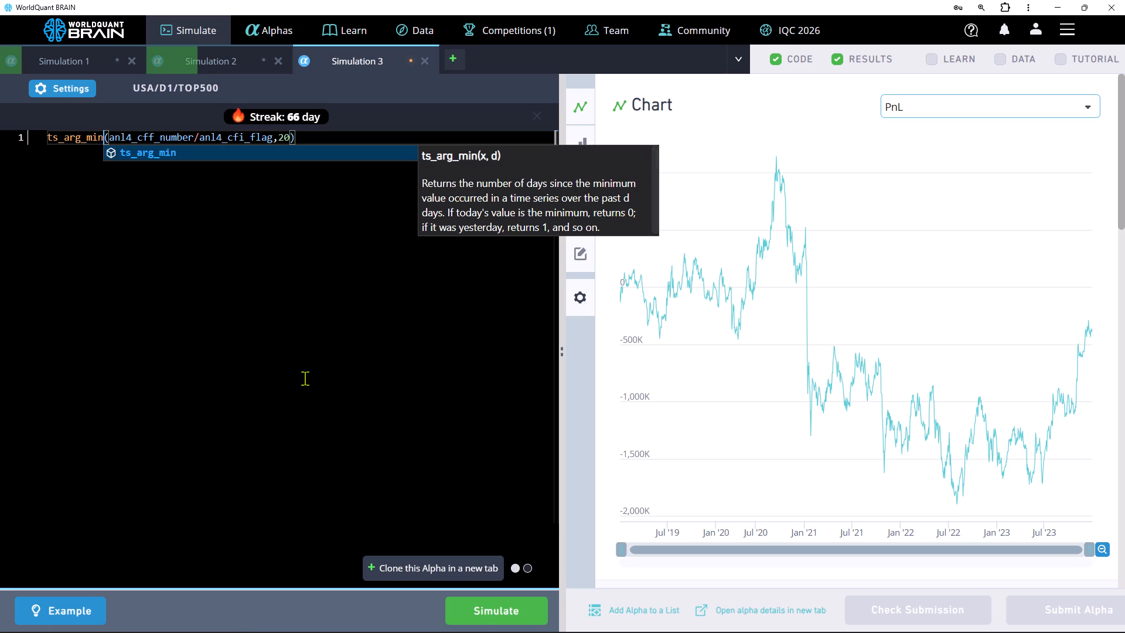
{"action": "left_click", "coordinate": [482, 608]}
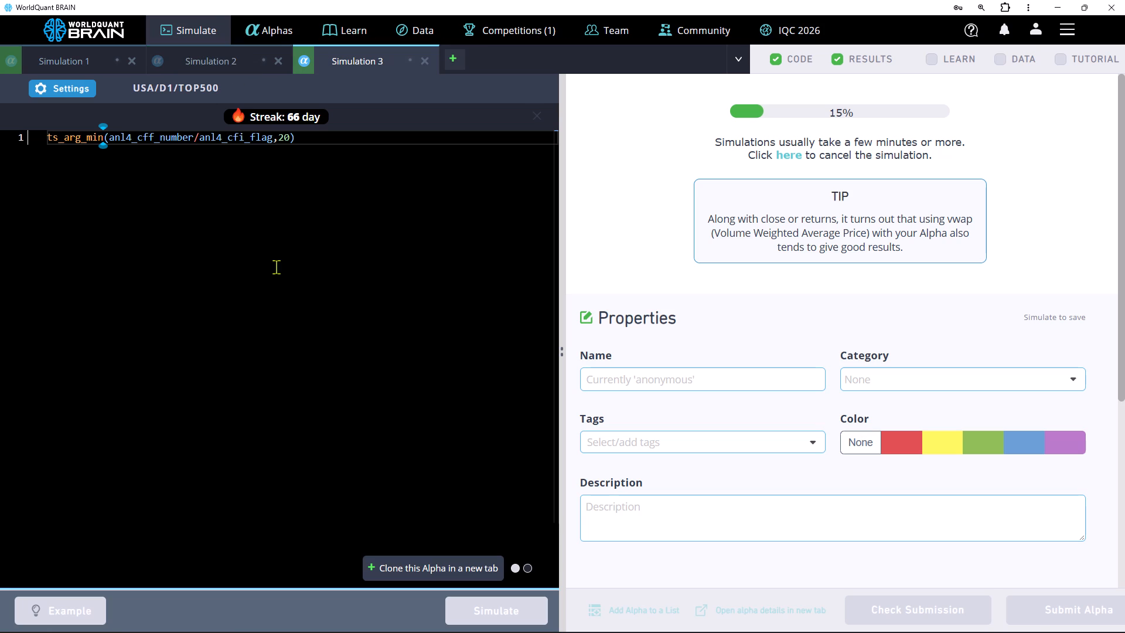
Review Simulation 2's results, examining the PnL chart, the IS Summary and the failed tests in the IS Testing Status.
{"action": "left_click", "coordinate": [221, 56]}
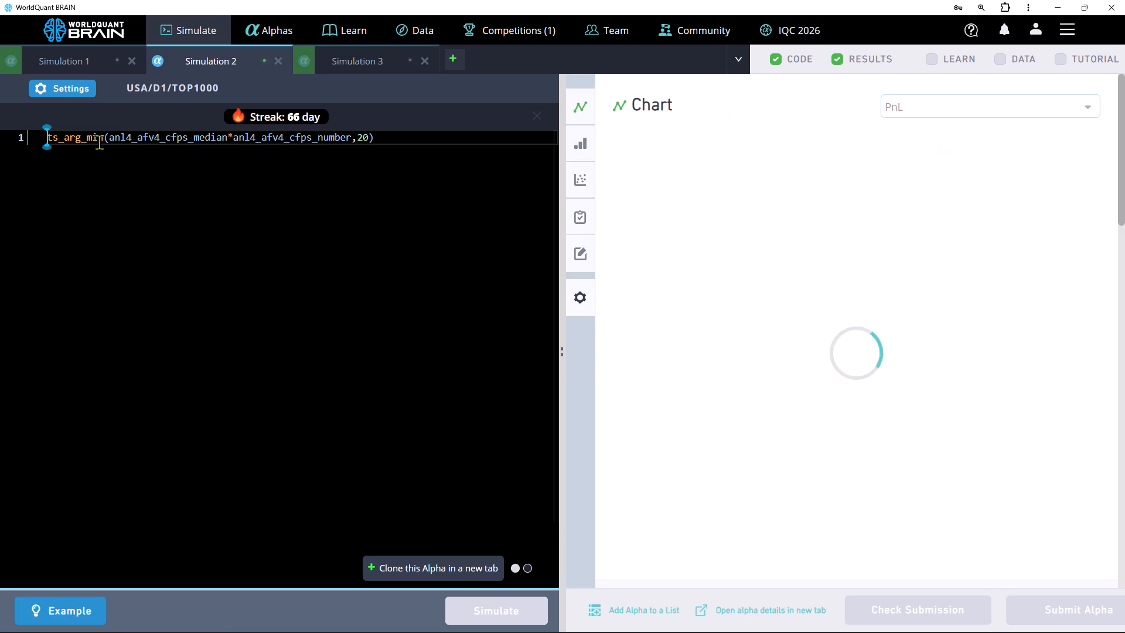
{"action": "left_click", "coordinate": [103, 139]}
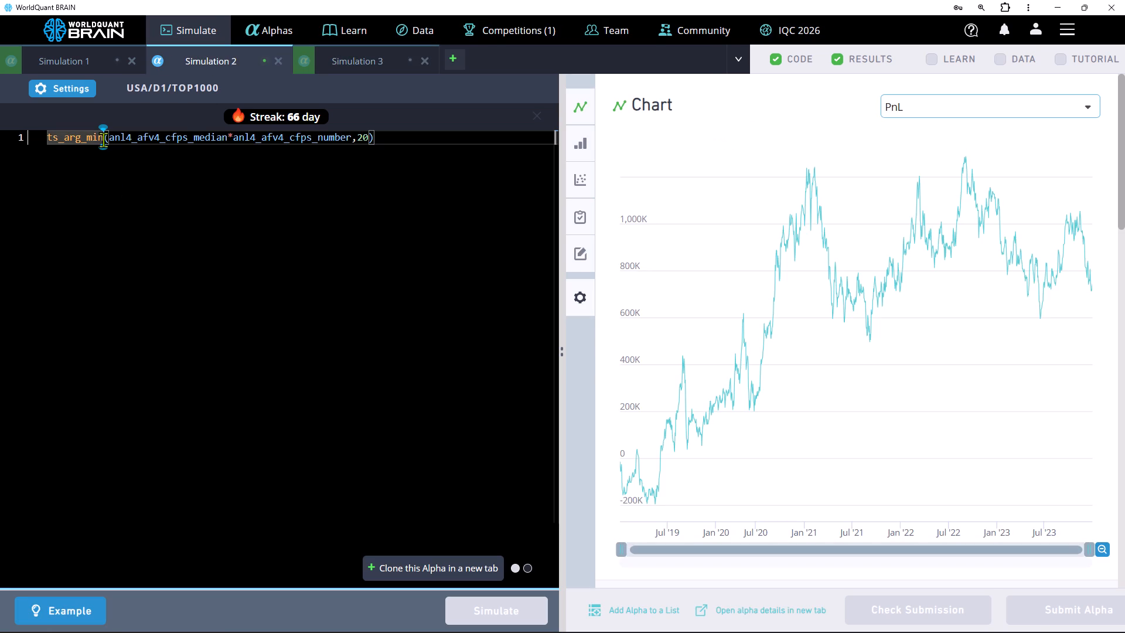
{"action": "scroll", "coordinate": [958, 384], "scroll_direction": "down", "scroll_amount": 2}
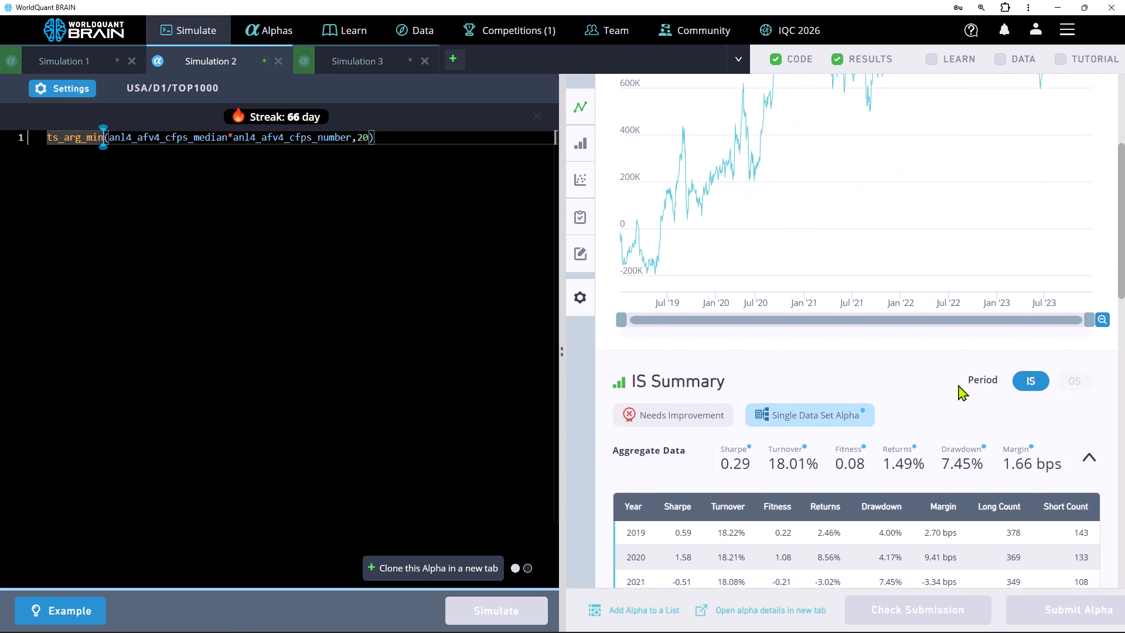
{"action": "scroll", "coordinate": [958, 384], "scroll_direction": "down", "scroll_amount": 2}
{"action": "left_click", "coordinate": [779, 350]}
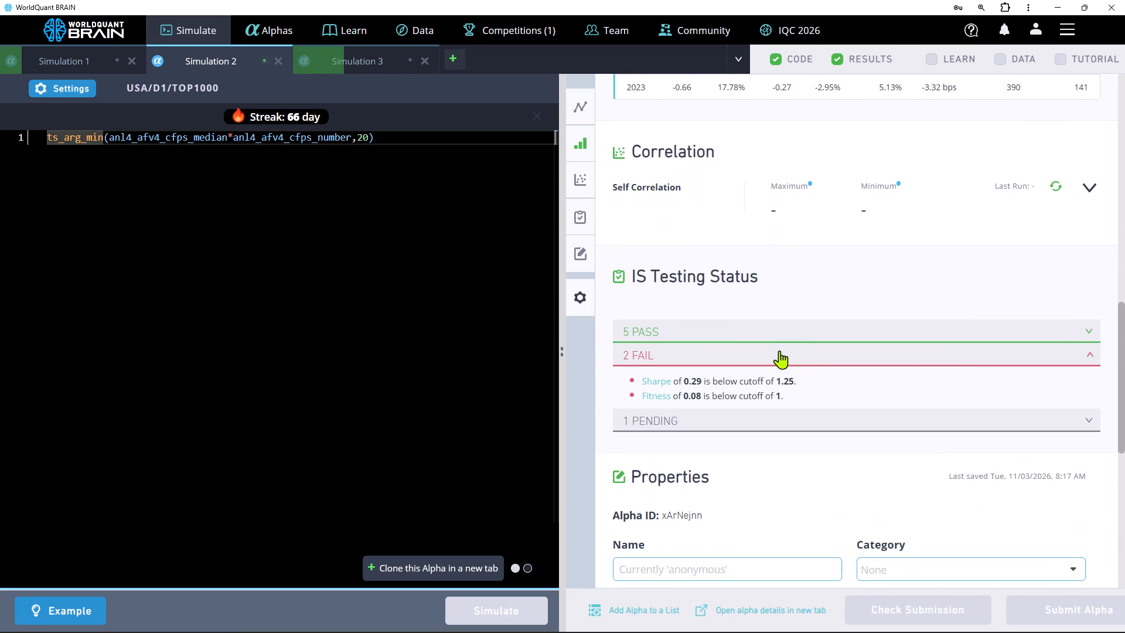
{"action": "left_click", "coordinate": [779, 350]}
{"action": "scroll", "coordinate": [779, 350], "scroll_direction": "up", "scroll_amount": 3}
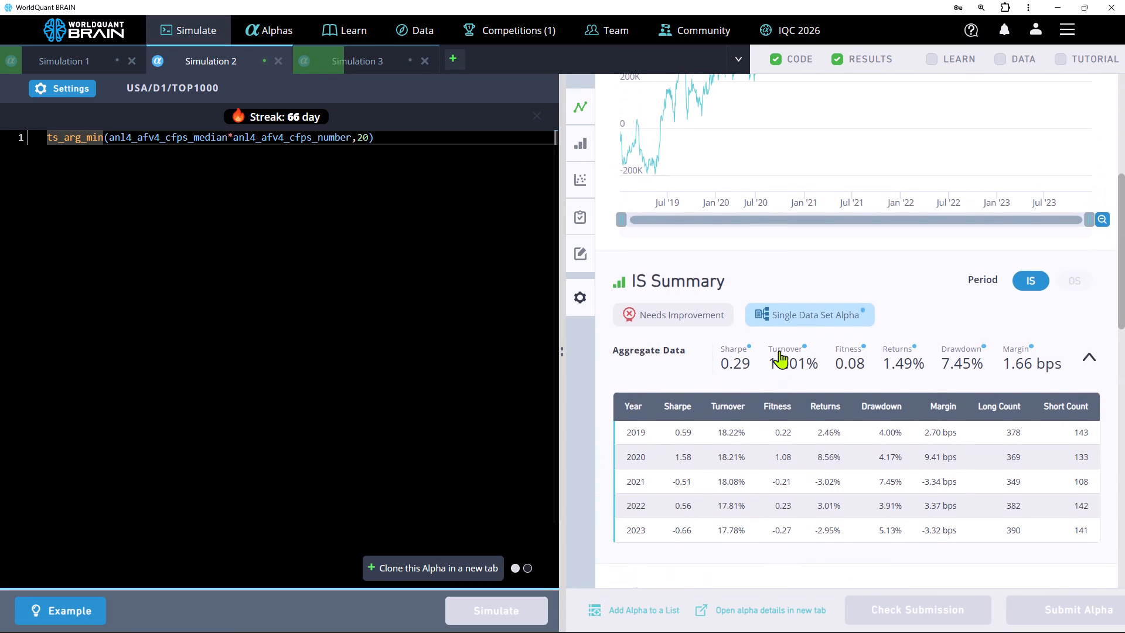
{"action": "scroll", "coordinate": [779, 350], "scroll_direction": "up", "scroll_amount": 2}
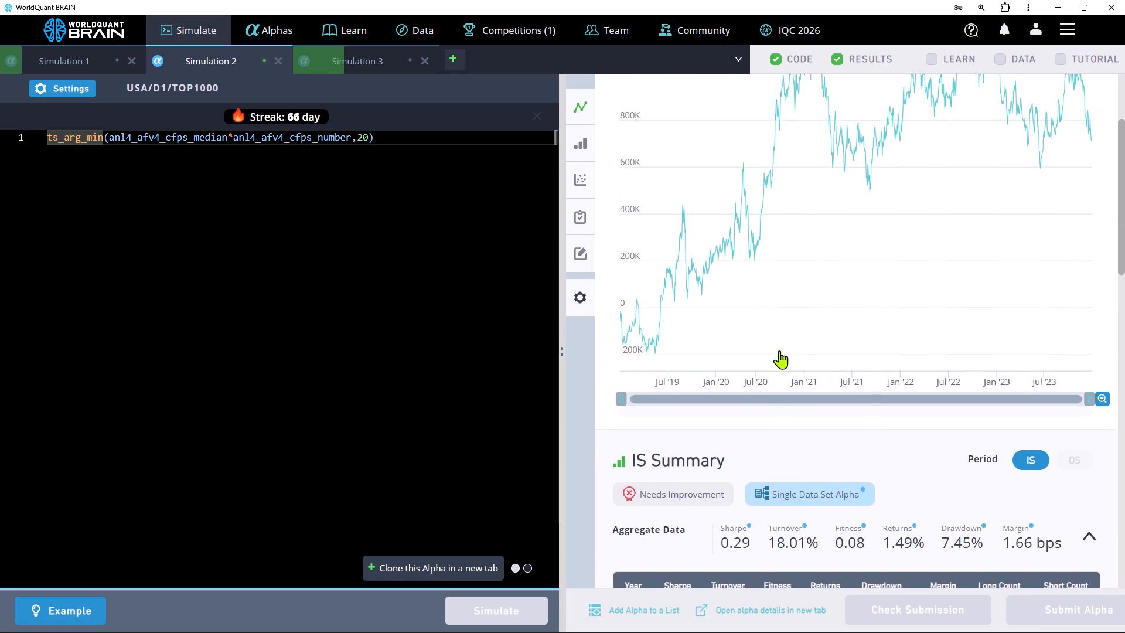
{"action": "scroll", "coordinate": [779, 350], "scroll_direction": "up", "scroll_amount": 1}
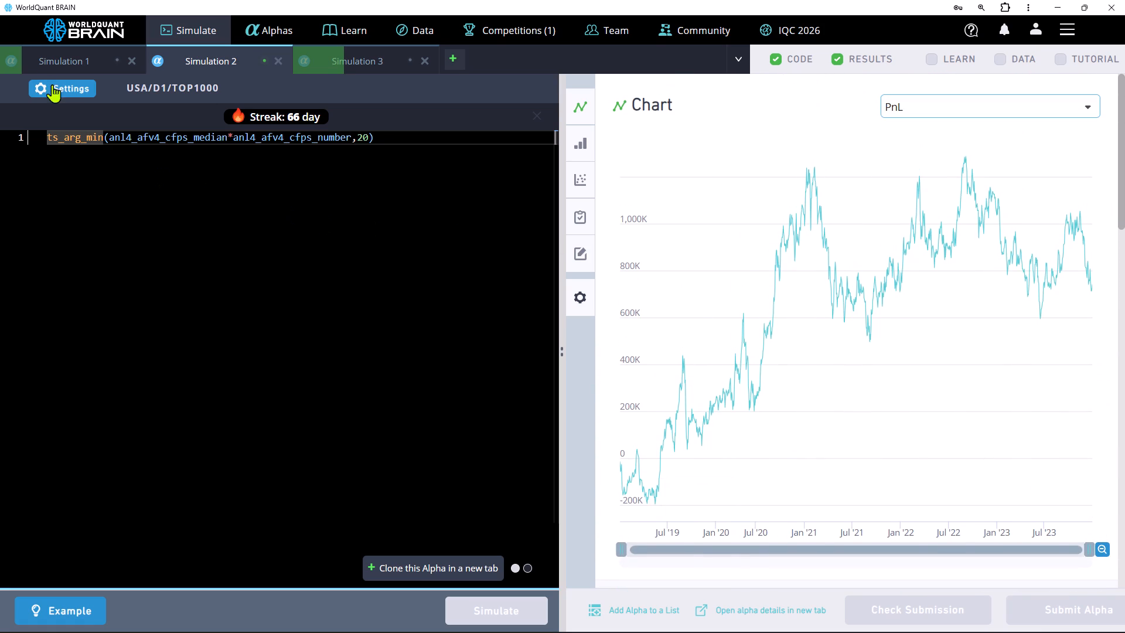
Set Simulation 2's neutralization to Sector, apply the settings and run the simulation.
{"action": "left_click", "coordinate": [64, 83]}
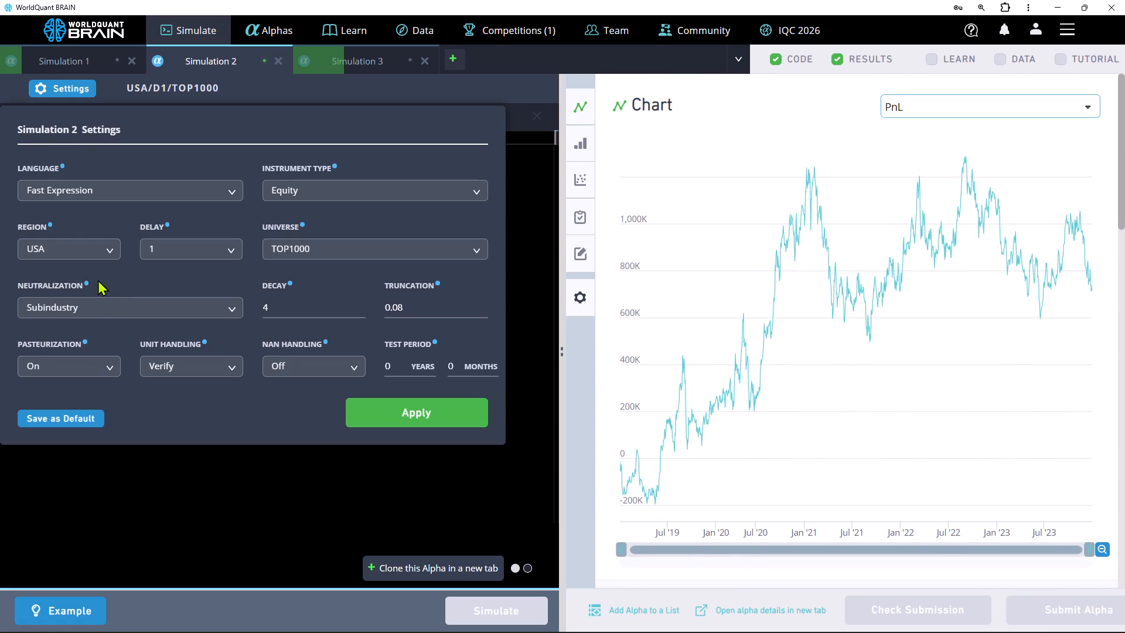
{"action": "left_click", "coordinate": [125, 300]}
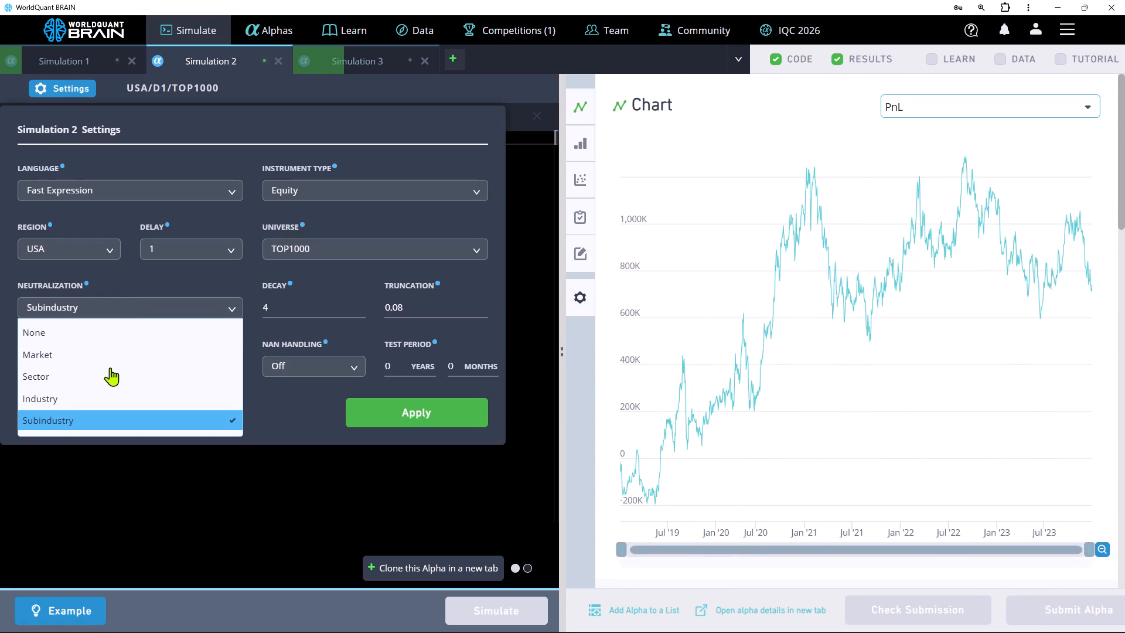
{"action": "left_click", "coordinate": [63, 376]}
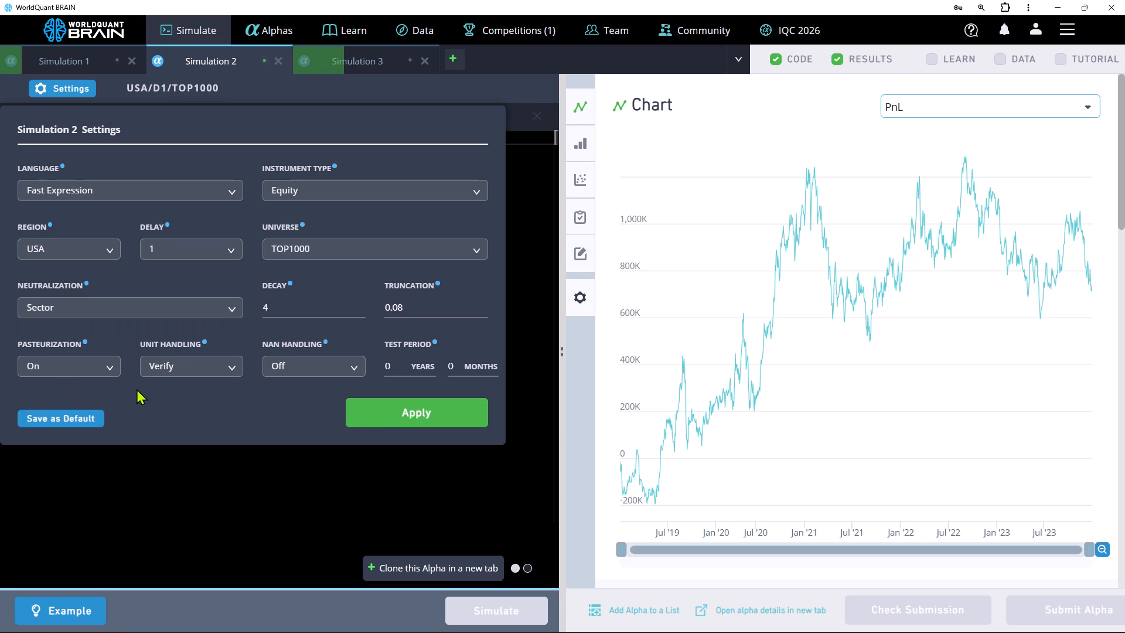
{"action": "left_click", "coordinate": [414, 418]}
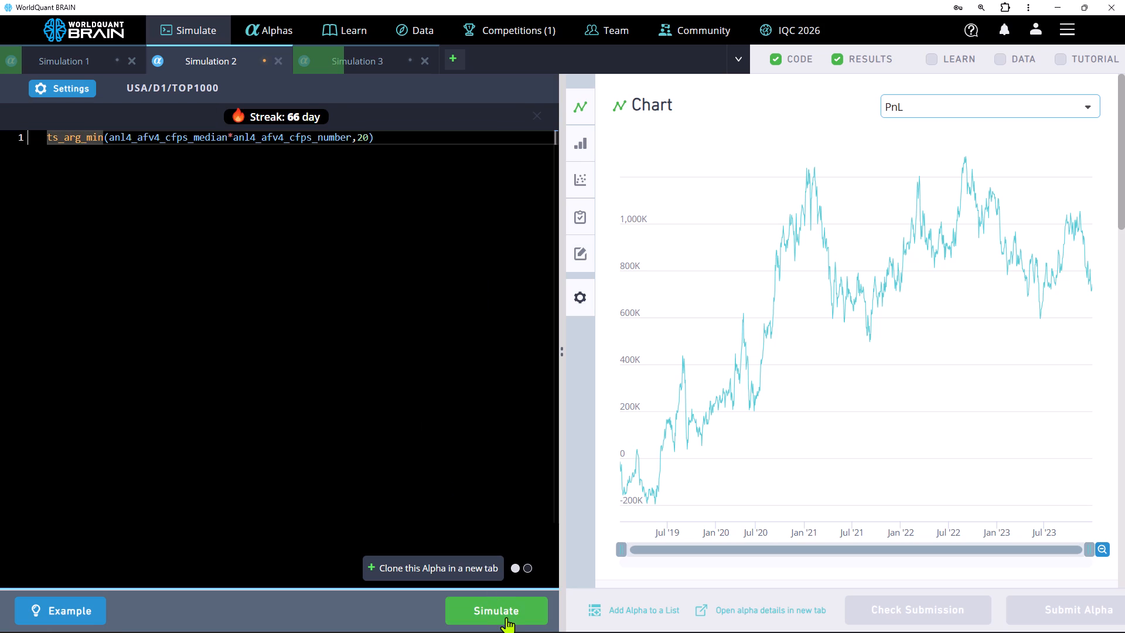
{"action": "left_click", "coordinate": [506, 617]}
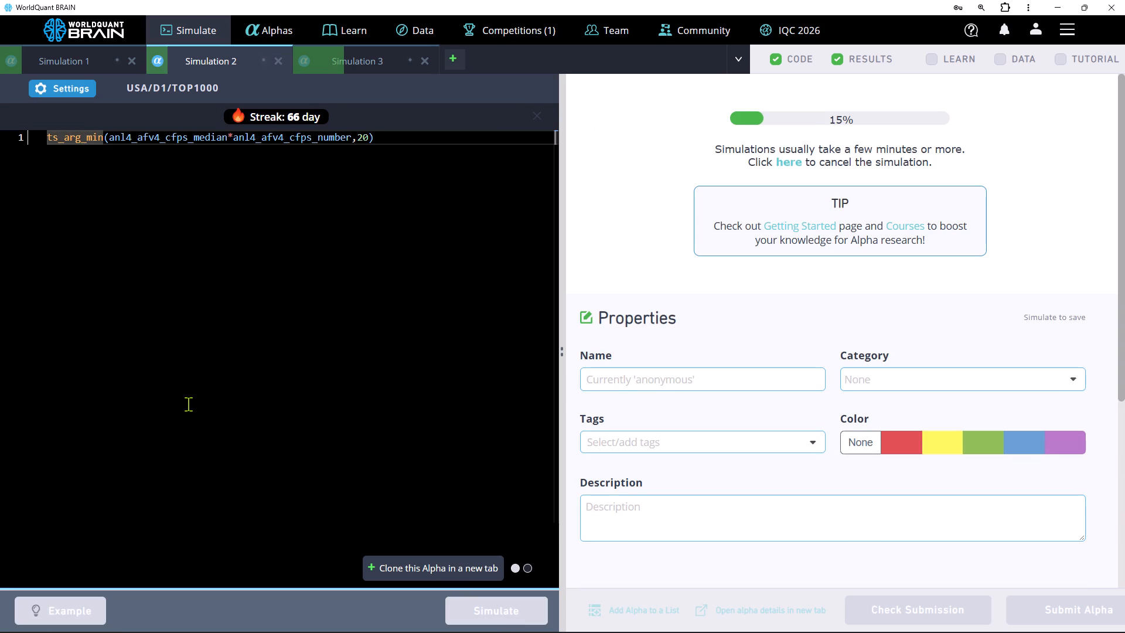
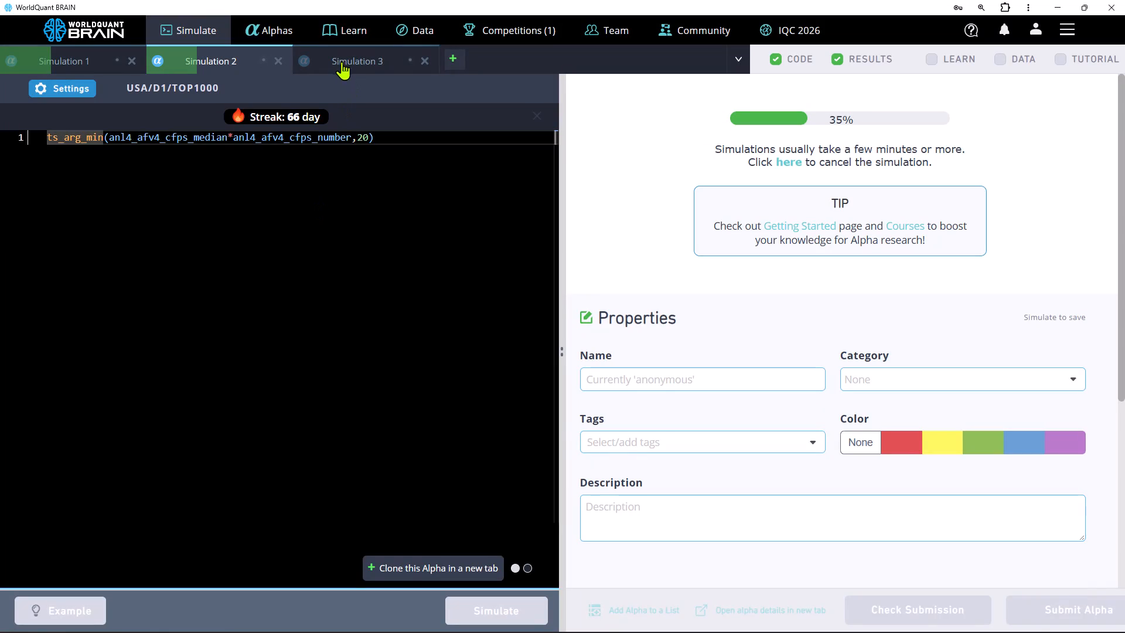
In Simulation 3, replace the expression's time-series operator with ts_av_diff and run the simulation.
{"action": "left_click", "coordinate": [342, 59]}
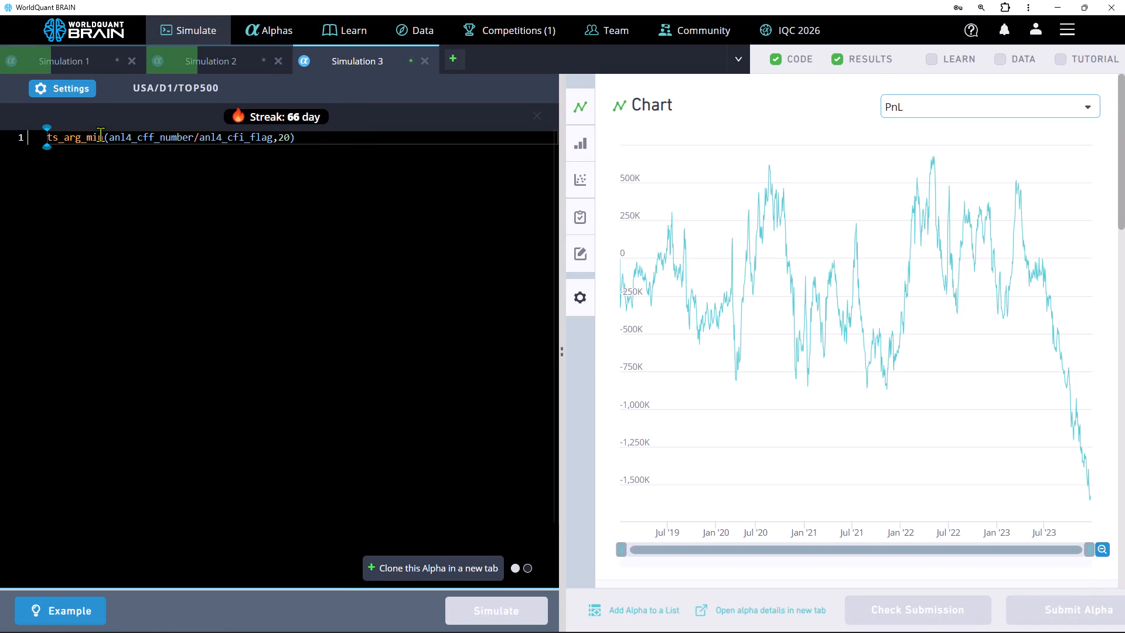
{"action": "left_click", "coordinate": [100, 134]}
{"action": "key", "text": "BackSpace"}
{"action": "key", "text": "BackSpace"}
{"action": "key", "text": "BackSpace"}
{"action": "key", "text": "BackSpace"}
{"action": "key", "text": "BackSpace"}
{"action": "key", "text": "BackSpace"}
{"action": "key", "text": "BackSpace"}
{"action": "key", "text": "BackSpace"}
{"action": "key", "text": "BackSpace"}
{"action": "key", "text": "BackSpace"}
{"action": "key", "text": "BackSpace"}
{"action": "key", "text": "BackSpace"}
{"action": "key", "text": "BackSpace"}
{"action": "key", "text": "BackSpace"}
{"action": "key", "text": "BackSpace"}
{"action": "key", "text": "BackSpace"}
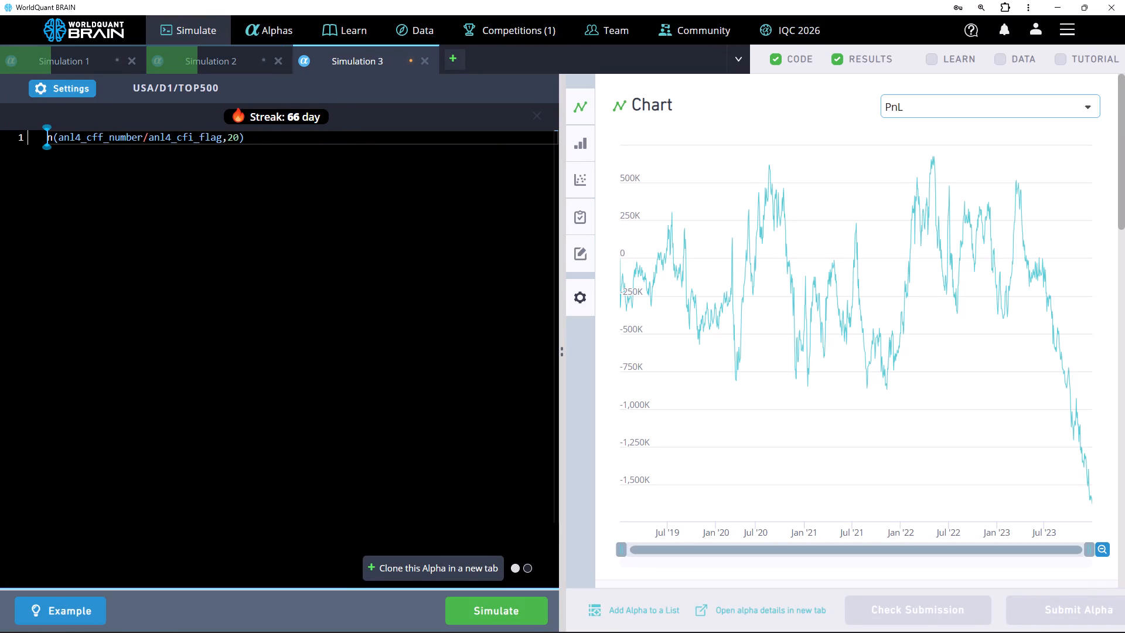
{"action": "key", "text": "Right"}
{"action": "key", "text": "BackSpace"}
{"action": "type", "text": "ts"}
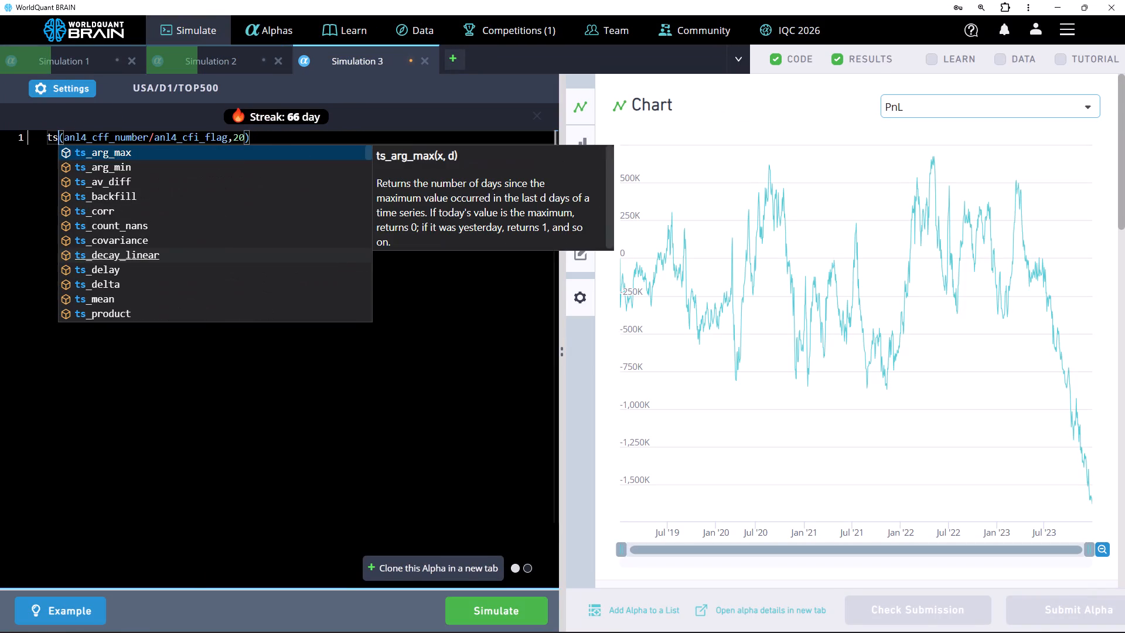
{"action": "left_click", "coordinate": [90, 176]}
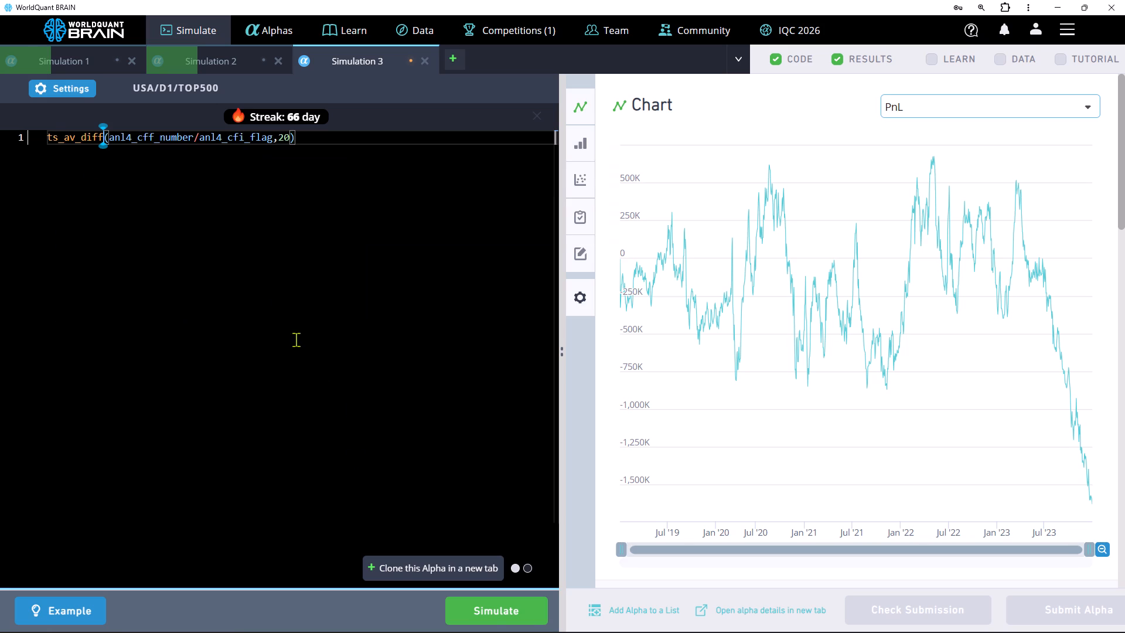
{"action": "left_click", "coordinate": [487, 612]}
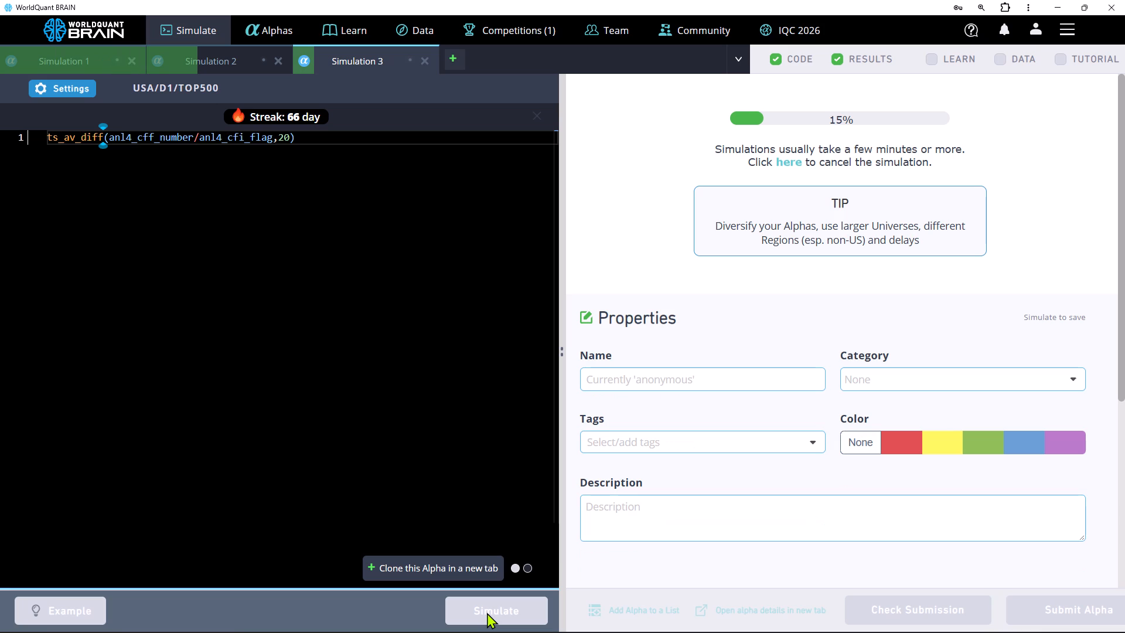
Review Simulation 1's results, examining the PnL chart, the yearly IS Summary and the IS Testing Status.
{"action": "left_click", "coordinate": [67, 62]}
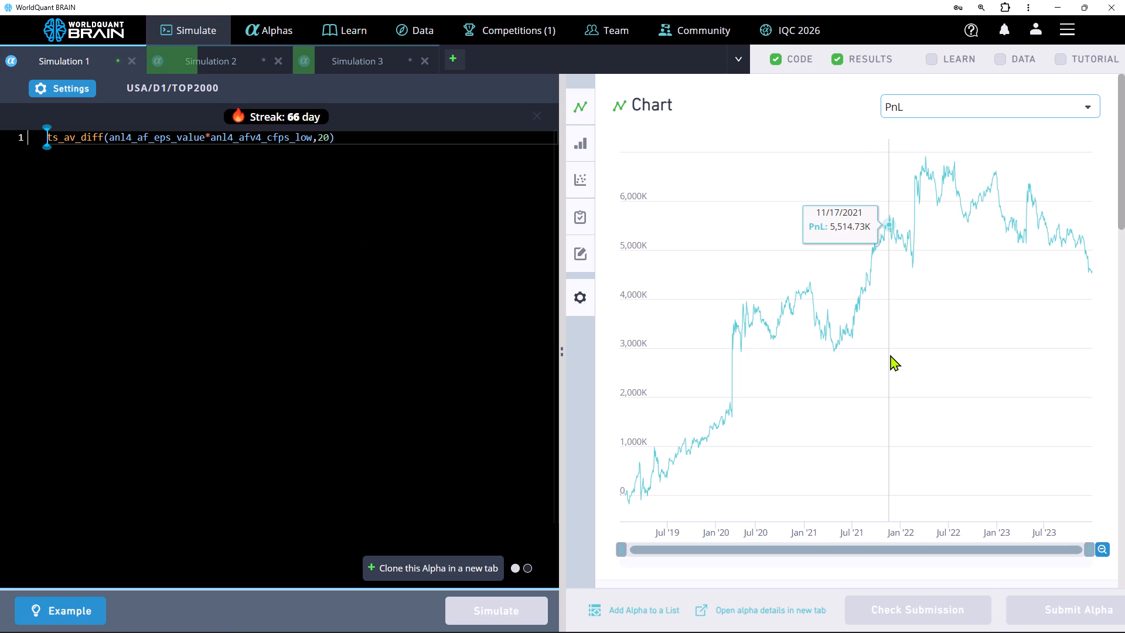
{"action": "scroll", "coordinate": [890, 355], "scroll_direction": "down", "scroll_amount": 3}
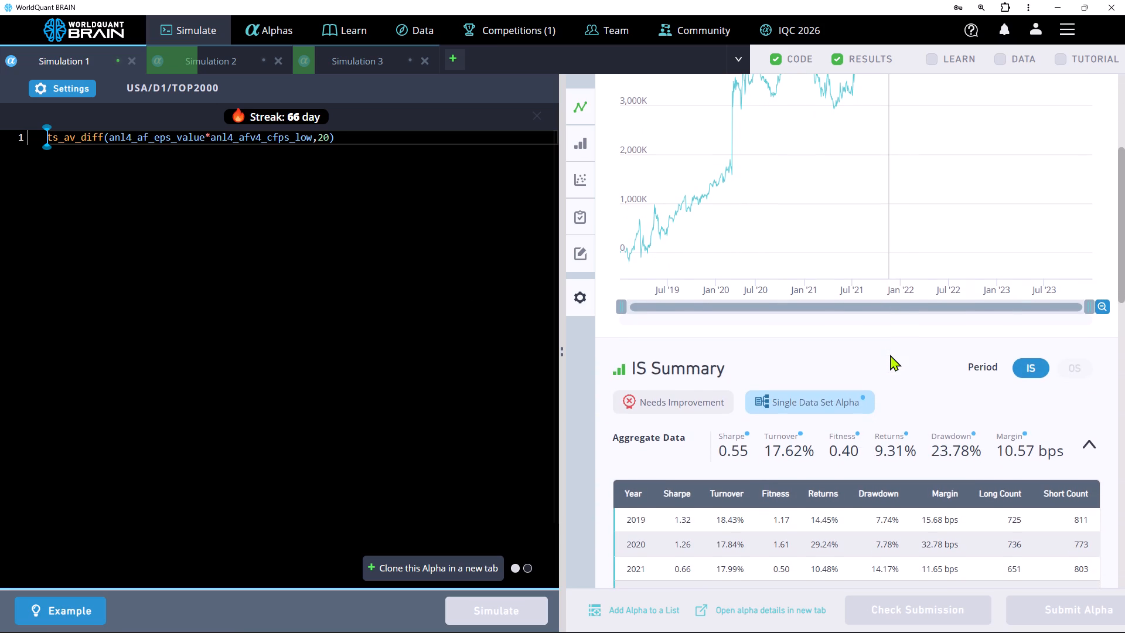
{"action": "scroll", "coordinate": [890, 355], "scroll_direction": "up", "scroll_amount": 1}
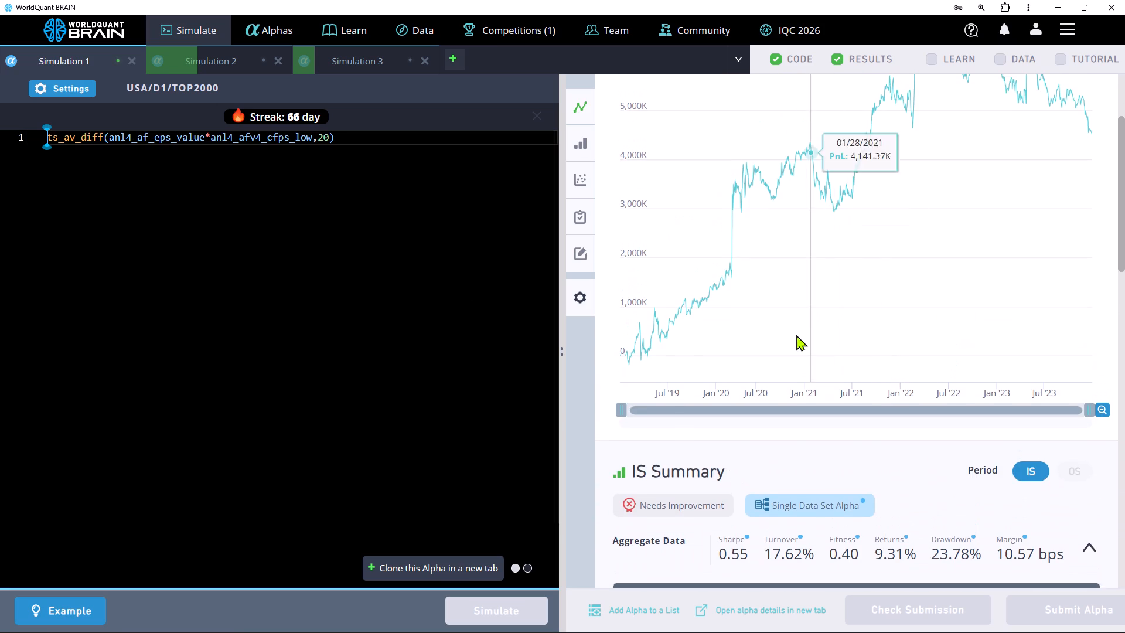
{"action": "scroll", "coordinate": [796, 335], "scroll_direction": "down", "scroll_amount": 6}
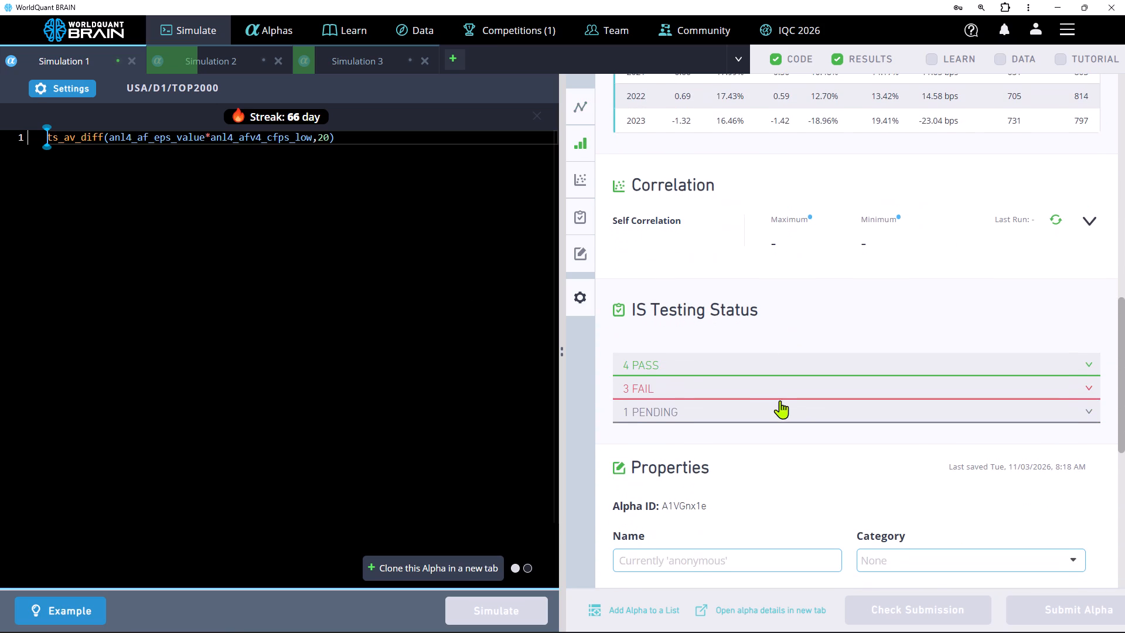
{"action": "left_click", "coordinate": [766, 393]}
{"action": "left_click", "coordinate": [766, 393]}
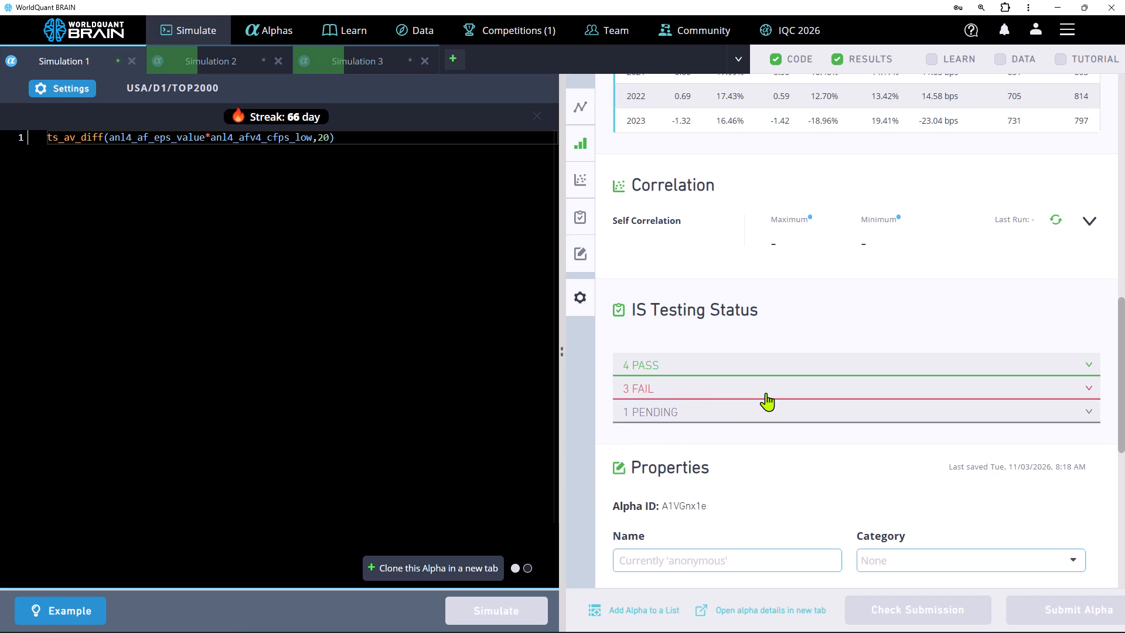
{"action": "scroll", "coordinate": [766, 393], "scroll_direction": "up", "scroll_amount": 2}
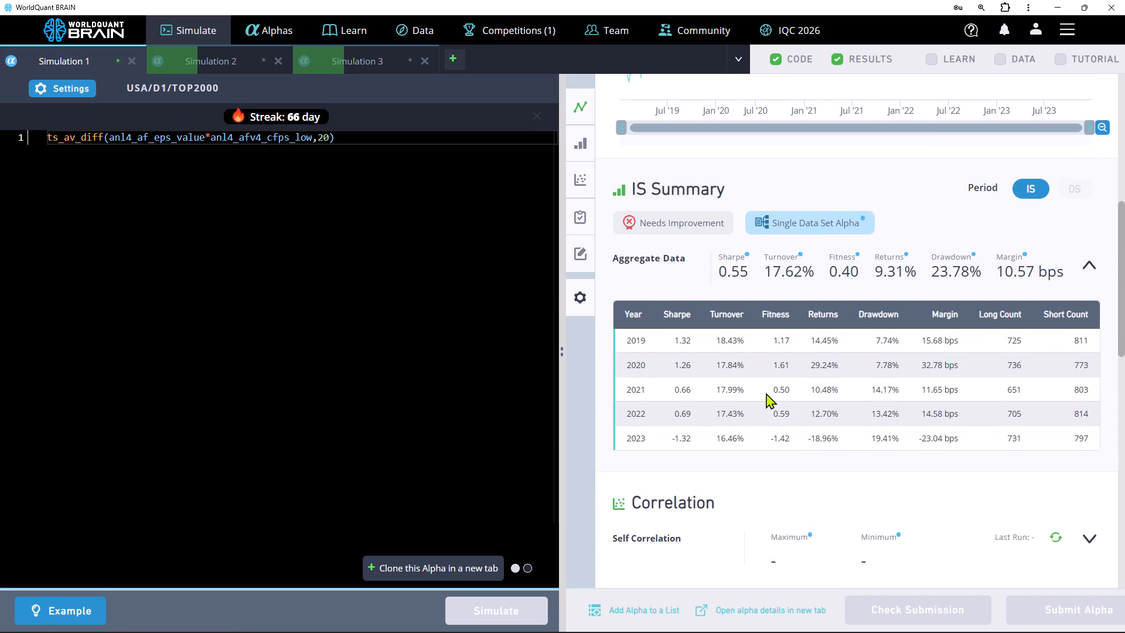
In Simulation 1's settings, raise the decay to 9.
{"action": "left_click", "coordinate": [78, 87]}
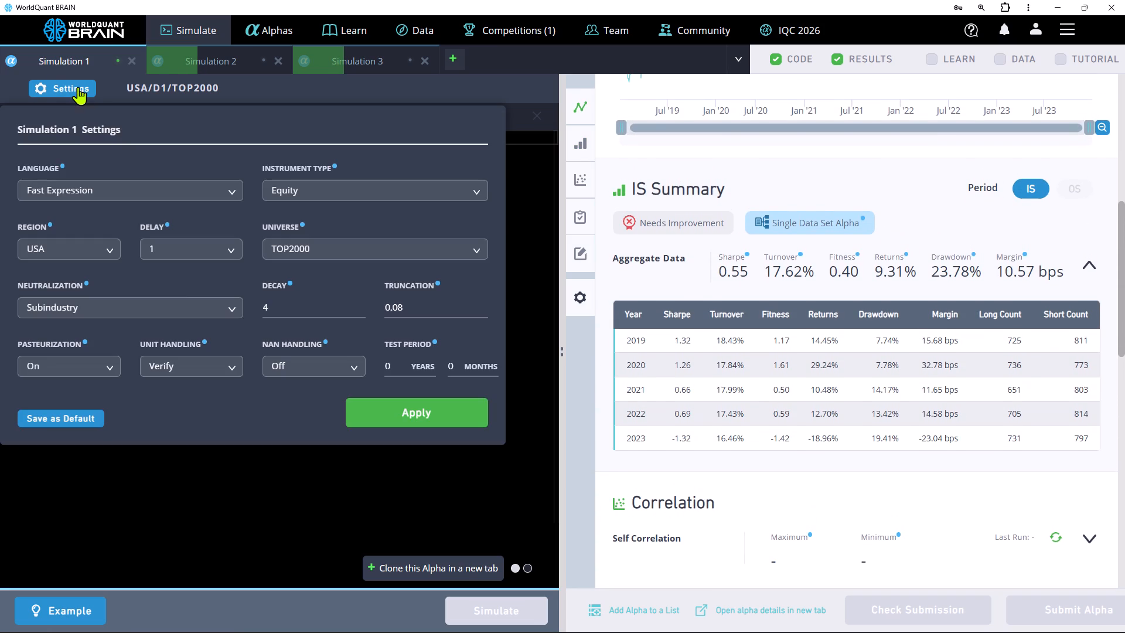
{"action": "triple_click", "coordinate": [360, 304]}
{"action": "double_click", "coordinate": [360, 304]}
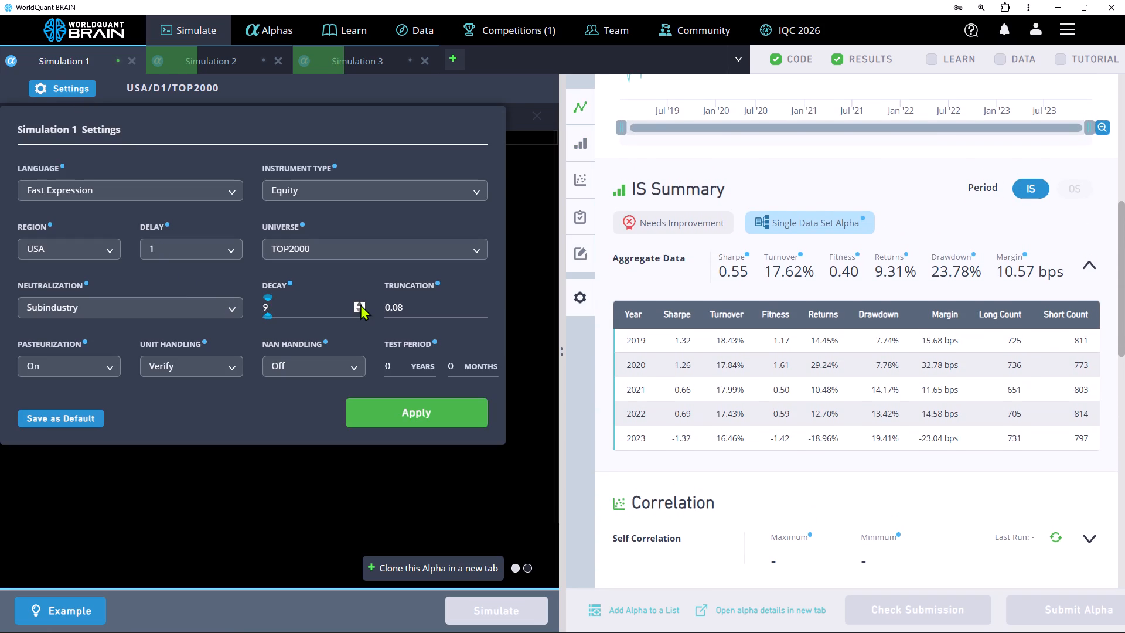
Set Simulation 1's decay to 11 and neutralization to Industry, apply the settings and run the simulation.
{"action": "double_click", "coordinate": [360, 304]}
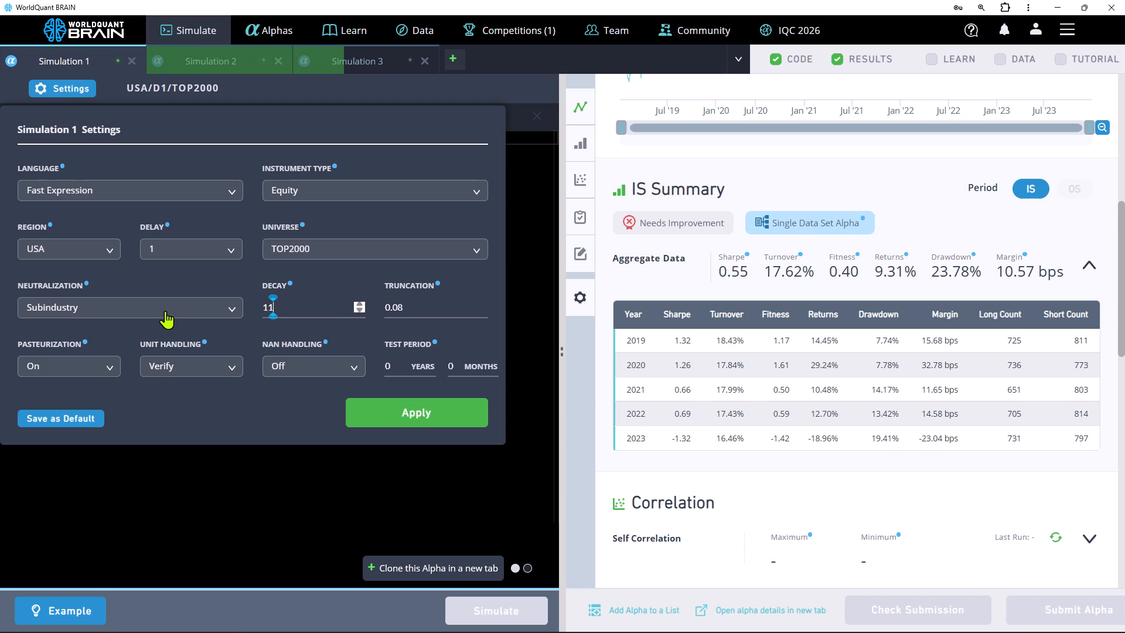
{"action": "left_click", "coordinate": [162, 308]}
{"action": "left_click", "coordinate": [134, 389]}
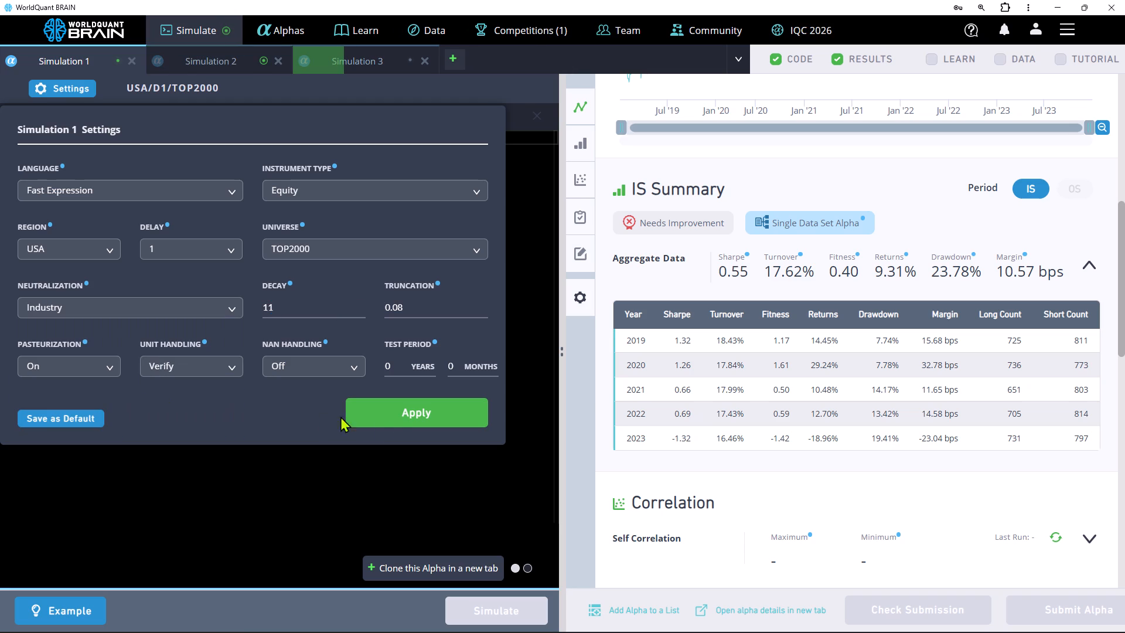
{"action": "left_click", "coordinate": [396, 423]}
{"action": "left_click", "coordinate": [484, 602]}
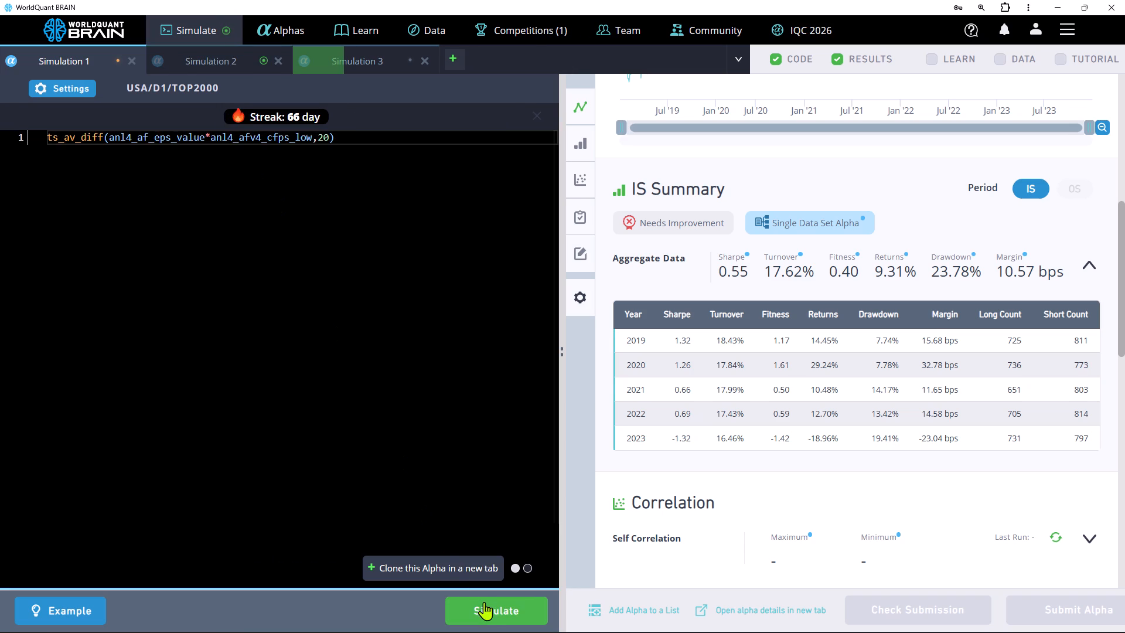
{"action": "left_click", "coordinate": [209, 57]}
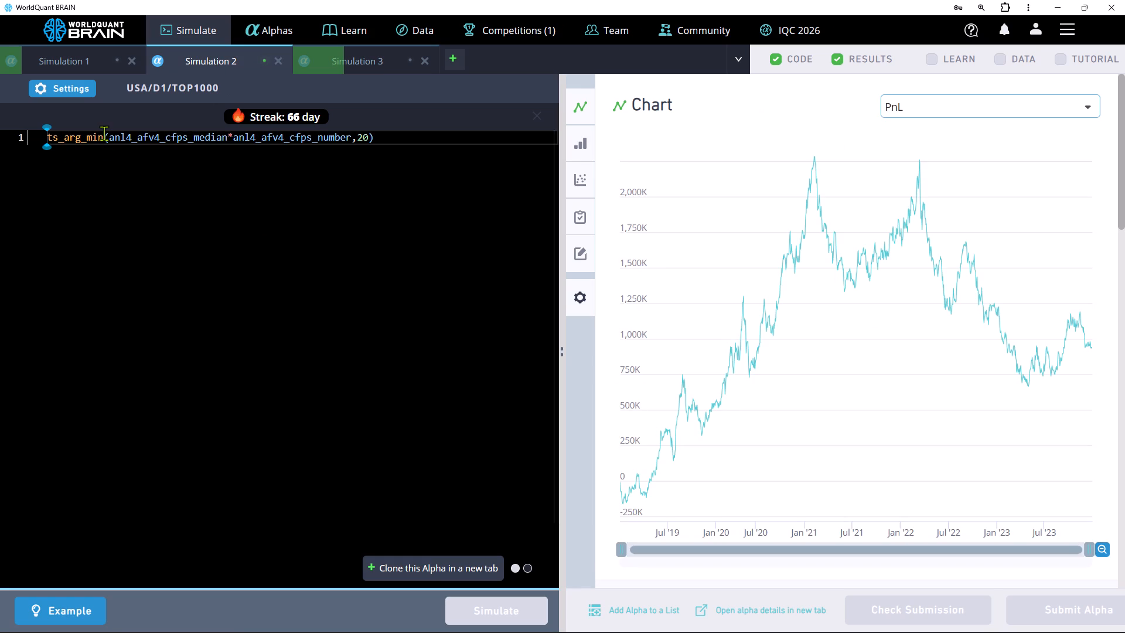
{"action": "scroll", "coordinate": [752, 215], "scroll_direction": "down", "scroll_amount": 5}
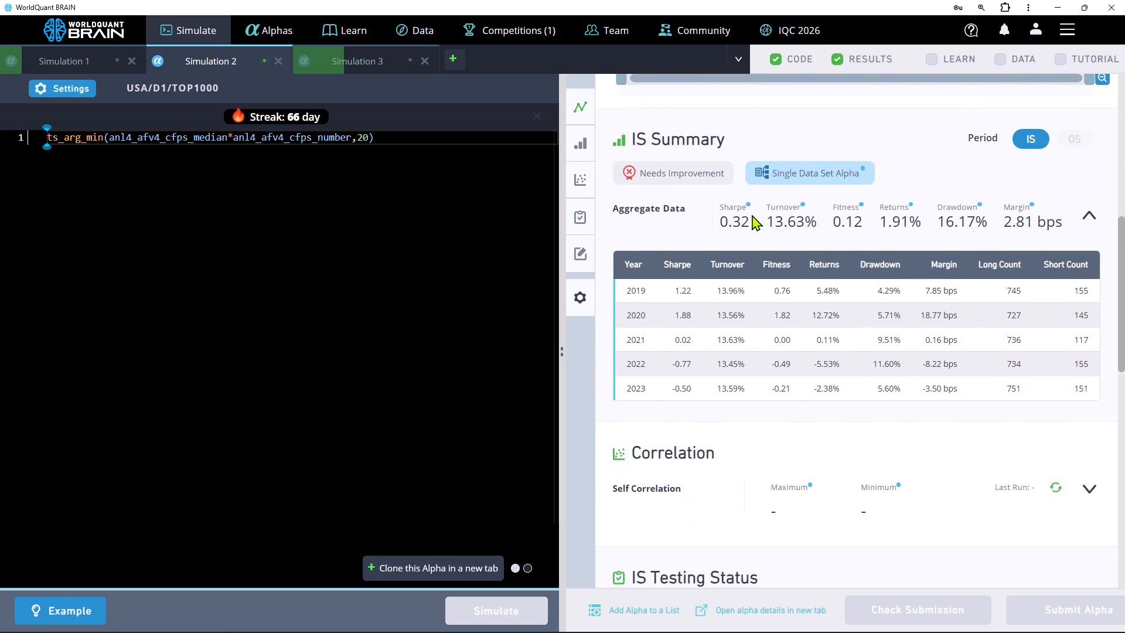
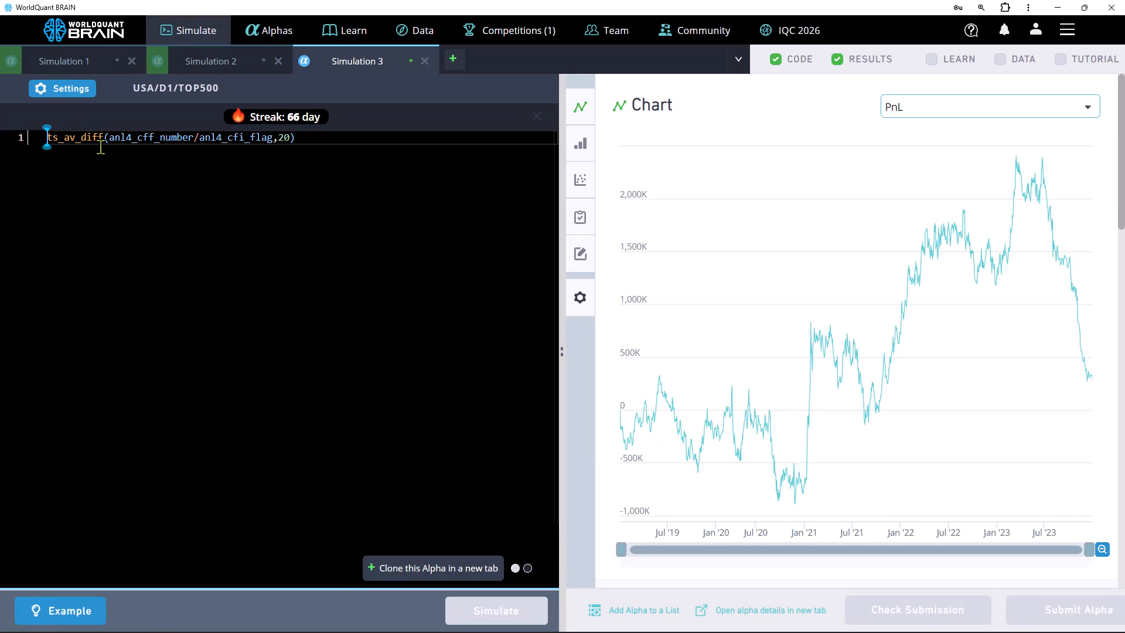
In Simulation 3, replace the expression's time-series operator with ts_backfill and run the simulation.
{"action": "left_click", "coordinate": [103, 132]}
{"action": "key", "text": "BackSpace"}
{"action": "key", "text": "BackSpace"}
{"action": "key", "text": "BackSpace"}
{"action": "key", "text": "BackSpace"}
{"action": "key", "text": "BackSpace"}
{"action": "key", "text": "BackSpace"}
{"action": "key", "text": "BackSpace"}
{"action": "key", "text": "BackSpace"}
{"action": "key", "text": "BackSpace"}
{"action": "key", "text": "BackSpace"}
{"action": "key", "text": "BackSpace"}
{"action": "key", "text": "BackSpace"}
{"action": "key", "text": "BackSpace"}
{"action": "key", "text": "BackSpace"}
{"action": "key", "text": "BackSpace"}
{"action": "key", "text": "BackSpace"}
{"action": "key", "text": "BackSpace"}
{"action": "key", "text": "BackSpace"}
{"action": "key", "text": "BackSpace"}
{"action": "key", "text": "BackSpace"}
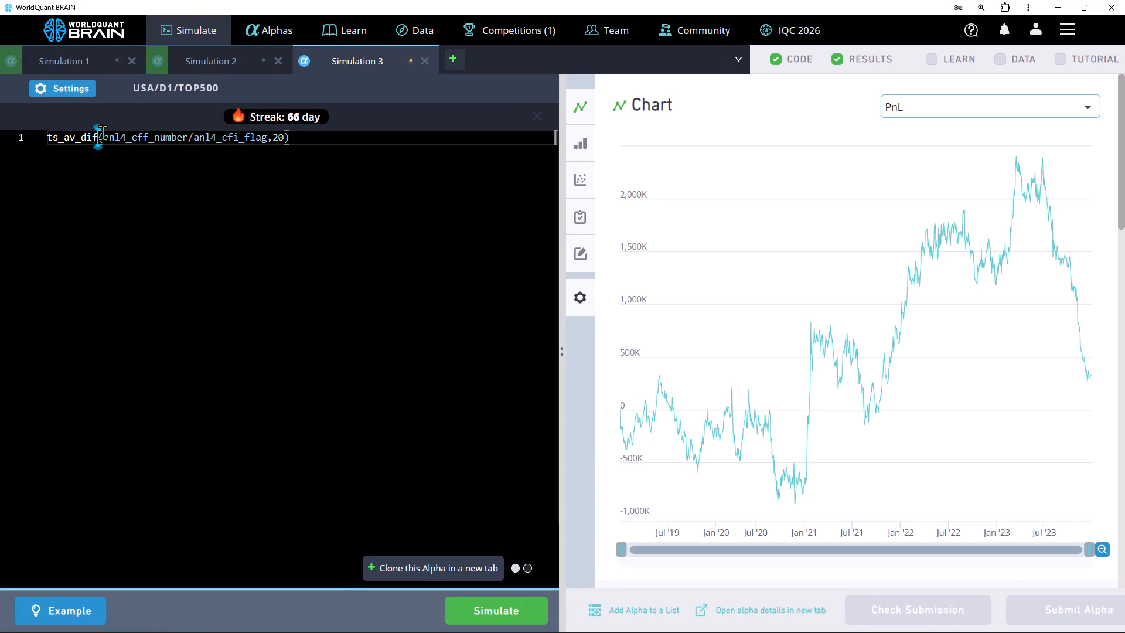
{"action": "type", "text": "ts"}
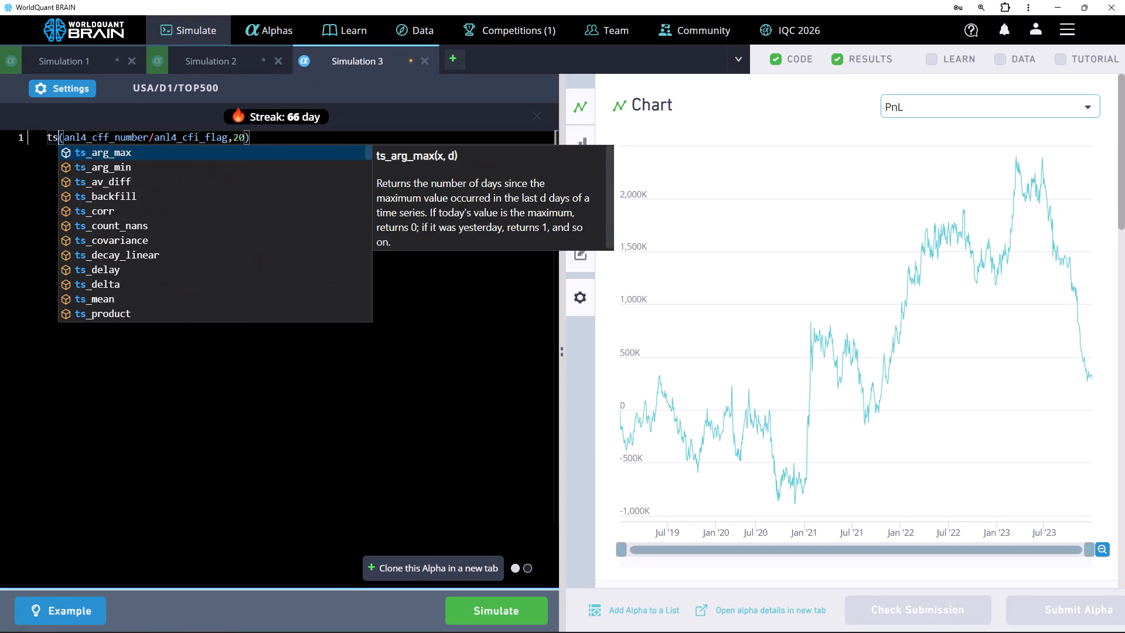
{"action": "left_click", "coordinate": [107, 197]}
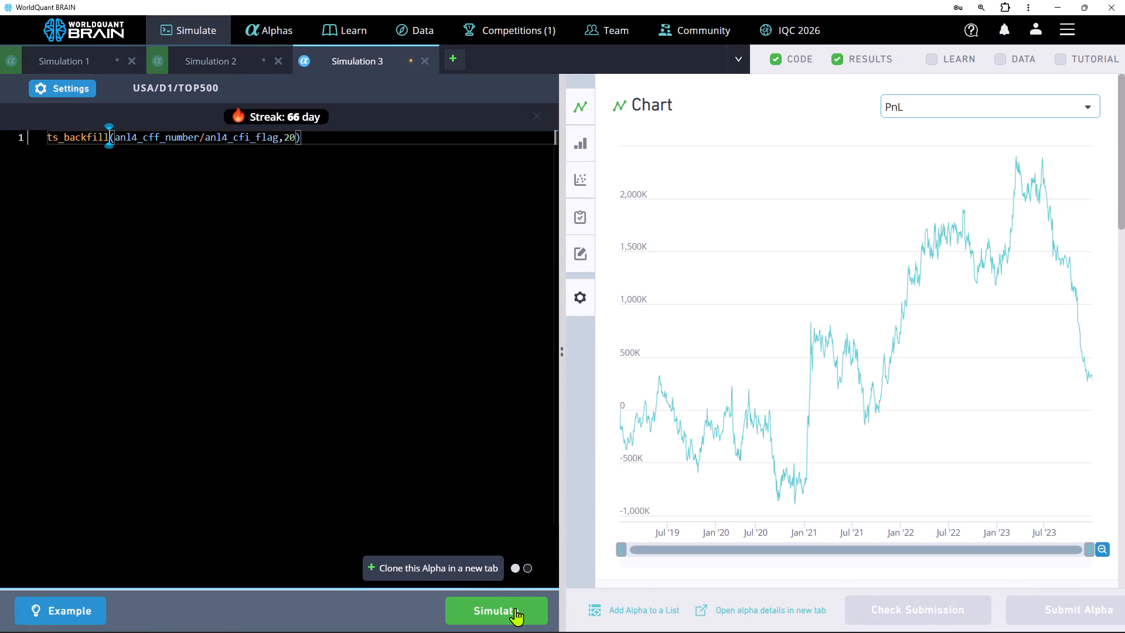
{"action": "left_click", "coordinate": [515, 608]}
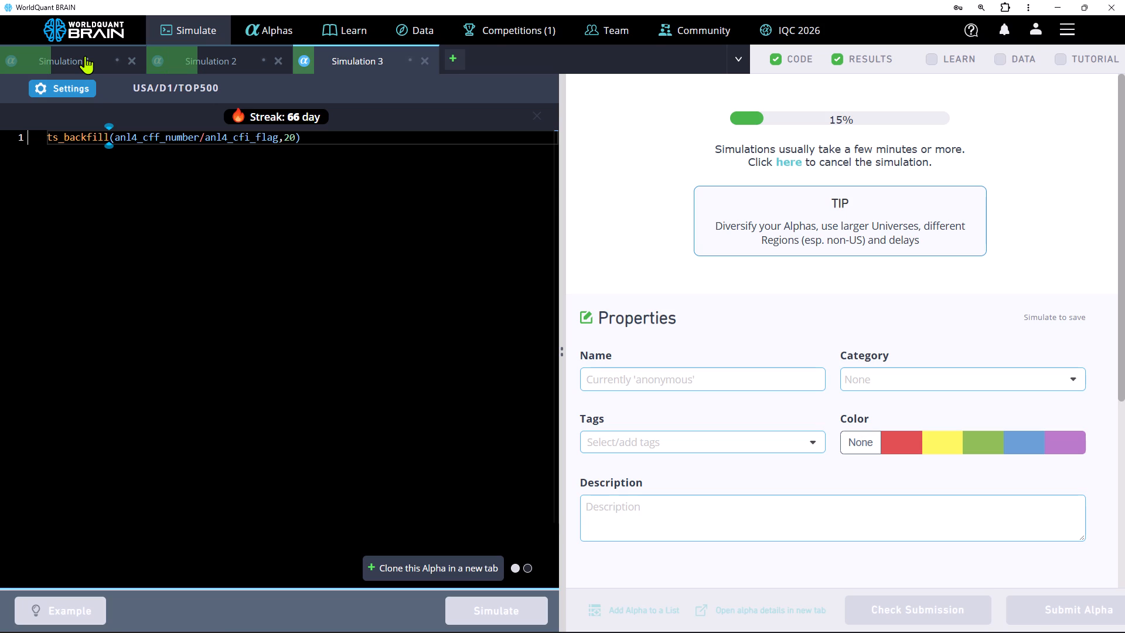
Switch to the Brave browser, bring up the YouTube music video and turn its volume down almost to mute.
{"action": "left_click", "coordinate": [1064, 0]}
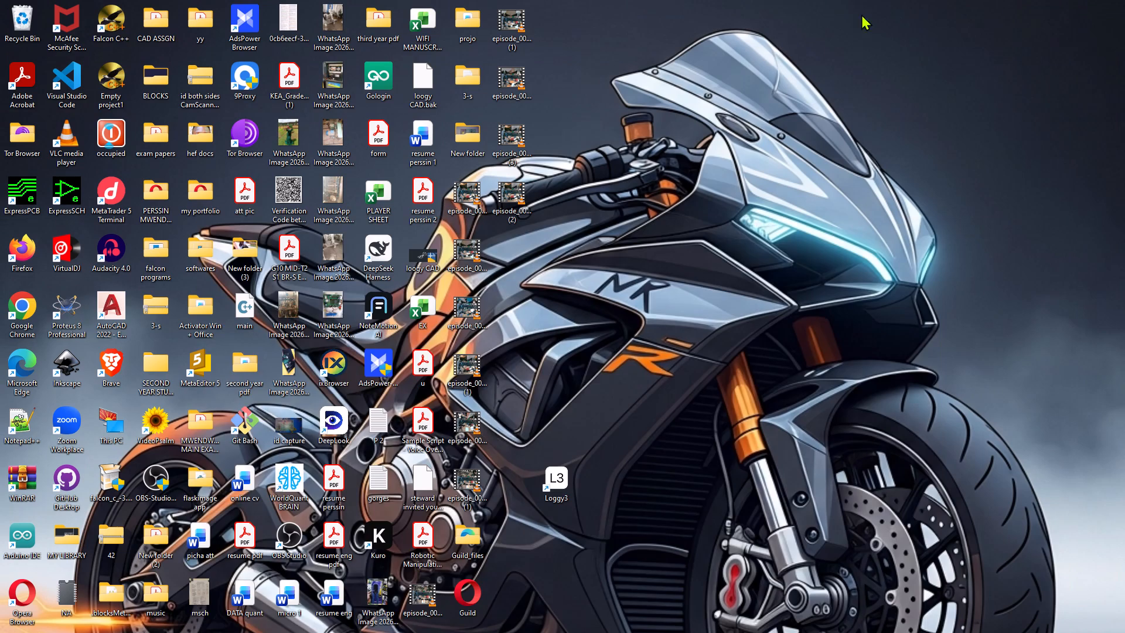
{"action": "double_click", "coordinate": [108, 356]}
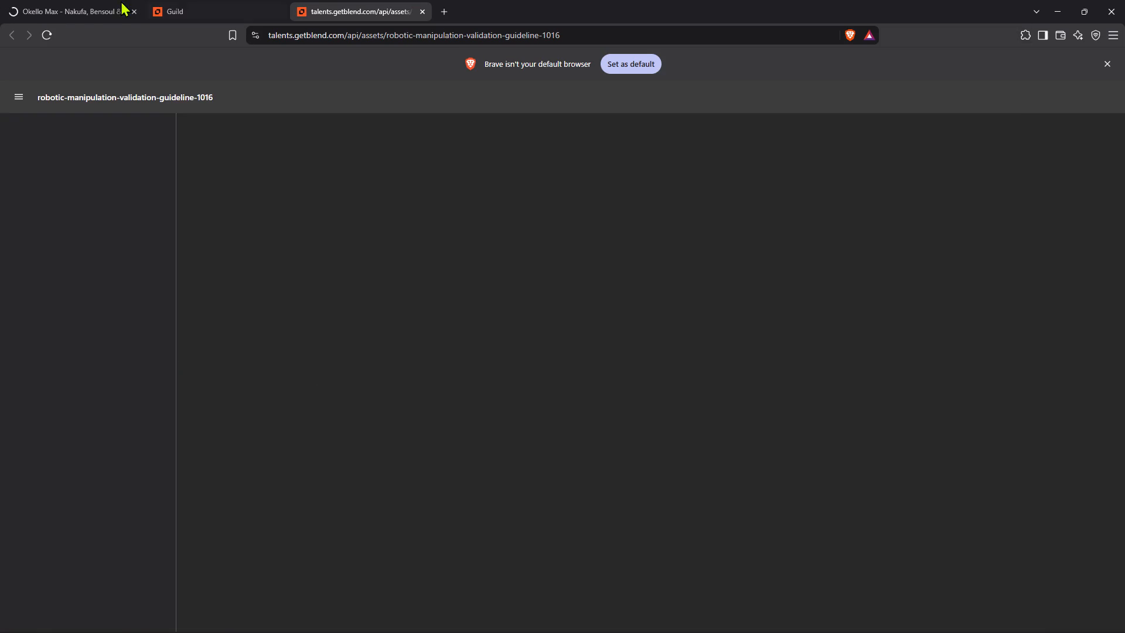
{"action": "left_click", "coordinate": [100, 5]}
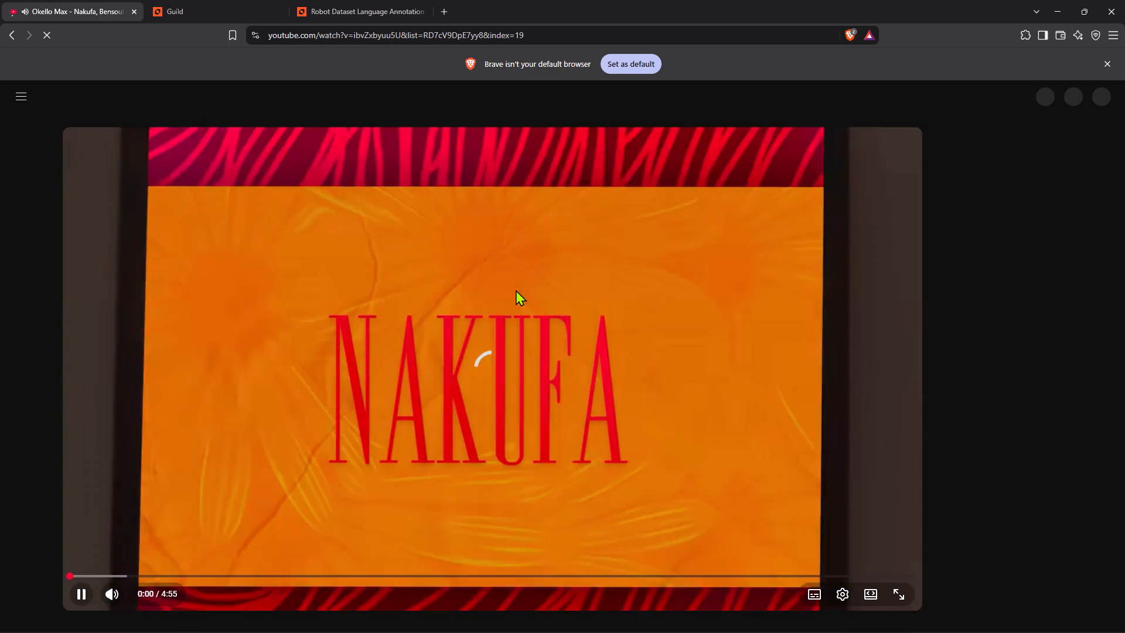
{"action": "key", "text": "Down"}
{"action": "key", "text": "Down"}
{"action": "key", "text": "Down"}
{"action": "key", "text": "Down"}
{"action": "key", "text": "Down"}
{"action": "key", "text": "Down"}
{"action": "key", "text": "Down"}
{"action": "key", "text": "Down"}
{"action": "key", "text": "Down"}
{"action": "key", "text": "Down"}
{"action": "key", "text": "Down"}
{"action": "key", "text": "Down"}
{"action": "key", "text": "Down"}
{"action": "key", "text": "Down"}
{"action": "key", "text": "Down"}
{"action": "key", "text": "Down"}
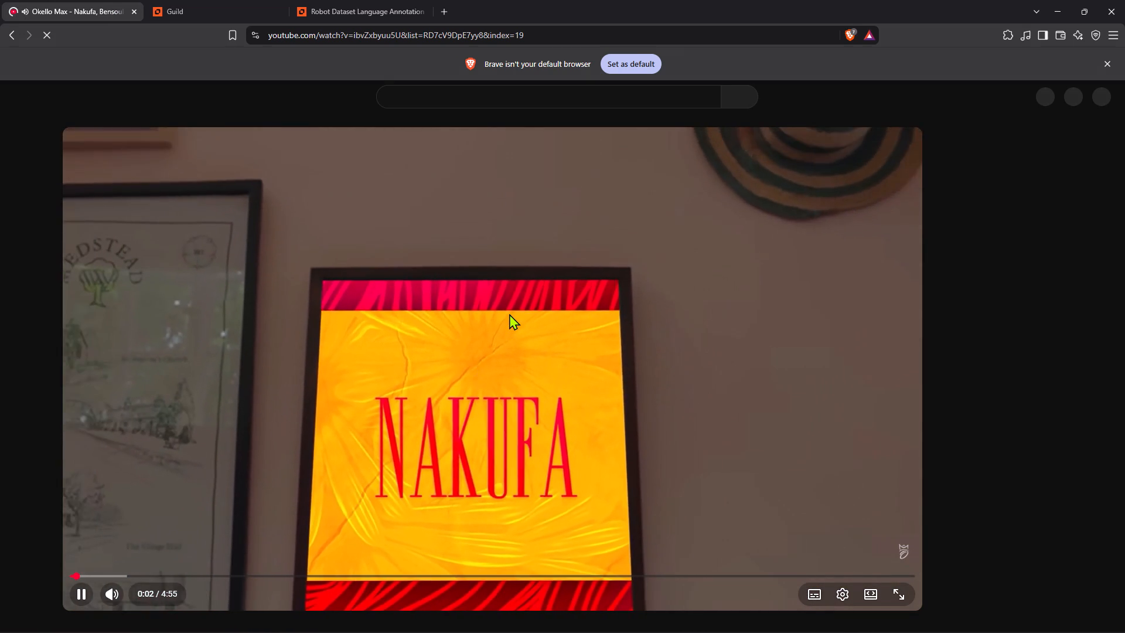
{"action": "key", "text": "Down"}
{"action": "left_click", "coordinate": [509, 314]}
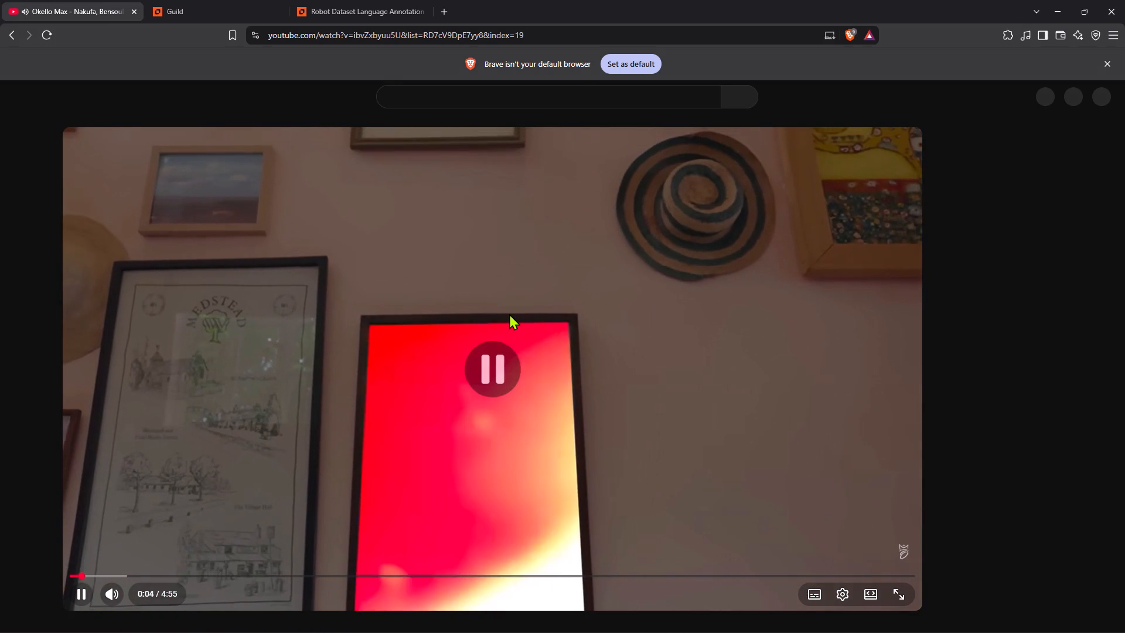
{"action": "key", "text": "Down"}
{"action": "key", "text": "Down"}
{"action": "key", "text": "Down"}
{"action": "key", "text": "Down"}
{"action": "key", "text": "Down"}
{"action": "key", "text": "Down"}
{"action": "key", "text": "Down"}
{"action": "key", "text": "Down"}
{"action": "key", "text": "Down"}
{"action": "key", "text": "Down"}
{"action": "key", "text": "Down"}
{"action": "key", "text": "Down"}
{"action": "key", "text": "Down"}
{"action": "key", "text": "Down"}
{"action": "key", "text": "Down"}
{"action": "key", "text": "Down"}
{"action": "key", "text": "Down"}
{"action": "key", "text": "Down"}
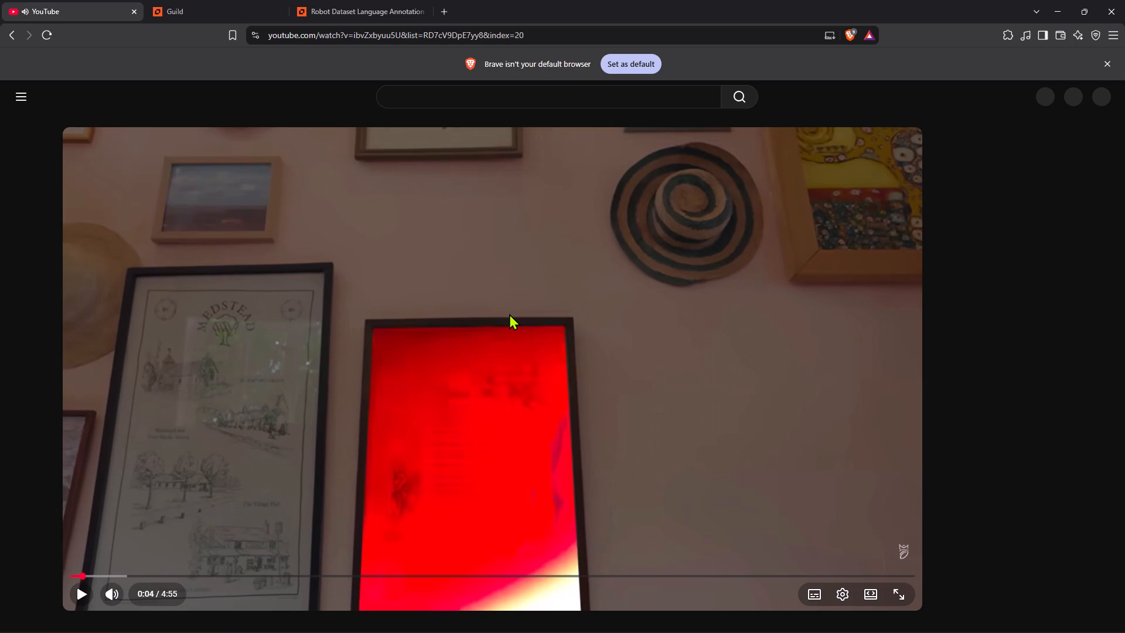
{"action": "key", "text": "Down"}
{"action": "key", "text": "Down"}
{"action": "key", "text": "space"}
{"action": "key", "text": "Down"}
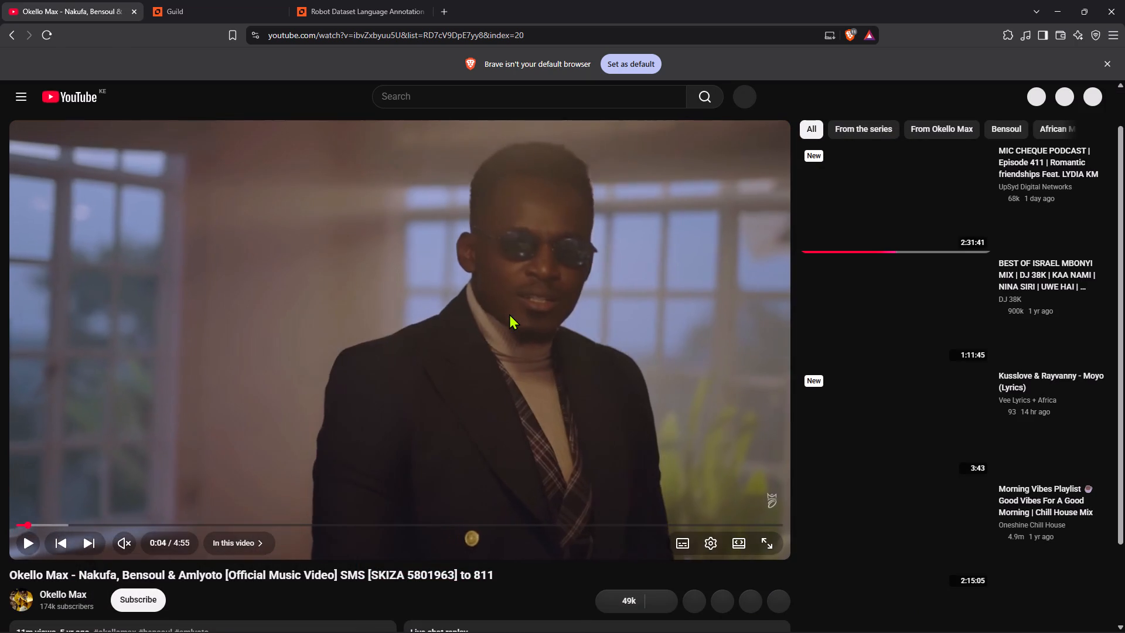
{"action": "key", "text": "Down"}
{"action": "key", "text": "Up"}
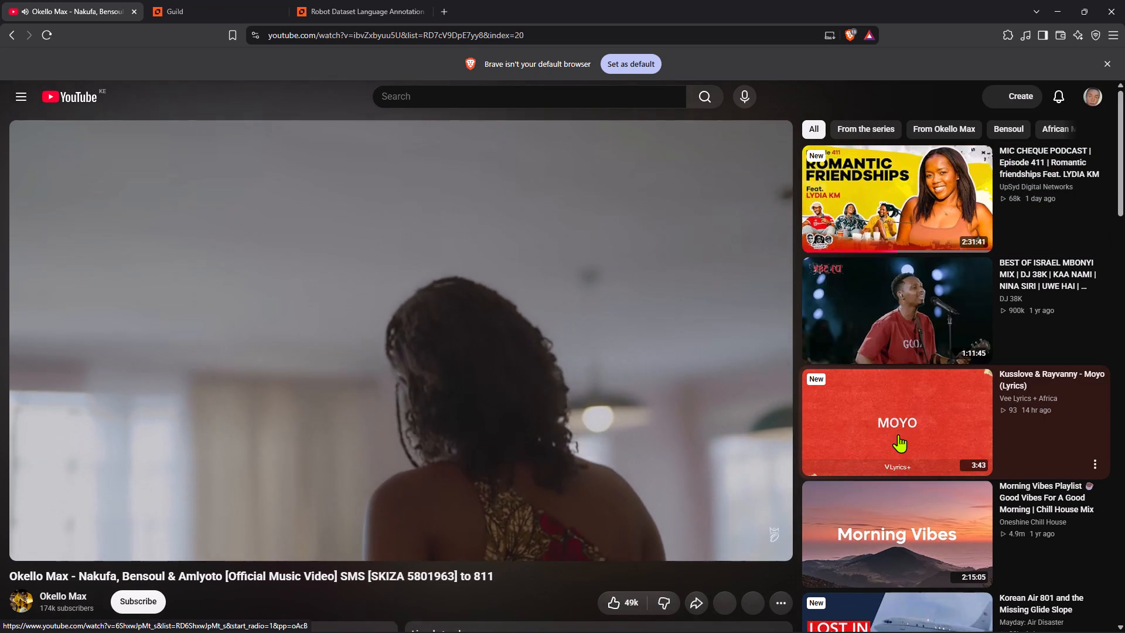
Start the suggested Morning Vibes Playlist video on YouTube and minimise the browser.
{"action": "double_click", "coordinate": [886, 523]}
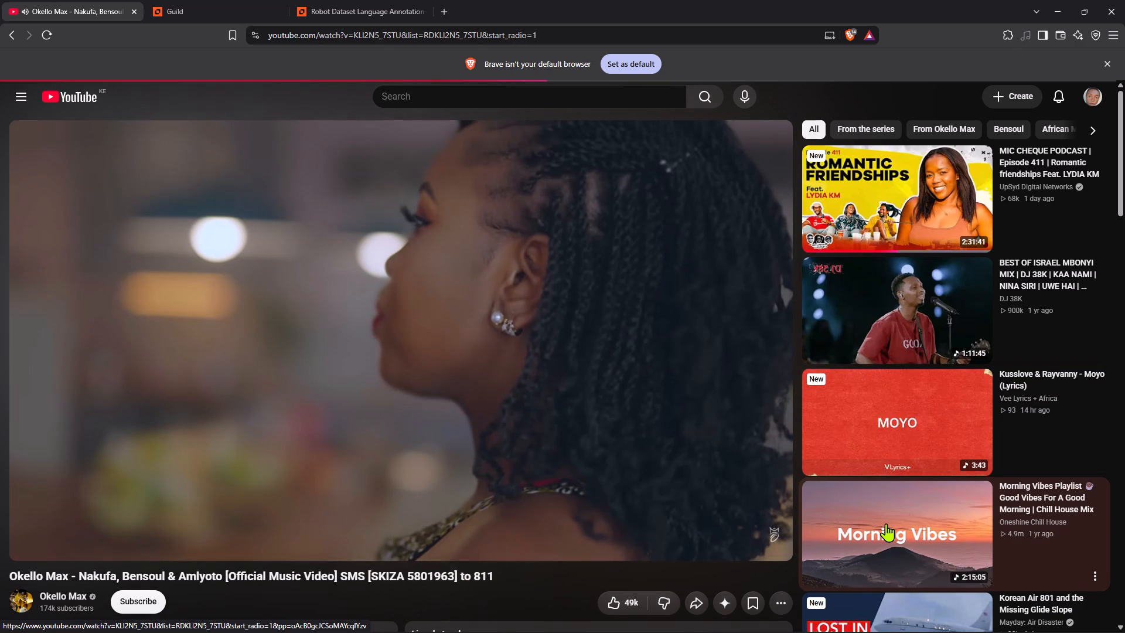
{"action": "left_click", "coordinate": [1053, 2]}
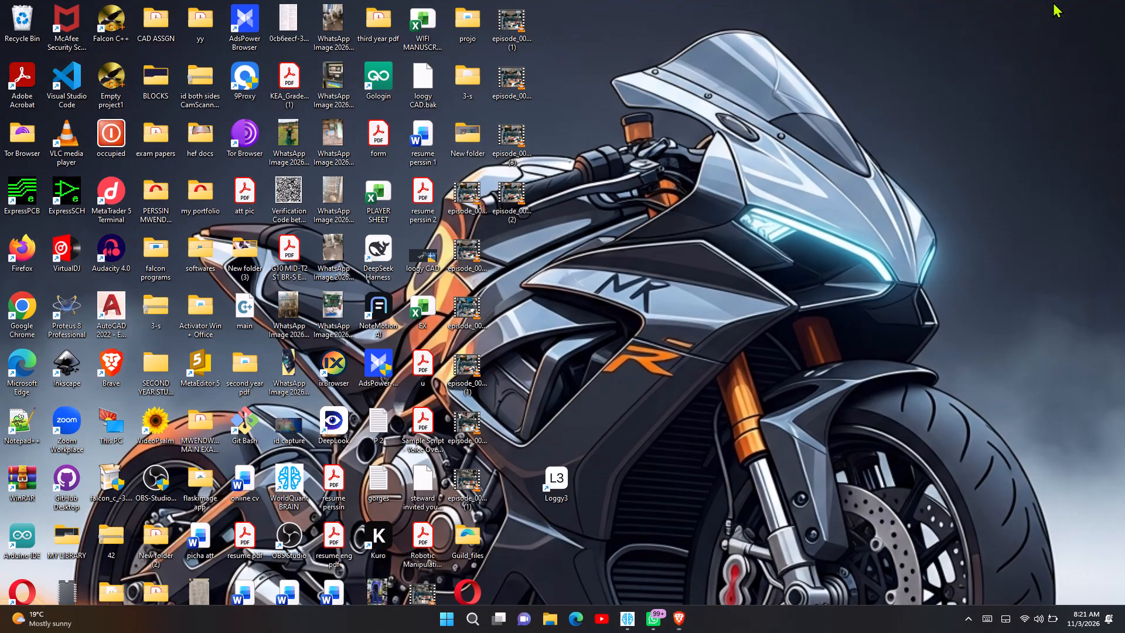
Back in WorldQuant BRAIN, review Simulation 1's PnL chart, yearly IS Summary and the failed checks in IS Testing Status.
{"action": "left_click", "coordinate": [633, 622]}
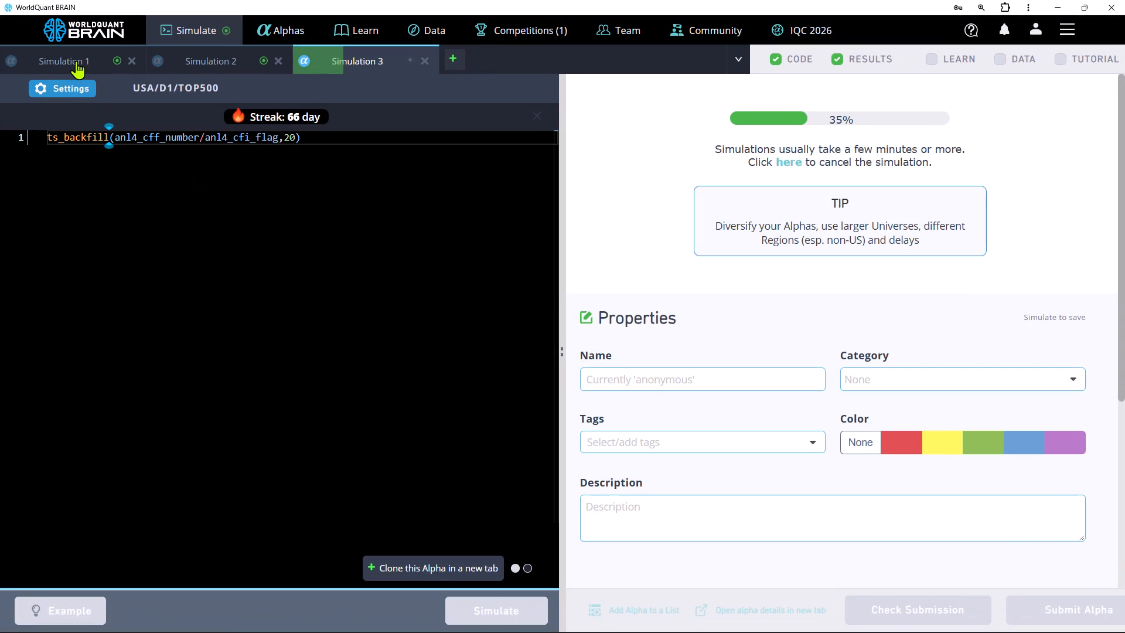
{"action": "left_click", "coordinate": [76, 61]}
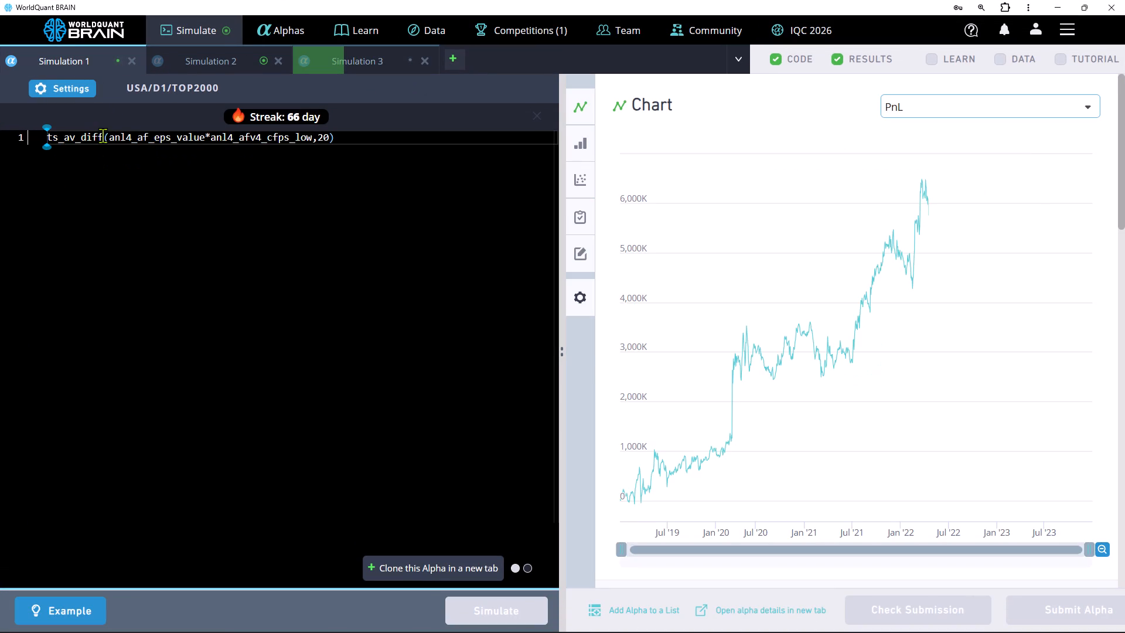
{"action": "scroll", "coordinate": [728, 270], "scroll_direction": "down", "scroll_amount": 1}
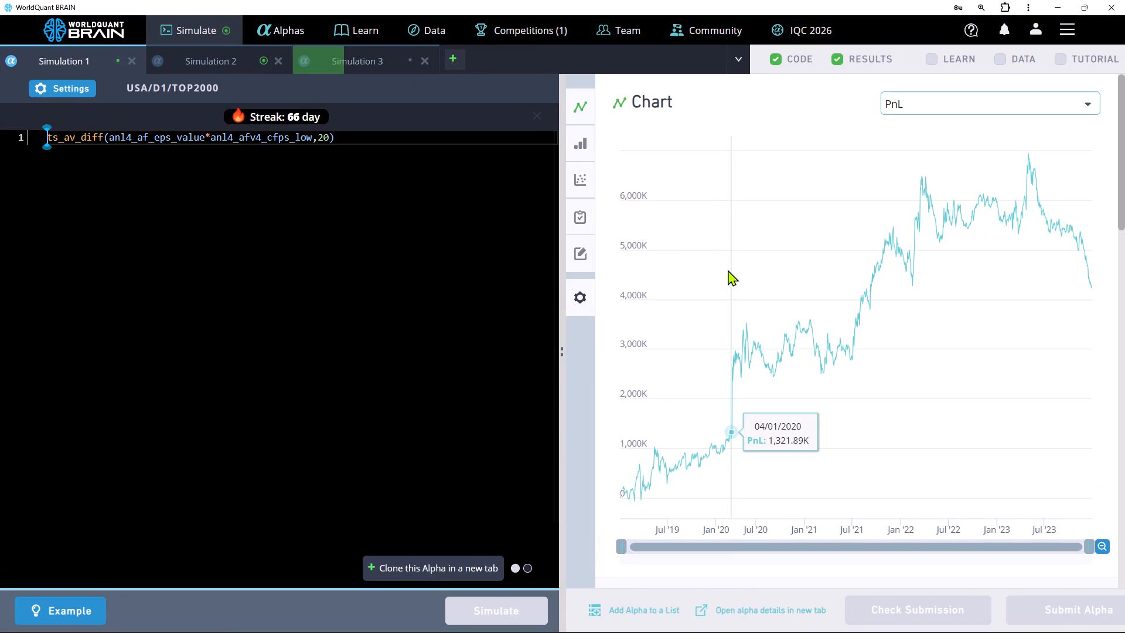
{"action": "scroll", "coordinate": [728, 270], "scroll_direction": "down", "scroll_amount": 1}
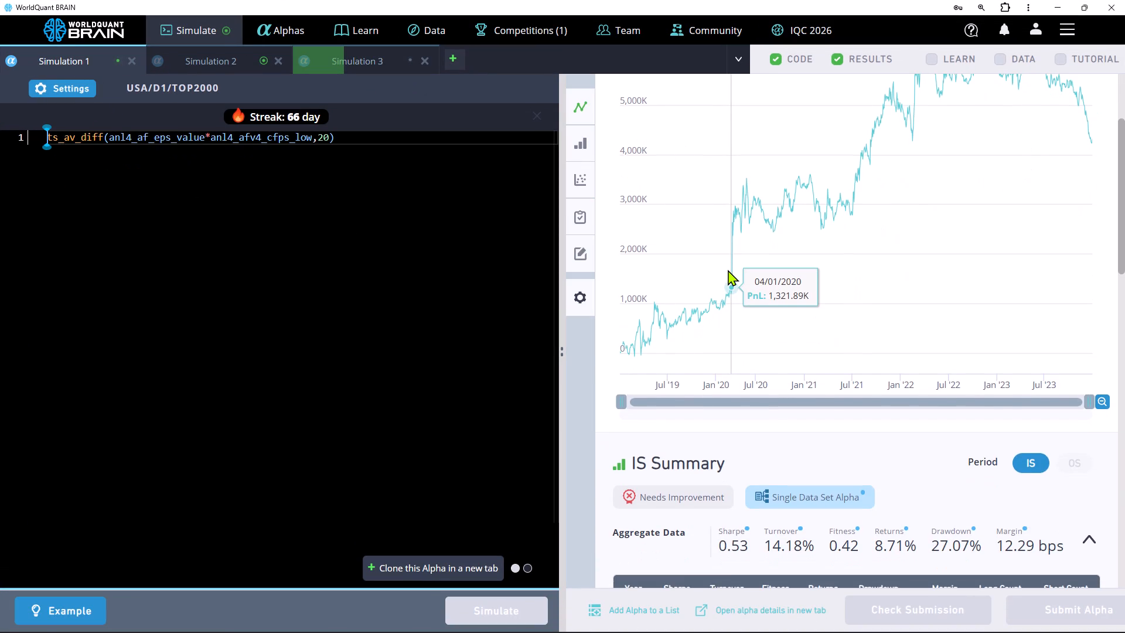
{"action": "scroll", "coordinate": [728, 270], "scroll_direction": "down", "scroll_amount": 1}
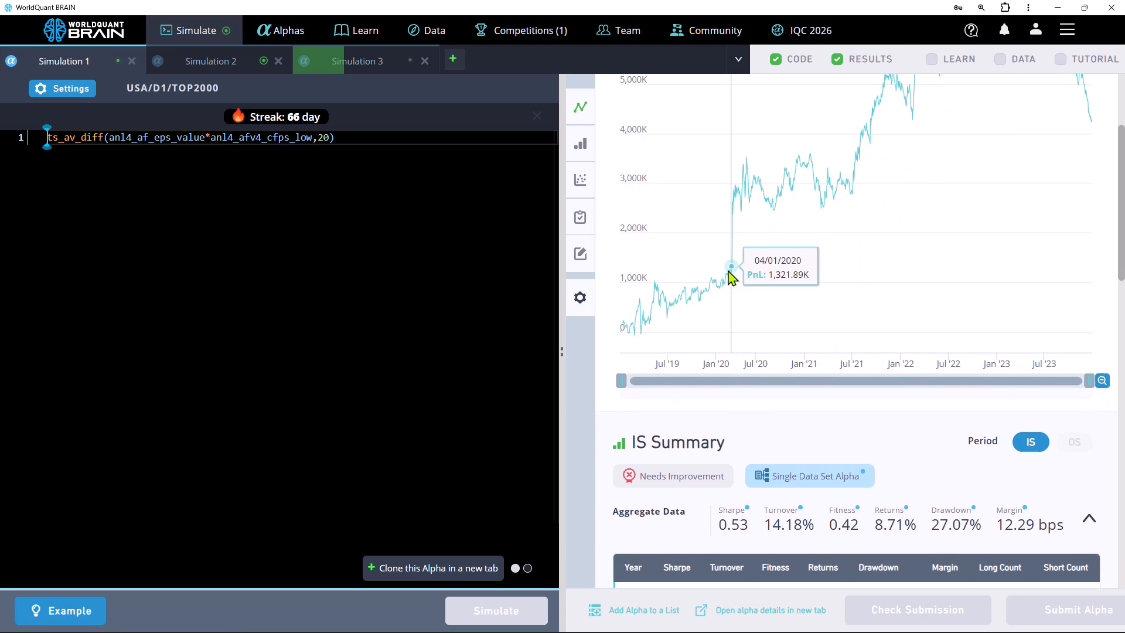
{"action": "scroll", "coordinate": [728, 270], "scroll_direction": "down", "scroll_amount": 4}
{"action": "left_click", "coordinate": [735, 555]}
{"action": "scroll", "coordinate": [735, 555], "scroll_direction": "down", "scroll_amount": 1}
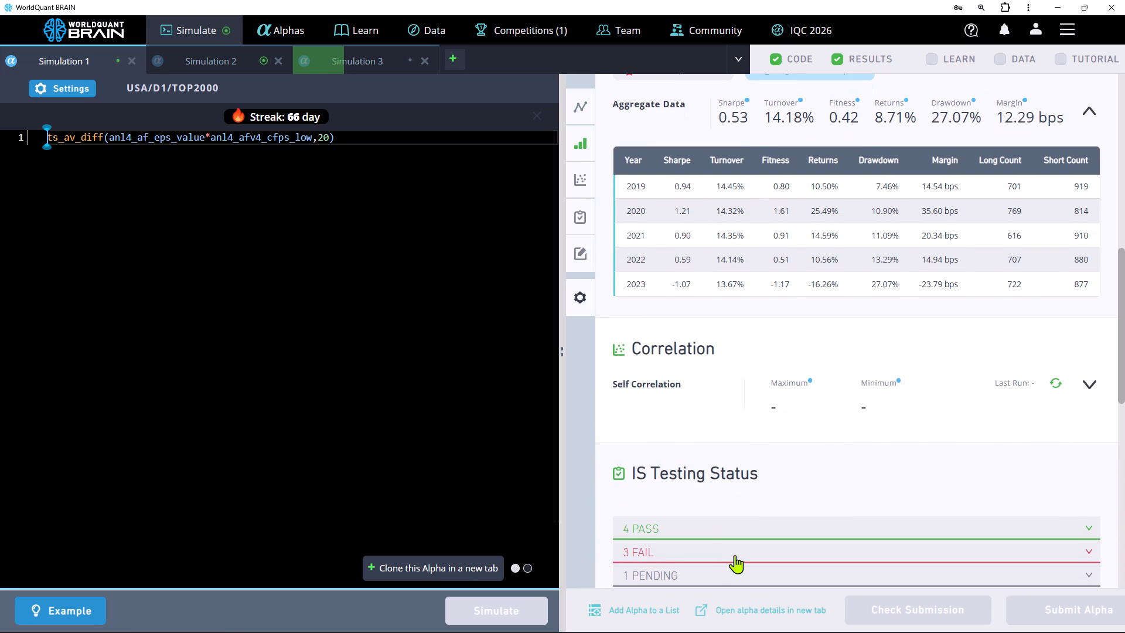
{"action": "scroll", "coordinate": [735, 555], "scroll_direction": "down", "scroll_amount": 1}
{"action": "left_click", "coordinate": [712, 546]}
{"action": "left_click", "coordinate": [712, 546]}
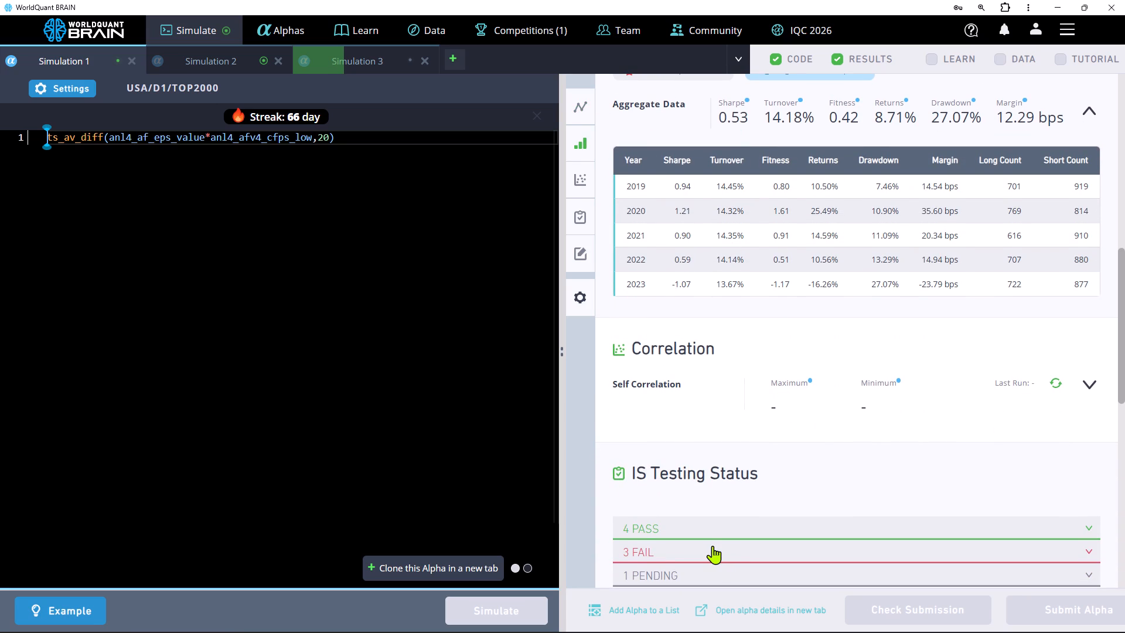
{"action": "left_click", "coordinate": [712, 546]}
{"action": "left_click", "coordinate": [712, 546]}
{"action": "left_click", "coordinate": [712, 546]}
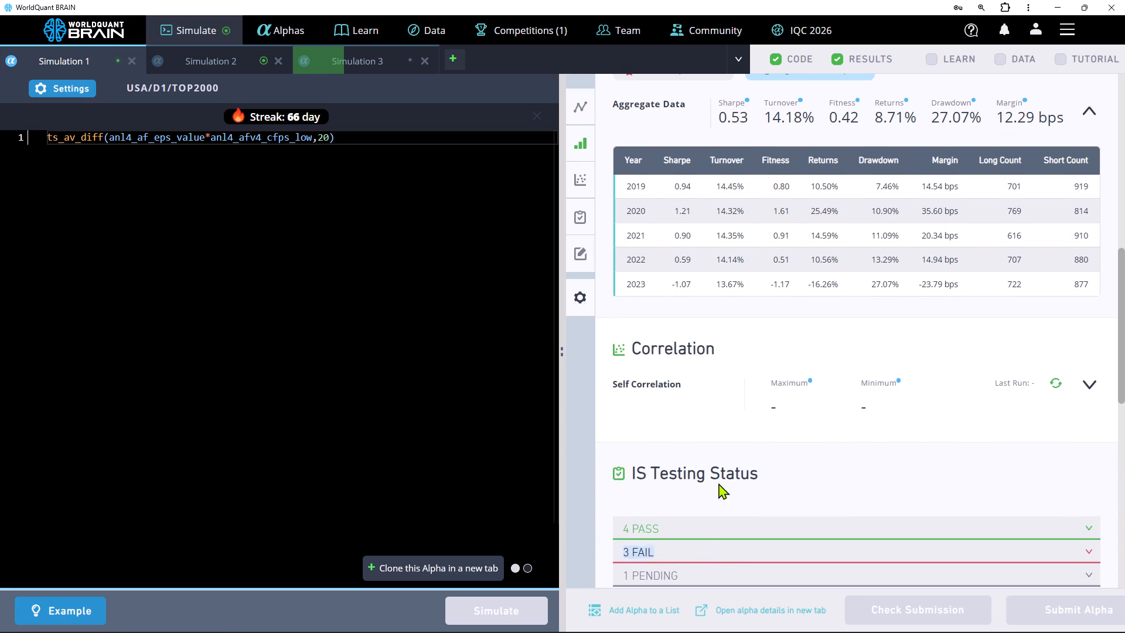
{"action": "scroll", "coordinate": [718, 483], "scroll_direction": "down", "scroll_amount": 1}
{"action": "left_click", "coordinate": [779, 481]}
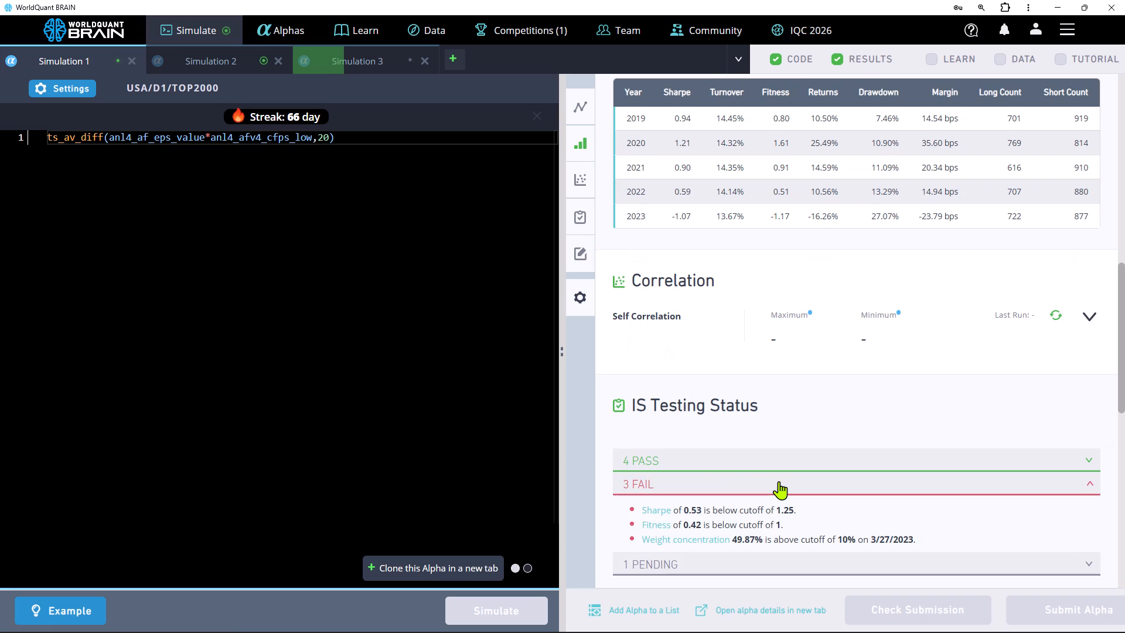
{"action": "scroll", "coordinate": [779, 481], "scroll_direction": "up", "scroll_amount": 2}
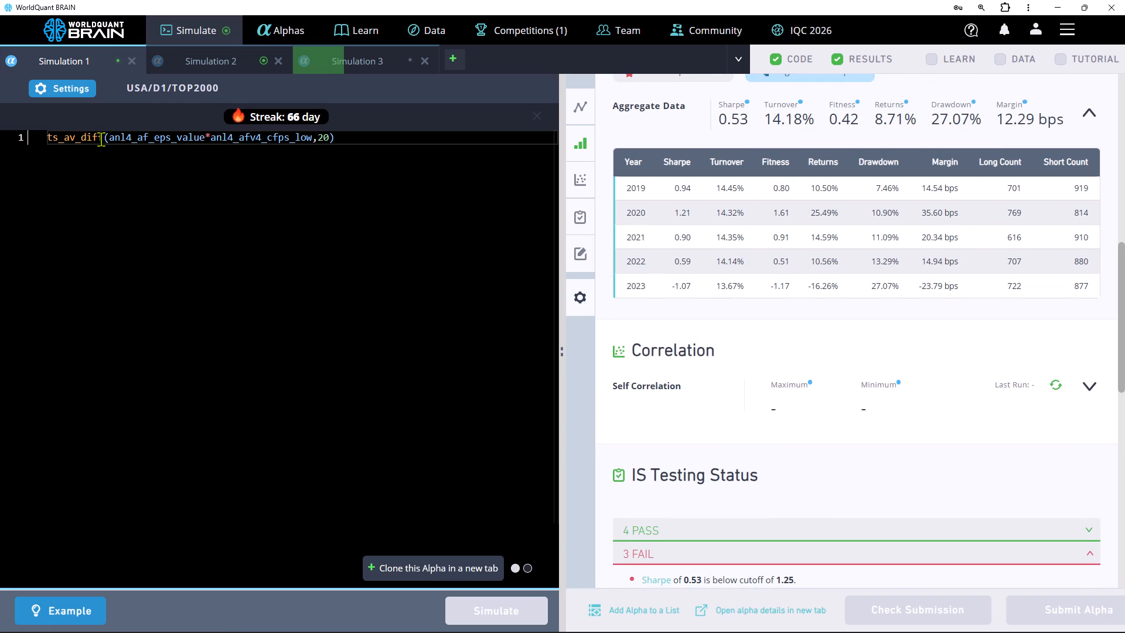
{"action": "scroll", "coordinate": [831, 332], "scroll_direction": "up", "scroll_amount": 4}
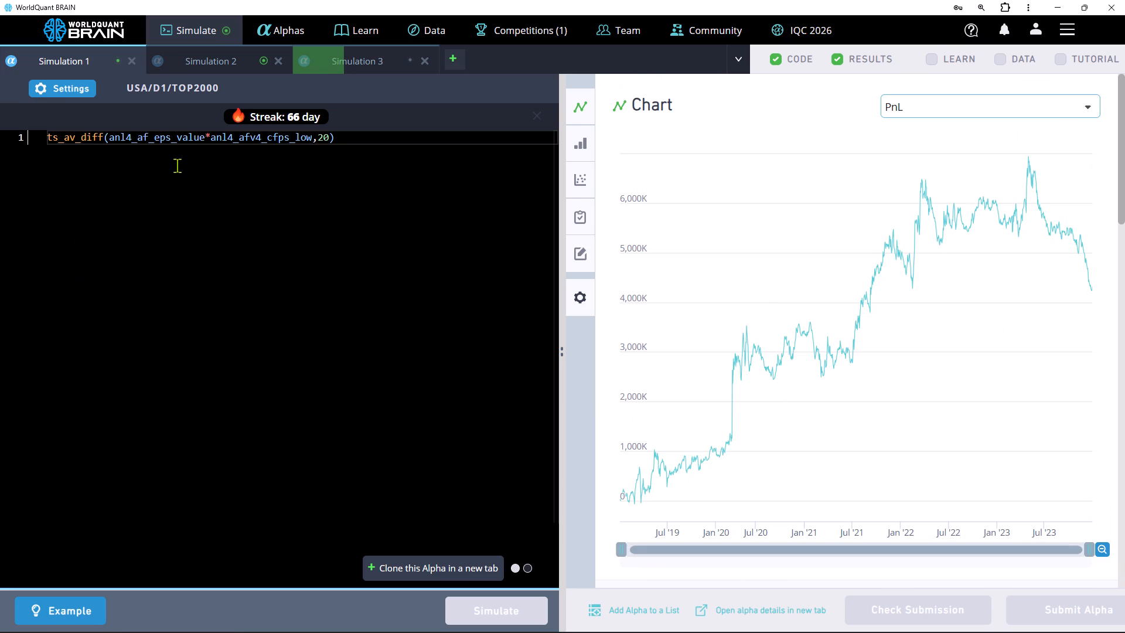
In Simulation 1, replace the expression's time-series operator with ts_backfill and run the simulation.
{"action": "left_click", "coordinate": [209, 134]}
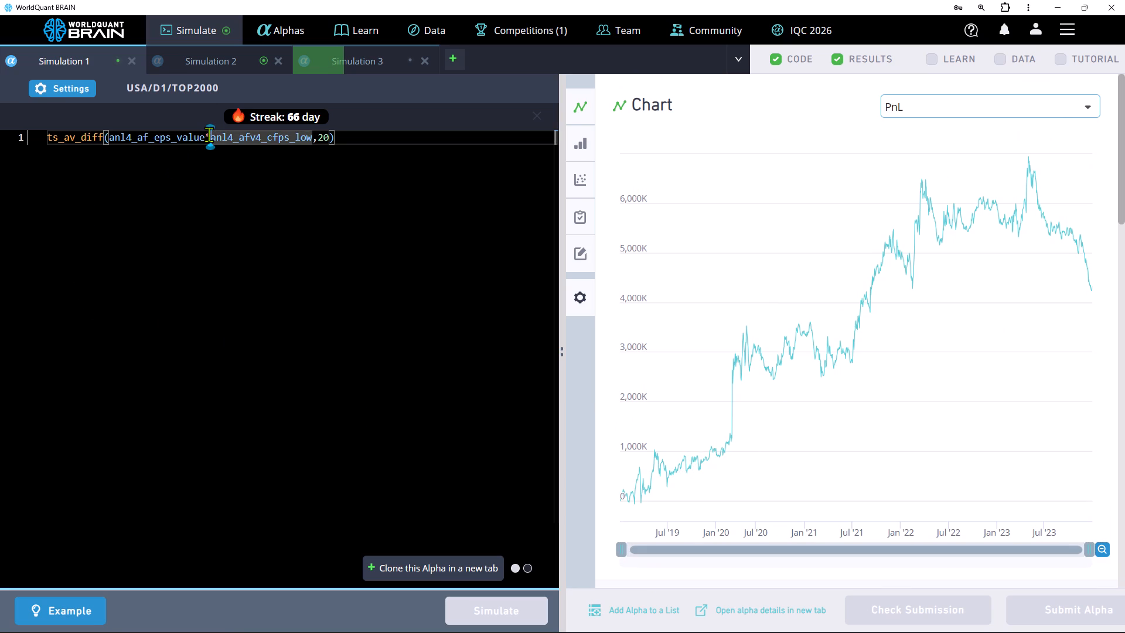
{"action": "left_click", "coordinate": [103, 134]}
{"action": "key", "text": "BackSpace"}
{"action": "key", "text": "BackSpace"}
{"action": "key", "text": "BackSpace"}
{"action": "key", "text": "BackSpace"}
{"action": "key", "text": "BackSpace"}
{"action": "key", "text": "BackSpace"}
{"action": "key", "text": "BackSpace"}
{"action": "key", "text": "BackSpace"}
{"action": "key", "text": "BackSpace"}
{"action": "key", "text": "BackSpace"}
{"action": "key", "text": "BackSpace"}
{"action": "key", "text": "BackSpace"}
{"action": "key", "text": "BackSpace"}
{"action": "key", "text": "BackSpace"}
{"action": "key", "text": "BackSpace"}
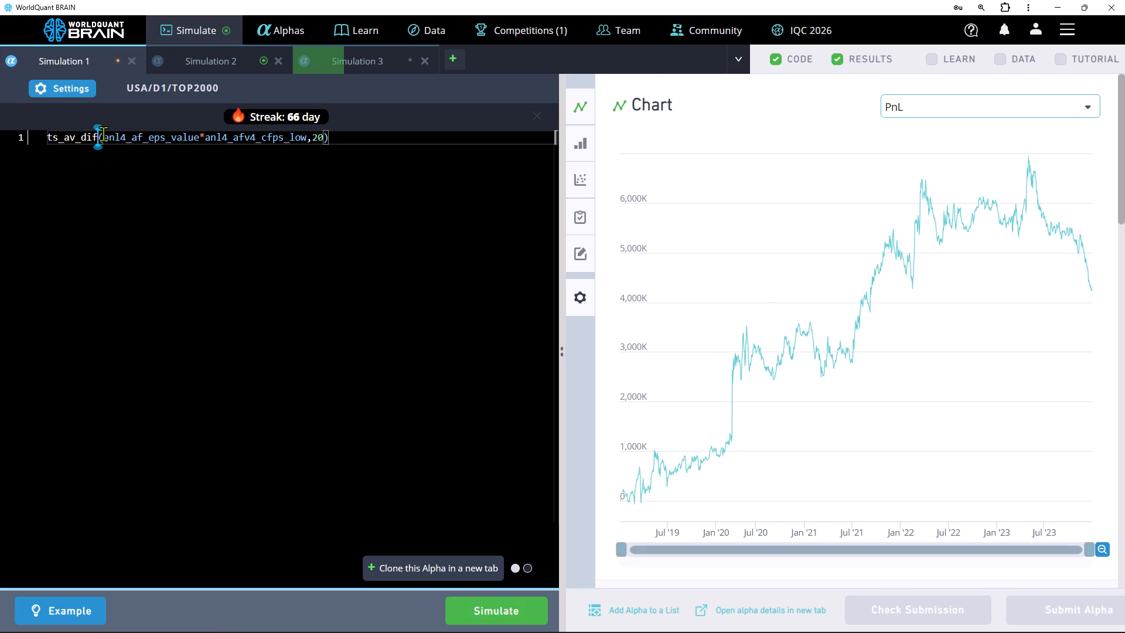
{"action": "type", "text": "ts"}
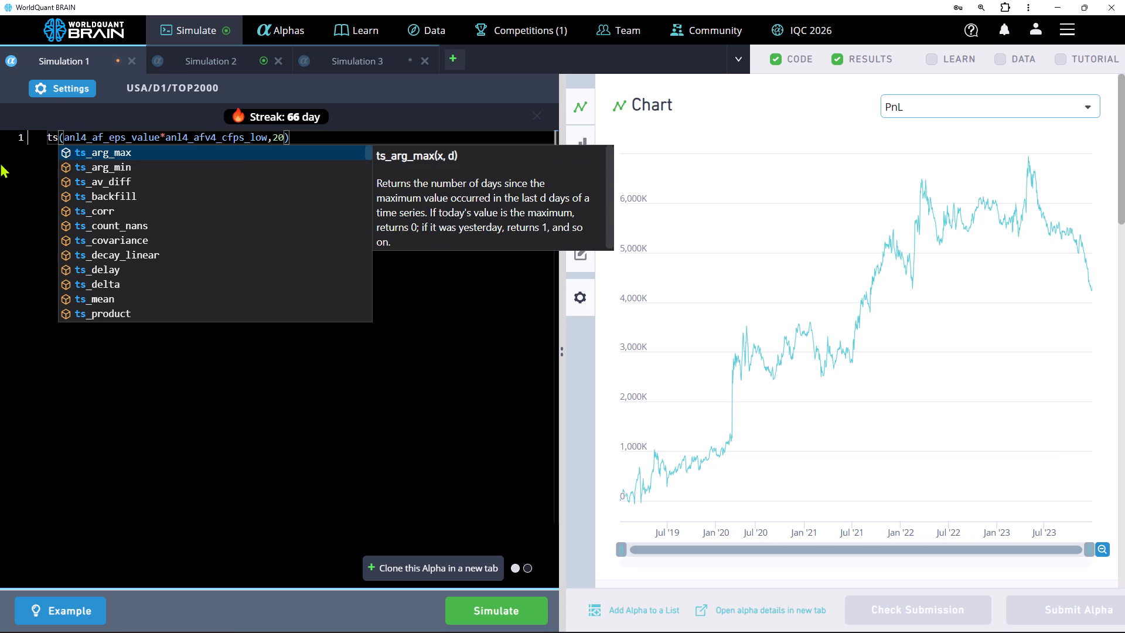
{"action": "left_click", "coordinate": [98, 199]}
{"action": "left_click", "coordinate": [492, 609]}
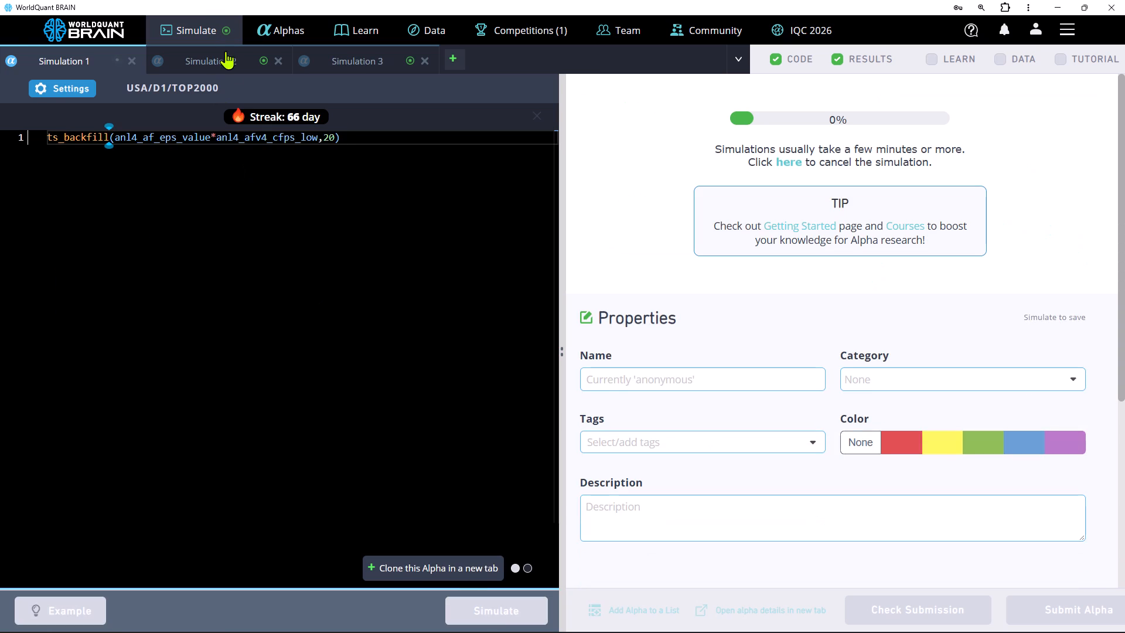
Check Simulation 2's results and replace its expression's time-series operator with ts_av_diff.
{"action": "left_click", "coordinate": [237, 66]}
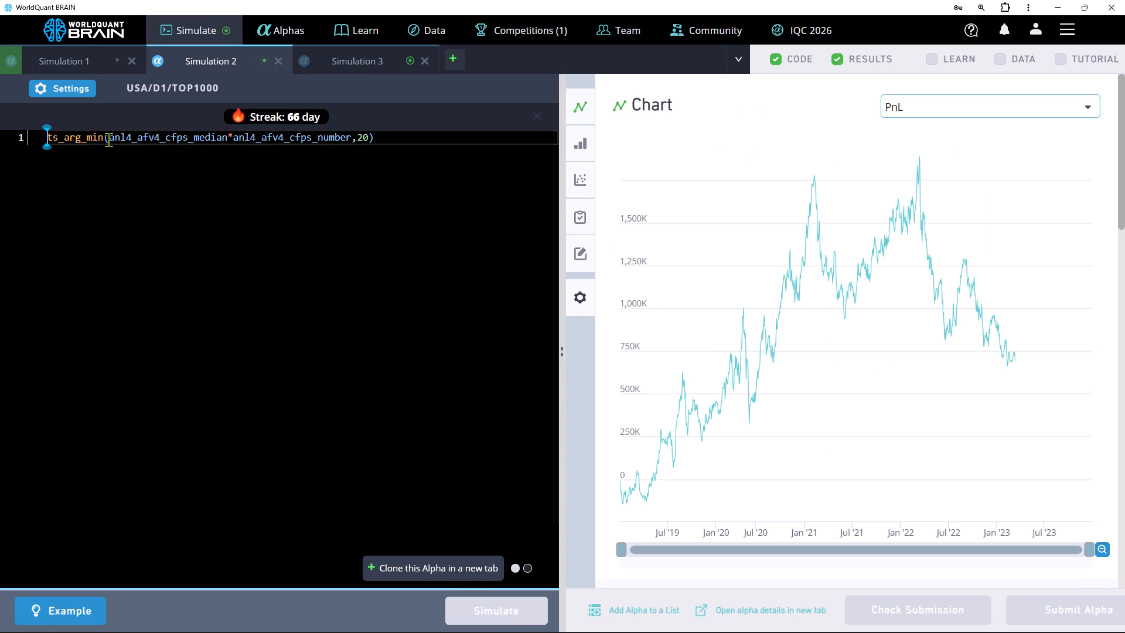
{"action": "scroll", "coordinate": [813, 319], "scroll_direction": "down", "scroll_amount": 2}
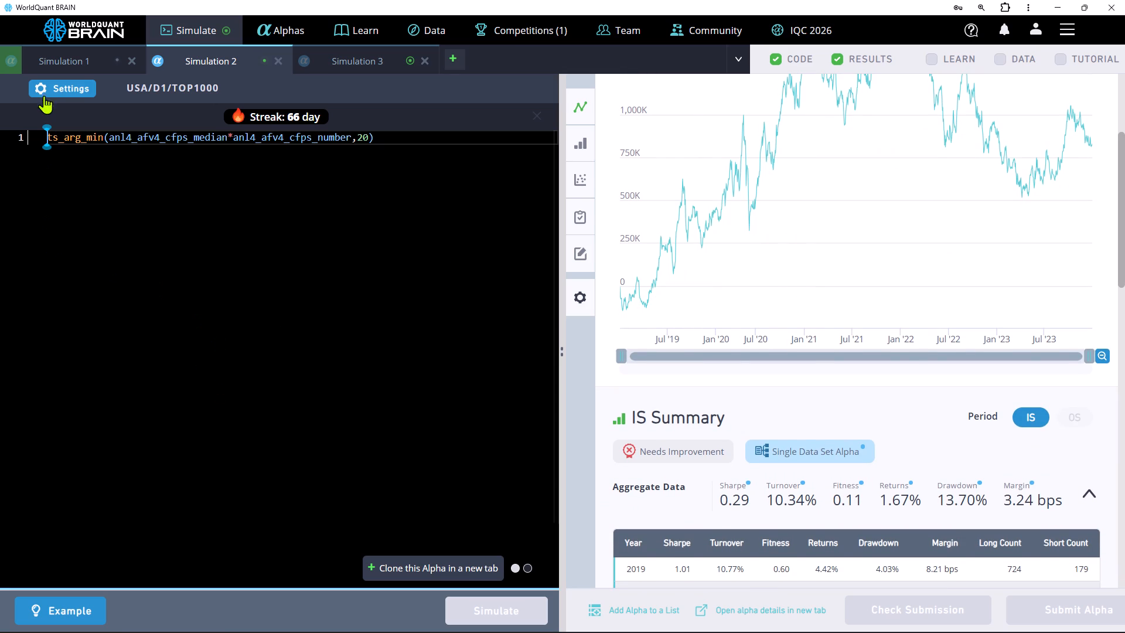
{"action": "left_click", "coordinate": [104, 141]}
{"action": "key", "text": "BackSpace"}
{"action": "key", "text": "BackSpace"}
{"action": "key", "text": "BackSpace"}
{"action": "key", "text": "BackSpace"}
{"action": "key", "text": "BackSpace"}
{"action": "key", "text": "BackSpace"}
{"action": "key", "text": "BackSpace"}
{"action": "key", "text": "BackSpace"}
{"action": "key", "text": "BackSpace"}
{"action": "key", "text": "BackSpace"}
{"action": "key", "text": "BackSpace"}
{"action": "key", "text": "BackSpace"}
{"action": "key", "text": "BackSpace"}
{"action": "type", "text": "ts"}
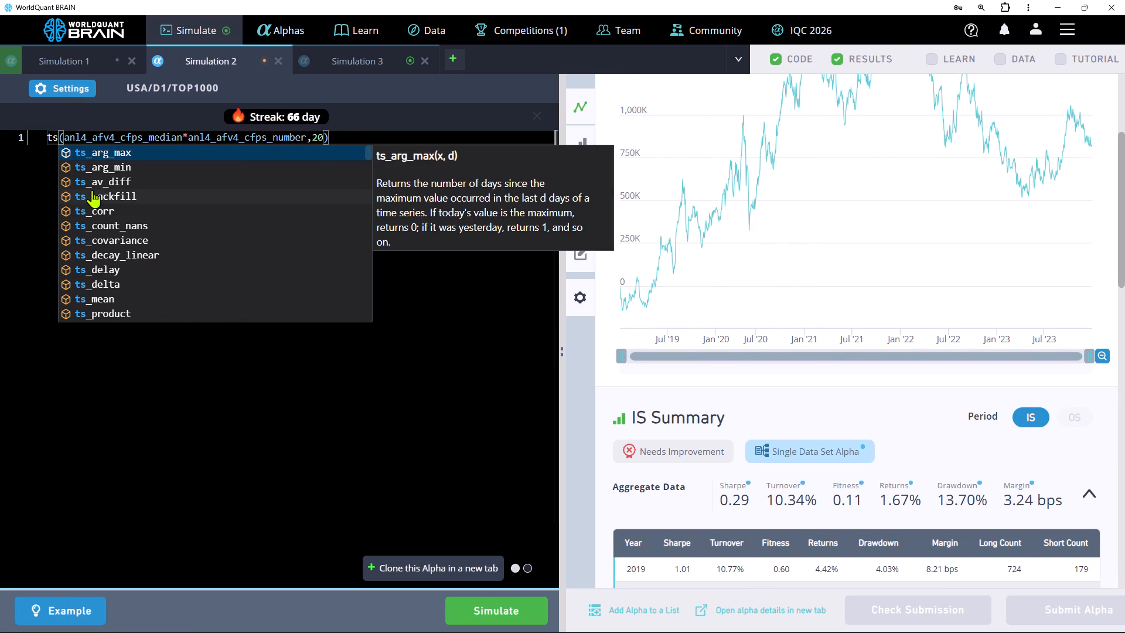
{"action": "left_click", "coordinate": [103, 185]}
Apply Subindustry neutralization, a decay of 7 and a truncation of 0.03 to Simulation 2, and run it.
{"action": "left_click", "coordinate": [67, 84]}
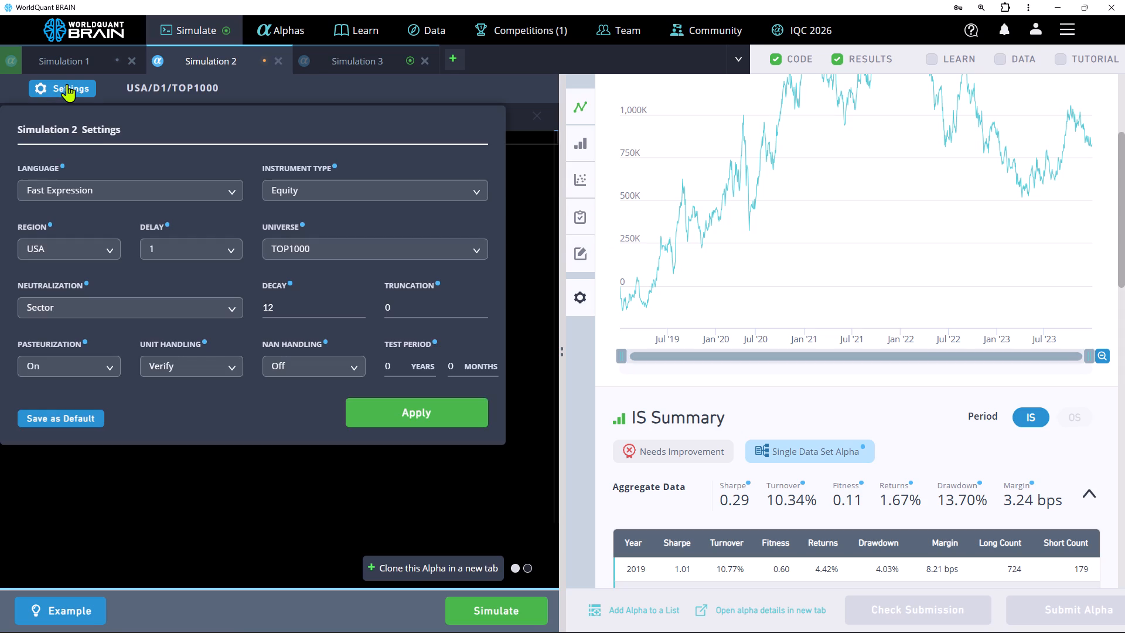
{"action": "left_click", "coordinate": [193, 304]}
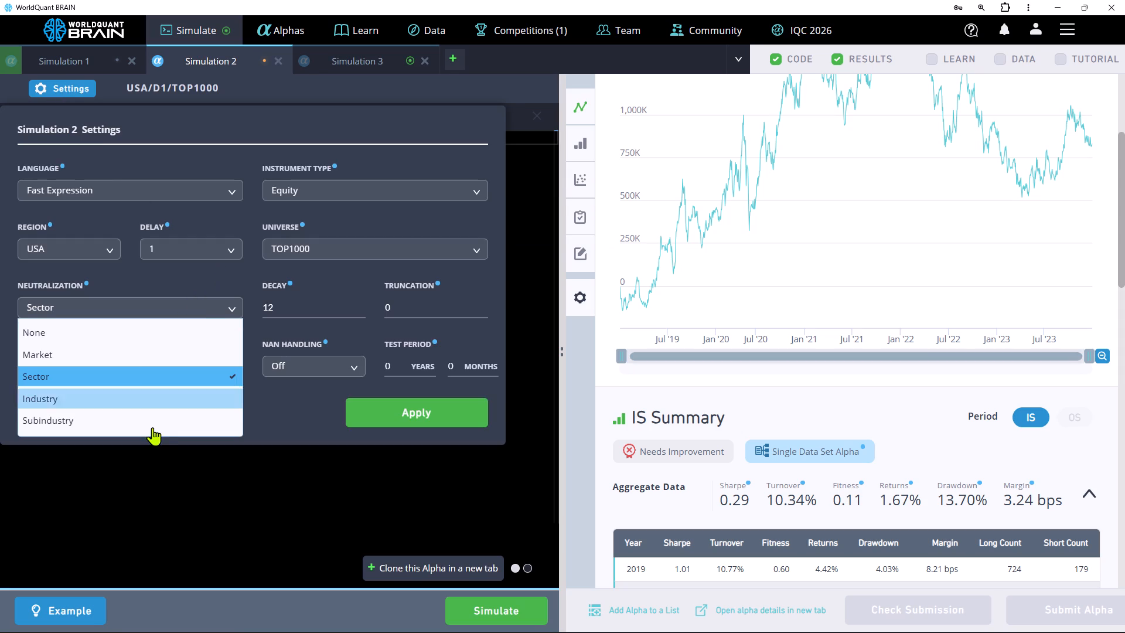
{"action": "left_click", "coordinate": [156, 419]}
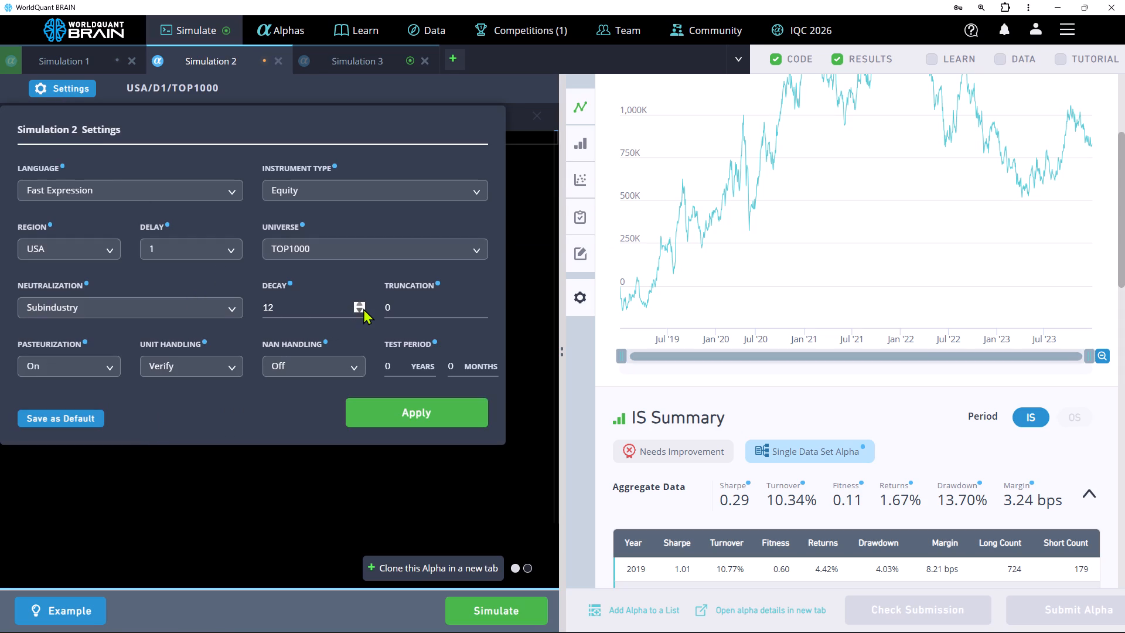
{"action": "triple_click", "coordinate": [360, 308]}
{"action": "double_click", "coordinate": [360, 308]}
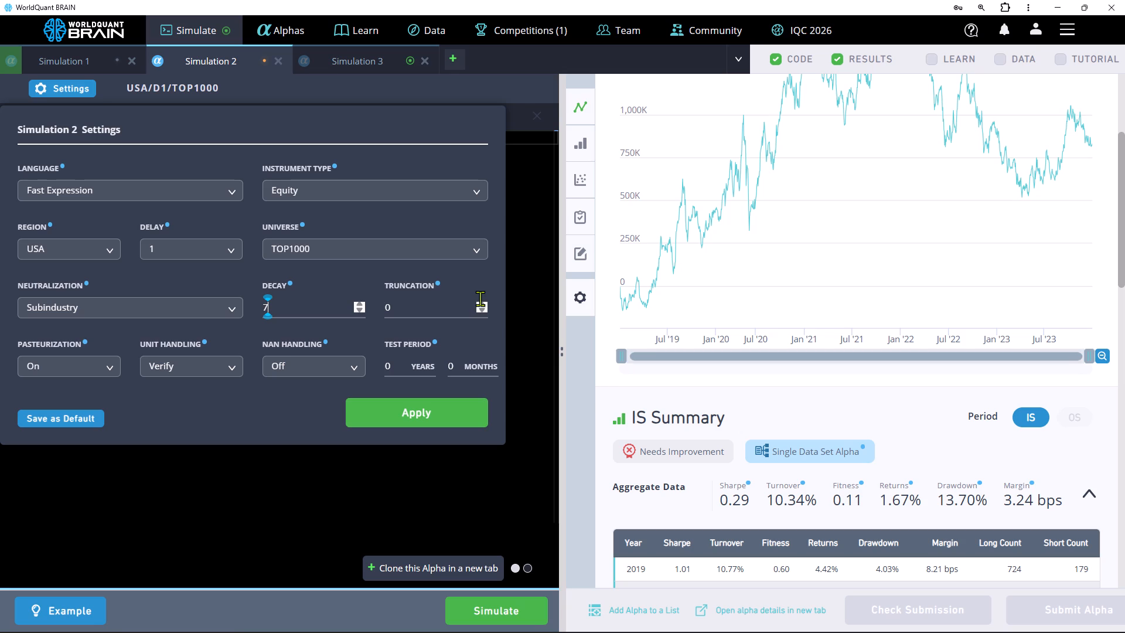
{"action": "triple_click", "coordinate": [480, 303]}
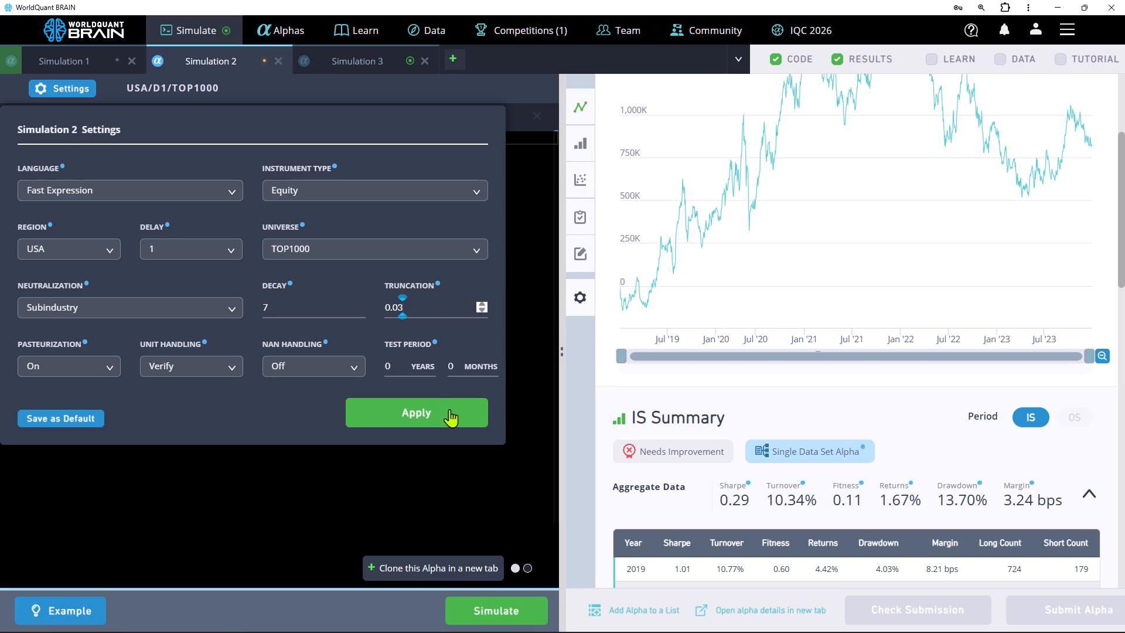
{"action": "left_click", "coordinate": [449, 409]}
{"action": "left_click", "coordinate": [497, 601]}
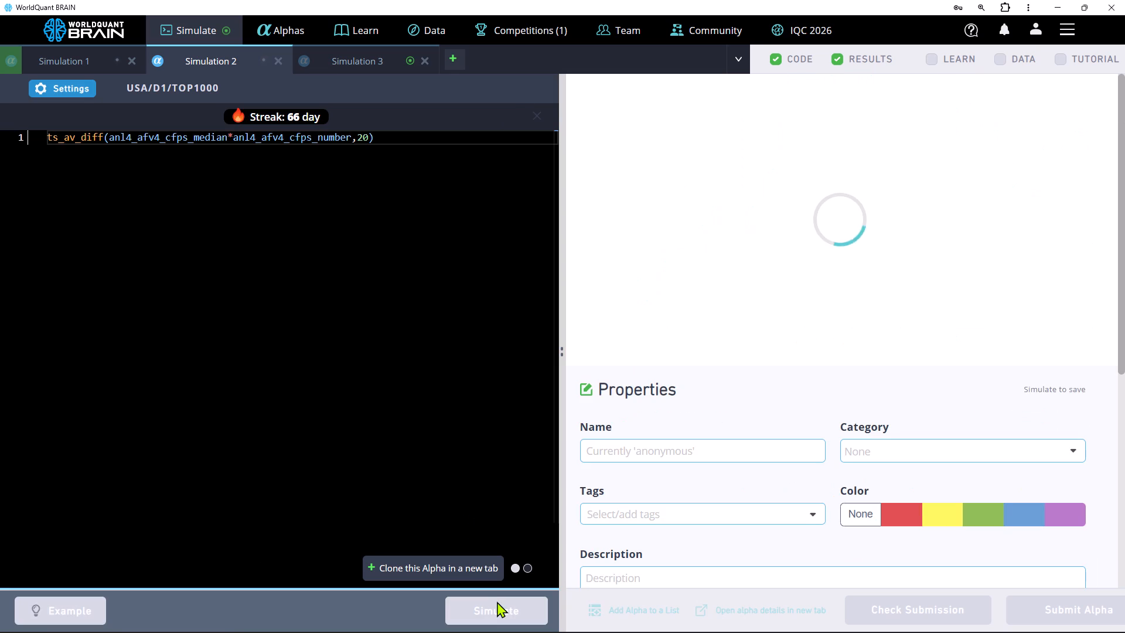
In Simulation 3, replace the expression's time-series operator with ts_decay_linear and run the simulation.
{"action": "left_click", "coordinate": [362, 62]}
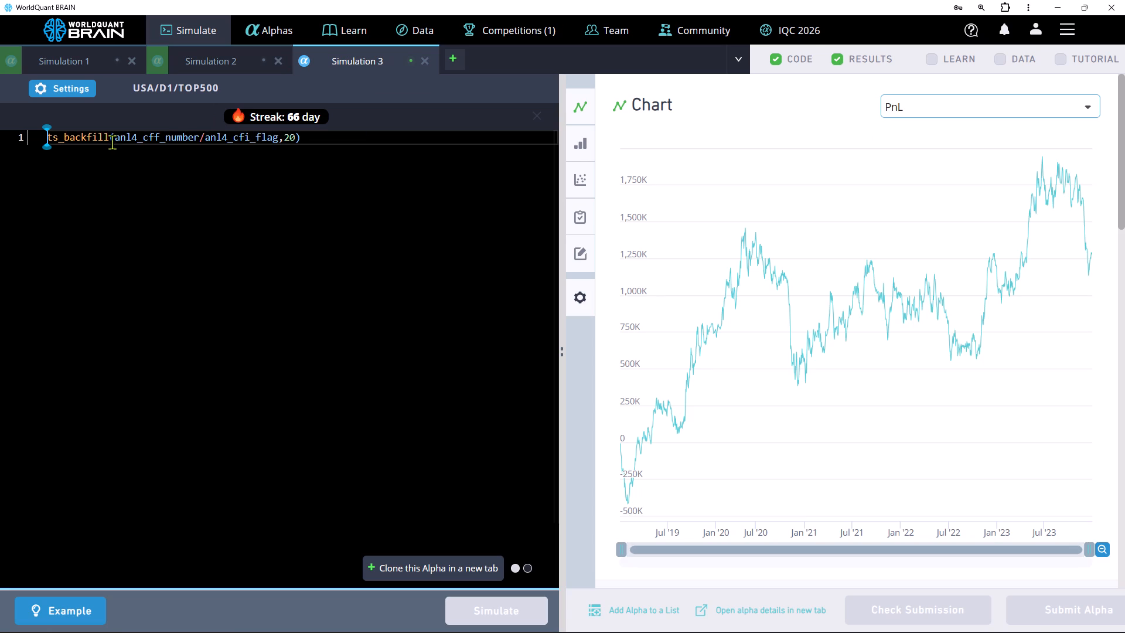
{"action": "left_click", "coordinate": [112, 142]}
{"action": "key", "text": "Left"}
{"action": "key", "text": "BackSpace"}
{"action": "key", "text": "BackSpace"}
{"action": "key", "text": "BackSpace"}
{"action": "key", "text": "BackSpace"}
{"action": "key", "text": "BackSpace"}
{"action": "key", "text": "BackSpace"}
{"action": "key", "text": "BackSpace"}
{"action": "key", "text": "BackSpace"}
{"action": "key", "text": "BackSpace"}
{"action": "key", "text": "BackSpace"}
{"action": "key", "text": "BackSpace"}
{"action": "key", "text": "BackSpace"}
{"action": "key", "text": "BackSpace"}
{"action": "key", "text": "BackSpace"}
{"action": "key", "text": "BackSpace"}
{"action": "key", "text": "BackSpace"}
{"action": "key", "text": "BackSpace"}
{"action": "key", "text": "BackSpace"}
{"action": "key", "text": "BackSpace"}
{"action": "type", "text": "ts"}
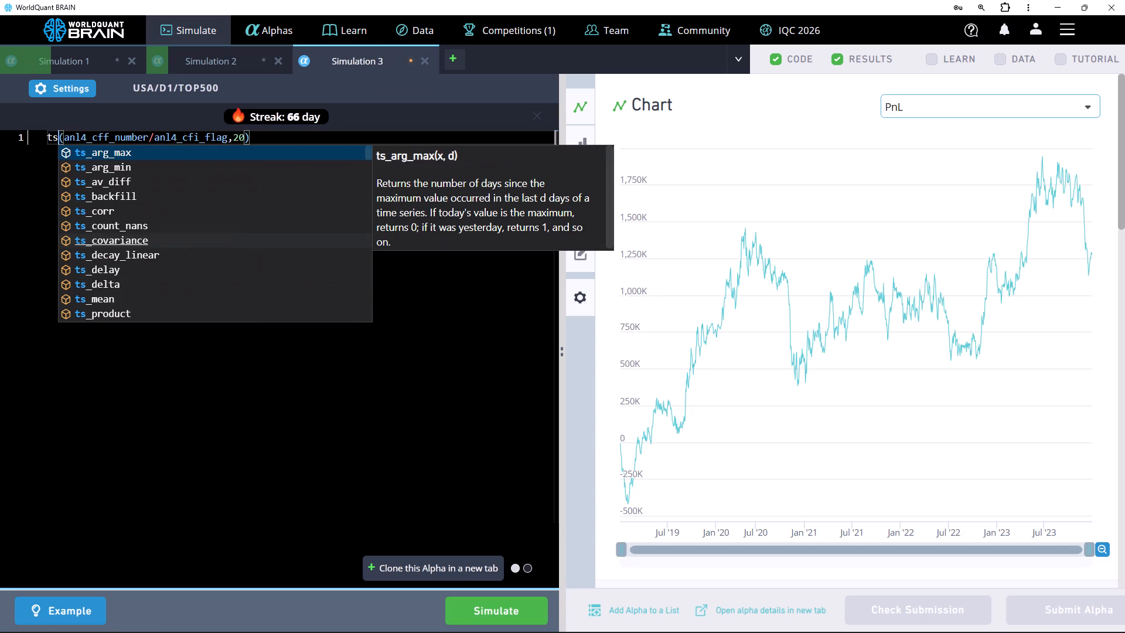
{"action": "left_click", "coordinate": [139, 250]}
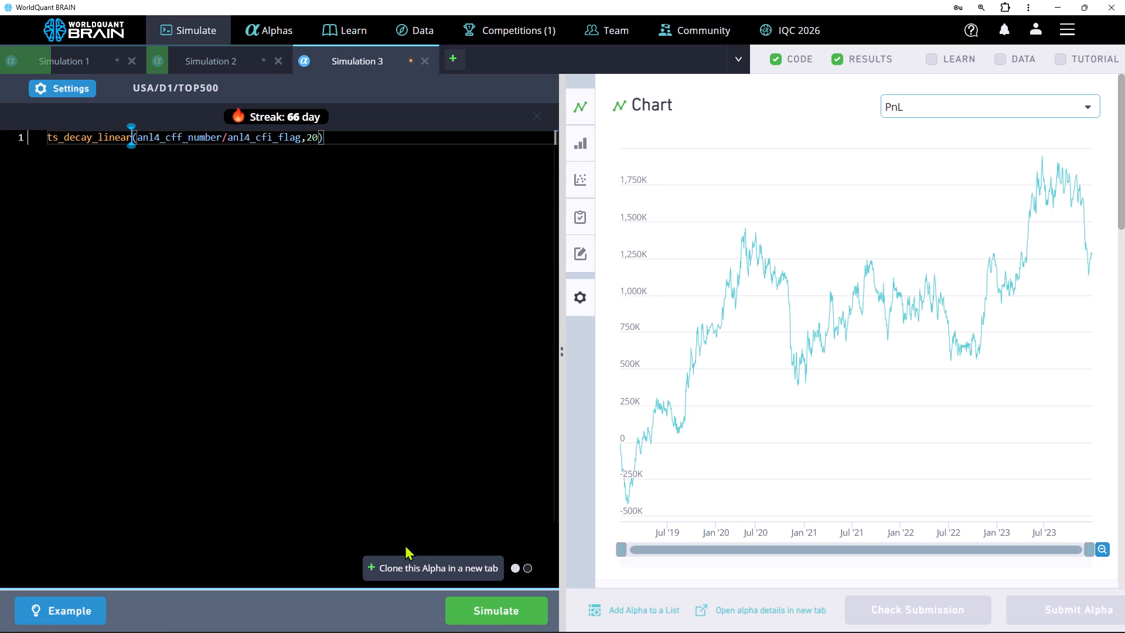
{"action": "left_click", "coordinate": [480, 603]}
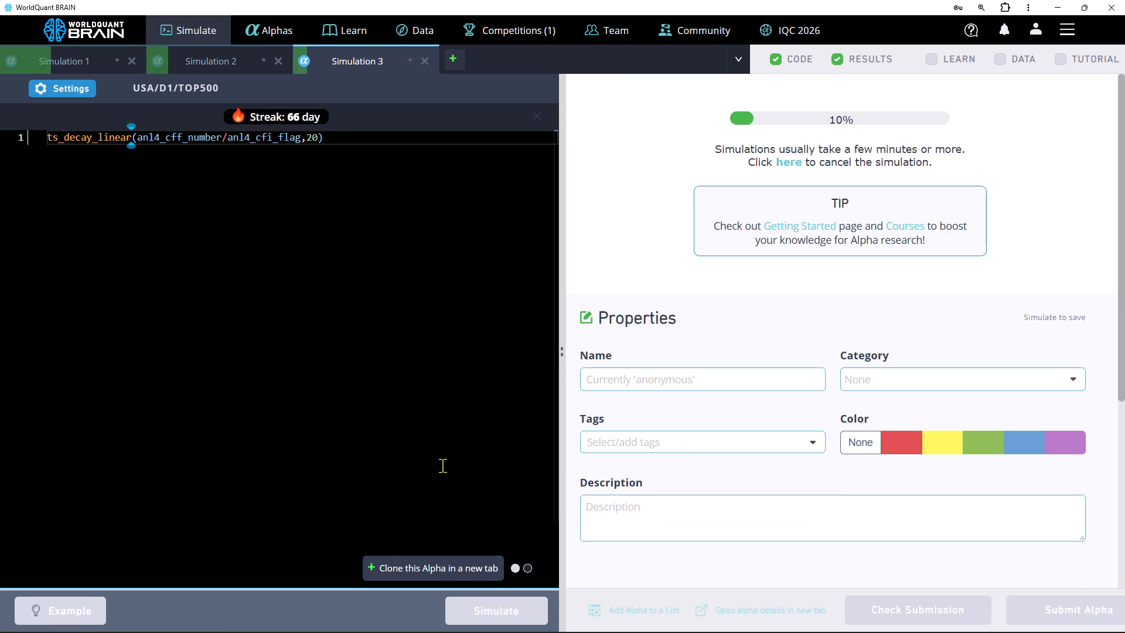
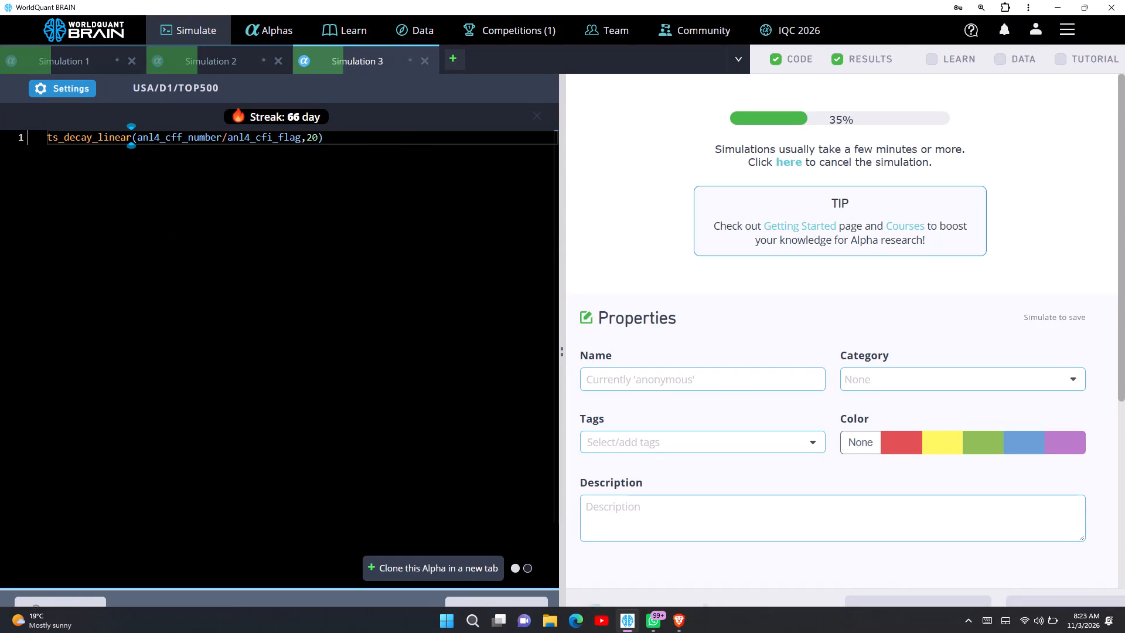
In Simulation 1, replace the expression's time-series operator with ts_decay_linear and run the simulation.
{"action": "left_click", "coordinate": [88, 69]}
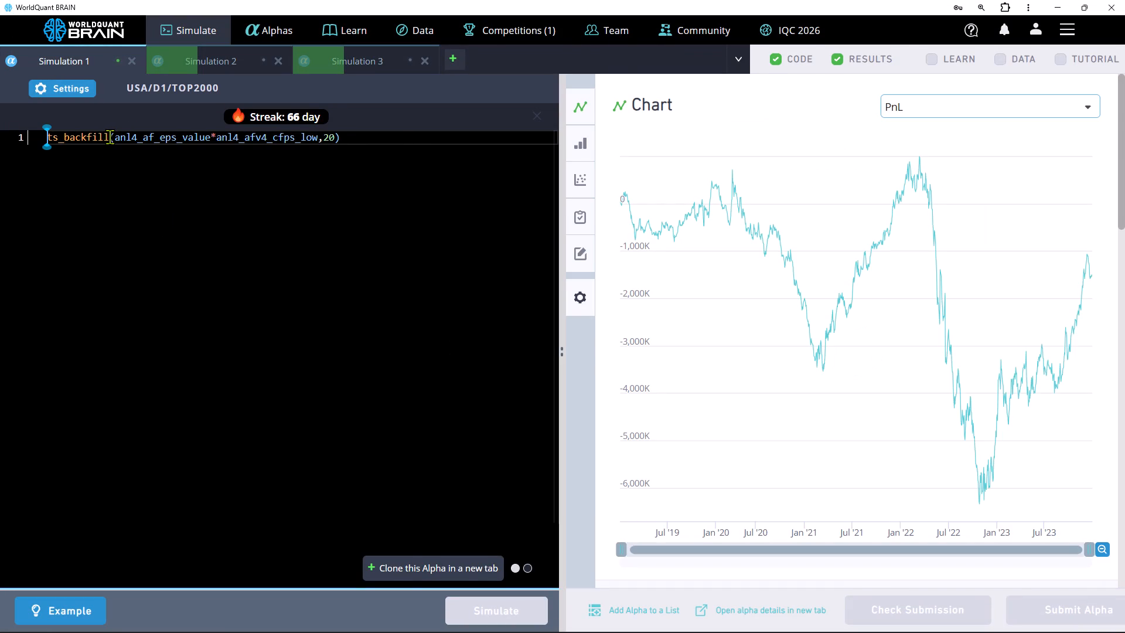
{"action": "left_click", "coordinate": [110, 137]}
{"action": "key", "text": "BackSpace"}
{"action": "key", "text": "BackSpace"}
{"action": "key", "text": "BackSpace"}
{"action": "key", "text": "BackSpace"}
{"action": "key", "text": "BackSpace"}
{"action": "key", "text": "BackSpace"}
{"action": "key", "text": "BackSpace"}
{"action": "key", "text": "BackSpace"}
{"action": "key", "text": "BackSpace"}
{"action": "type", "text": "ts"}
{"action": "key", "text": "BackSpace"}
{"action": "key", "text": "BackSpace"}
{"action": "key", "text": "BackSpace"}
{"action": "key", "text": "BackSpace"}
{"action": "key", "text": "BackSpace"}
{"action": "key", "text": "BackSpace"}
{"action": "key", "text": "BackSpace"}
{"action": "key", "text": "BackSpace"}
{"action": "key", "text": "BackSpace"}
{"action": "key", "text": "BackSpace"}
{"action": "key", "text": "BackSpace"}
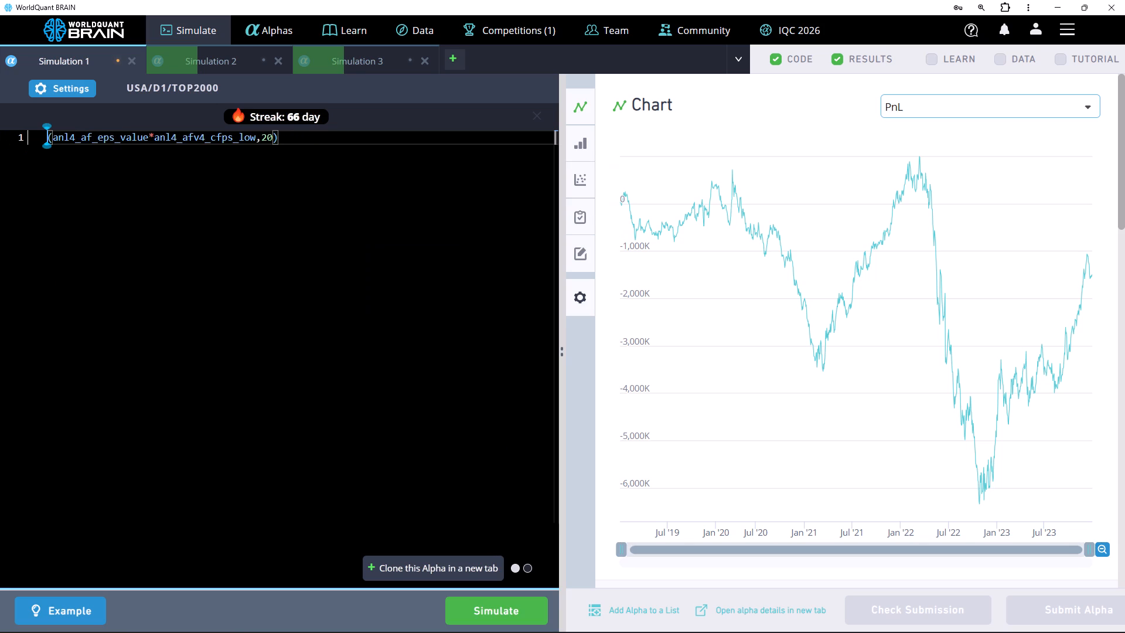
{"action": "type", "text": "ts"}
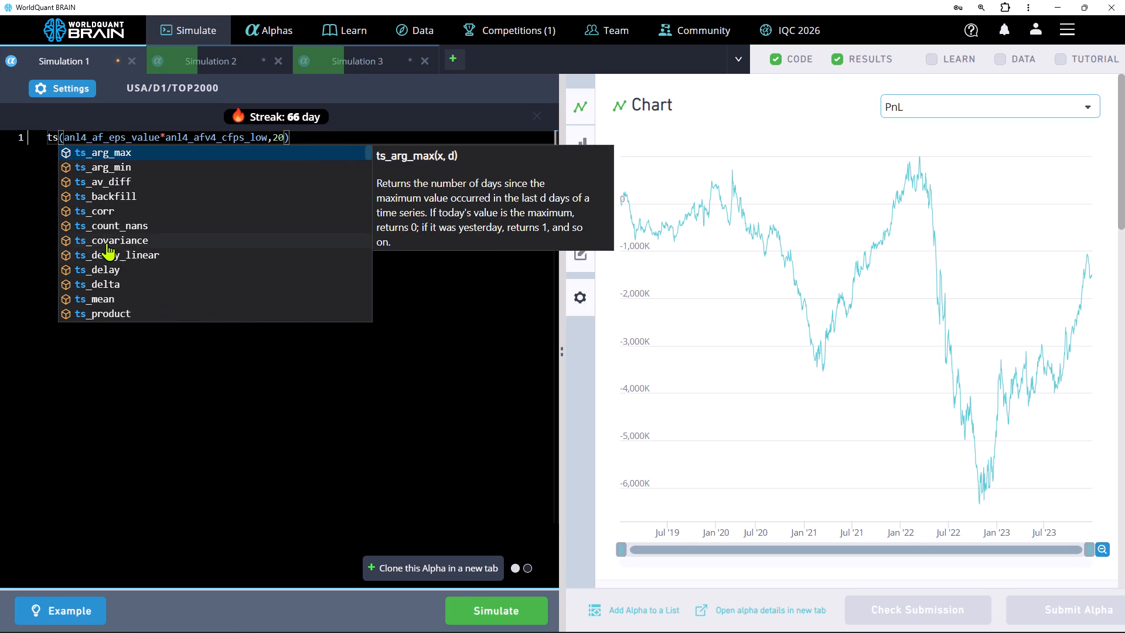
{"action": "left_click", "coordinate": [117, 250]}
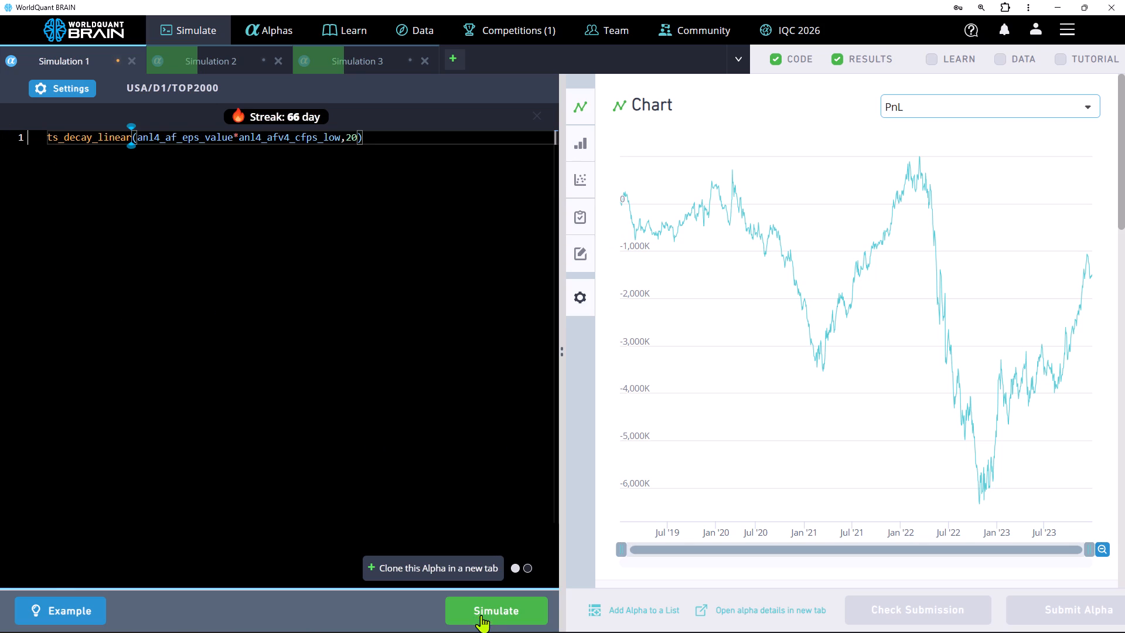
{"action": "left_click", "coordinate": [486, 620]}
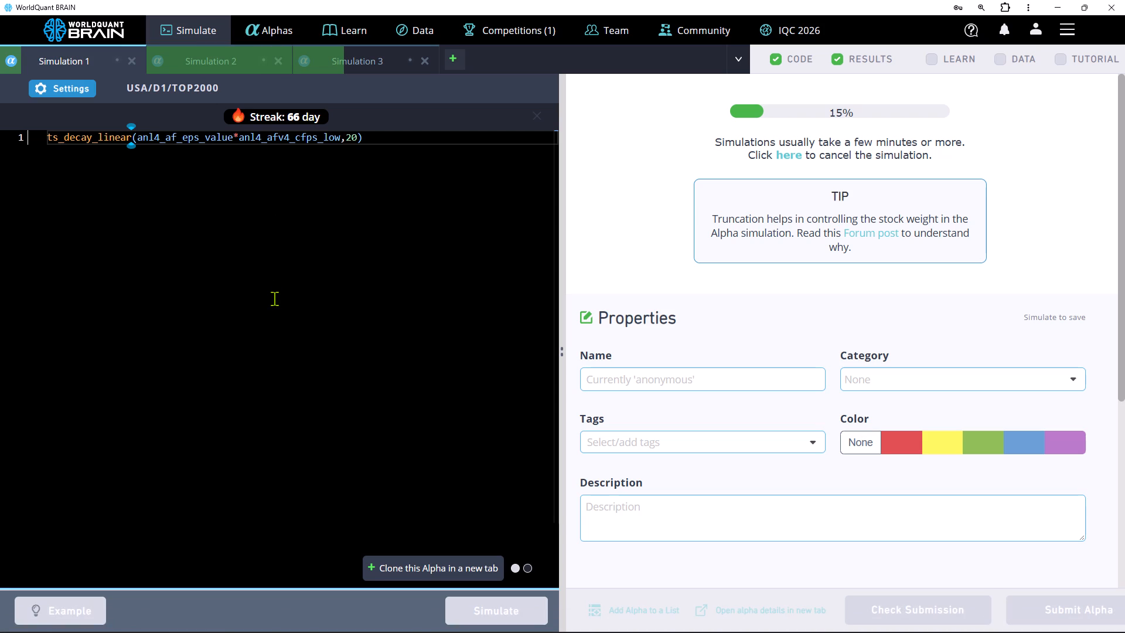
In Simulation 2, replace the expression's time-series operator with ts_backfill and run the simulation.
{"action": "left_click", "coordinate": [208, 49]}
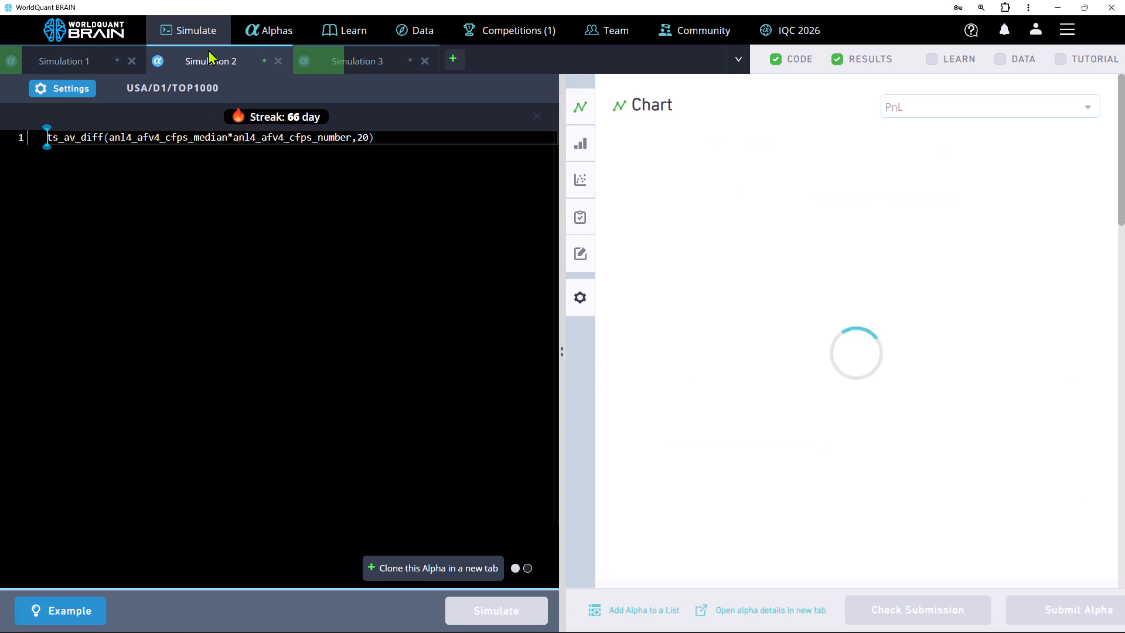
{"action": "left_click", "coordinate": [100, 138]}
{"action": "key", "text": "BackSpace"}
{"action": "key", "text": "BackSpace"}
{"action": "key", "text": "BackSpace"}
{"action": "key", "text": "BackSpace"}
{"action": "key", "text": "BackSpace"}
{"action": "key", "text": "BackSpace"}
{"action": "key", "text": "BackSpace"}
{"action": "key", "text": "BackSpace"}
{"action": "key", "text": "BackSpace"}
{"action": "key", "text": "BackSpace"}
{"action": "key", "text": "BackSpace"}
{"action": "key", "text": "BackSpace"}
{"action": "key", "text": "BackSpace"}
{"action": "key", "text": "BackSpace"}
{"action": "key", "text": "BackSpace"}
{"action": "key", "text": "BackSpace"}
{"action": "key", "text": "BackSpace"}
{"action": "key", "text": "BackSpace"}
{"action": "key", "text": "BackSpace"}
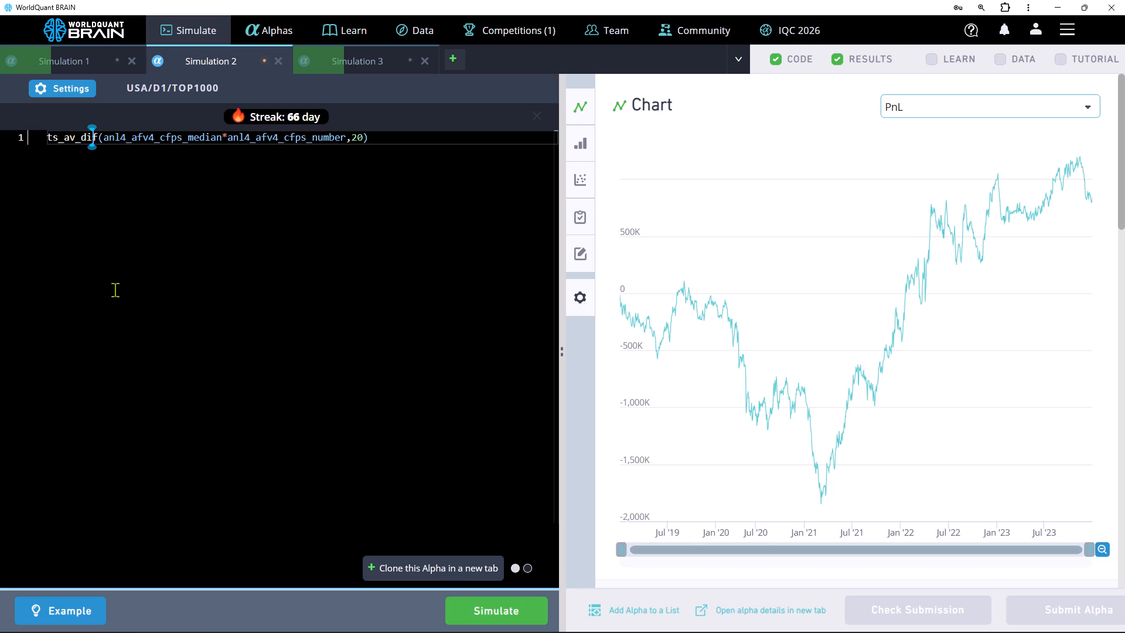
{"action": "key", "text": "Right"}
{"action": "key", "text": "BackSpace"}
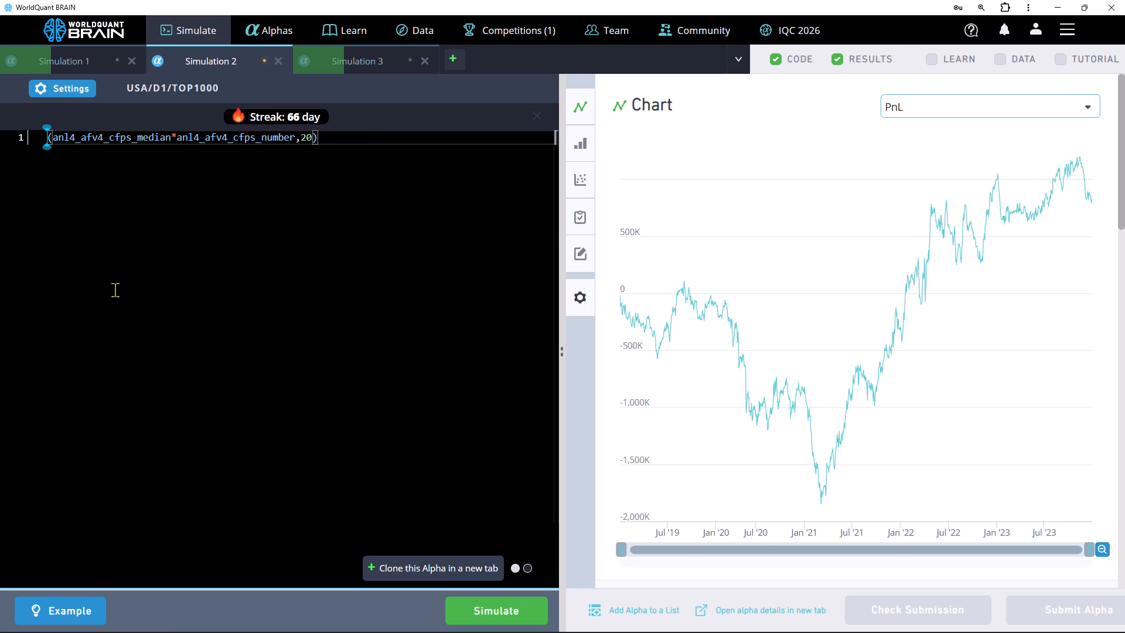
{"action": "type", "text": "ts"}
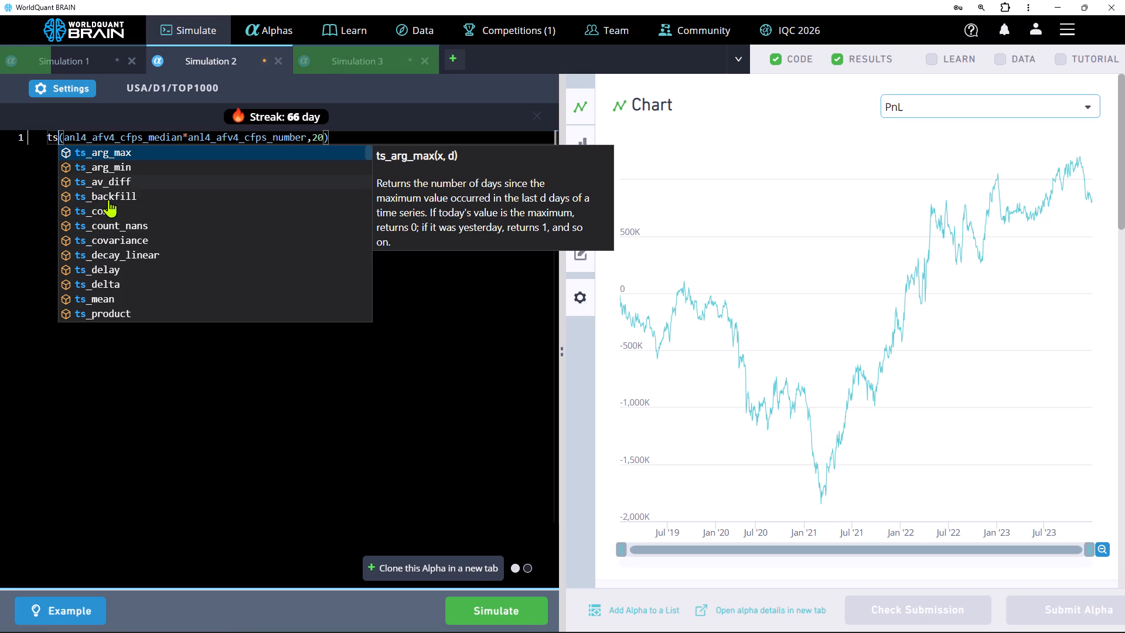
{"action": "left_click", "coordinate": [108, 200]}
{"action": "left_click", "coordinate": [476, 601]}
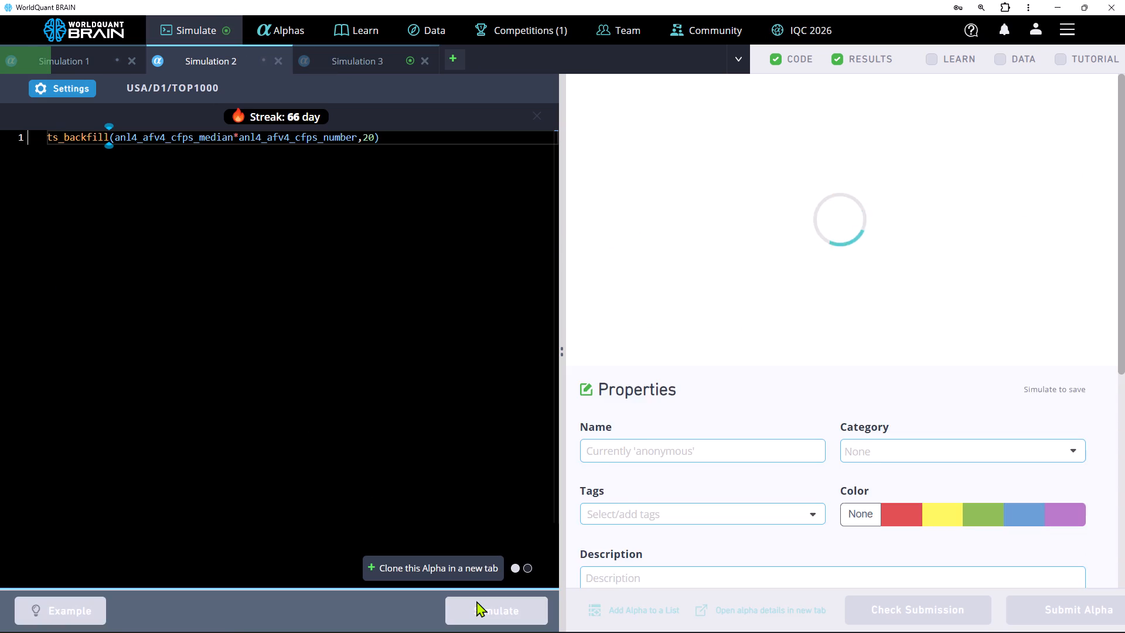
In Simulation 3, replace the expression's time-series operator with ts_delay and run the simulation.
{"action": "left_click", "coordinate": [350, 57]}
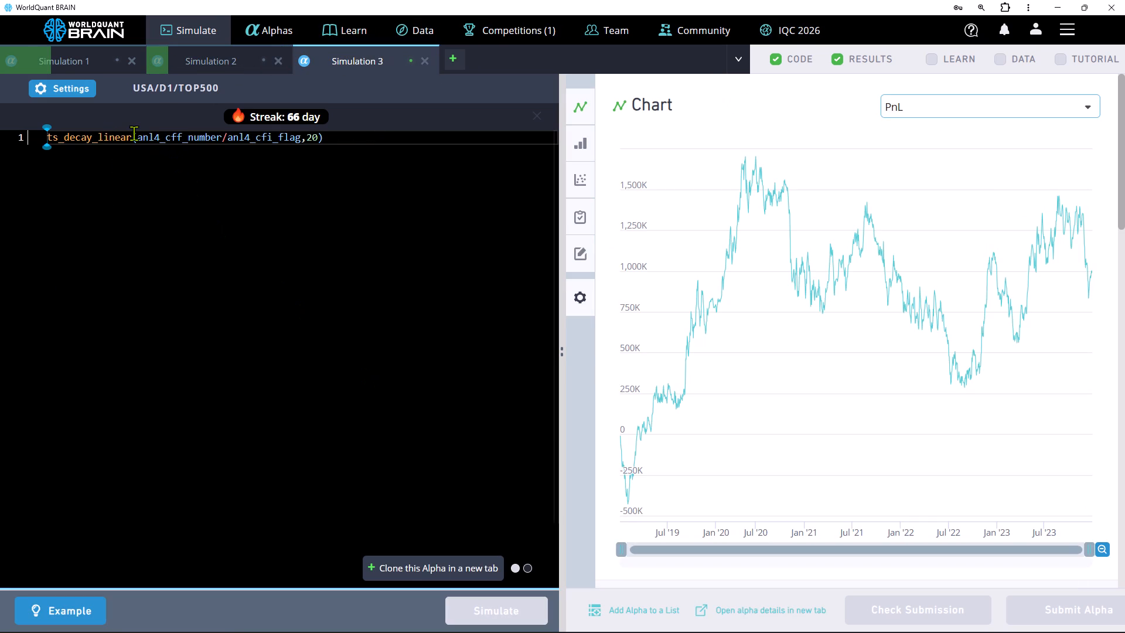
{"action": "left_click", "coordinate": [134, 133]}
{"action": "key", "text": "BackSpace"}
{"action": "key", "text": "BackSpace"}
{"action": "key", "text": "BackSpace"}
{"action": "key", "text": "BackSpace"}
{"action": "key", "text": "BackSpace"}
{"action": "key", "text": "BackSpace"}
{"action": "key", "text": "BackSpace"}
{"action": "key", "text": "BackSpace"}
{"action": "key", "text": "BackSpace"}
{"action": "key", "text": "BackSpace"}
{"action": "key", "text": "BackSpace"}
{"action": "key", "text": "BackSpace"}
{"action": "key", "text": "BackSpace"}
{"action": "key", "text": "BackSpace"}
{"action": "key", "text": "BackSpace"}
{"action": "key", "text": "BackSpace"}
{"action": "key", "text": "BackSpace"}
{"action": "key", "text": "BackSpace"}
{"action": "key", "text": "BackSpace"}
{"action": "type", "text": "ts"}
{"action": "left_click", "coordinate": [130, 263]}
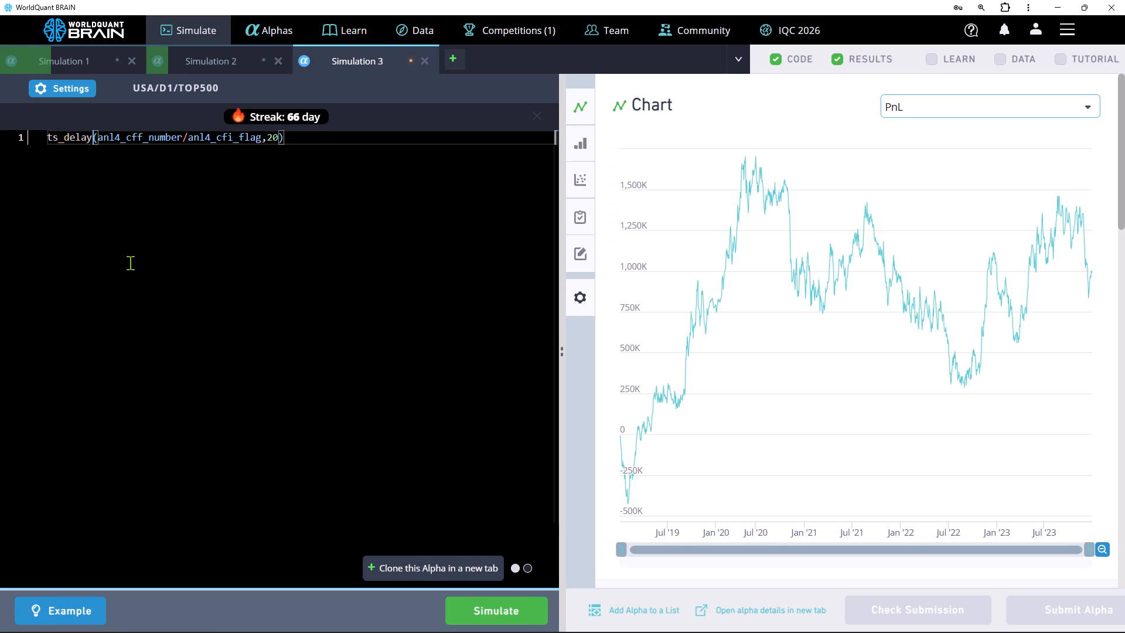
{"action": "left_click", "coordinate": [492, 611]}
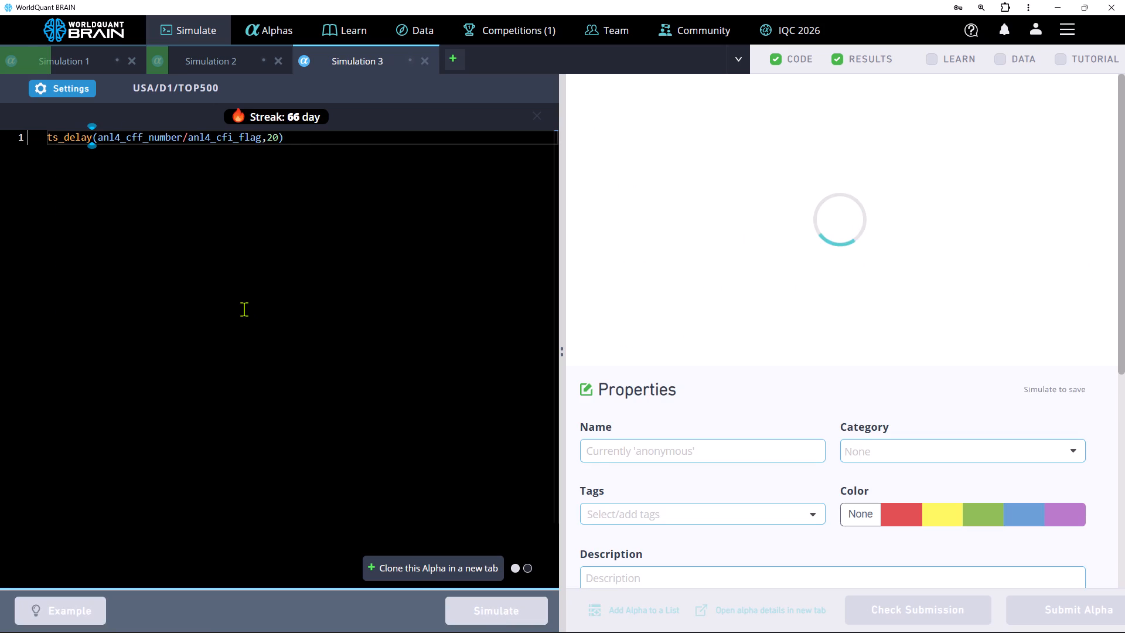
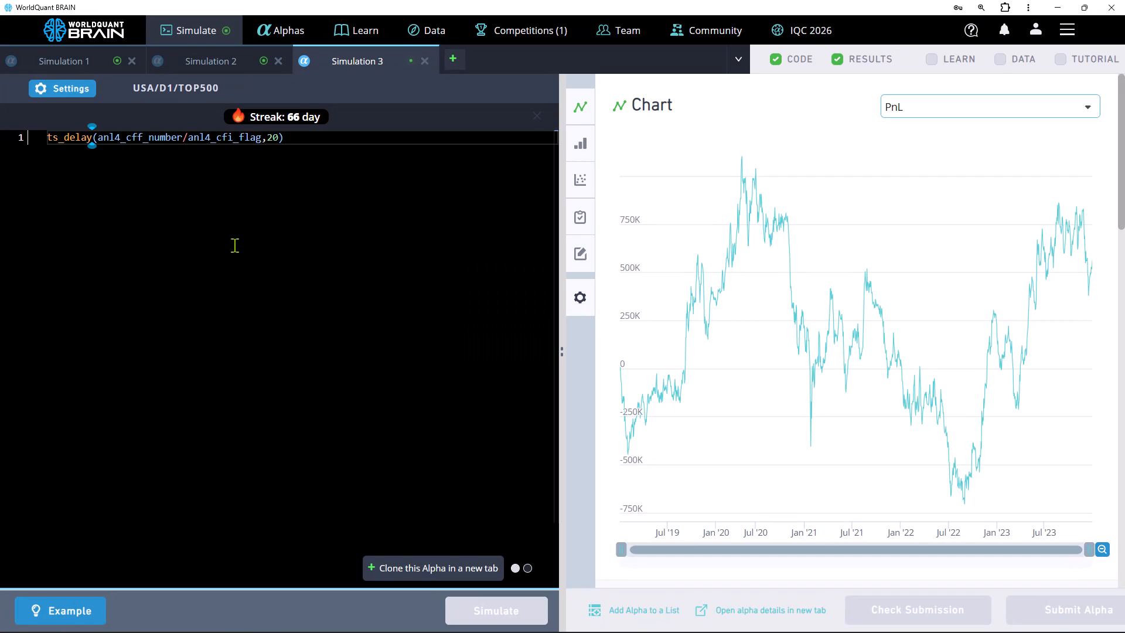
In Simulation 3, replace the expression's time-series operator with ts_delta and run the simulation.
{"action": "left_click", "coordinate": [90, 139]}
{"action": "key", "text": "BackSpace"}
{"action": "key", "text": "BackSpace"}
{"action": "key", "text": "BackSpace"}
{"action": "key", "text": "BackSpace"}
{"action": "key", "text": "BackSpace"}
{"action": "key", "text": "BackSpace"}
{"action": "key", "text": "BackSpace"}
{"action": "key", "text": "BackSpace"}
{"action": "key", "text": "BackSpace"}
{"action": "key", "text": "BackSpace"}
{"action": "key", "text": "BackSpace"}
{"action": "key", "text": "BackSpace"}
{"action": "key", "text": "BackSpace"}
{"action": "key", "text": "BackSpace"}
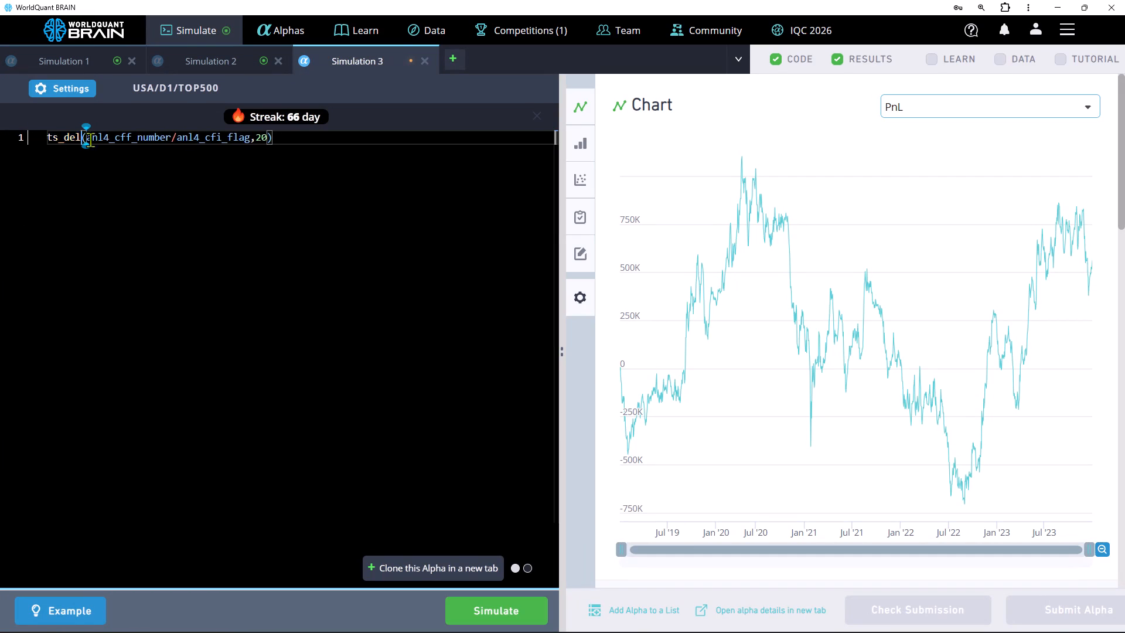
{"action": "type", "text": "ts"}
{"action": "scroll", "coordinate": [127, 279], "scroll_direction": "down", "scroll_amount": 2}
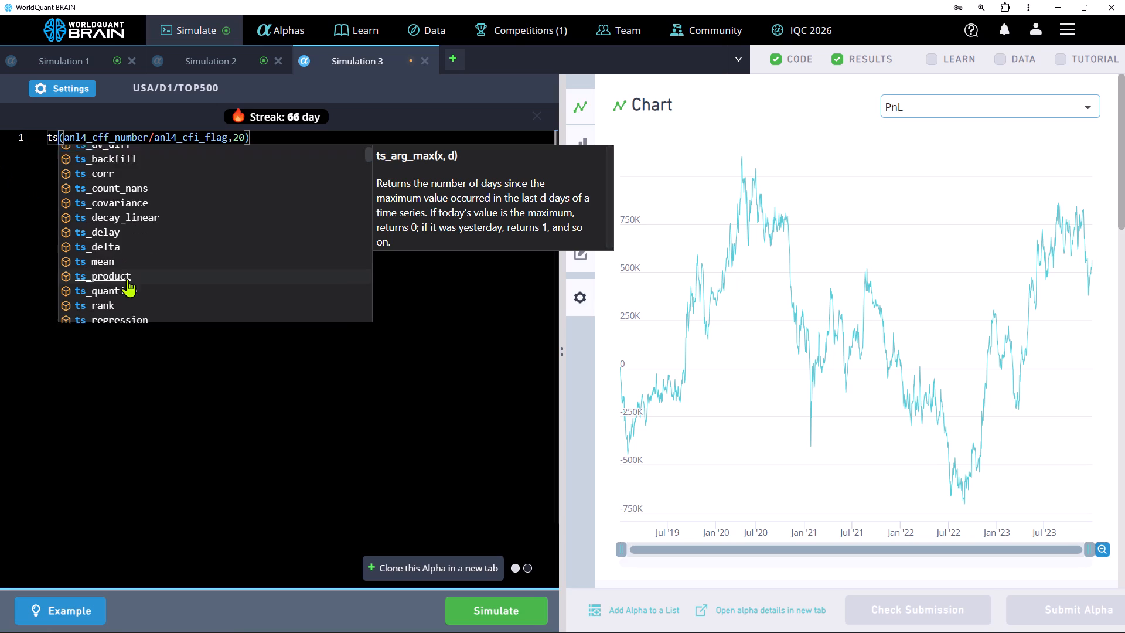
{"action": "left_click", "coordinate": [111, 218]}
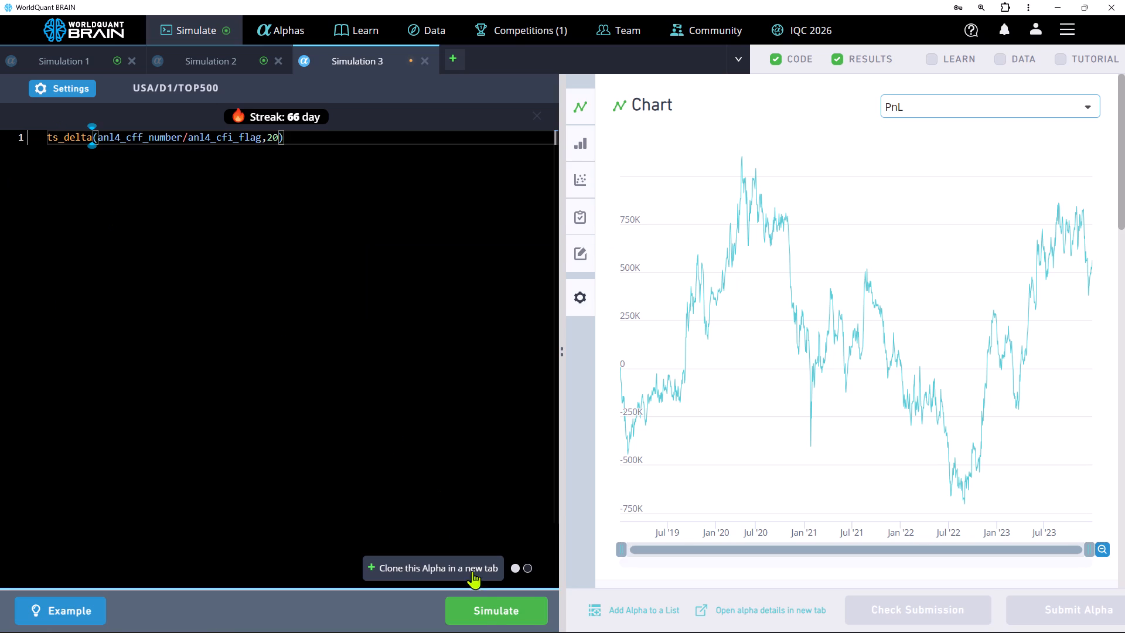
{"action": "left_click_drag", "start_coordinate": [492, 608], "coordinate": [469, 611]}
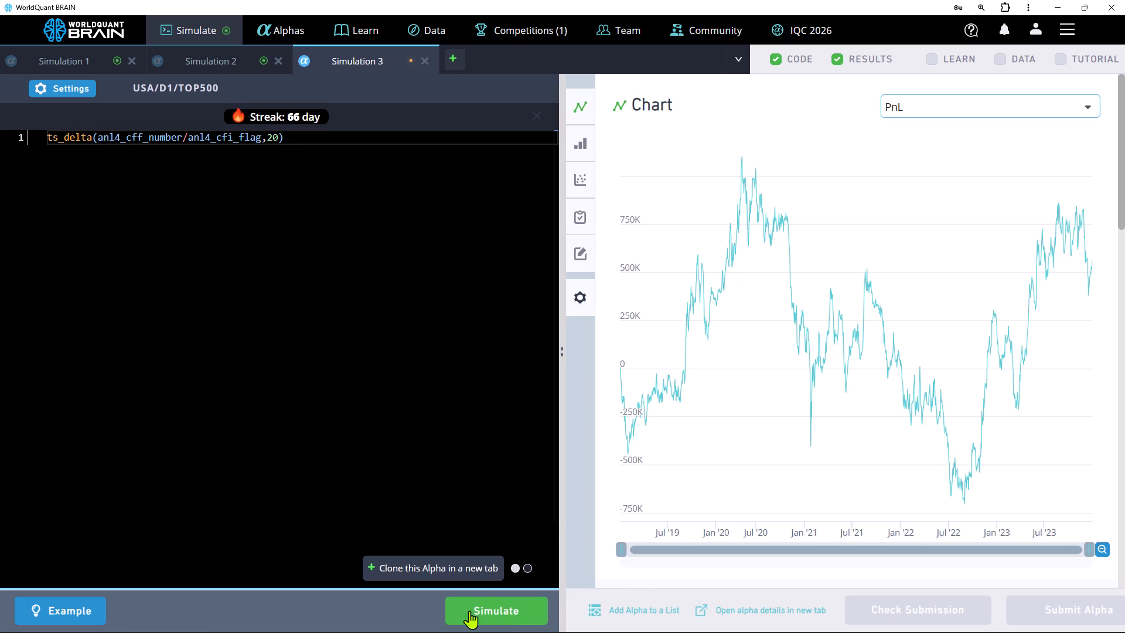
{"action": "left_click", "coordinate": [469, 611]}
In Simulation 2, replace the expression's time-series operator with ts_decay_linear and run the simulation.
{"action": "left_click", "coordinate": [199, 57]}
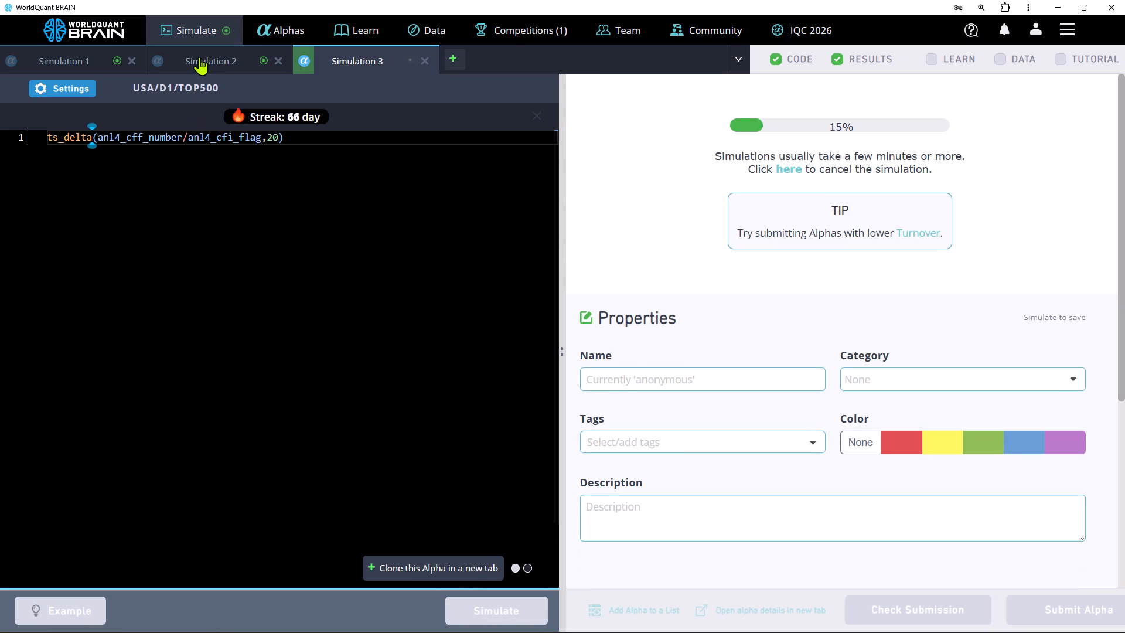
{"action": "left_click", "coordinate": [112, 135]}
{"action": "key", "text": "Left"}
{"action": "key", "text": "BackSpace"}
{"action": "key", "text": "BackSpace"}
{"action": "key", "text": "BackSpace"}
{"action": "key", "text": "BackSpace"}
{"action": "key", "text": "BackSpace"}
{"action": "key", "text": "BackSpace"}
{"action": "key", "text": "BackSpace"}
{"action": "key", "text": "BackSpace"}
{"action": "key", "text": "BackSpace"}
{"action": "key", "text": "BackSpace"}
{"action": "key", "text": "BackSpace"}
{"action": "key", "text": "BackSpace"}
{"action": "key", "text": "BackSpace"}
{"action": "key", "text": "BackSpace"}
{"action": "key", "text": "BackSpace"}
{"action": "key", "text": "BackSpace"}
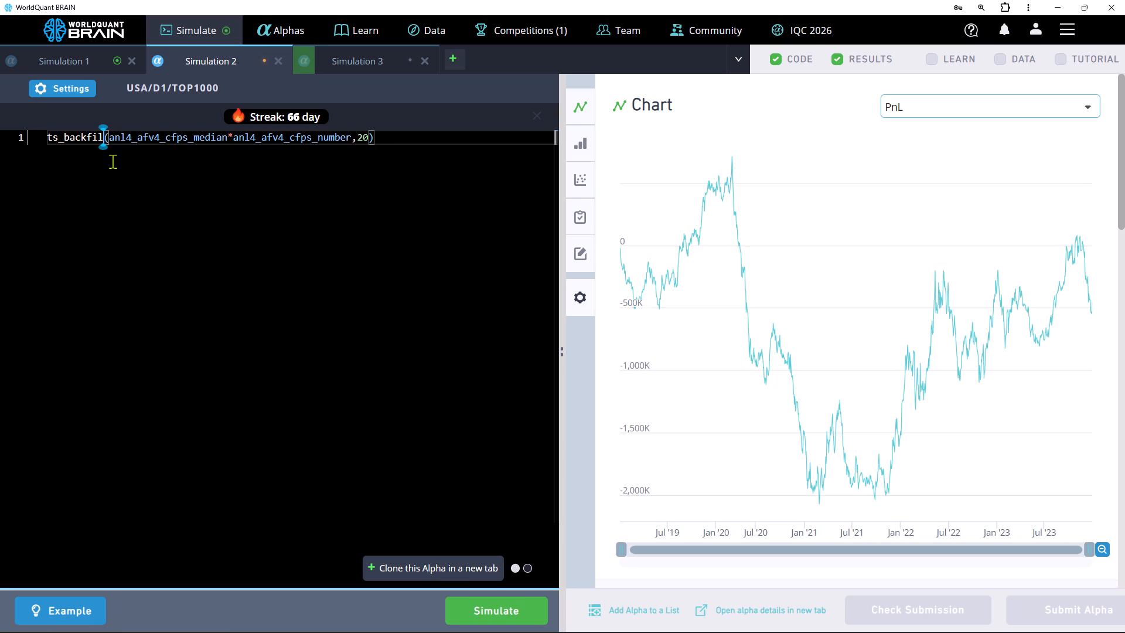
{"action": "type", "text": "ts"}
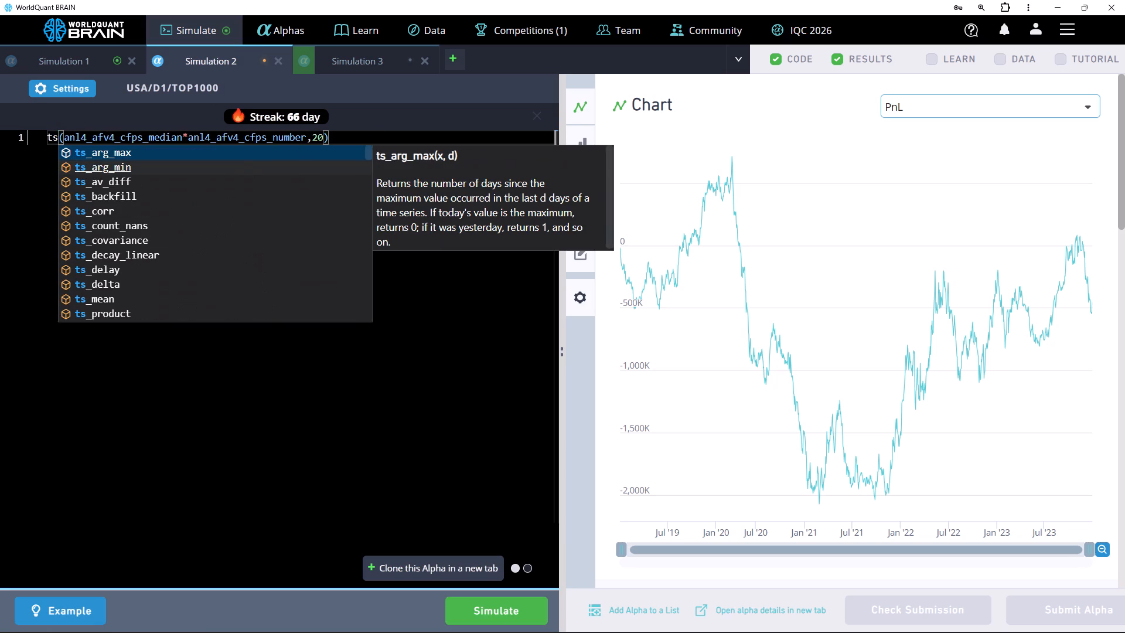
{"action": "left_click", "coordinate": [140, 260]}
{"action": "left_click", "coordinate": [456, 608]}
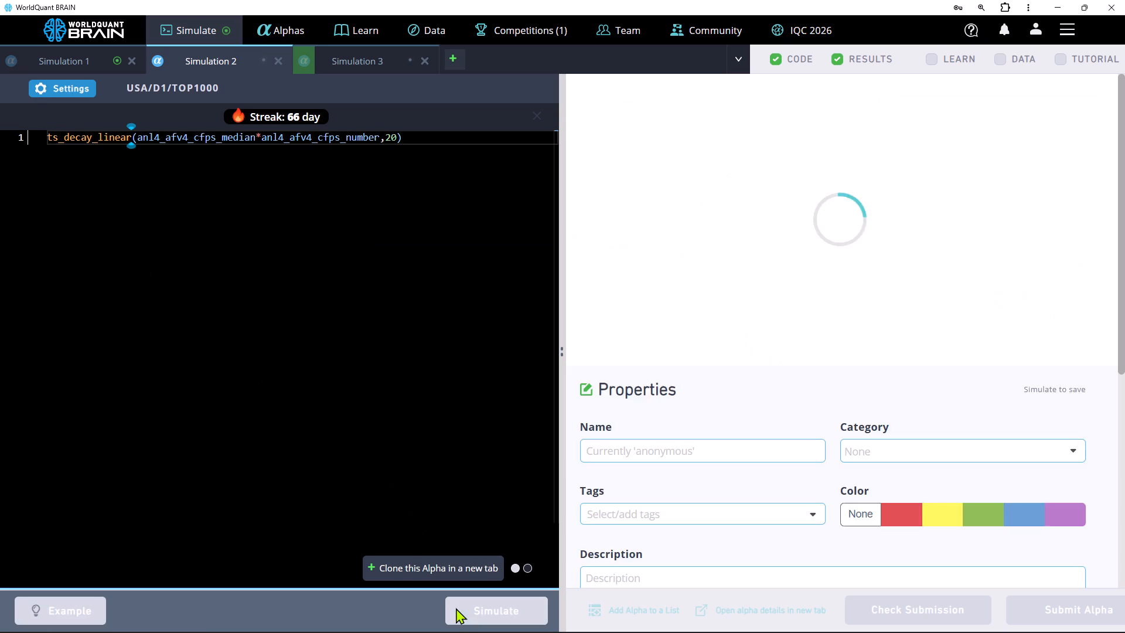
In Simulation 1, replace the expression's time-series operator with ts_delay and run the simulation.
{"action": "left_click", "coordinate": [61, 67]}
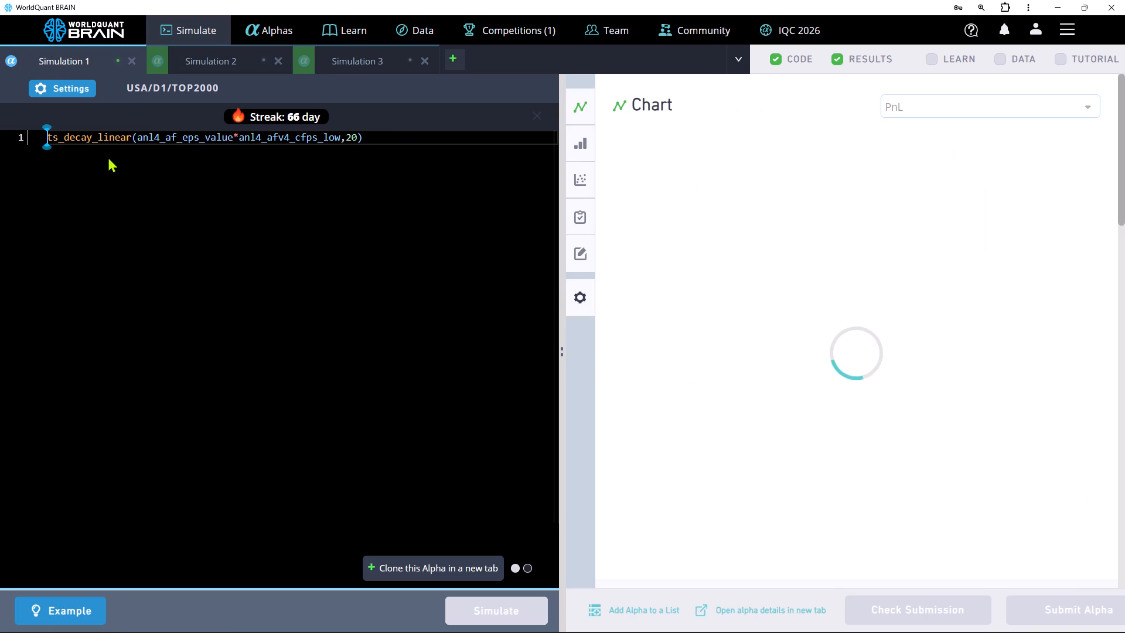
{"action": "left_click", "coordinate": [133, 133]}
{"action": "key", "text": "BackSpace"}
{"action": "key", "text": "BackSpace"}
{"action": "key", "text": "BackSpace"}
{"action": "key", "text": "BackSpace"}
{"action": "key", "text": "BackSpace"}
{"action": "key", "text": "BackSpace"}
{"action": "key", "text": "BackSpace"}
{"action": "key", "text": "BackSpace"}
{"action": "key", "text": "BackSpace"}
{"action": "key", "text": "BackSpace"}
{"action": "key", "text": "BackSpace"}
{"action": "key", "text": "BackSpace"}
{"action": "key", "text": "BackSpace"}
{"action": "key", "text": "BackSpace"}
{"action": "key", "text": "BackSpace"}
{"action": "key", "text": "BackSpace"}
{"action": "key", "text": "BackSpace"}
{"action": "key", "text": "BackSpace"}
{"action": "key", "text": "BackSpace"}
{"action": "key", "text": "BackSpace"}
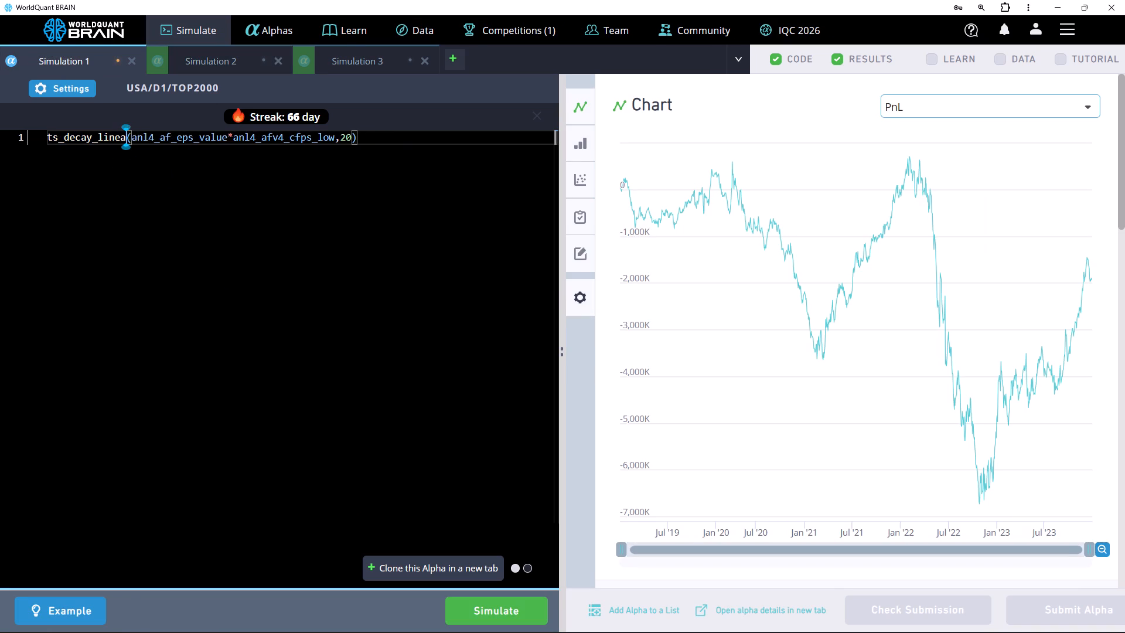
{"action": "type", "text": "ts"}
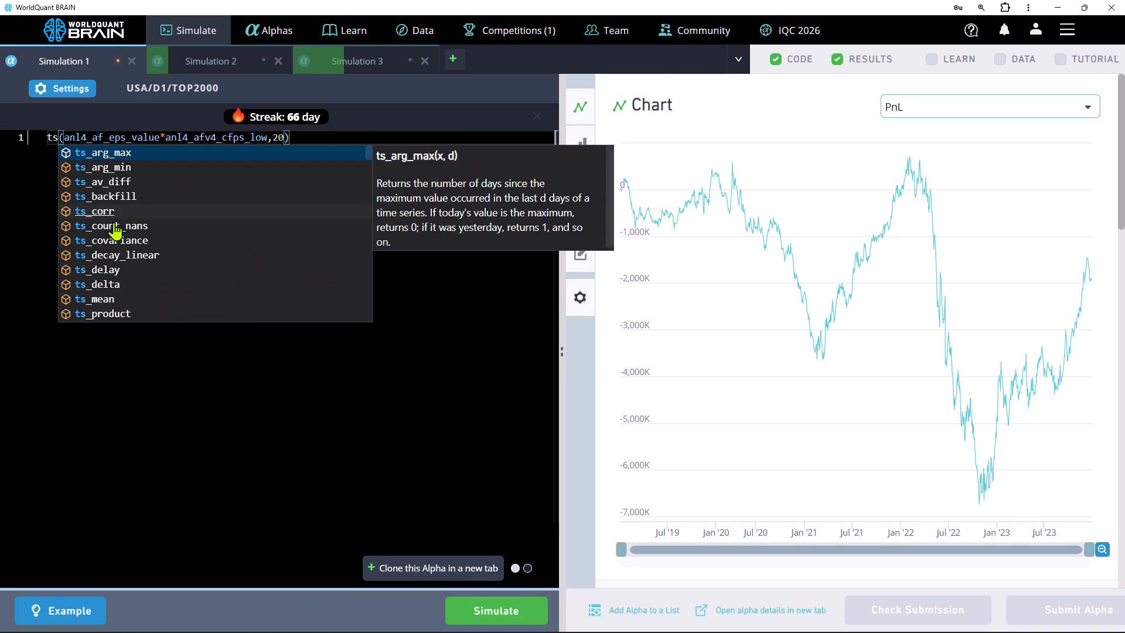
{"action": "left_click", "coordinate": [102, 272]}
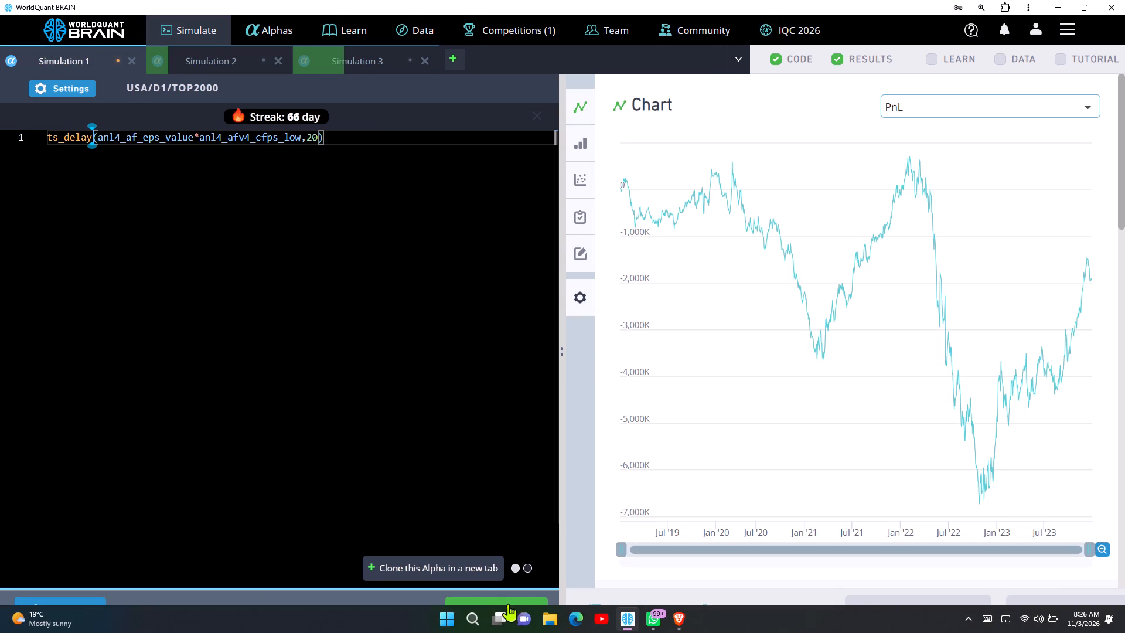
{"action": "left_click", "coordinate": [508, 617]}
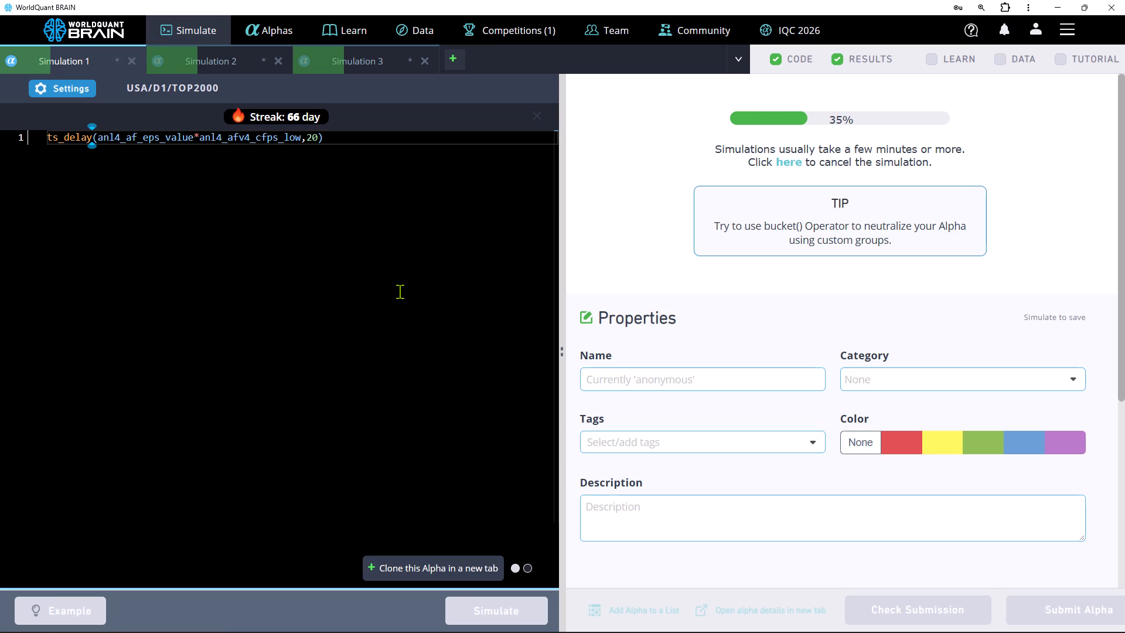
Examine the Challenge - Kenya leaderboard through its third page, comparing the own entry's rank and scores with neighbouring entries.
{"action": "left_click", "coordinate": [514, 62]}
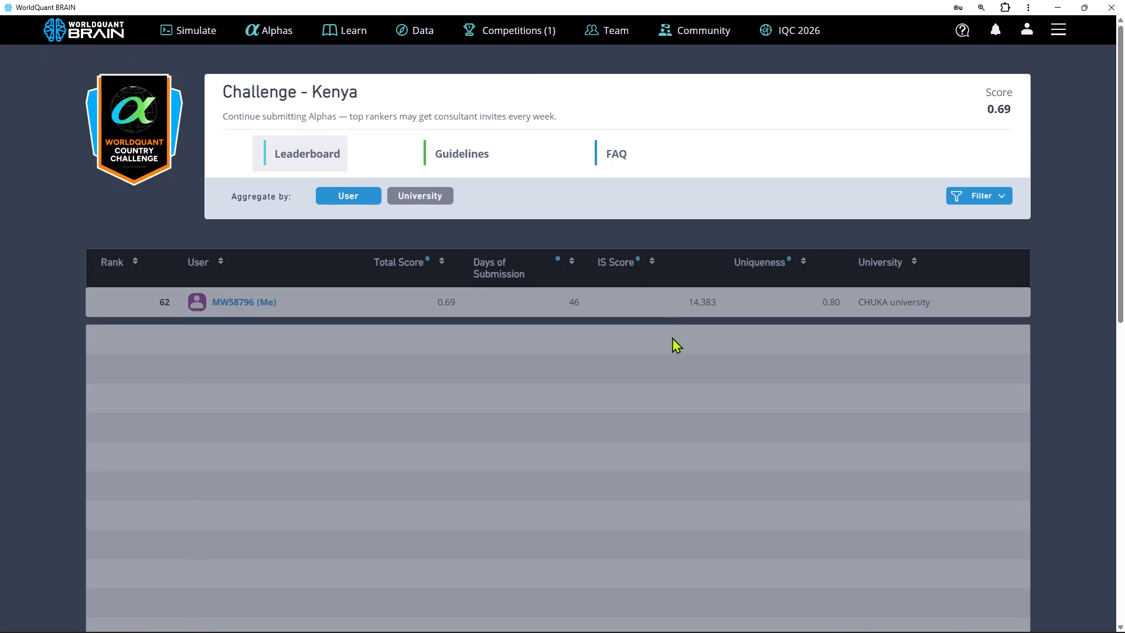
{"action": "scroll", "coordinate": [672, 337], "scroll_direction": "down", "scroll_amount": 7}
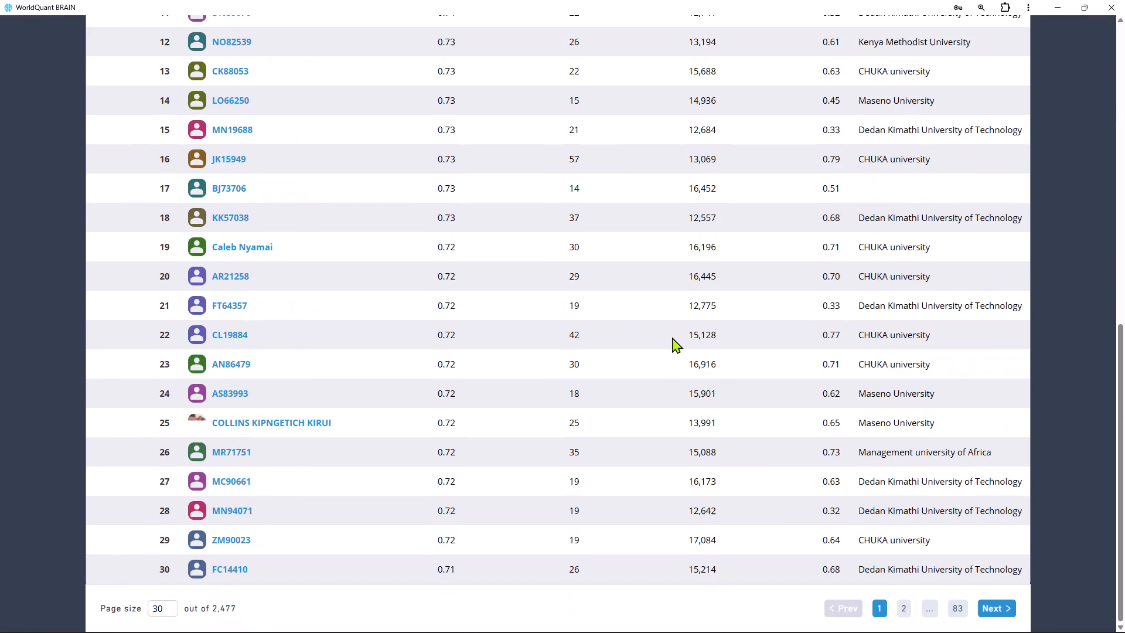
{"action": "left_click", "coordinate": [904, 611]}
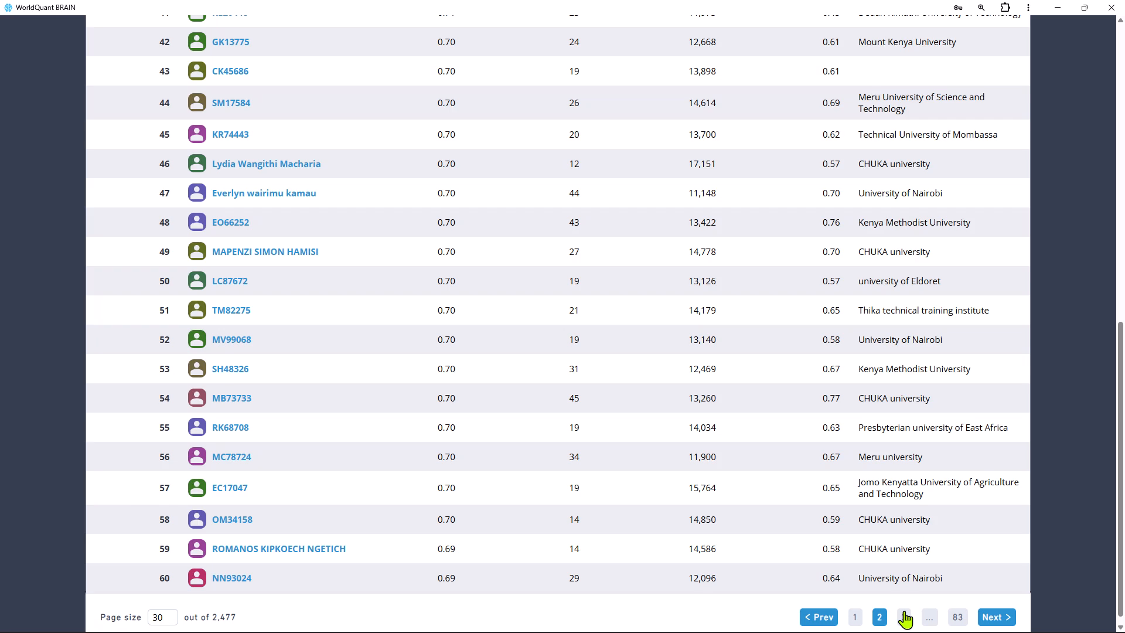
{"action": "left_click", "coordinate": [904, 611]}
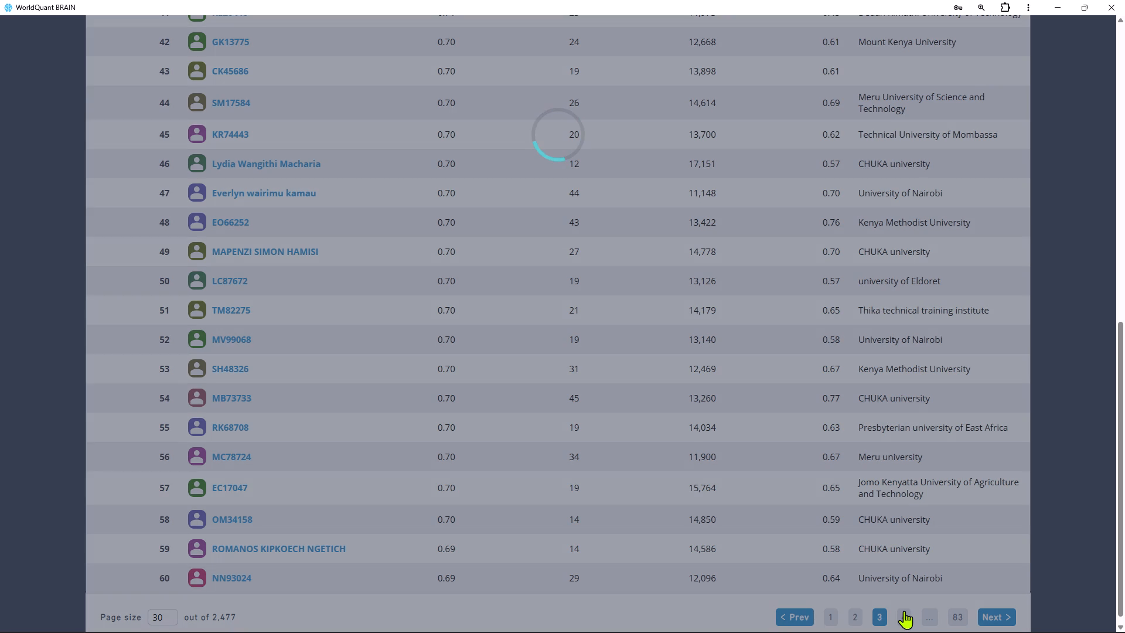
{"action": "scroll", "coordinate": [728, 480], "scroll_direction": "up", "scroll_amount": 2}
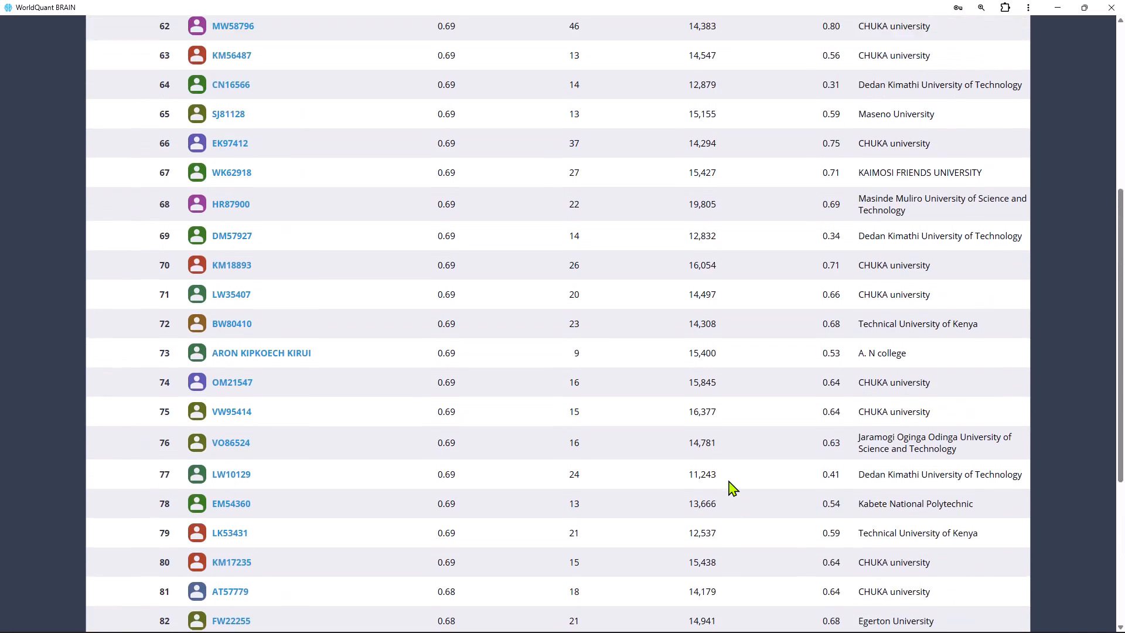
{"action": "scroll", "coordinate": [728, 480], "scroll_direction": "up", "scroll_amount": 1}
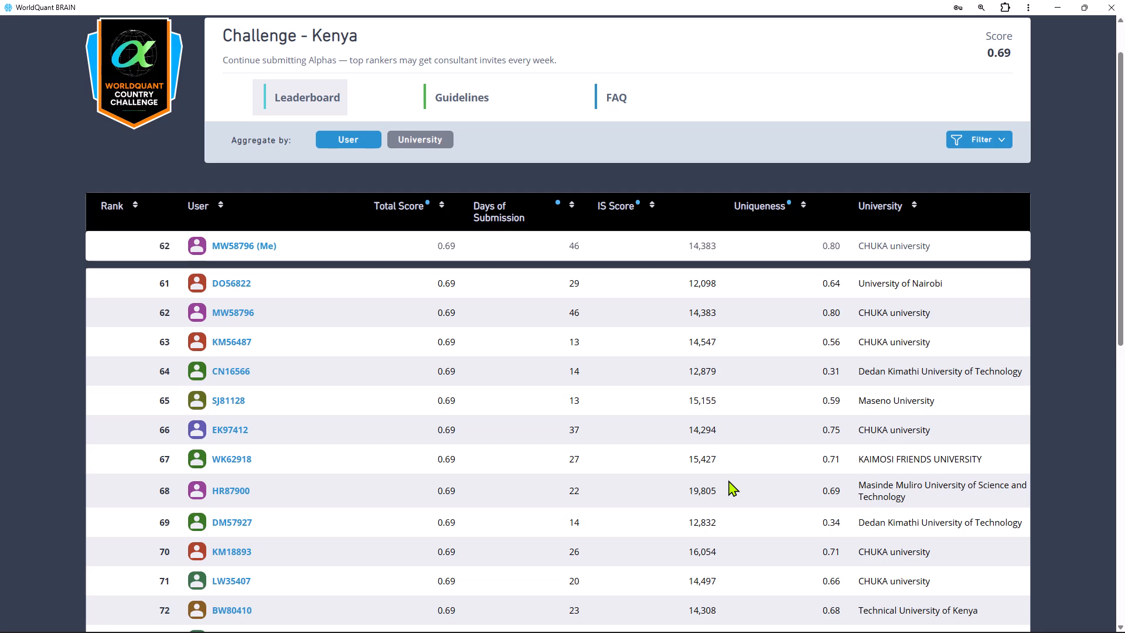
{"action": "scroll", "coordinate": [574, 445], "scroll_direction": "up", "scroll_amount": 4}
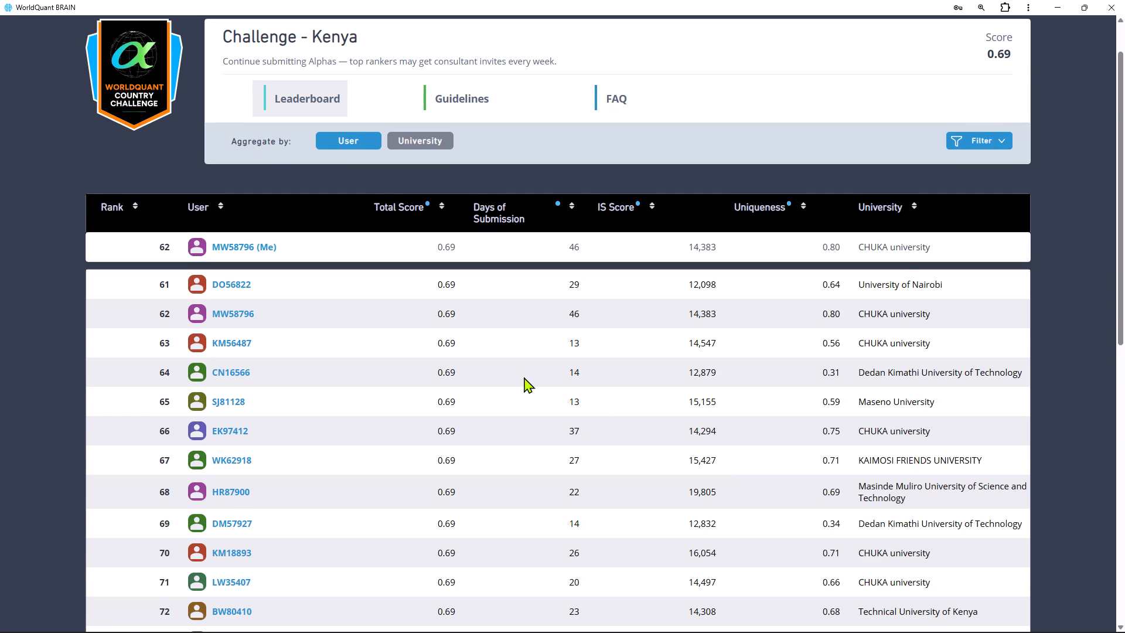
Return to the simulations, replace Simulation 1's time-series operator with ts_delta and run the simulation.
{"action": "left_click", "coordinate": [171, 29]}
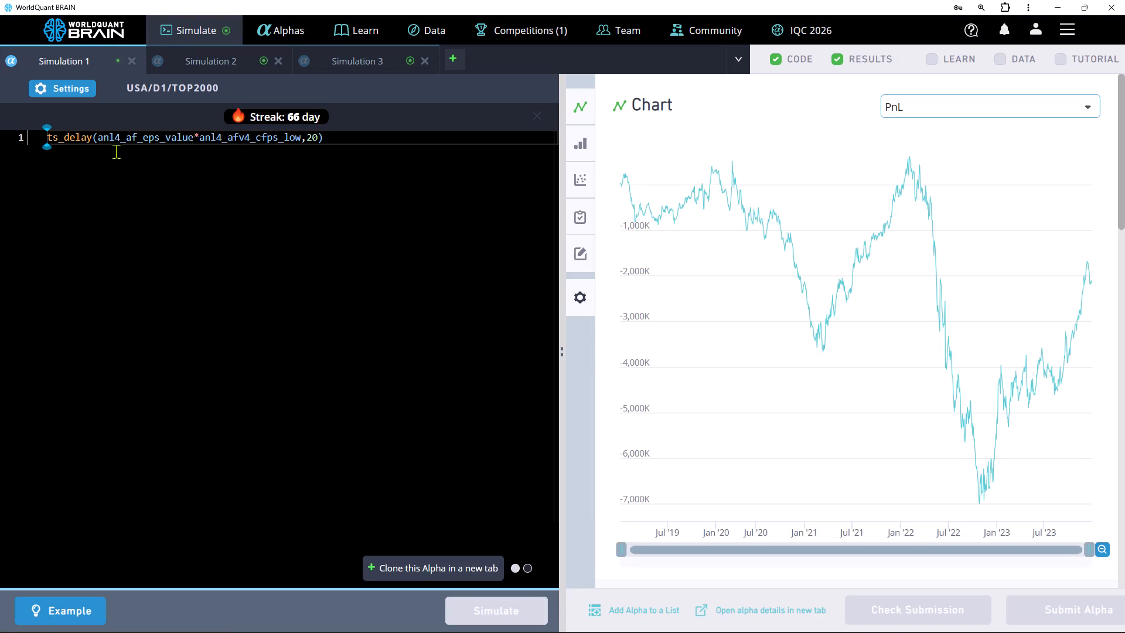
{"action": "left_click", "coordinate": [92, 134]}
{"action": "key", "text": "BackSpace"}
{"action": "key", "text": "BackSpace"}
{"action": "key", "text": "BackSpace"}
{"action": "key", "text": "BackSpace"}
{"action": "key", "text": "BackSpace"}
{"action": "key", "text": "BackSpace"}
{"action": "key", "text": "BackSpace"}
{"action": "key", "text": "BackSpace"}
{"action": "key", "text": "BackSpace"}
{"action": "key", "text": "BackSpace"}
{"action": "key", "text": "BackSpace"}
{"action": "key", "text": "BackSpace"}
{"action": "key", "text": "BackSpace"}
{"action": "key", "text": "BackSpace"}
{"action": "key", "text": "BackSpace"}
{"action": "key", "text": "BackSpace"}
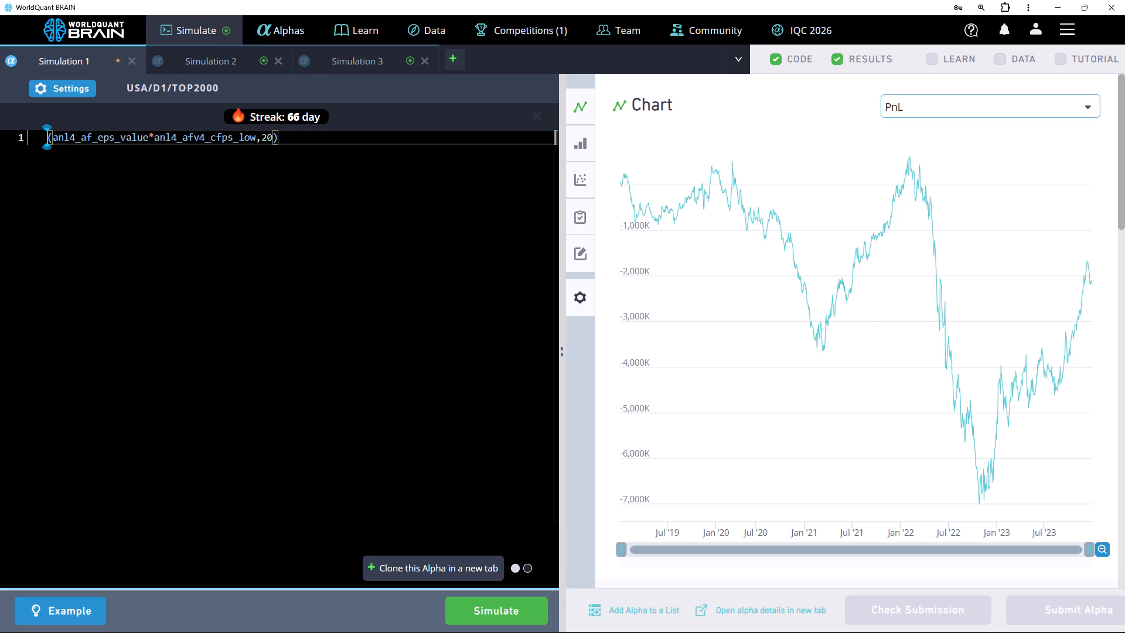
{"action": "type", "text": "ts"}
{"action": "left_click", "coordinate": [100, 285]}
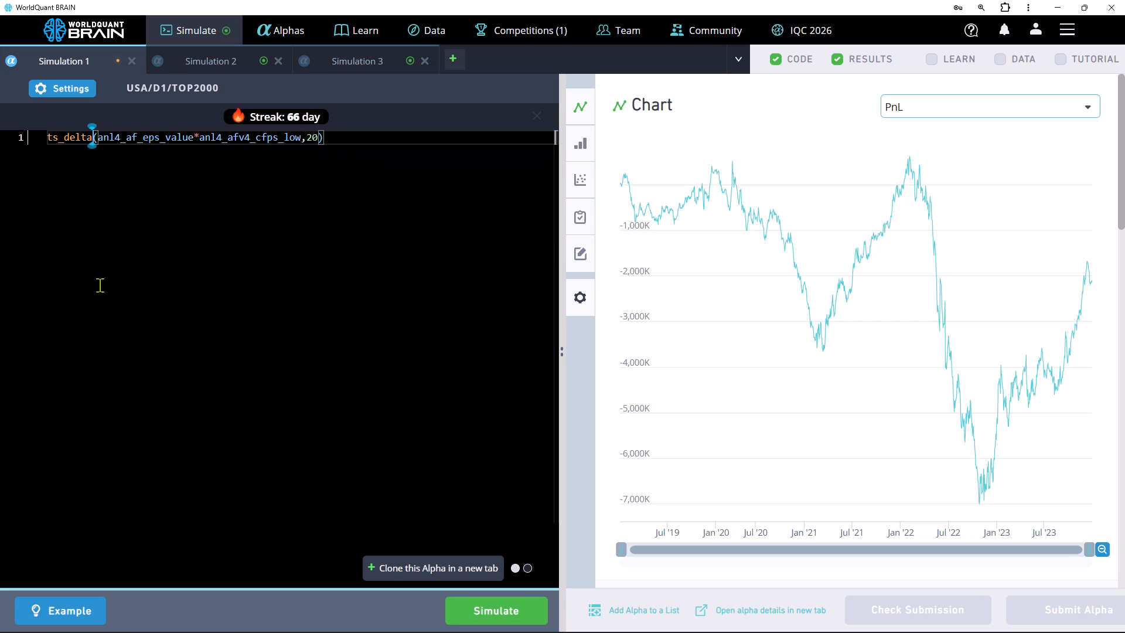
{"action": "left_click", "coordinate": [476, 612]}
{"action": "left_click", "coordinate": [258, 309]}
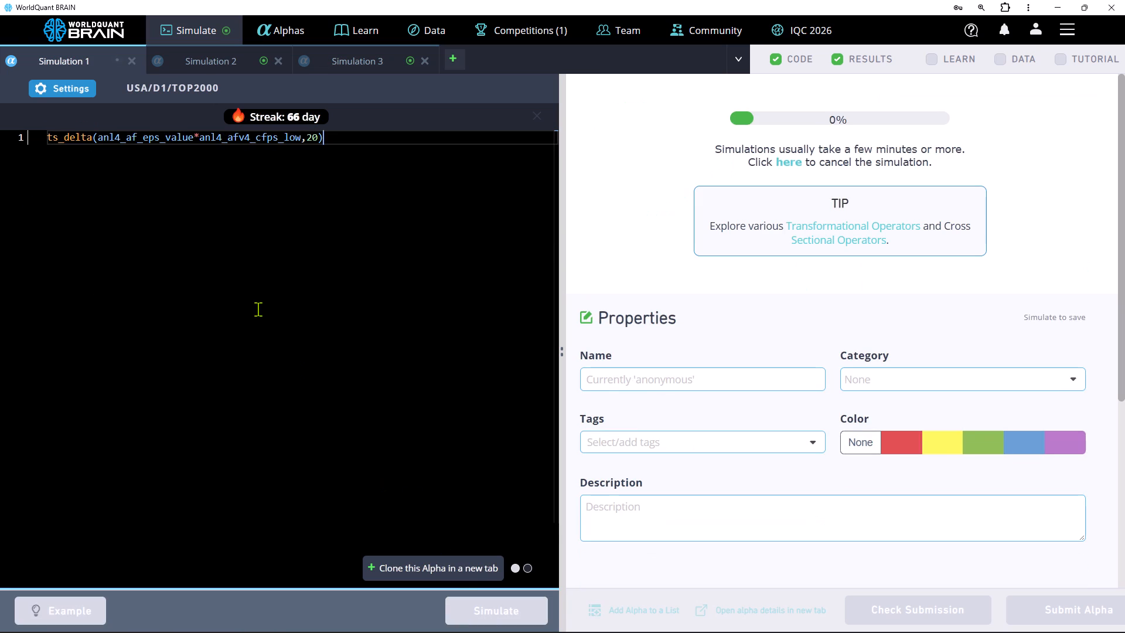
In Simulation 2, replace the expression's time-series operator with ts_delay and run the simulation.
{"action": "left_click", "coordinate": [206, 68]}
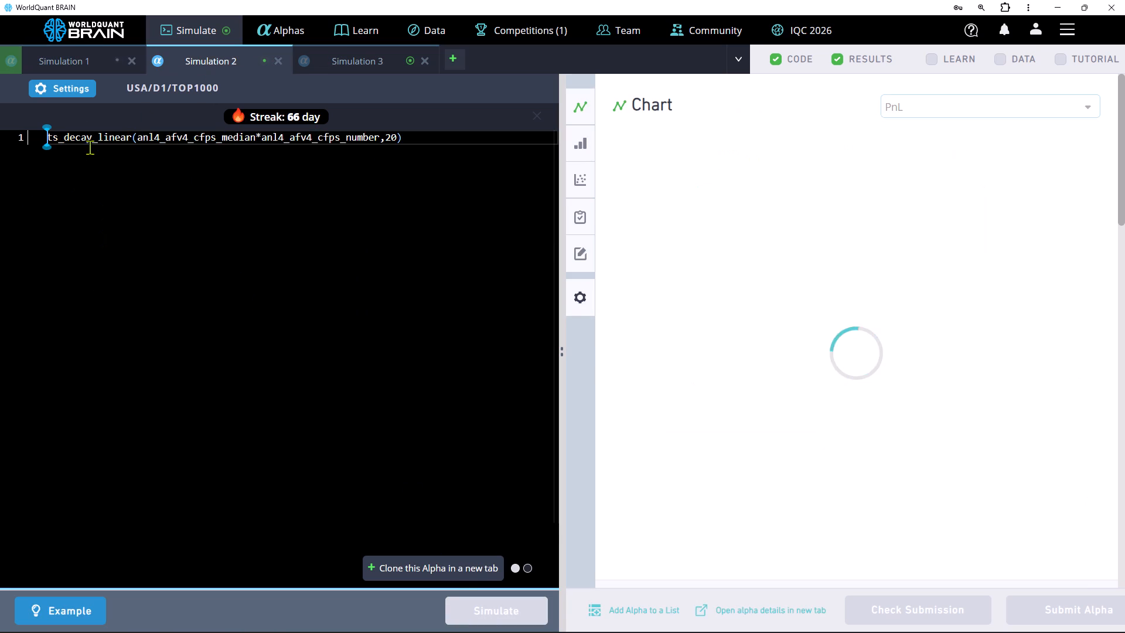
{"action": "left_click", "coordinate": [128, 139]}
{"action": "key", "text": "Right"}
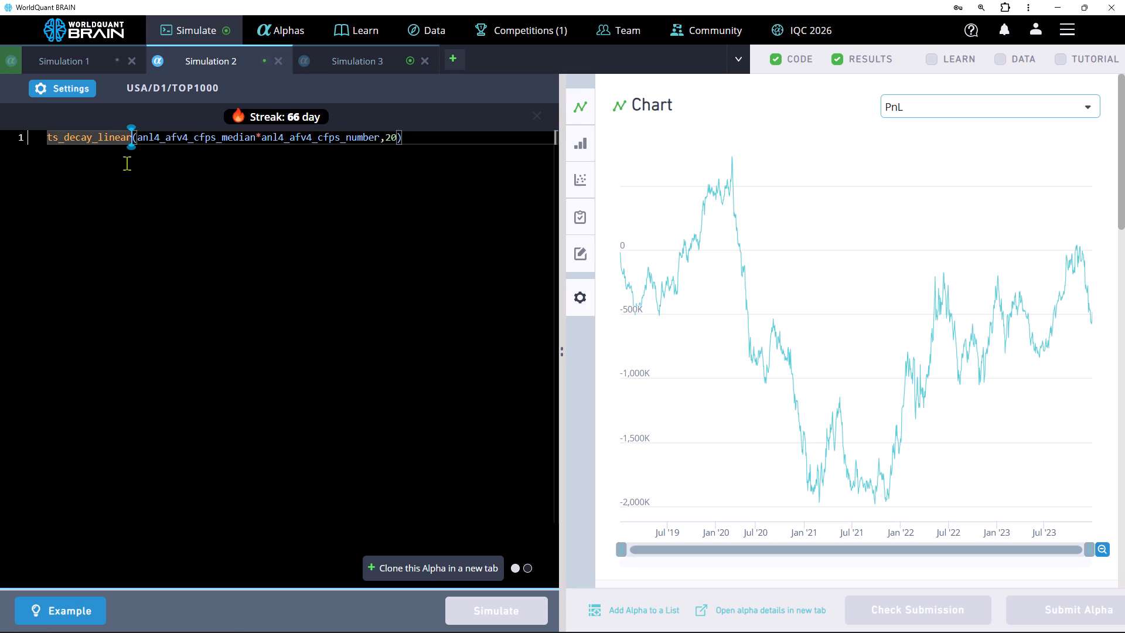
{"action": "key", "text": "BackSpace"}
{"action": "key", "text": "BackSpace"}
{"action": "key", "text": "BackSpace"}
{"action": "key", "text": "BackSpace"}
{"action": "key", "text": "BackSpace"}
{"action": "key", "text": "BackSpace"}
{"action": "key", "text": "BackSpace"}
{"action": "key", "text": "BackSpace"}
{"action": "key", "text": "BackSpace"}
{"action": "key", "text": "BackSpace"}
{"action": "key", "text": "BackSpace"}
{"action": "key", "text": "BackSpace"}
{"action": "key", "text": "BackSpace"}
{"action": "key", "text": "BackSpace"}
{"action": "key", "text": "BackSpace"}
{"action": "key", "text": "t"}
{"action": "key", "text": "BackSpace"}
{"action": "key", "text": "BackSpace"}
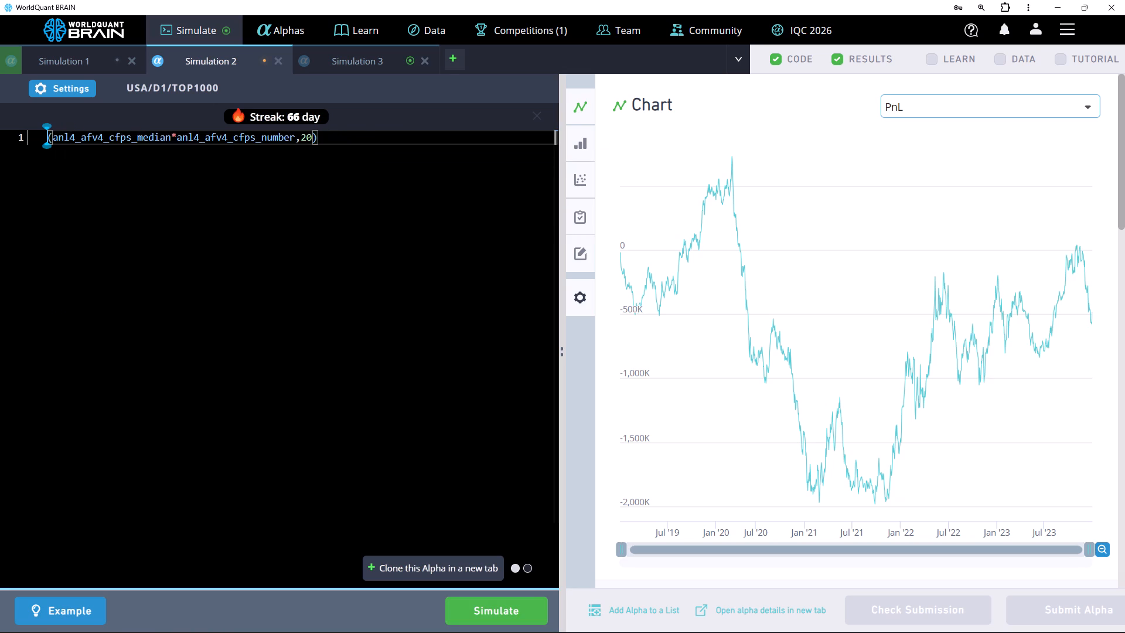
{"action": "type", "text": "ts"}
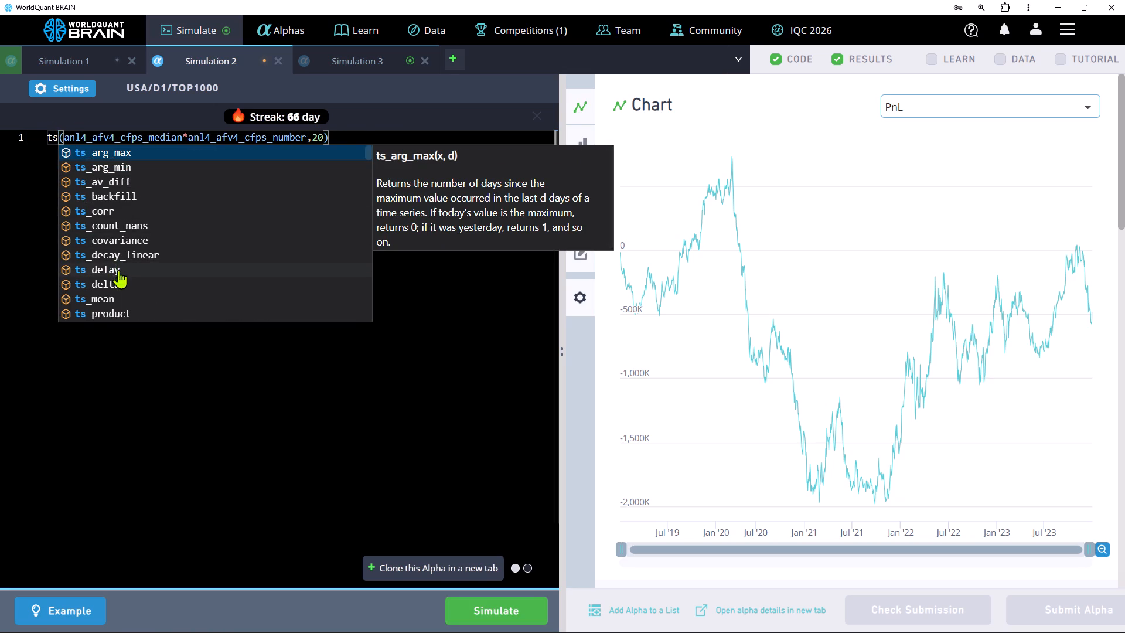
{"action": "left_click", "coordinate": [118, 270]}
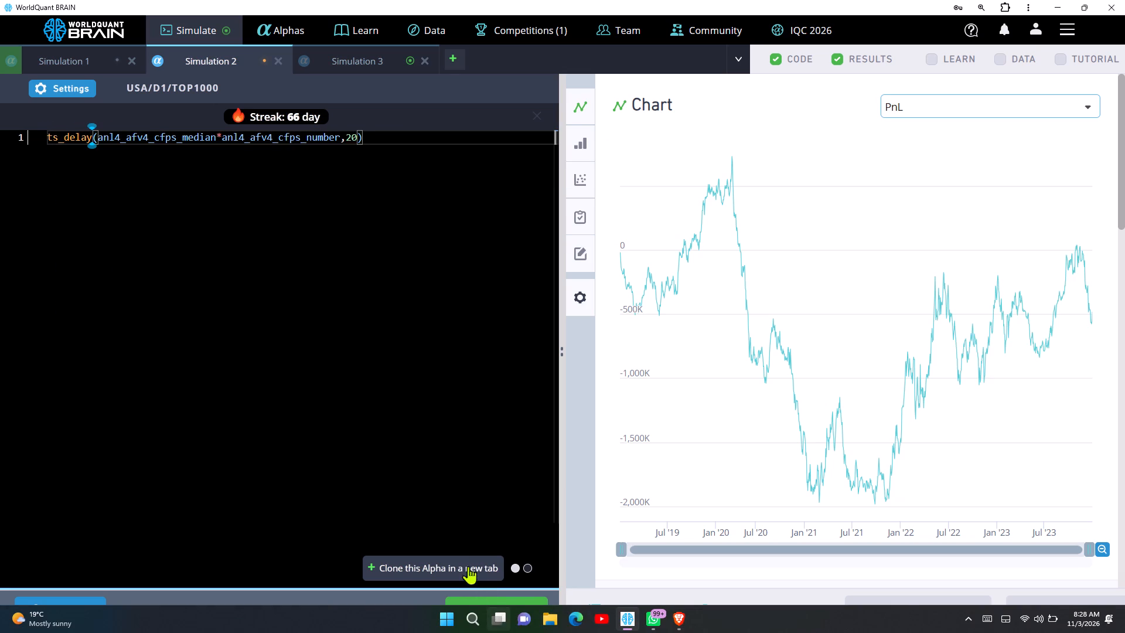
{"action": "left_click", "coordinate": [502, 617]}
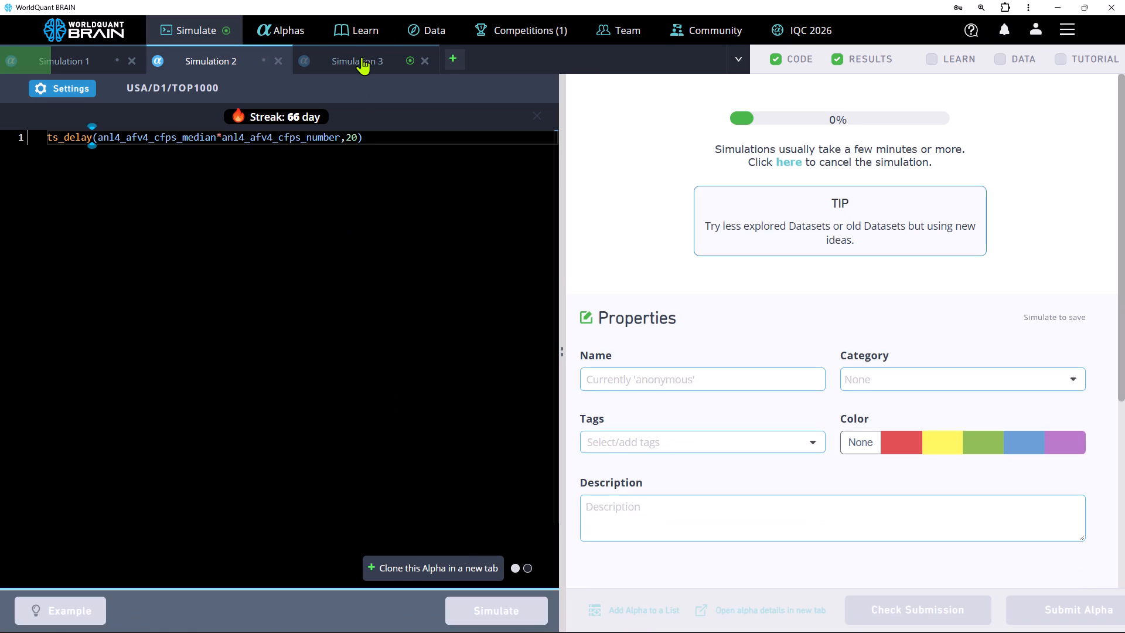
In Simulation 3, replace the expression's time-series operator with ts_mean and run the simulation.
{"action": "left_click", "coordinate": [361, 61]}
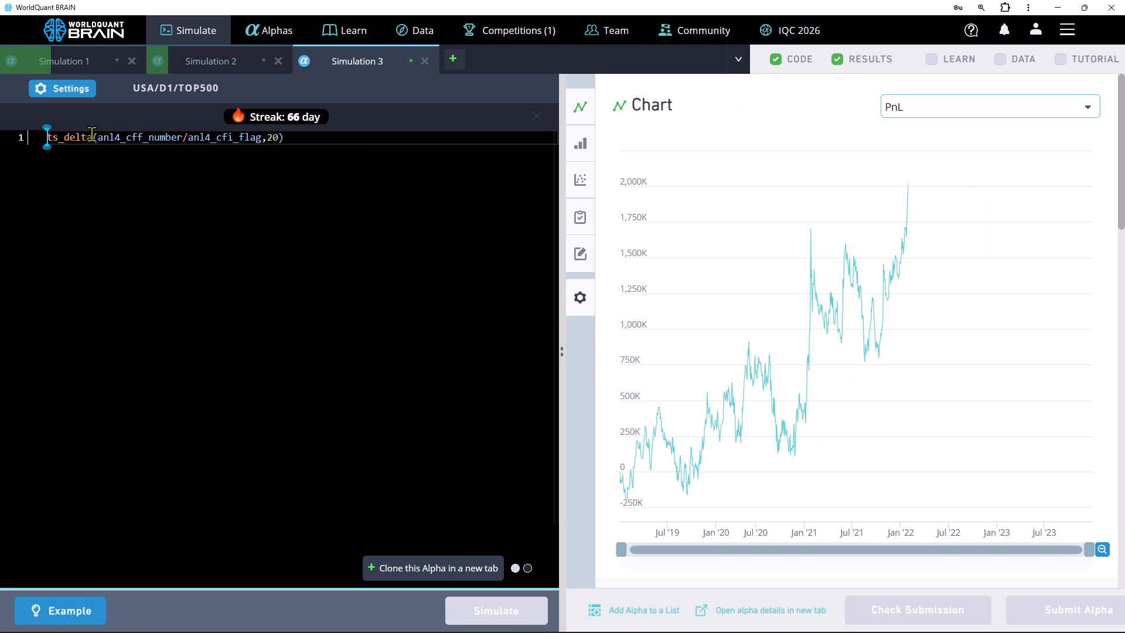
{"action": "left_click", "coordinate": [91, 134]}
{"action": "key", "text": "BackSpace"}
{"action": "key", "text": "BackSpace"}
{"action": "key", "text": "BackSpace"}
{"action": "key", "text": "BackSpace"}
{"action": "key", "text": "BackSpace"}
{"action": "key", "text": "BackSpace"}
{"action": "key", "text": "BackSpace"}
{"action": "key", "text": "BackSpace"}
{"action": "key", "text": "BackSpace"}
{"action": "key", "text": "BackSpace"}
{"action": "key", "text": "BackSpace"}
{"action": "key", "text": "BackSpace"}
{"action": "key", "text": "BackSpace"}
{"action": "key", "text": "BackSpace"}
{"action": "key", "text": "BackSpace"}
{"action": "key", "text": "BackSpace"}
{"action": "key", "text": "BackSpace"}
{"action": "key", "text": "BackSpace"}
{"action": "key", "text": "BackSpace"}
{"action": "key", "text": "BackSpace"}
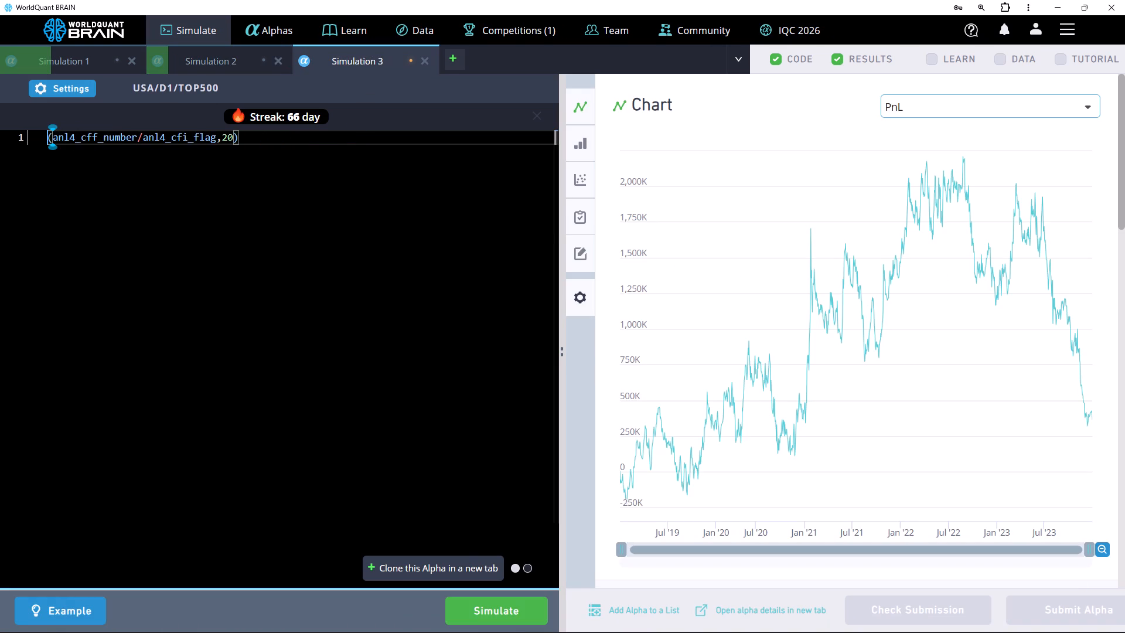
{"action": "type", "text": "ts"}
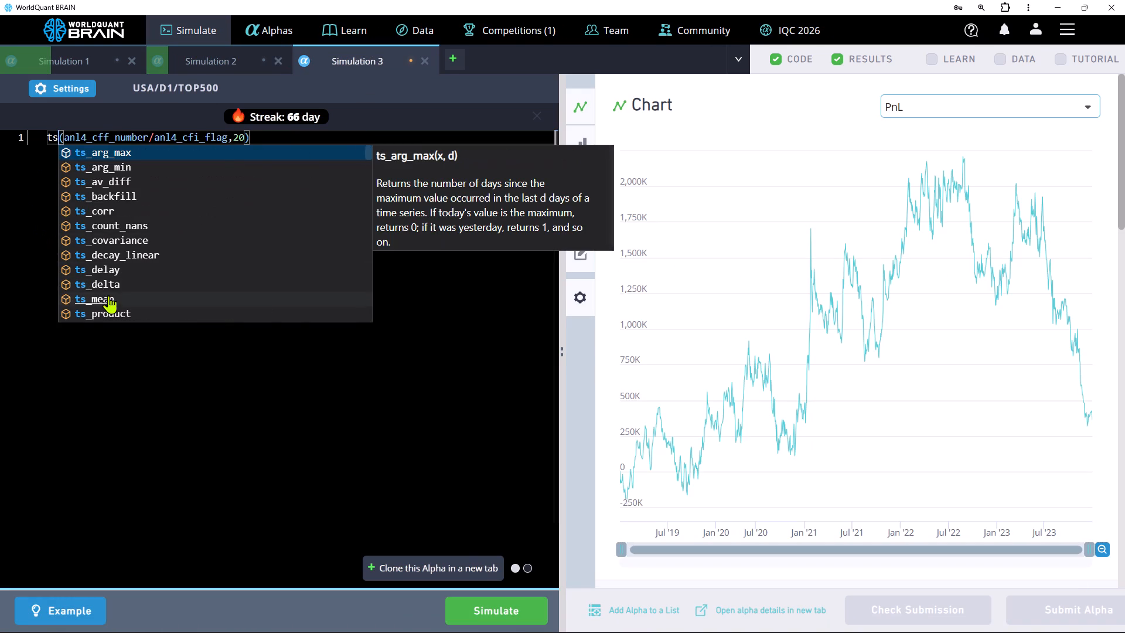
{"action": "left_click", "coordinate": [108, 295]}
{"action": "left_click", "coordinate": [502, 605]}
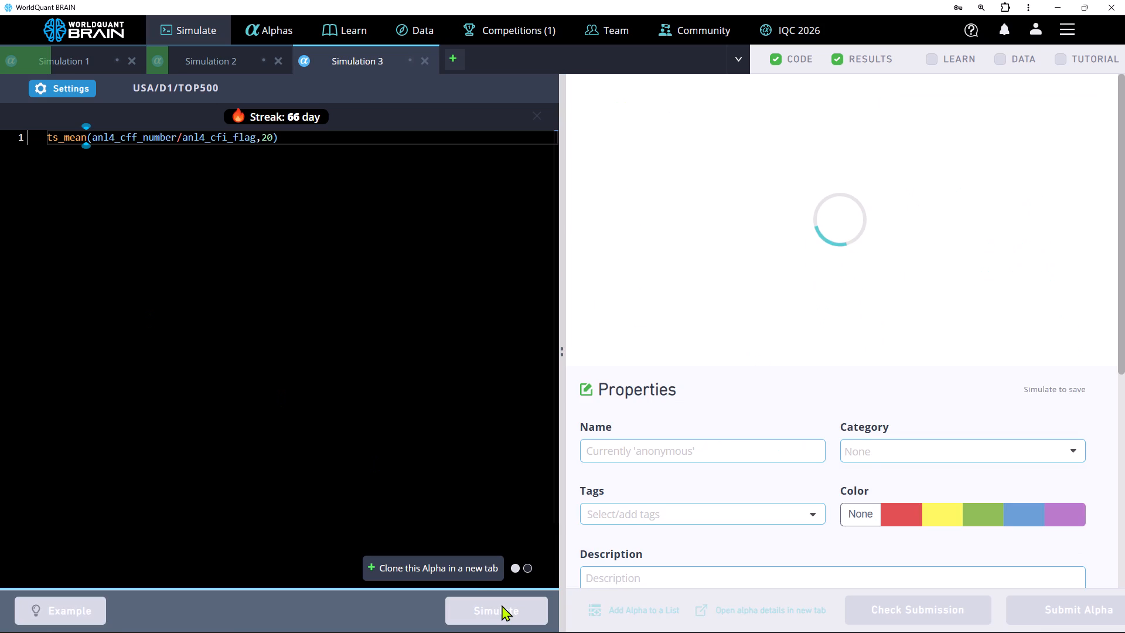
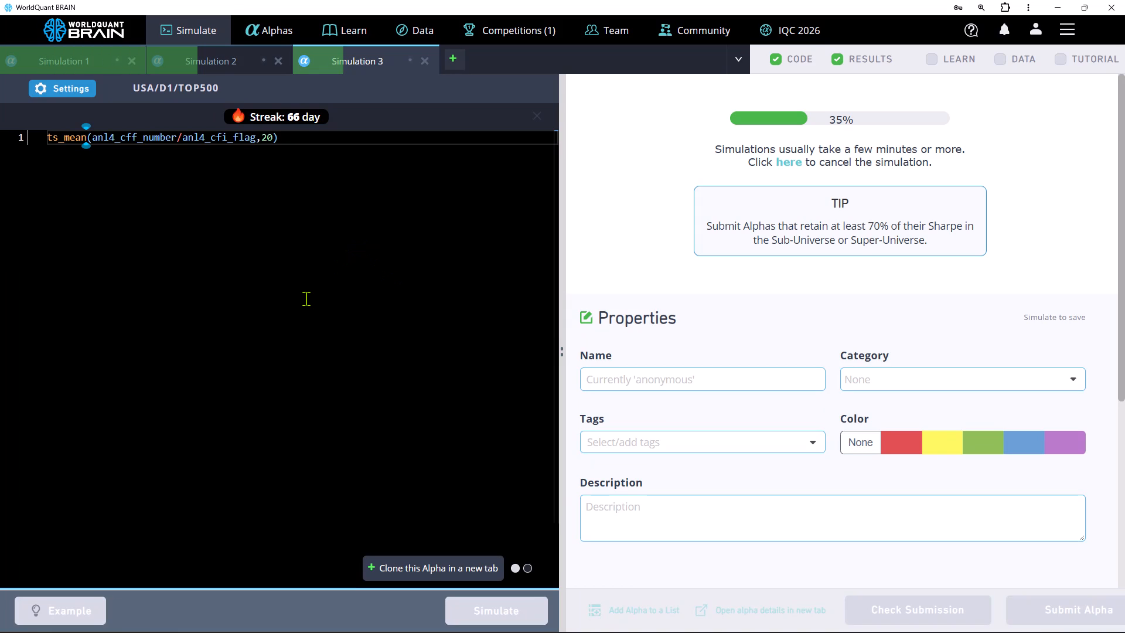
Review Simulation 1's PnL chart, IS Summary and the failed tests in its IS Testing Status.
{"action": "left_click", "coordinate": [71, 59]}
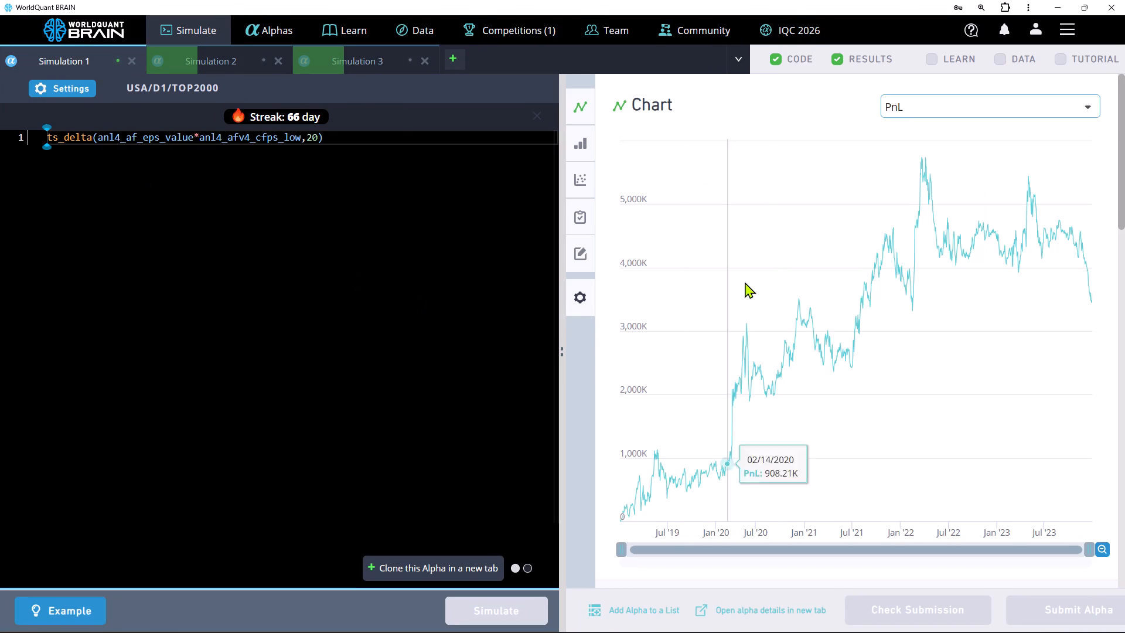
{"action": "scroll", "coordinate": [765, 257], "scroll_direction": "down", "scroll_amount": 3}
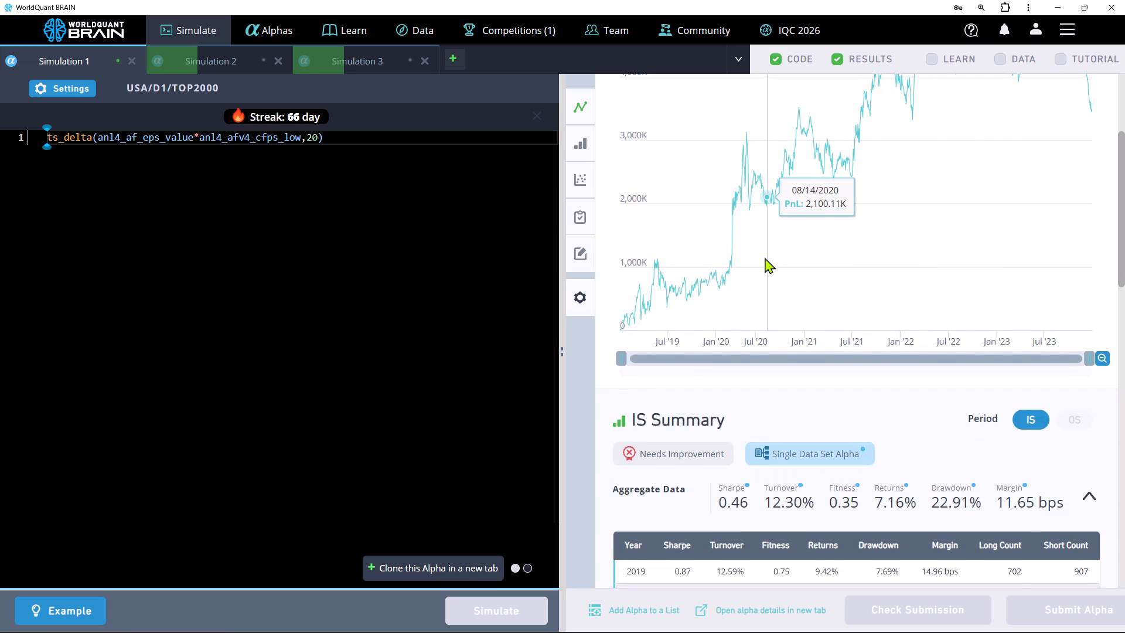
{"action": "scroll", "coordinate": [829, 390], "scroll_direction": "down", "scroll_amount": 5}
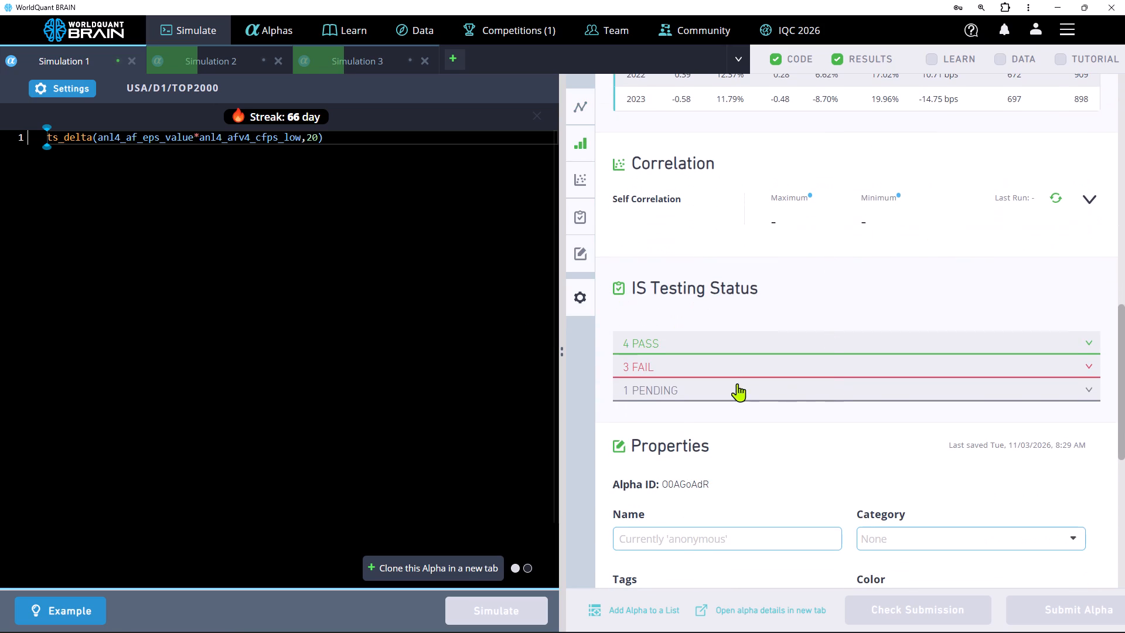
{"action": "left_click", "coordinate": [722, 363]}
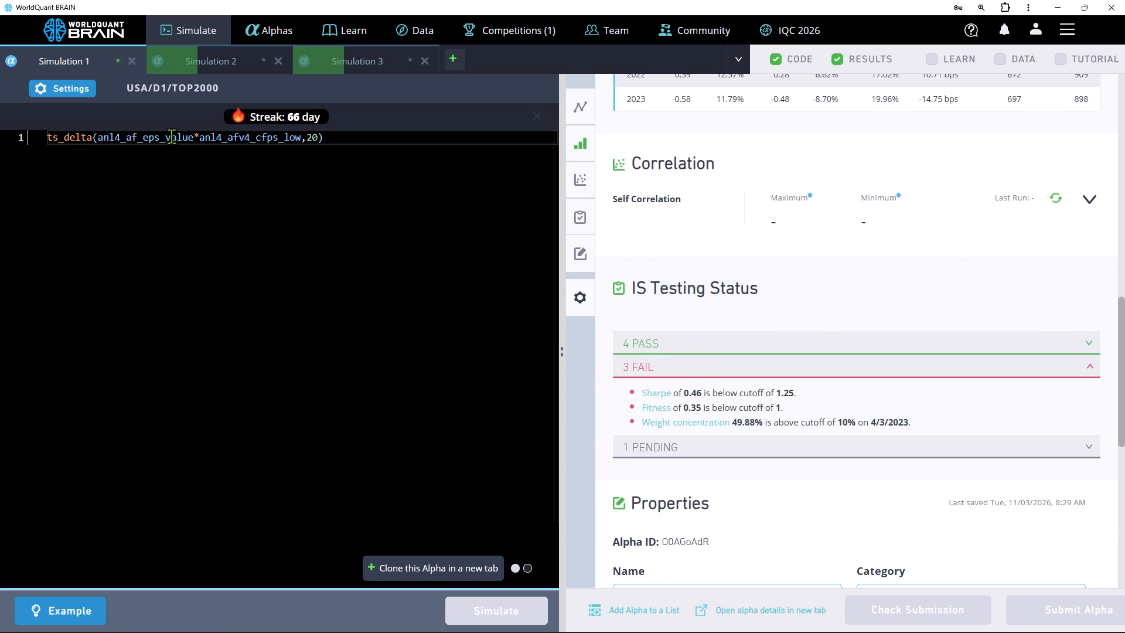
In Simulation 1, replace the expression's time-series operator with ts_mean and run the simulation.
{"action": "left_click", "coordinate": [92, 136]}
{"action": "key", "text": "BackSpace"}
{"action": "key", "text": "BackSpace"}
{"action": "key", "text": "BackSpace"}
{"action": "key", "text": "BackSpace"}
{"action": "key", "text": "BackSpace"}
{"action": "key", "text": "BackSpace"}
{"action": "key", "text": "BackSpace"}
{"action": "key", "text": "BackSpace"}
{"action": "key", "text": "BackSpace"}
{"action": "key", "text": "BackSpace"}
{"action": "key", "text": "BackSpace"}
{"action": "key", "text": "BackSpace"}
{"action": "key", "text": "BackSpace"}
{"action": "key", "text": "BackSpace"}
{"action": "key", "text": "BackSpace"}
{"action": "type", "text": "ts"}
{"action": "scroll", "coordinate": [111, 233], "scroll_direction": "down", "scroll_amount": 2}
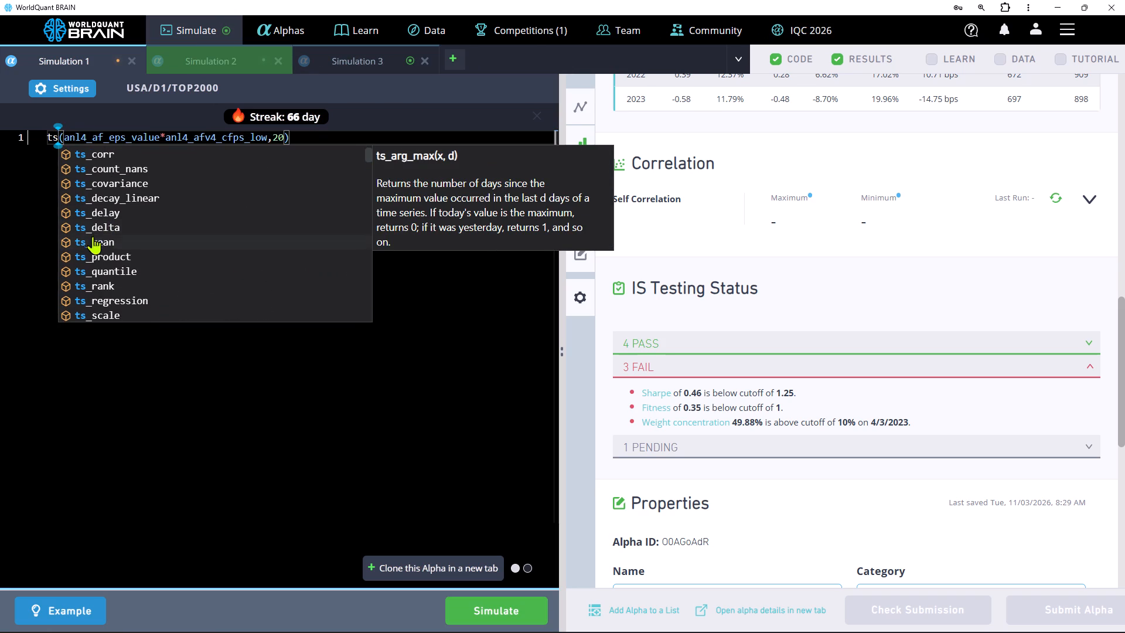
{"action": "left_click", "coordinate": [100, 241]}
{"action": "left_click", "coordinate": [492, 608]}
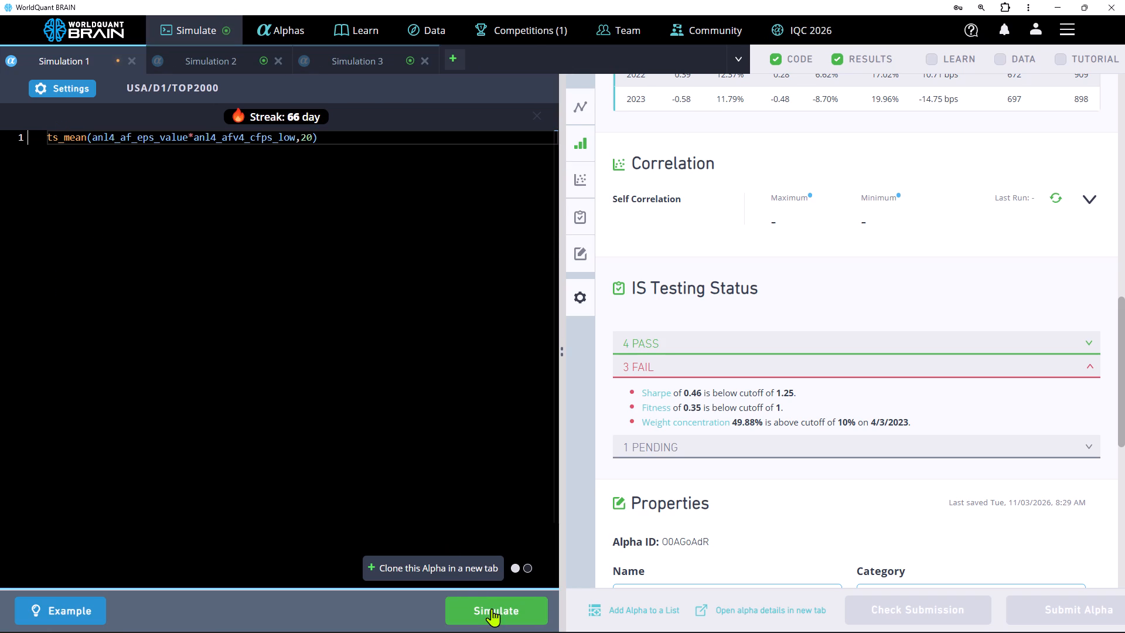
In Simulation 2, replace the expression's time-series operator with ts_delta and run the simulation.
{"action": "left_click", "coordinate": [217, 66]}
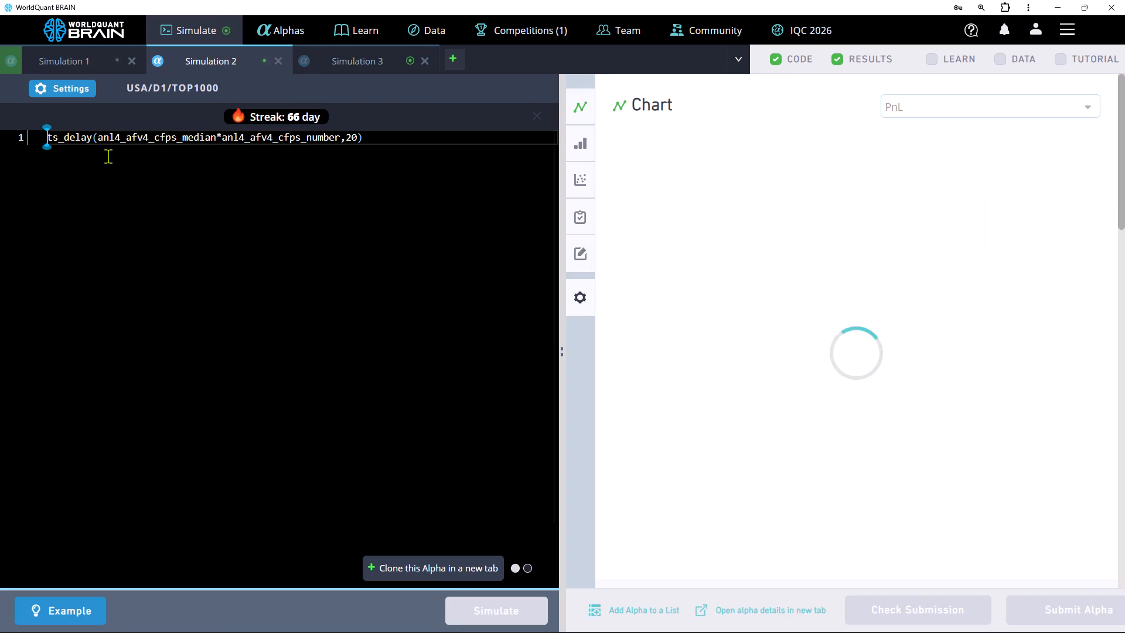
{"action": "left_click", "coordinate": [89, 132]}
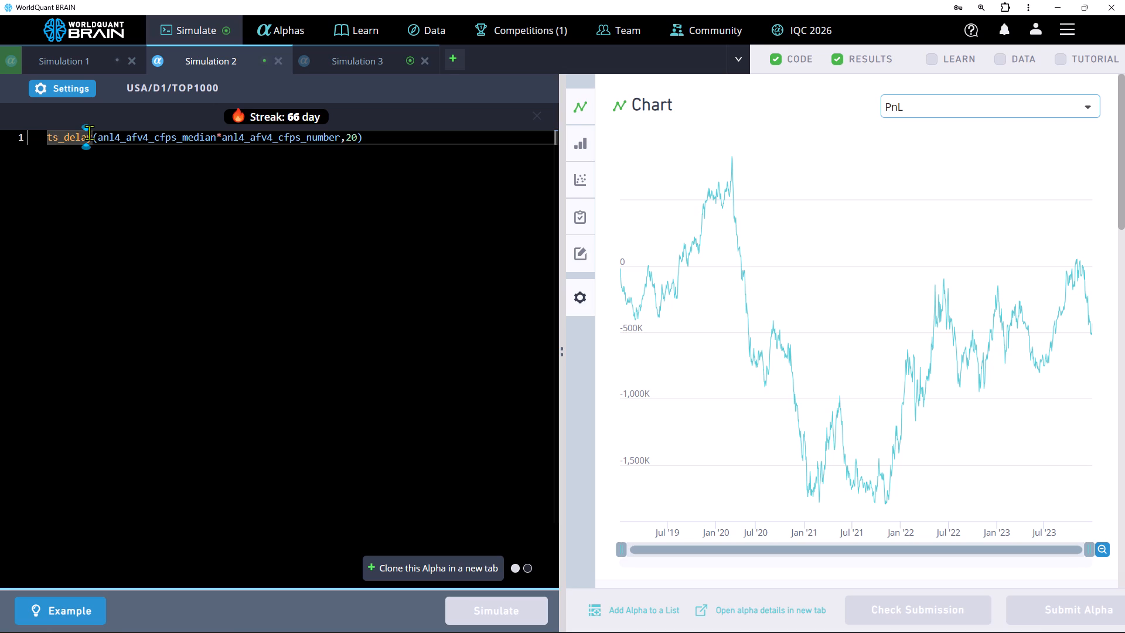
{"action": "key", "text": "BackSpace"}
{"action": "key", "text": "BackSpace"}
{"action": "key", "text": "BackSpace"}
{"action": "key", "text": "BackSpace"}
{"action": "key", "text": "BackSpace"}
{"action": "key", "text": "BackSpace"}
{"action": "key", "text": "BackSpace"}
{"action": "key", "text": "BackSpace"}
{"action": "key", "text": "BackSpace"}
{"action": "key", "text": "BackSpace"}
{"action": "key", "text": "BackSpace"}
{"action": "key", "text": "Right"}
{"action": "key", "text": "BackSpace"}
{"action": "type", "text": "ts"}
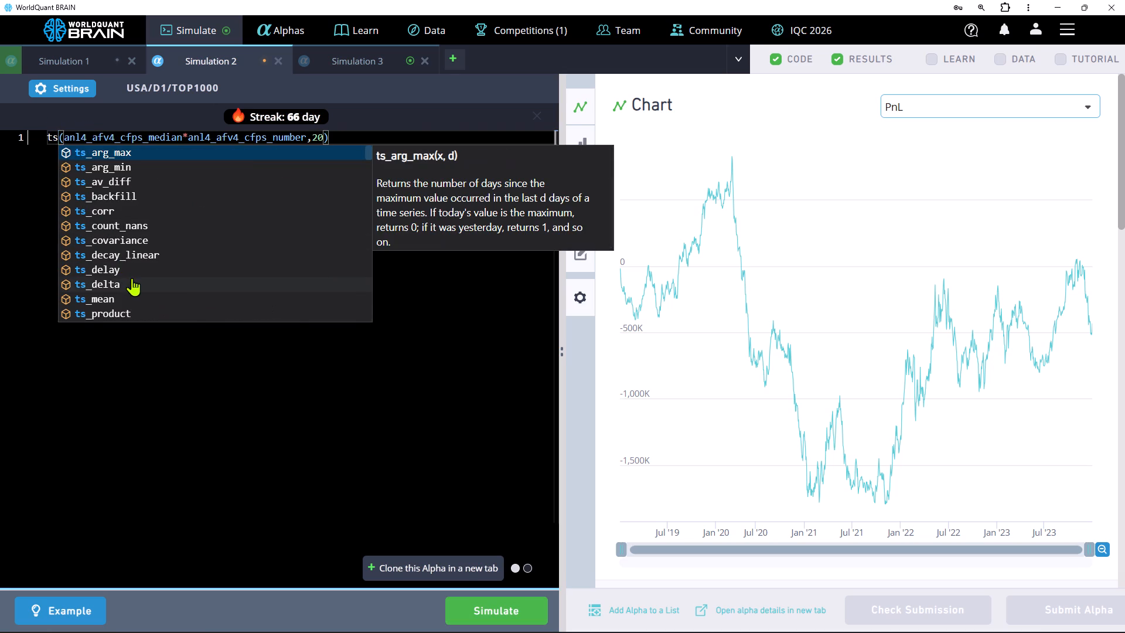
{"action": "left_click", "coordinate": [132, 278]}
{"action": "left_click", "coordinate": [480, 610]}
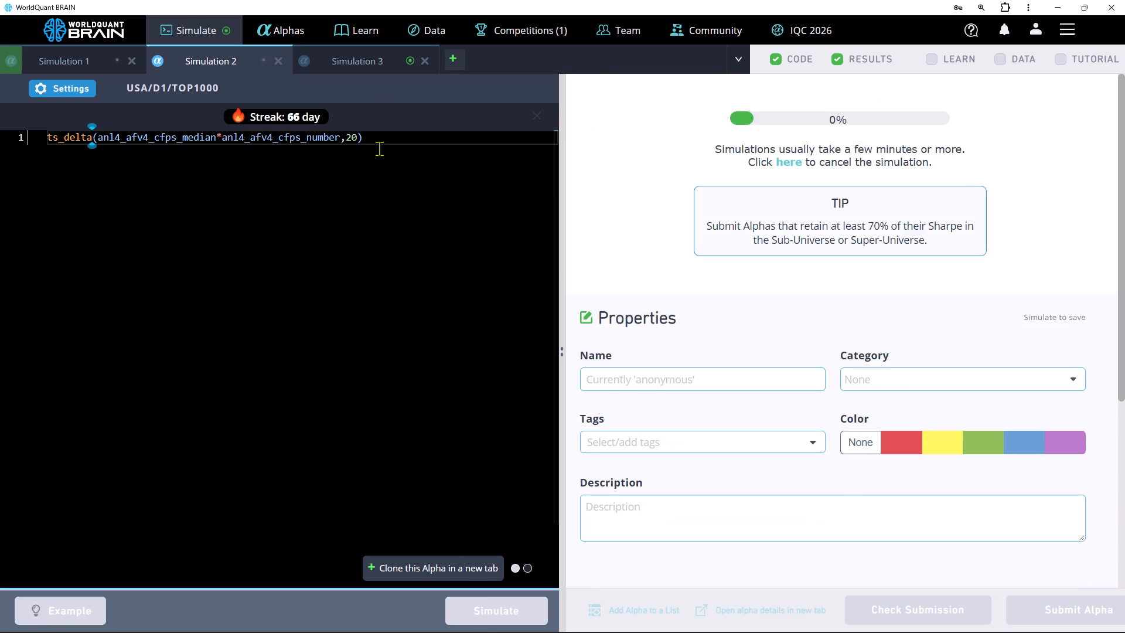
In Simulation 3, replace the expression's time-series operator with ts_product and run the simulation.
{"action": "left_click", "coordinate": [363, 59]}
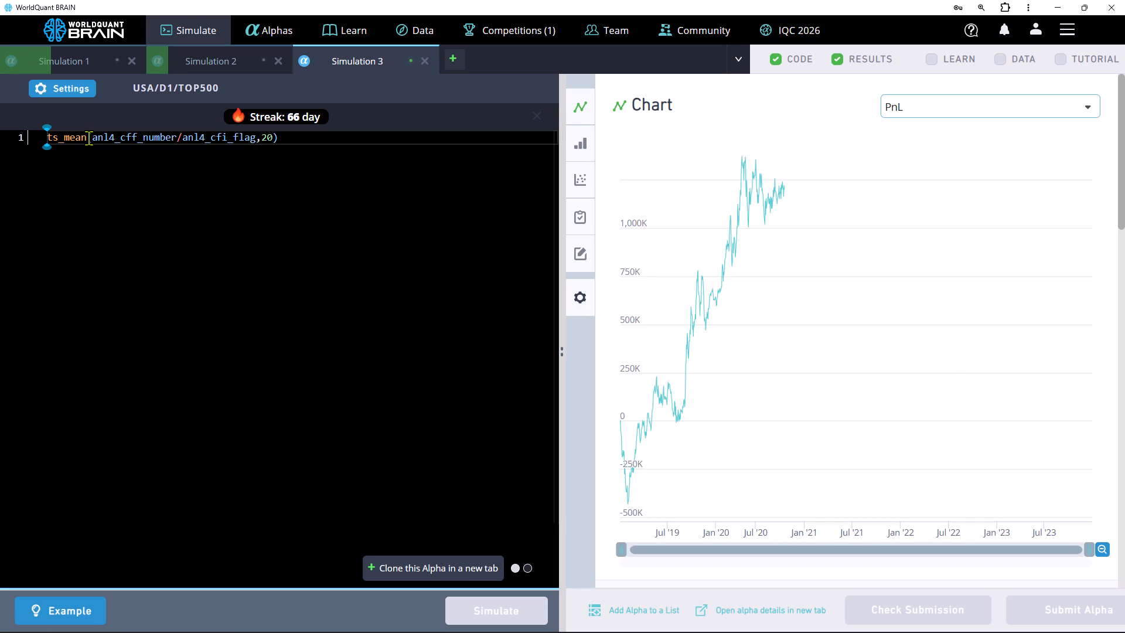
{"action": "left_click", "coordinate": [88, 137]}
{"action": "key", "text": "BackSpace"}
{"action": "key", "text": "BackSpace"}
{"action": "key", "text": "BackSpace"}
{"action": "key", "text": "BackSpace"}
{"action": "key", "text": "BackSpace"}
{"action": "key", "text": "BackSpace"}
{"action": "key", "text": "BackSpace"}
{"action": "key", "text": "BackSpace"}
{"action": "key", "text": "BackSpace"}
{"action": "key", "text": "BackSpace"}
{"action": "key", "text": "BackSpace"}
{"action": "type", "text": "ts"}
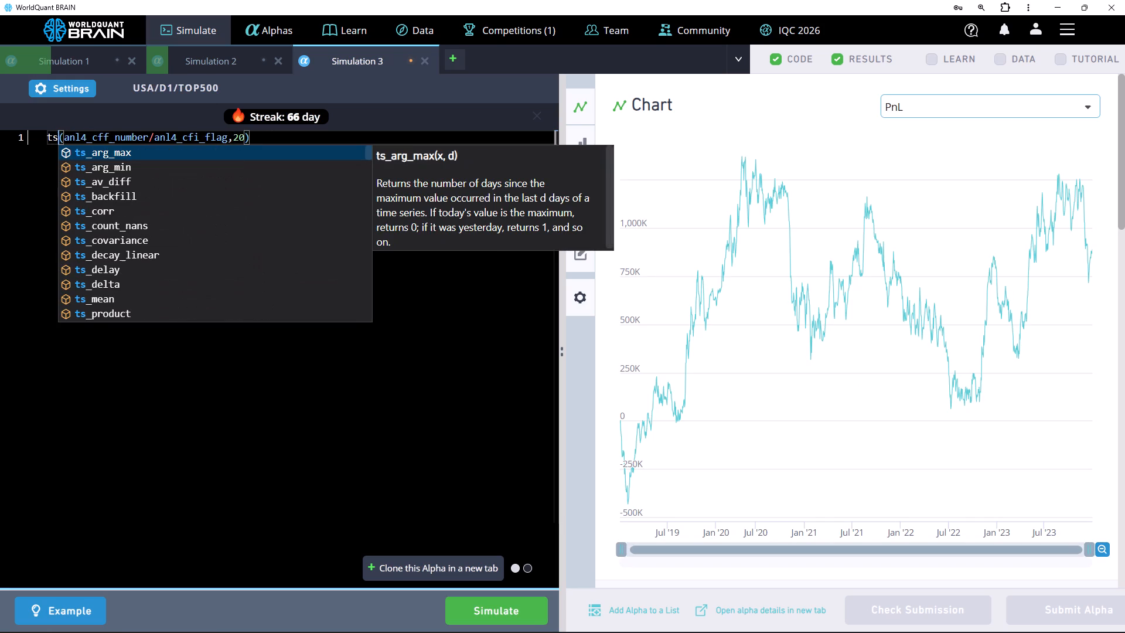
{"action": "scroll", "coordinate": [91, 279], "scroll_direction": "down", "scroll_amount": 1}
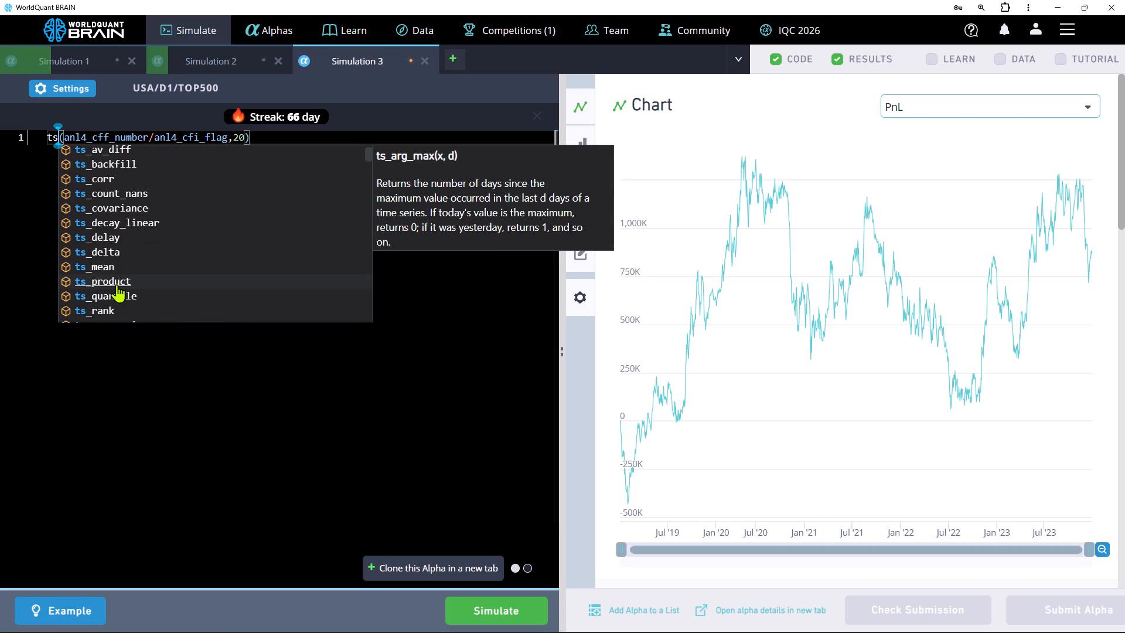
{"action": "left_click", "coordinate": [117, 284]}
{"action": "left_click", "coordinate": [526, 617]}
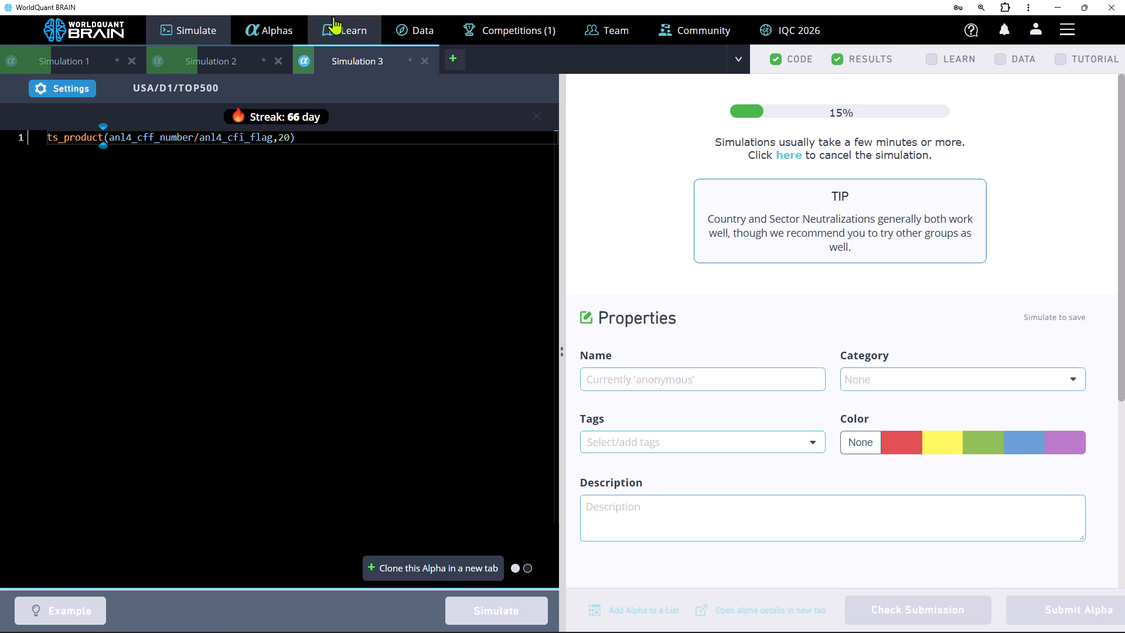
Review the submitted alphas, the alpha lists and the distribution of active alphas, drilling down into USA and Delay 1.
{"action": "left_click", "coordinate": [254, 18]}
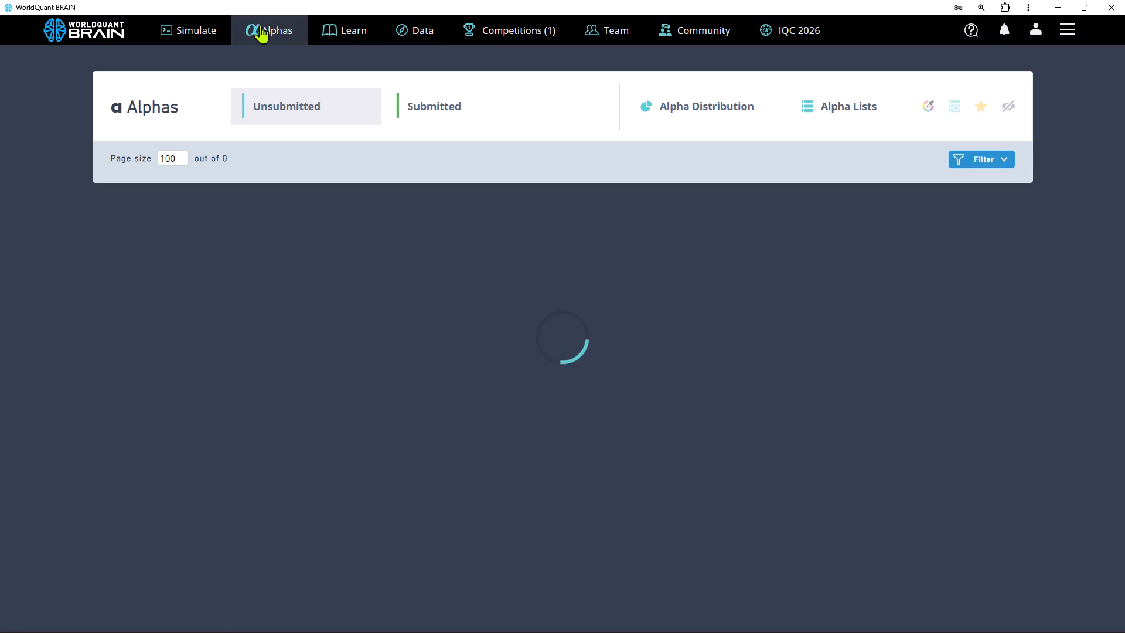
{"action": "left_click", "coordinate": [451, 108]}
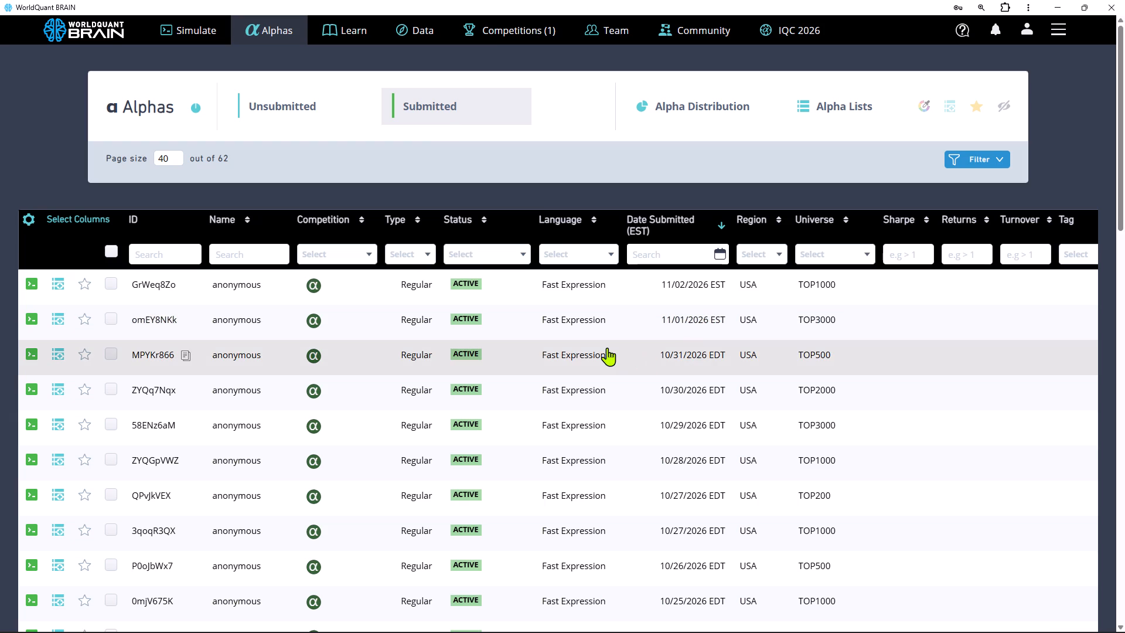
{"action": "left_click", "coordinate": [830, 122]}
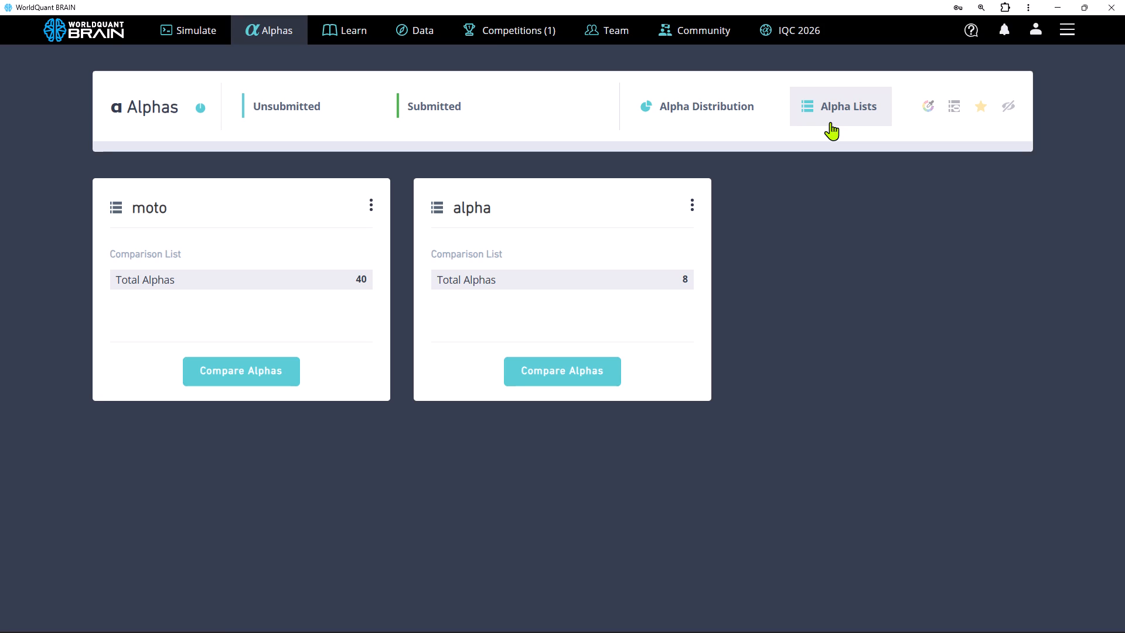
{"action": "left_click", "coordinate": [830, 122]}
{"action": "left_click", "coordinate": [679, 98]}
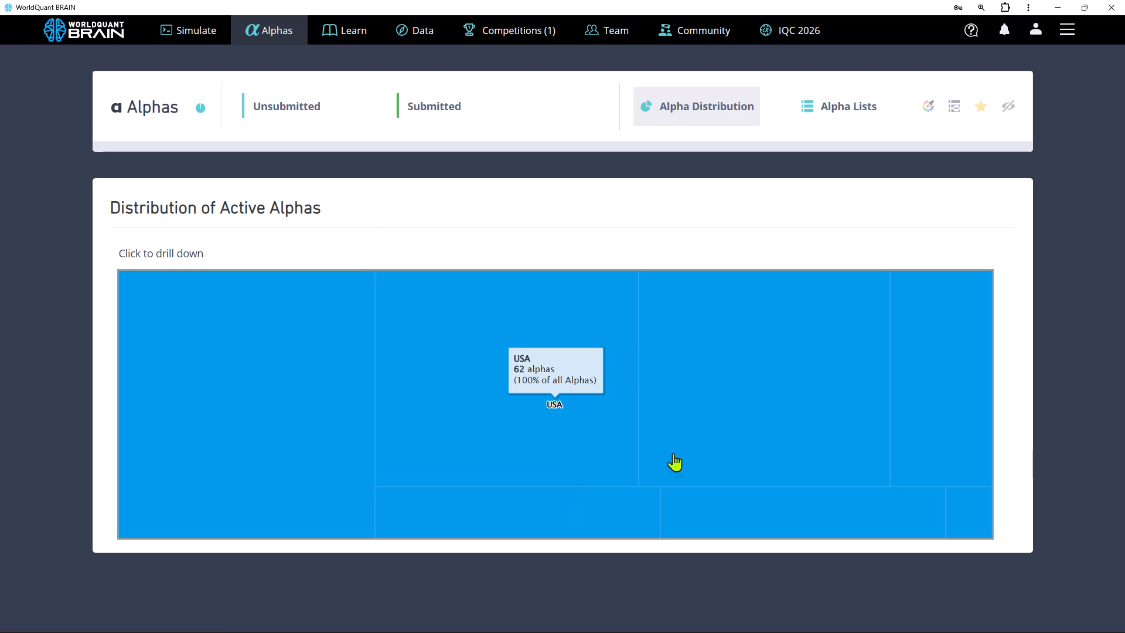
{"action": "left_click", "coordinate": [268, 362]}
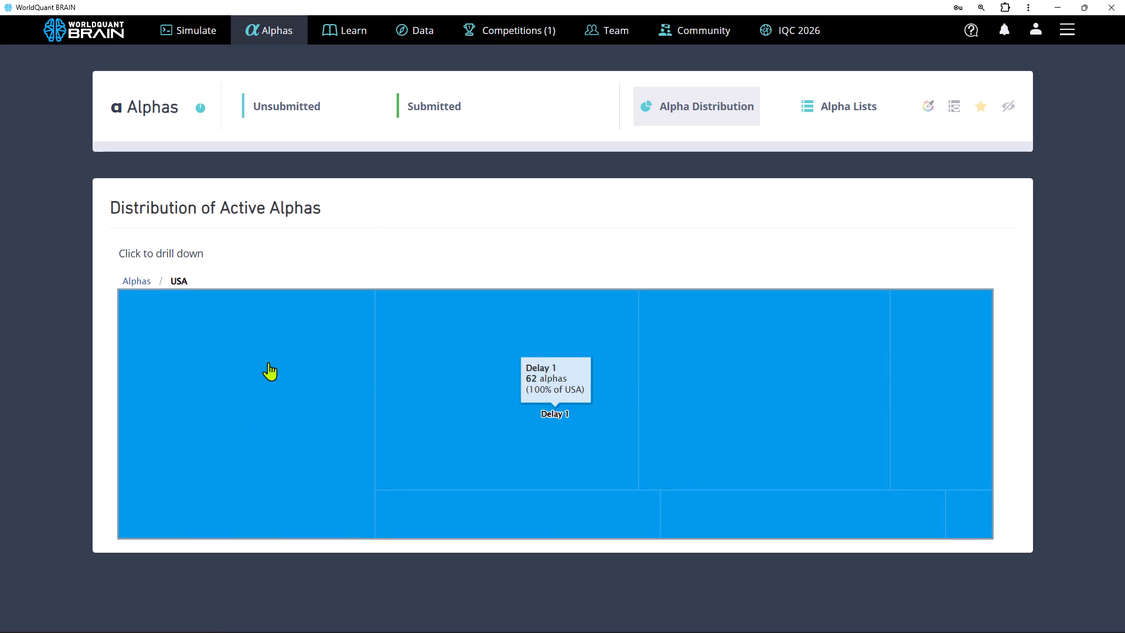
{"action": "left_click", "coordinate": [268, 362]}
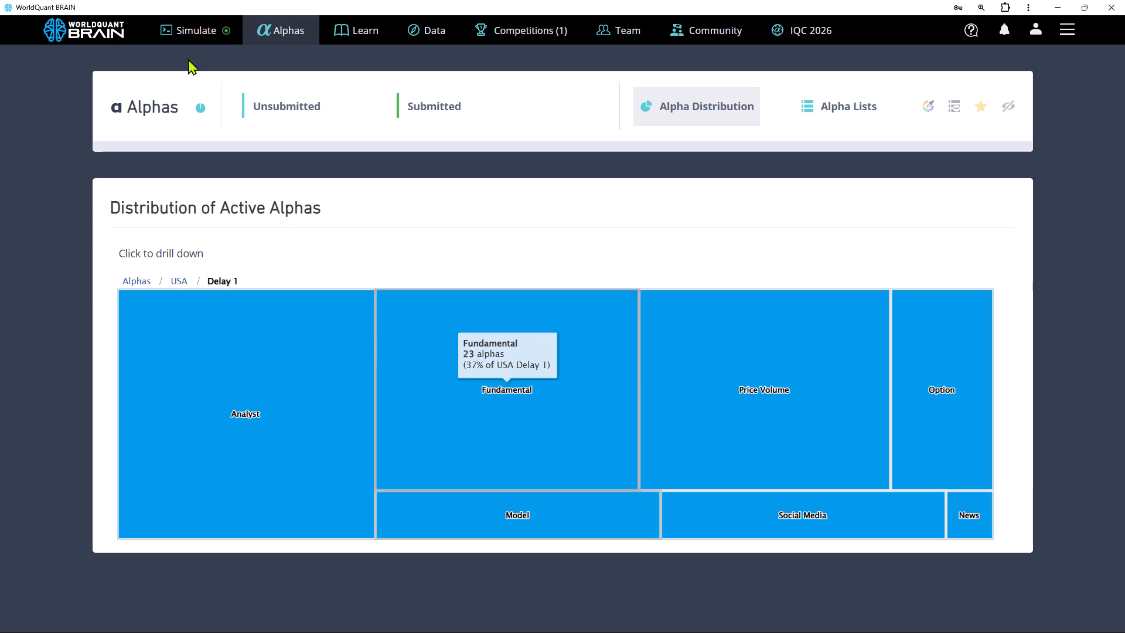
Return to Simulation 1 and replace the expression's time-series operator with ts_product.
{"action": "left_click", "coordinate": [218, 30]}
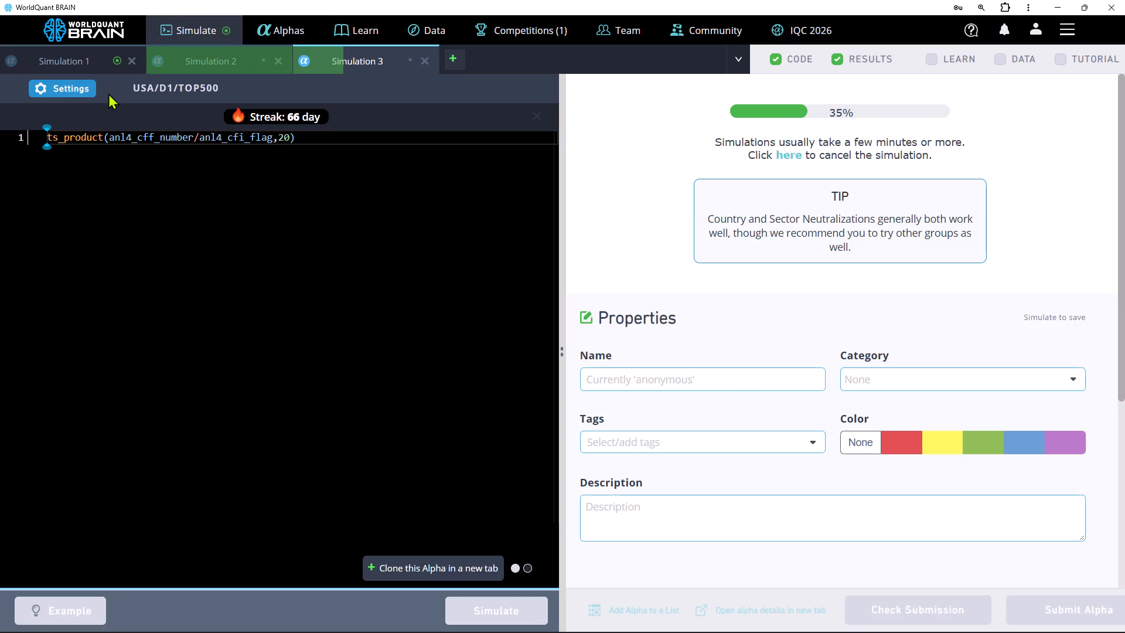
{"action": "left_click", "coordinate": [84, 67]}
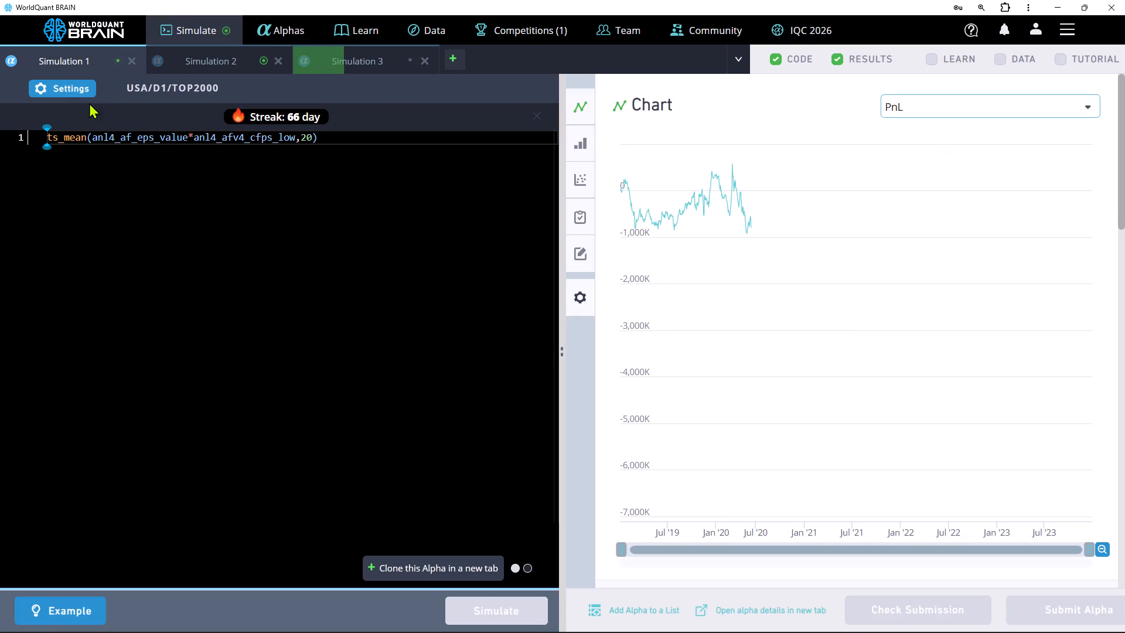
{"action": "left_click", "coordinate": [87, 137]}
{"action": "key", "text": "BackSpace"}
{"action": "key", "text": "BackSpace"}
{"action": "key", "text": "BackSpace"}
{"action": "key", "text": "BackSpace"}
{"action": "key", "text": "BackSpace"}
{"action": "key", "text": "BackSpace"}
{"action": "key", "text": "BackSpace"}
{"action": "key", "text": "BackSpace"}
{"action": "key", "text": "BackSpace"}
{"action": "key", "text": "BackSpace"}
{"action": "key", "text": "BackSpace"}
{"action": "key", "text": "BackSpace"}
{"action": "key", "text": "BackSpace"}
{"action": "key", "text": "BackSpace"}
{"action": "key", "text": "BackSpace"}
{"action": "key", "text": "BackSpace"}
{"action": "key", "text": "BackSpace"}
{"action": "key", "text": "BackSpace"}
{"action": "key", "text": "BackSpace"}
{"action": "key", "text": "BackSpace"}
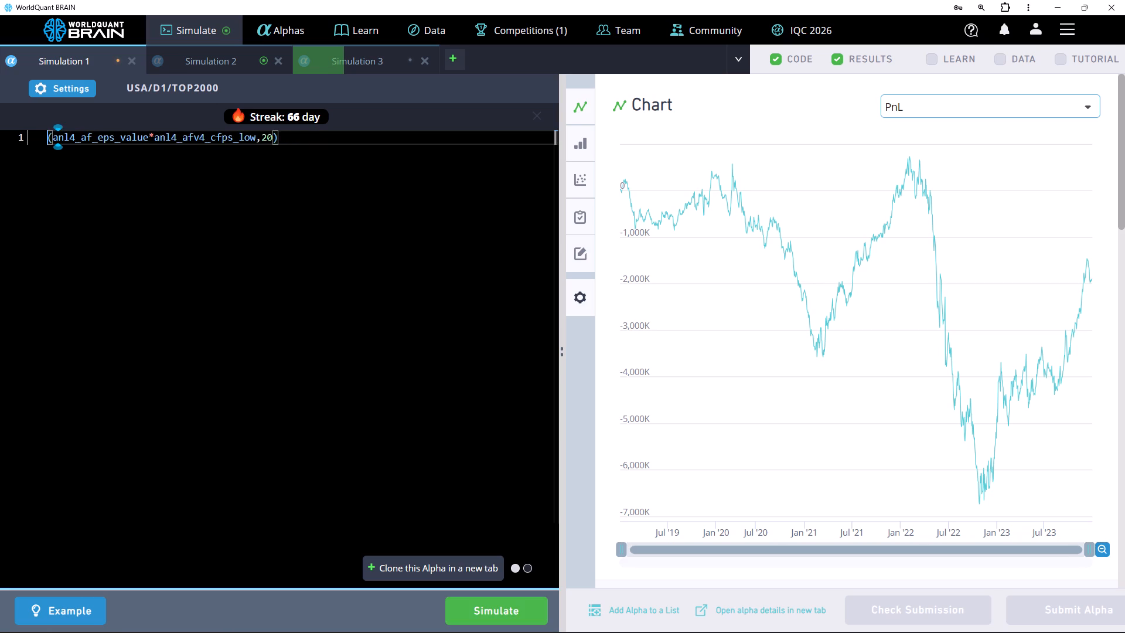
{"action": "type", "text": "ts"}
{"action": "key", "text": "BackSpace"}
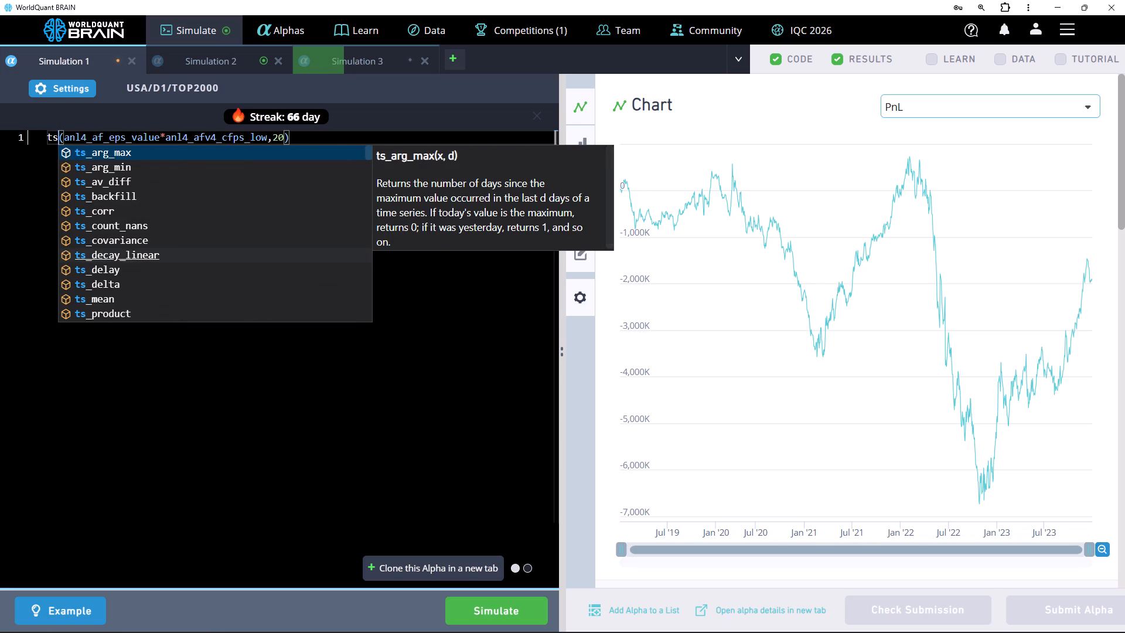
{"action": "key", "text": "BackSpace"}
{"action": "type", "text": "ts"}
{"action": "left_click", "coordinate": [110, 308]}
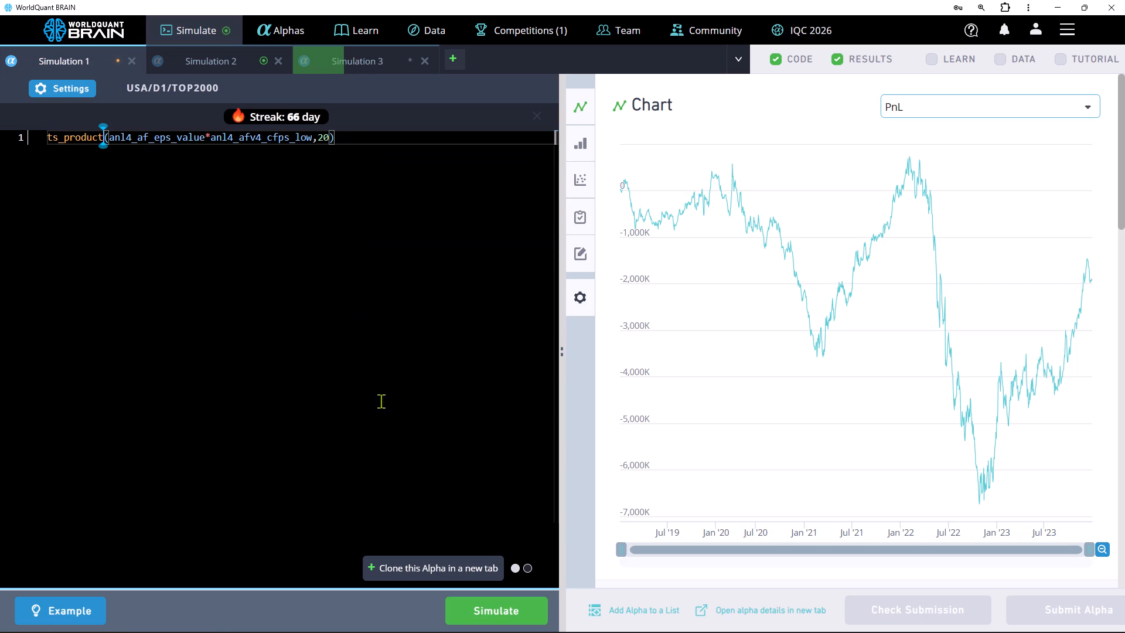
Examine Simulation 1's failed IS tests and its IS summary by year.
{"action": "scroll", "coordinate": [796, 393], "scroll_direction": "down", "scroll_amount": 7}
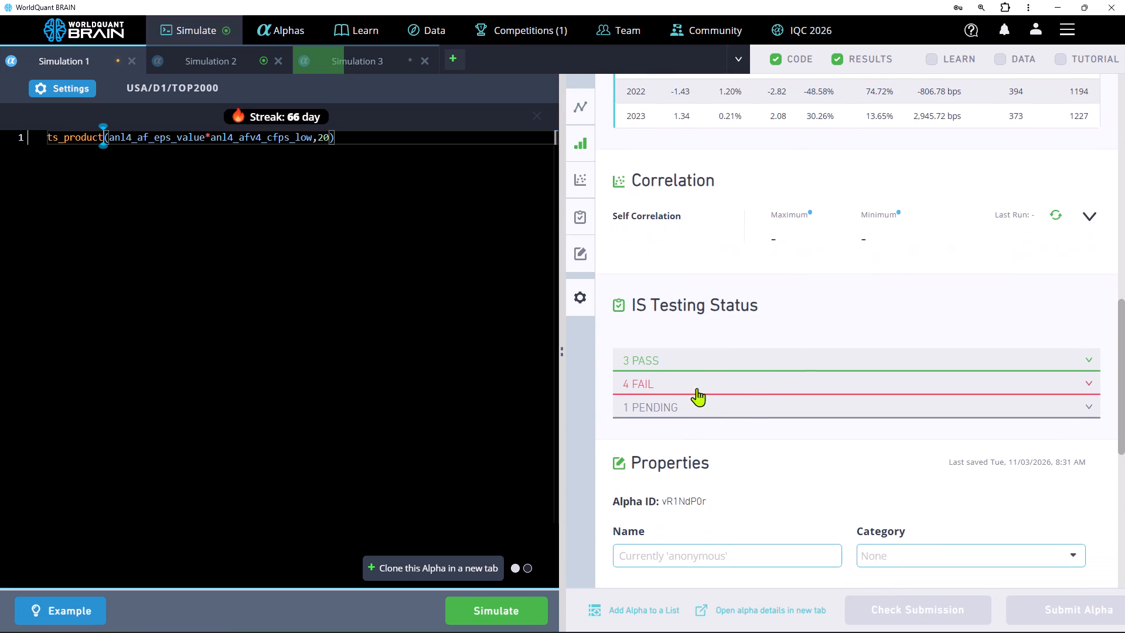
{"action": "left_click", "coordinate": [688, 376]}
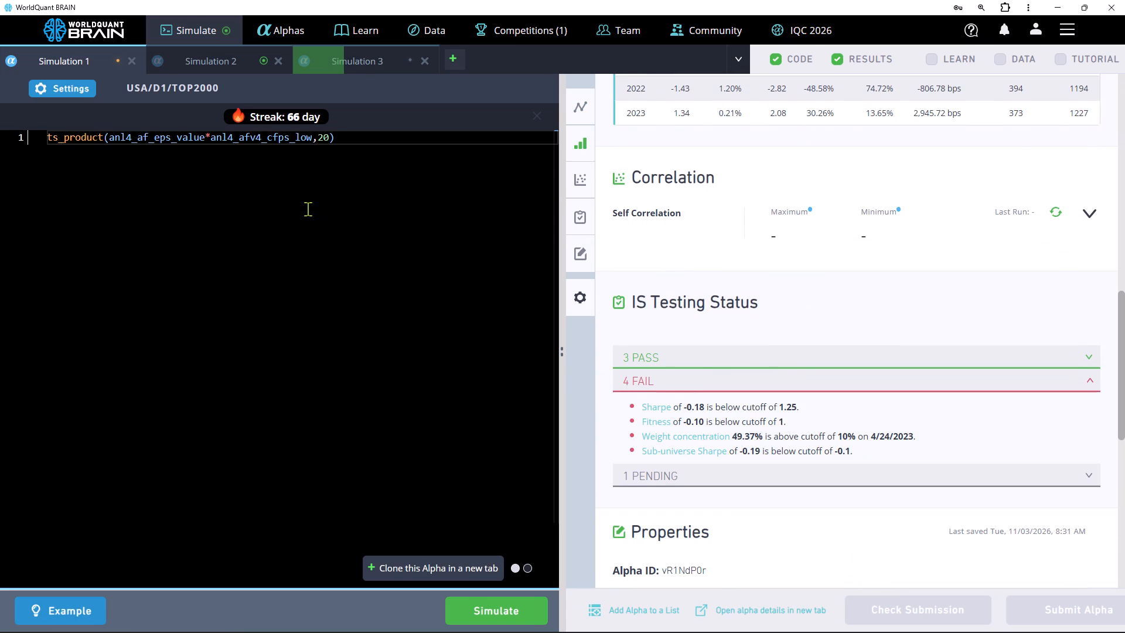
{"action": "key", "text": "ctrl+a"}
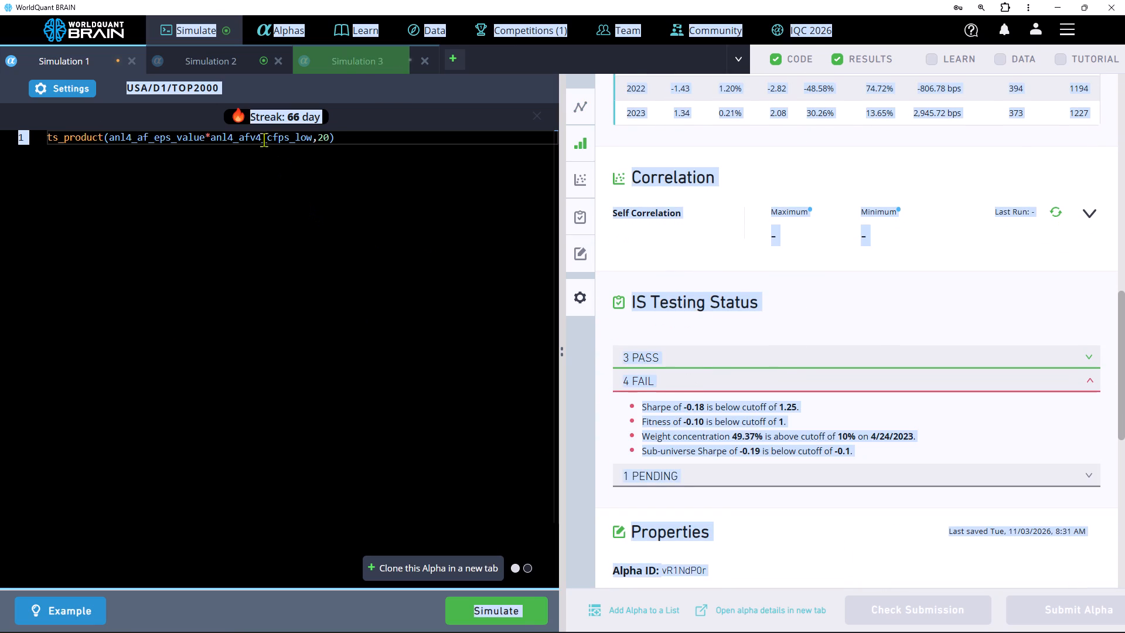
{"action": "left_click", "coordinate": [264, 131]}
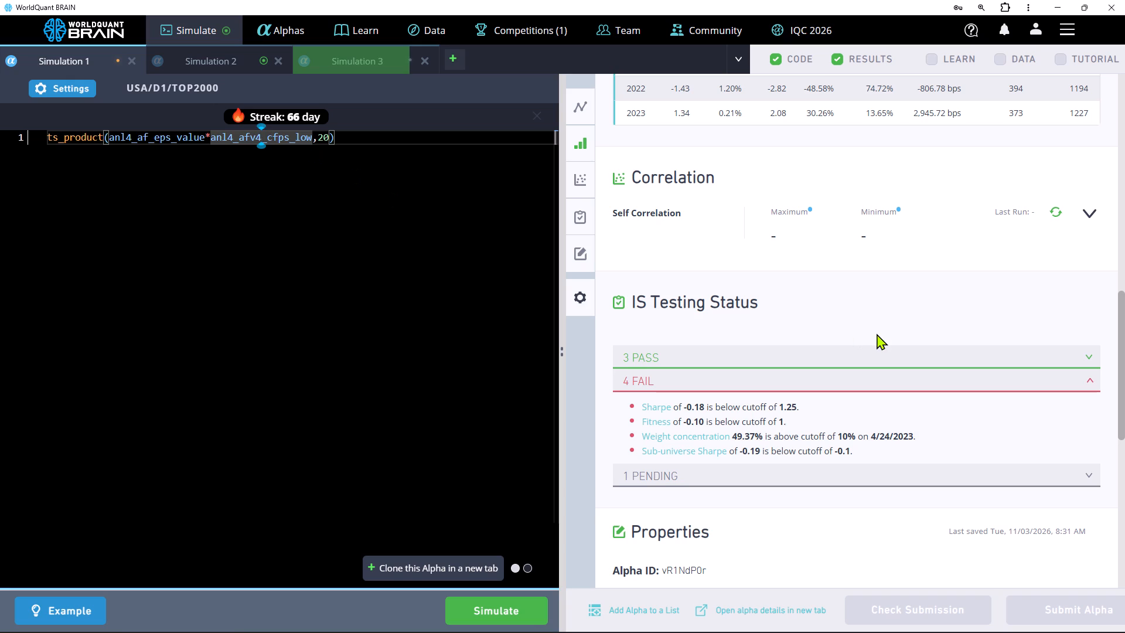
{"action": "scroll", "coordinate": [877, 333], "scroll_direction": "up", "scroll_amount": 2}
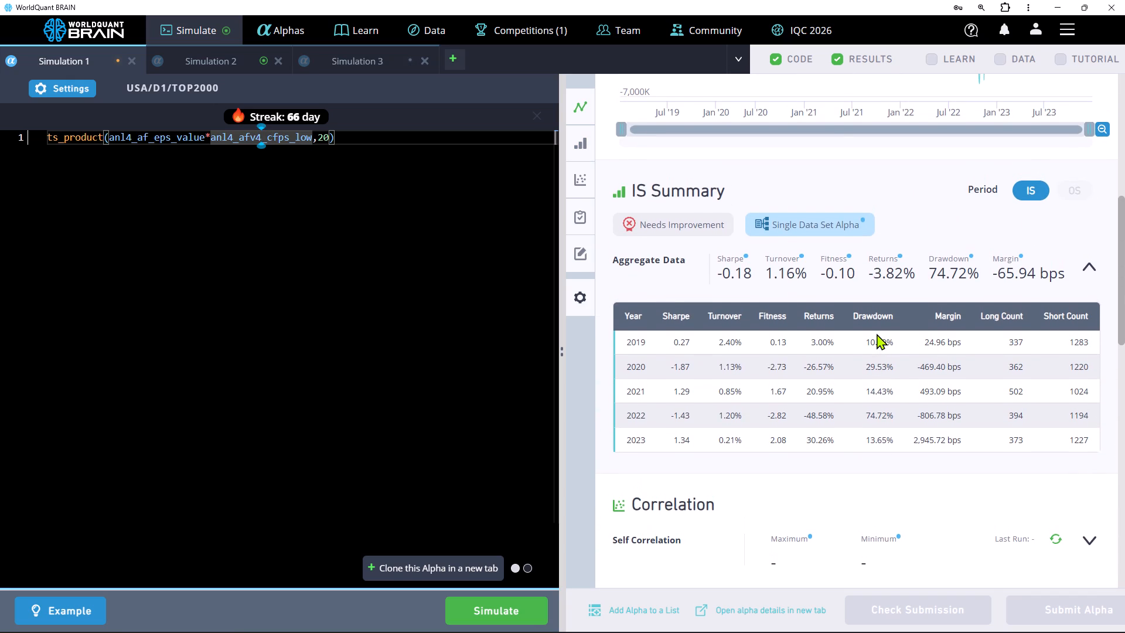
Replace Simulation 1's expression with anl4_cfi_flag/anl4_cfi_mean, taking both fields from the analyst estimate dataset, and run the simulation.
{"action": "key", "text": "ctrl+a"}
{"action": "key", "text": "BackSpace"}
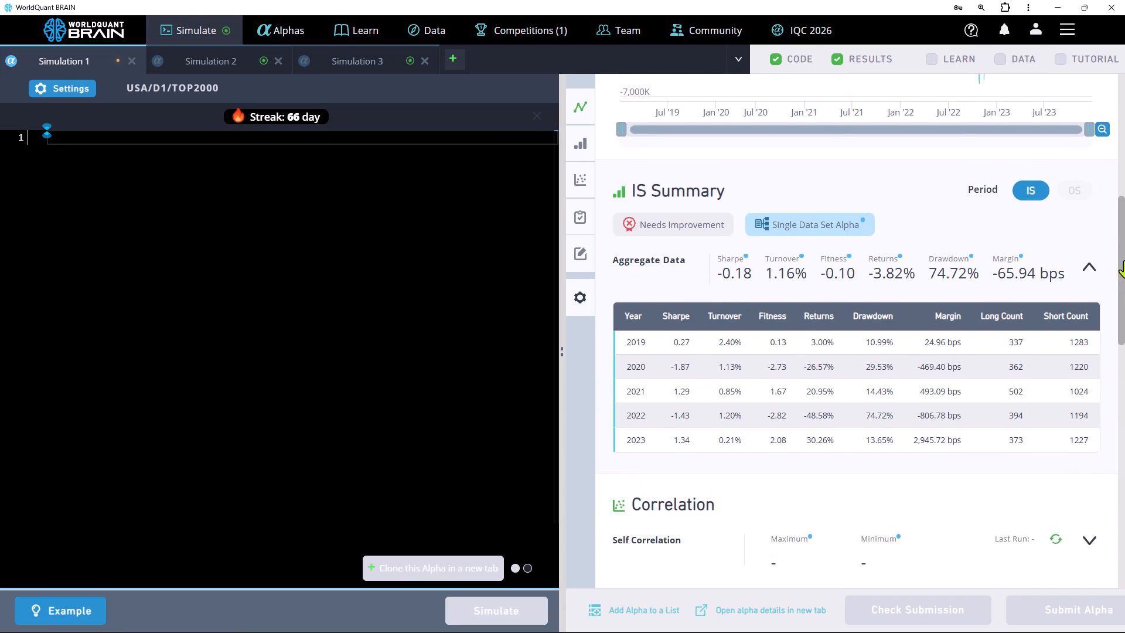
{"action": "left_click", "coordinate": [999, 56]}
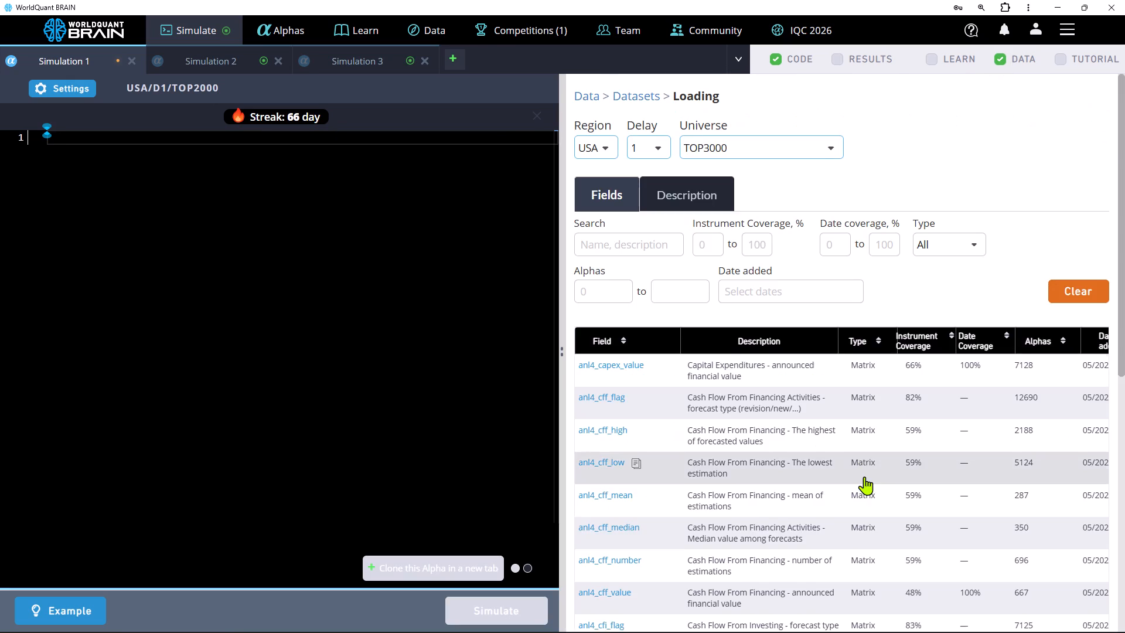
{"action": "scroll", "coordinate": [864, 477], "scroll_direction": "down", "scroll_amount": 4}
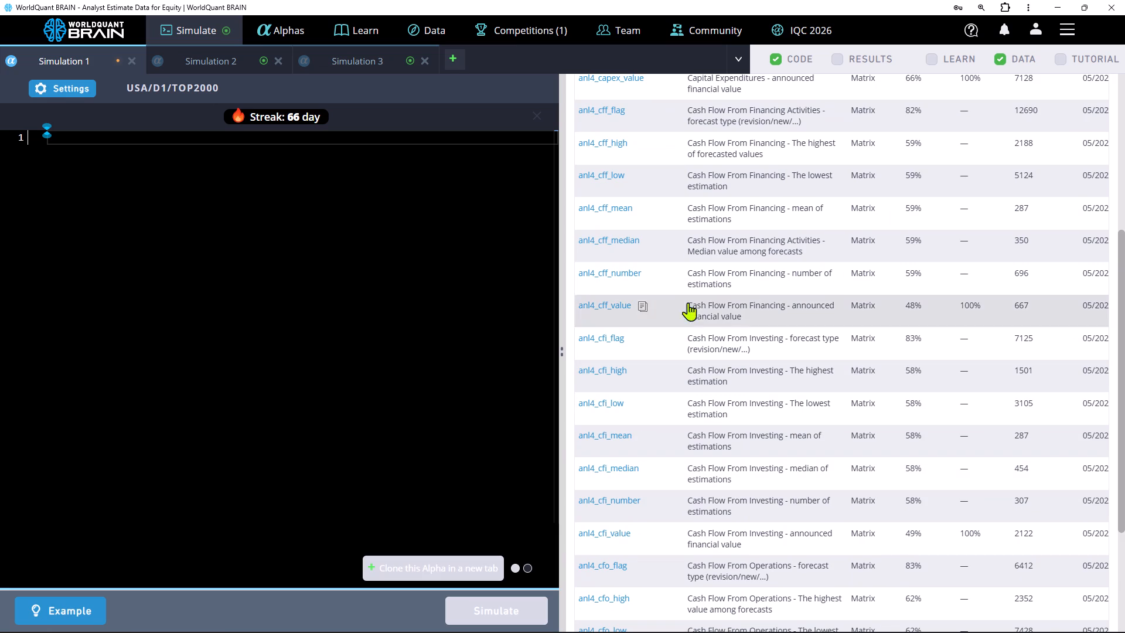
{"action": "scroll", "coordinate": [784, 359], "scroll_direction": "down", "scroll_amount": 2}
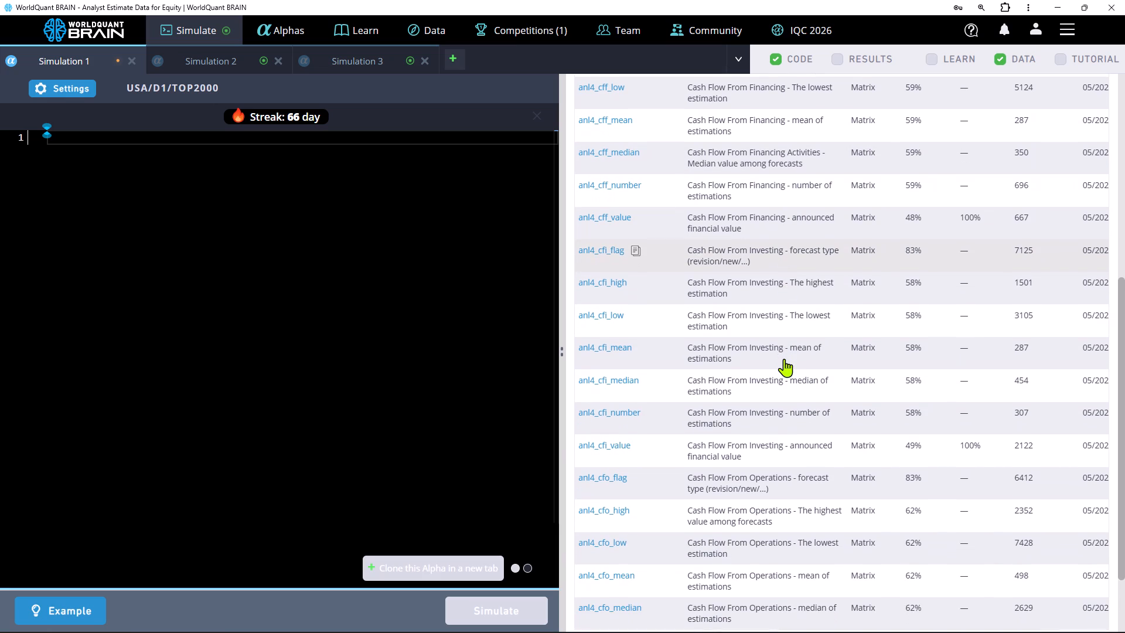
{"action": "left_click", "coordinate": [636, 251]}
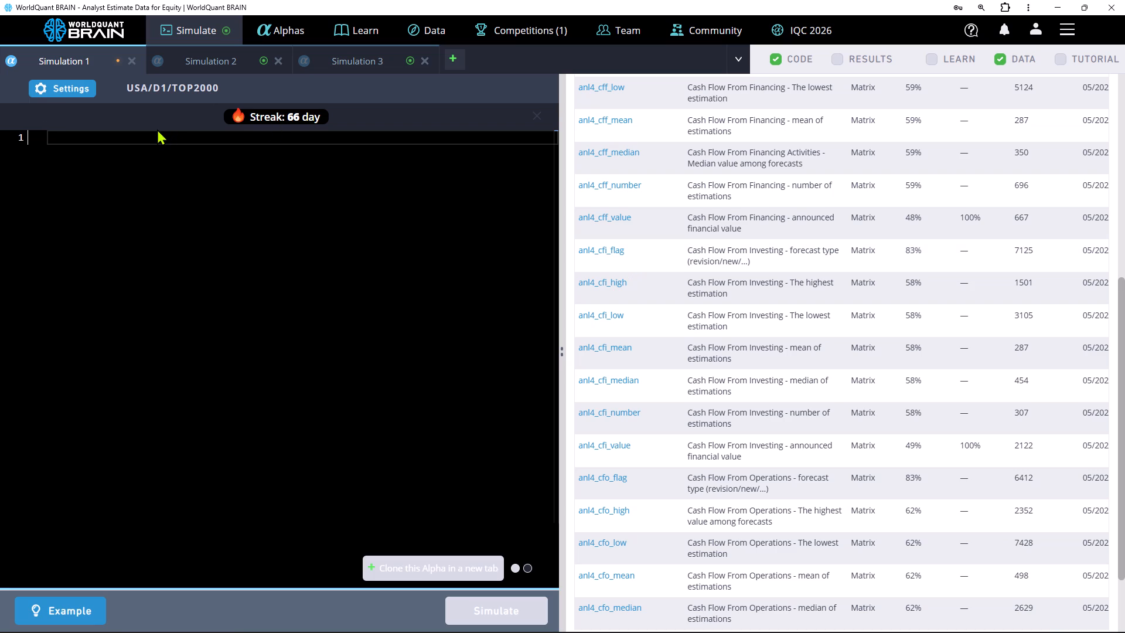
{"action": "left_click", "coordinate": [178, 141]}
{"action": "key", "text": "ctrl+v"}
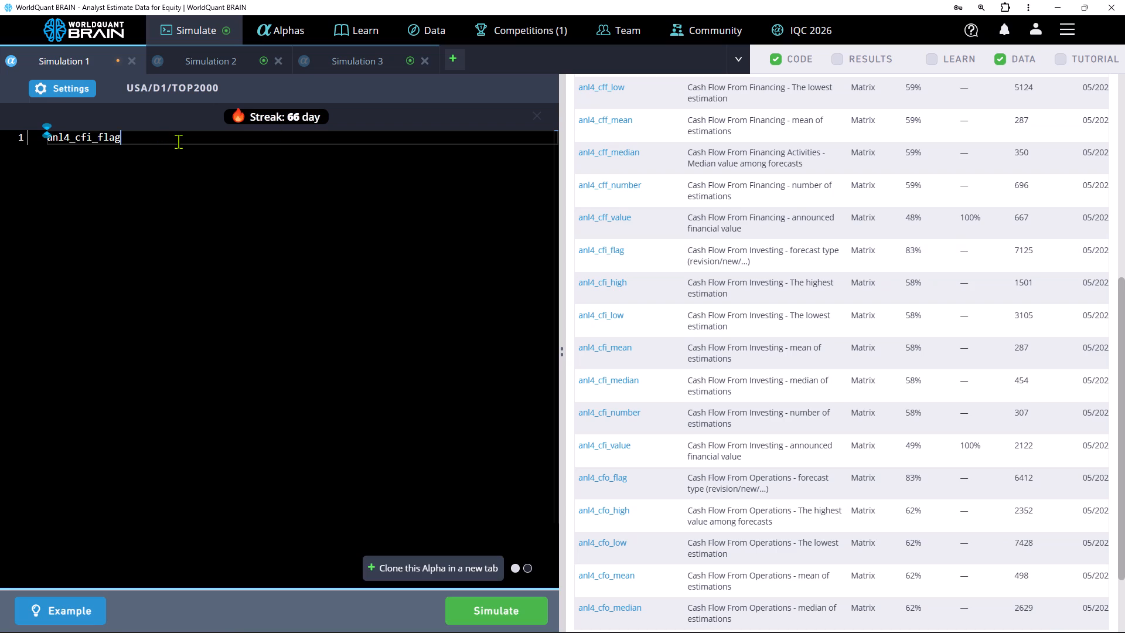
{"action": "key", "text": "slash"}
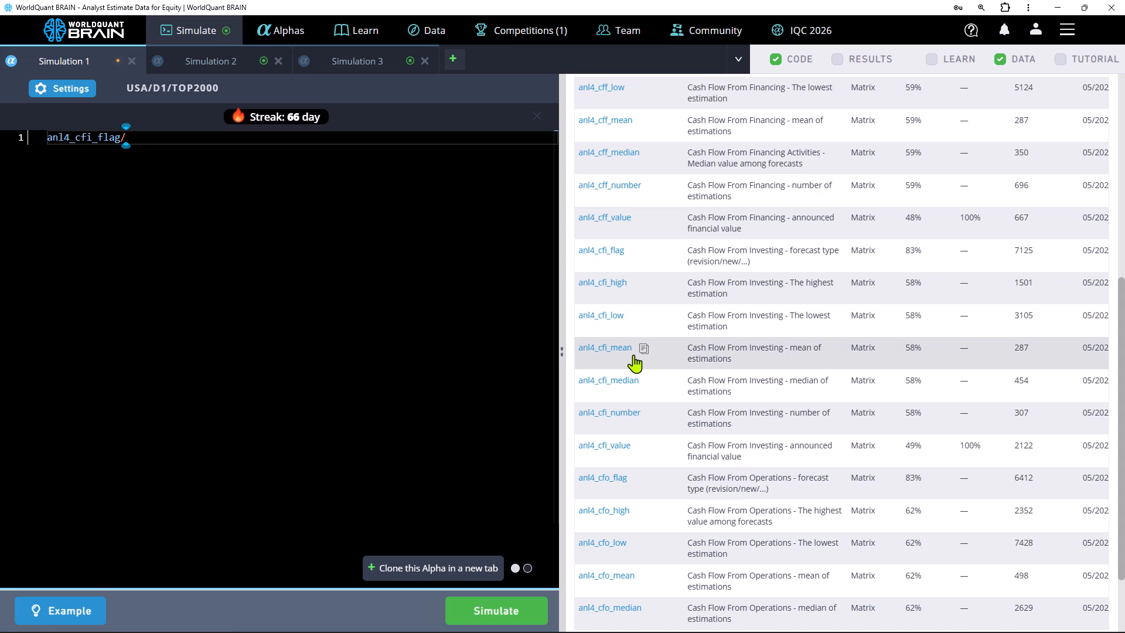
{"action": "left_click", "coordinate": [648, 349]}
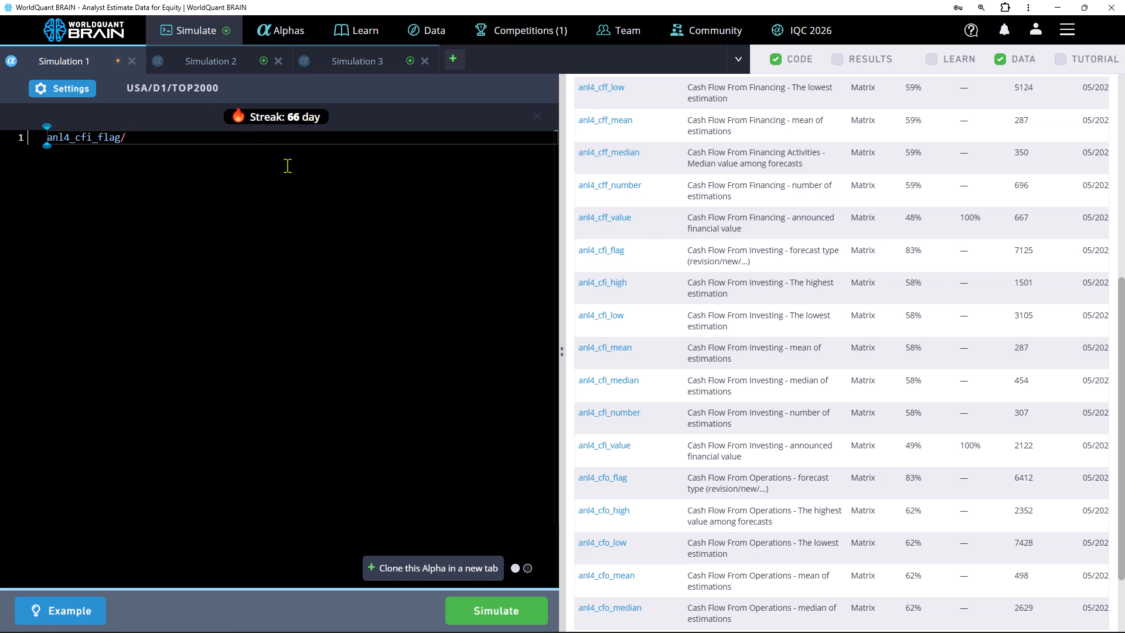
{"action": "left_click", "coordinate": [238, 141]}
{"action": "key", "text": "ctrl+v"}
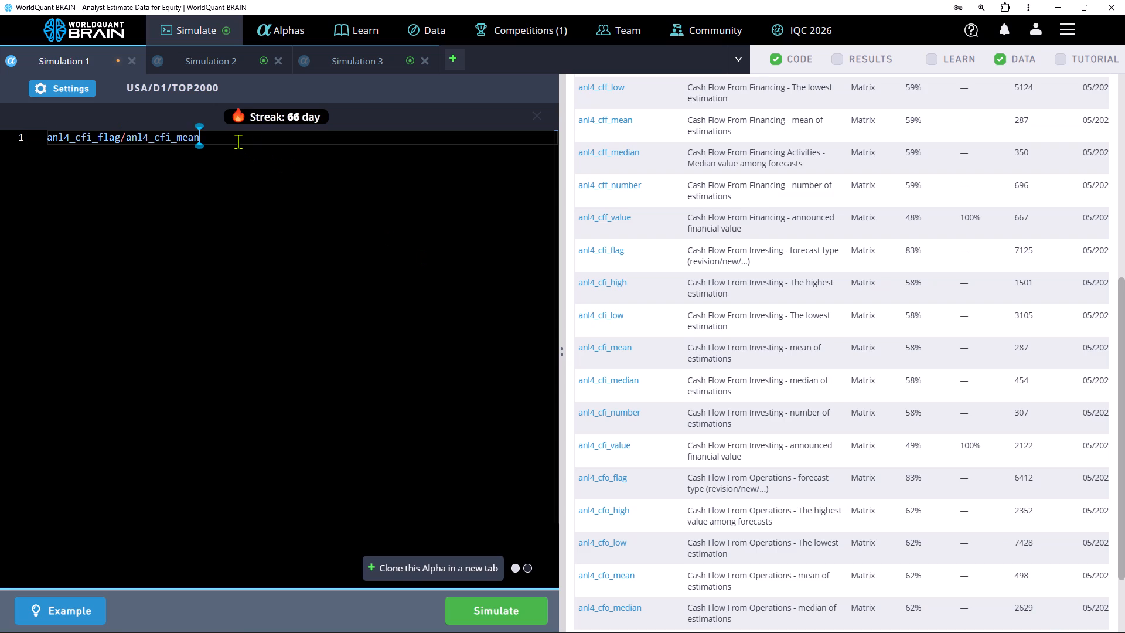
{"action": "left_click", "coordinate": [486, 601]}
In Simulation 2, check the IS results and failed tests, replace the expression's time-series operator with ts_mean, and run the simulation.
{"action": "left_click", "coordinate": [207, 53]}
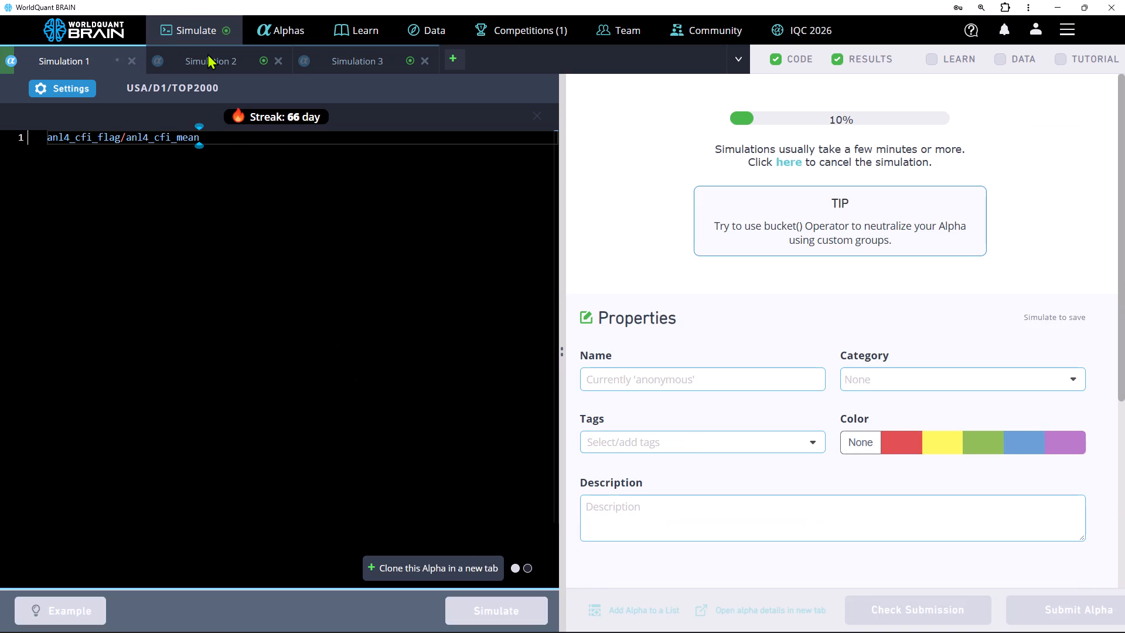
{"action": "scroll", "coordinate": [820, 398], "scroll_direction": "down", "scroll_amount": 3}
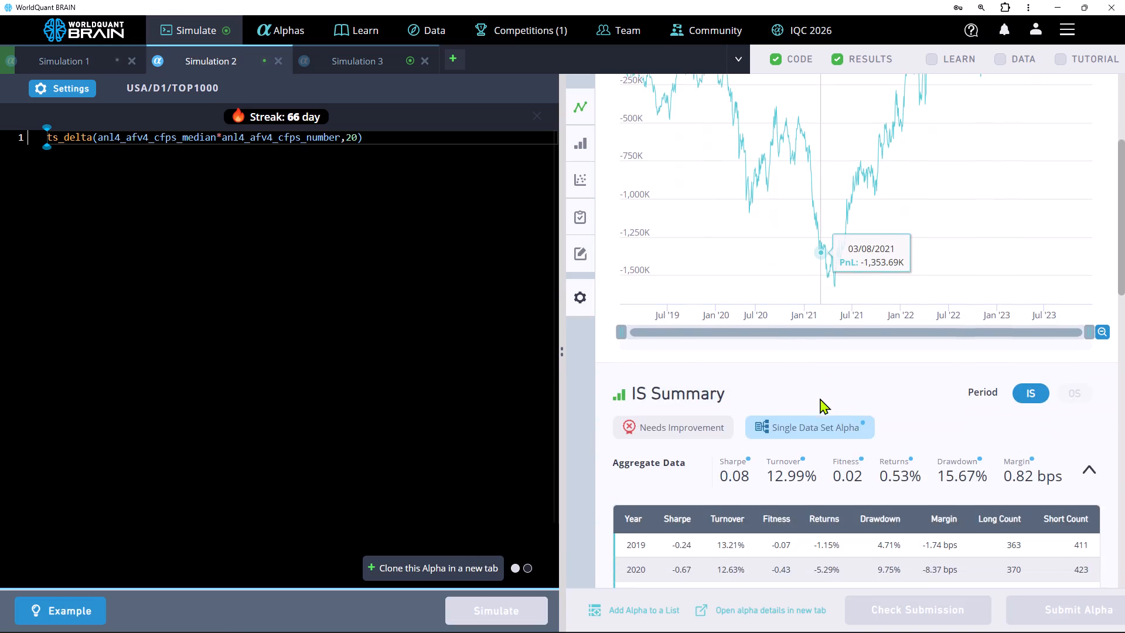
{"action": "scroll", "coordinate": [820, 398], "scroll_direction": "down", "scroll_amount": 4}
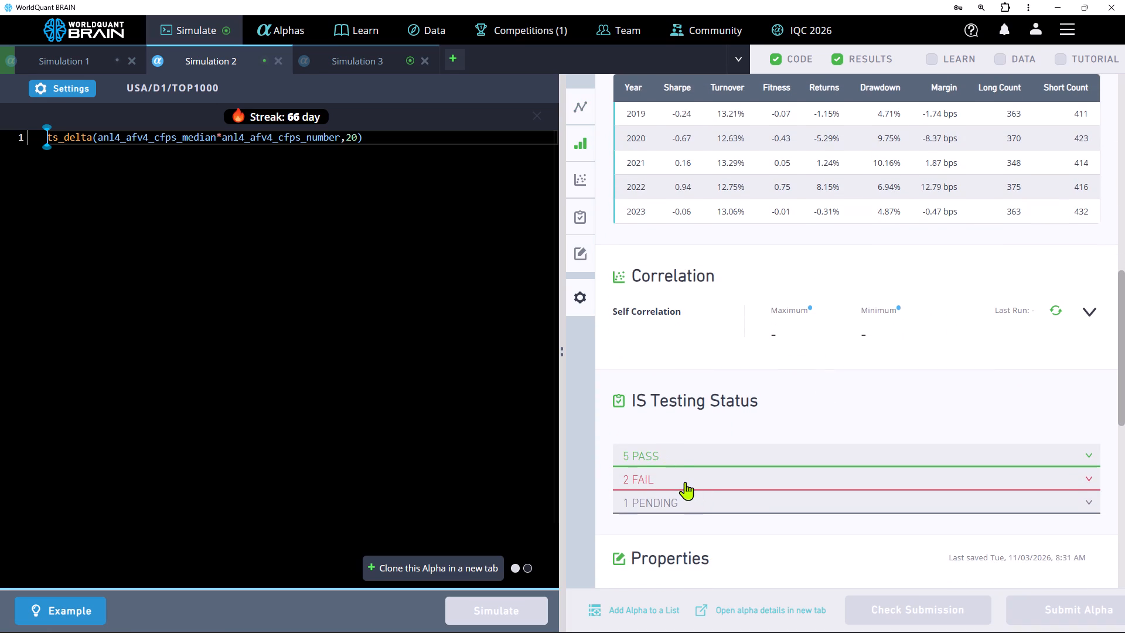
{"action": "left_click", "coordinate": [685, 482]}
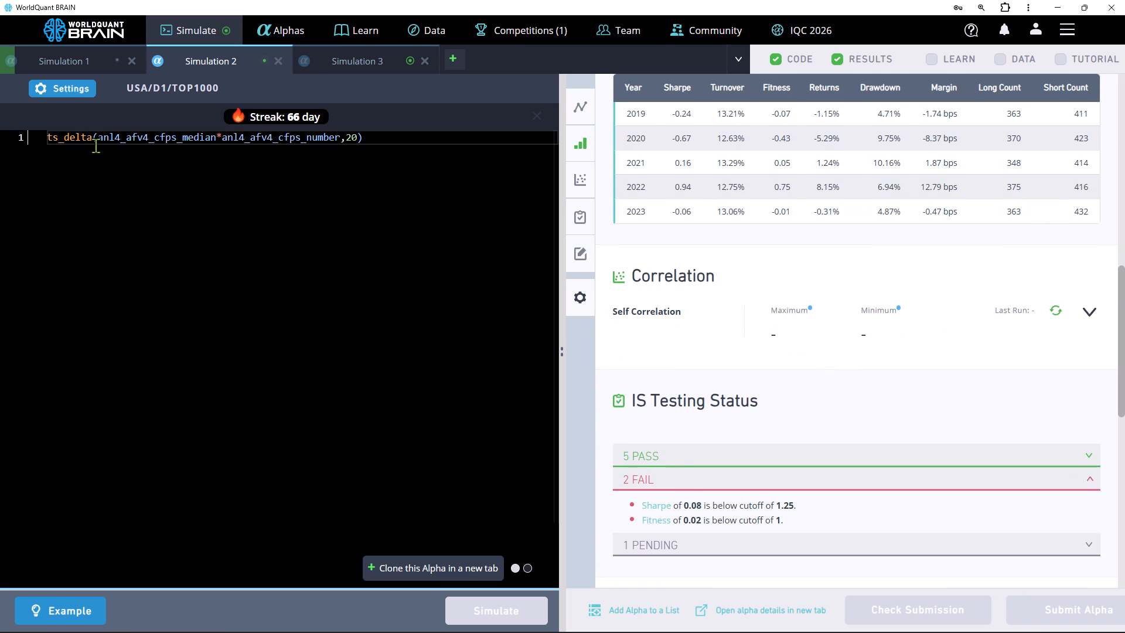
{"action": "left_click", "coordinate": [90, 134]}
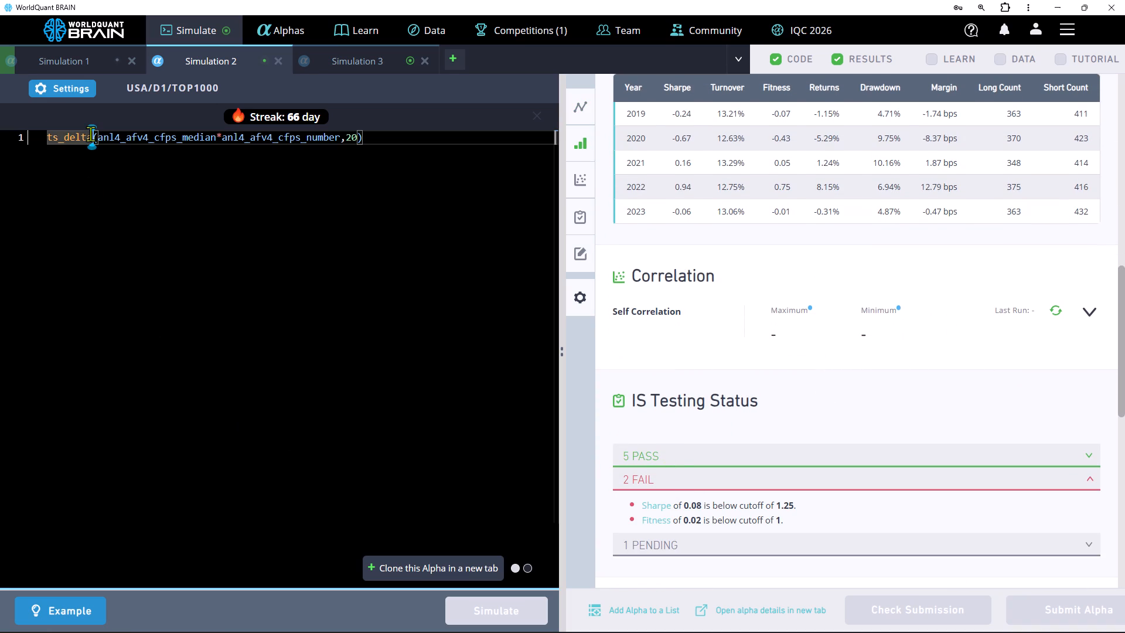
{"action": "key", "text": "BackSpace"}
{"action": "key", "text": "BackSpace"}
{"action": "key", "text": "BackSpace"}
{"action": "key", "text": "BackSpace"}
{"action": "key", "text": "BackSpace"}
{"action": "key", "text": "BackSpace"}
{"action": "key", "text": "BackSpace"}
{"action": "key", "text": "BackSpace"}
{"action": "key", "text": "BackSpace"}
{"action": "key", "text": "BackSpace"}
{"action": "key", "text": "BackSpace"}
{"action": "key", "text": "BackSpace"}
{"action": "key", "text": "BackSpace"}
{"action": "key", "text": "BackSpace"}
{"action": "key", "text": "BackSpace"}
{"action": "key", "text": "BackSpace"}
{"action": "type", "text": "ts"}
{"action": "scroll", "coordinate": [145, 280], "scroll_direction": "down", "scroll_amount": 1}
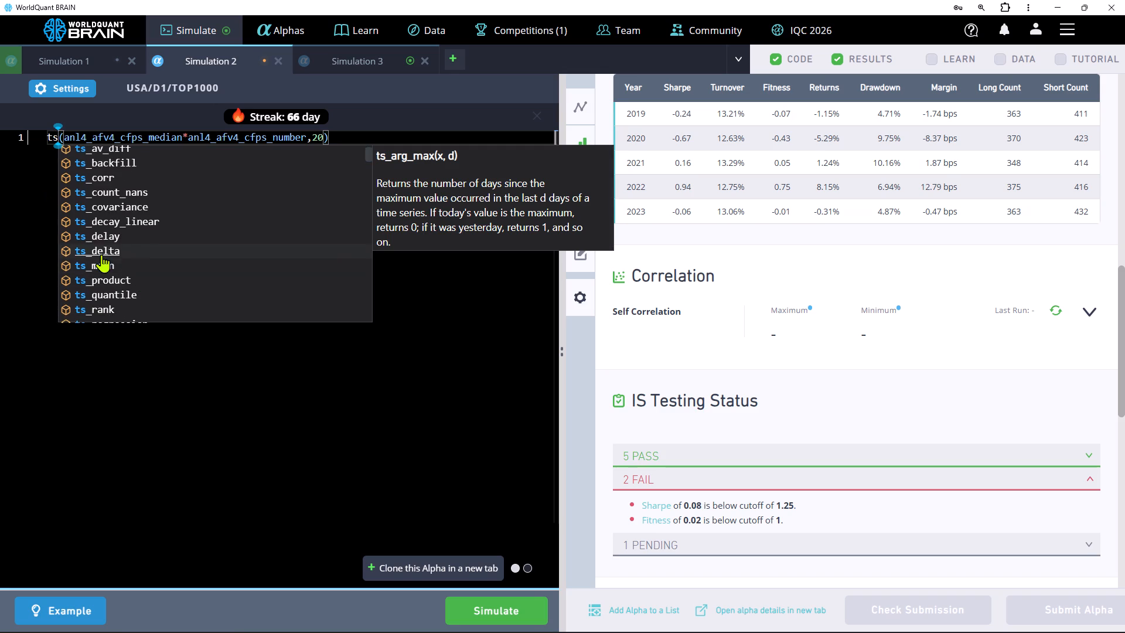
{"action": "left_click", "coordinate": [115, 263]}
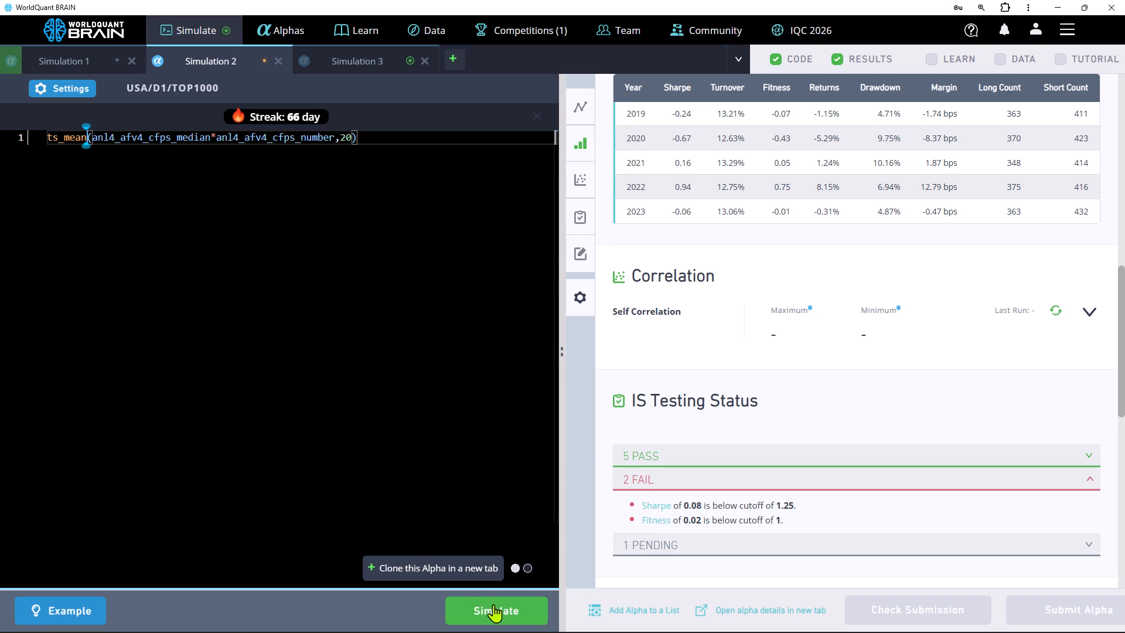
{"action": "left_click", "coordinate": [493, 604]}
In Simulation 3, review the PnL chart, negate the ts_product expression with a leading minus sign, and run the simulation.
{"action": "left_click", "coordinate": [339, 66]}
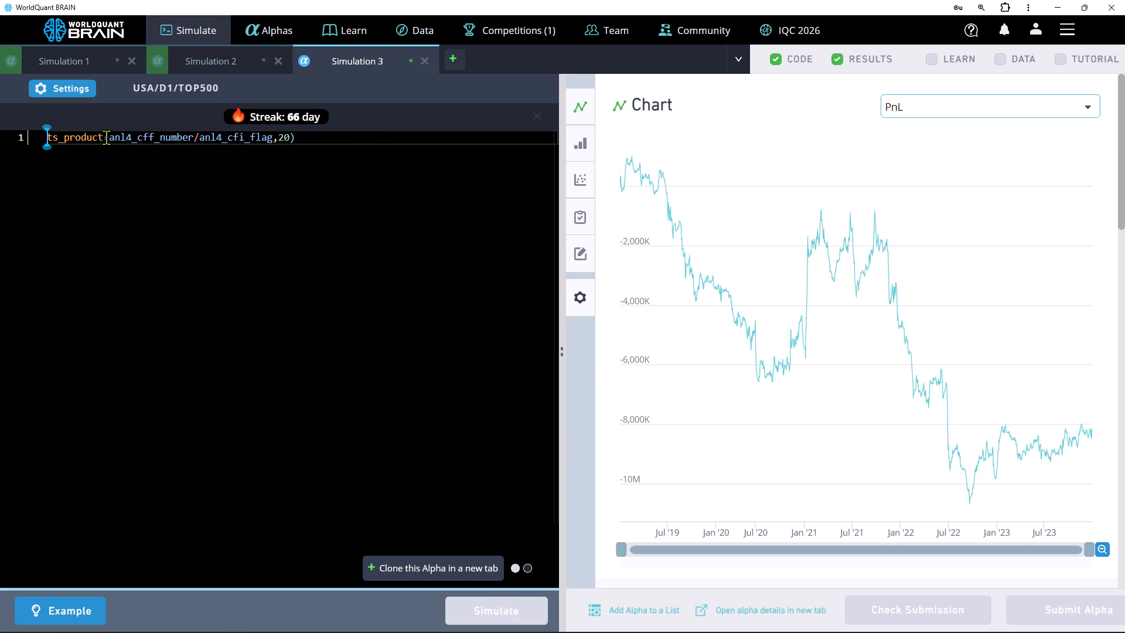
{"action": "scroll", "coordinate": [837, 304], "scroll_direction": "down", "scroll_amount": 3}
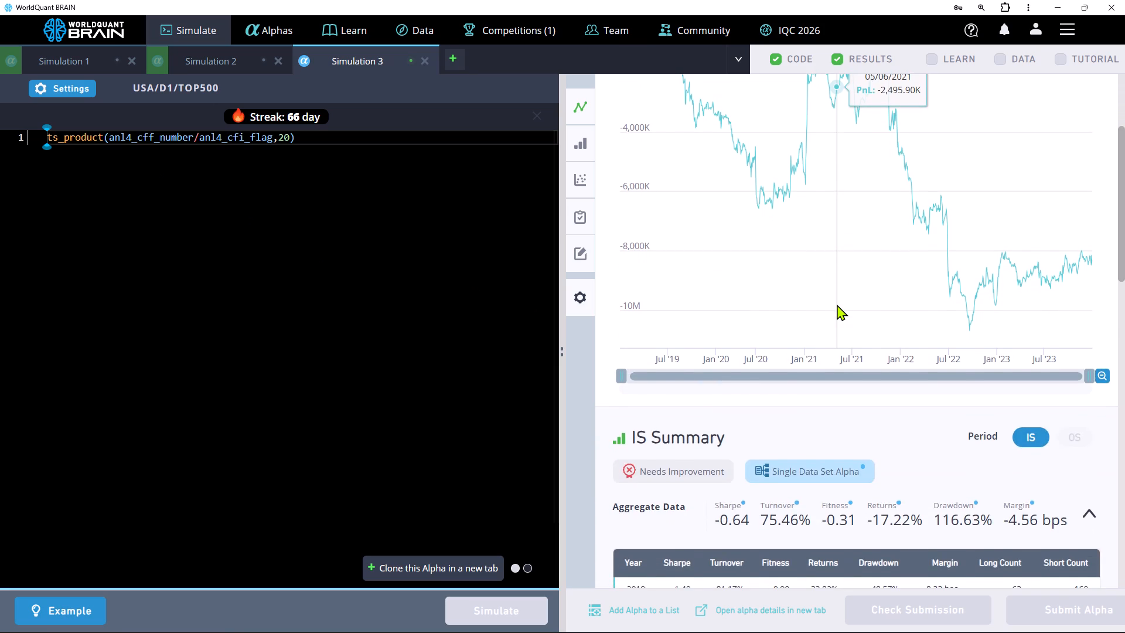
{"action": "scroll", "coordinate": [837, 304], "scroll_direction": "up", "scroll_amount": 2}
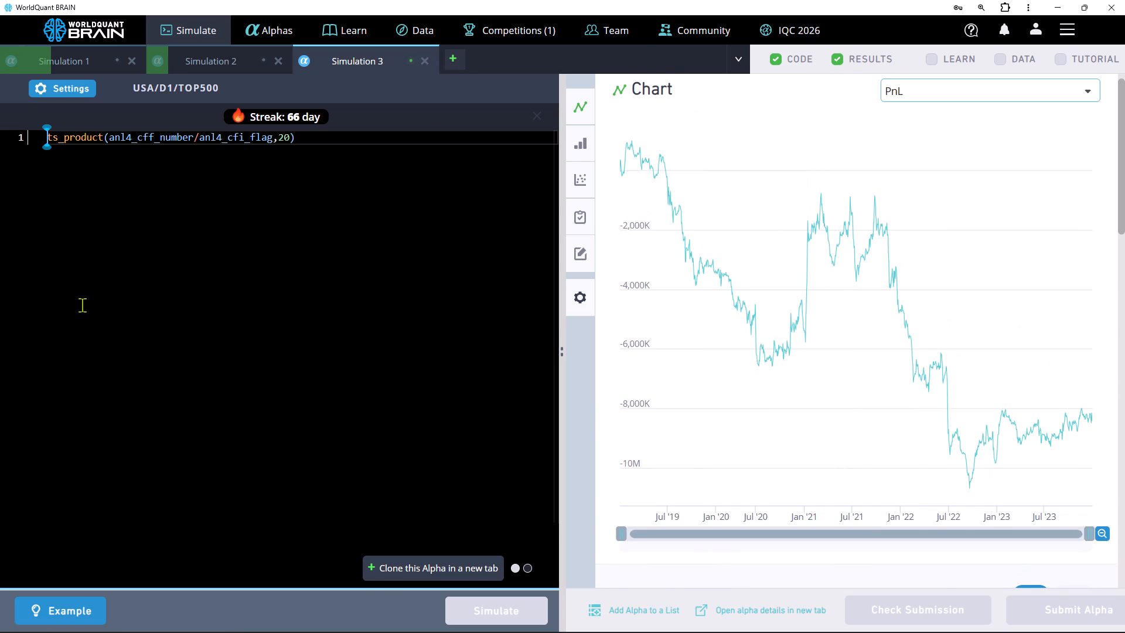
{"action": "key", "text": "minus"}
{"action": "left_click", "coordinate": [484, 610]}
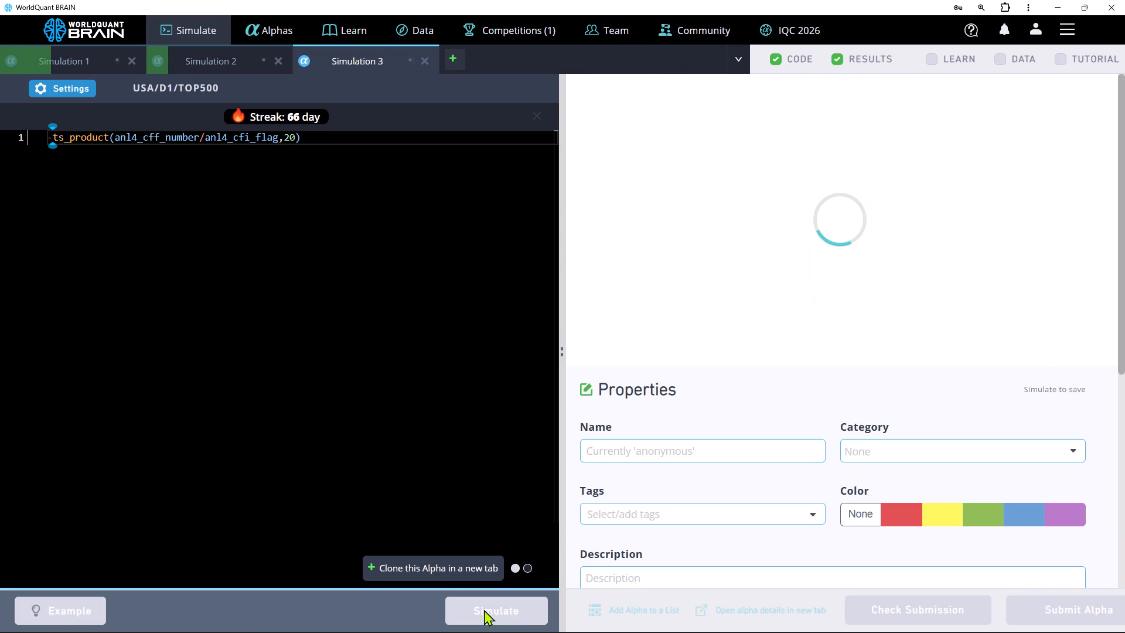
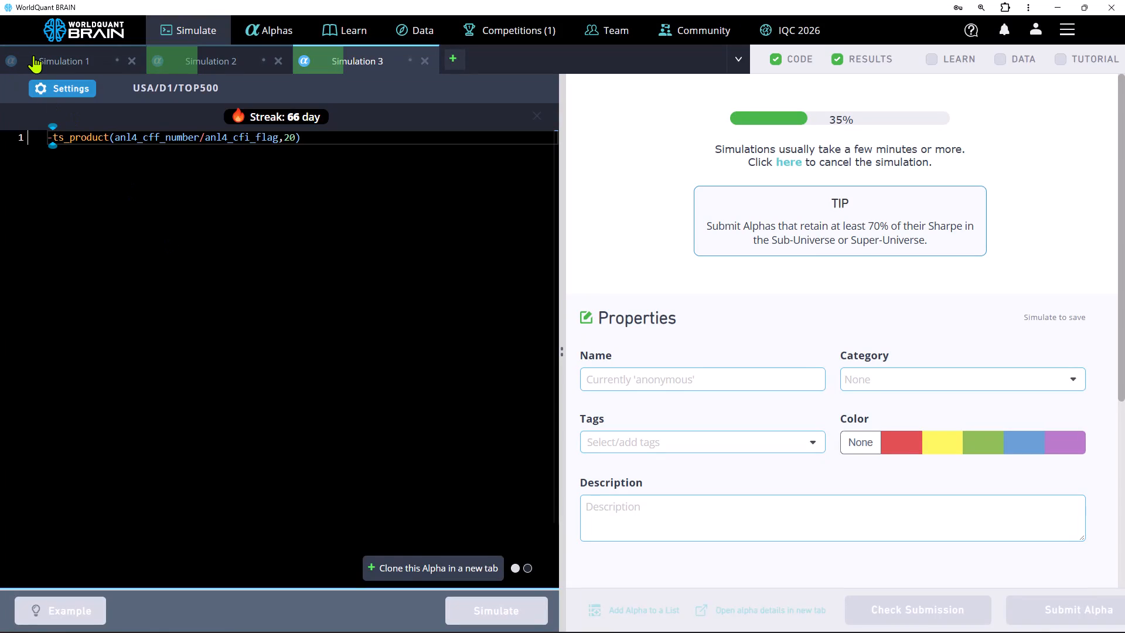
In Simulation 1, wrap the anl4_cfi_flag/anl4_cfi_mean expression in ts_arg_max with a 20-day lookback and run the simulation.
{"action": "left_click", "coordinate": [33, 55]}
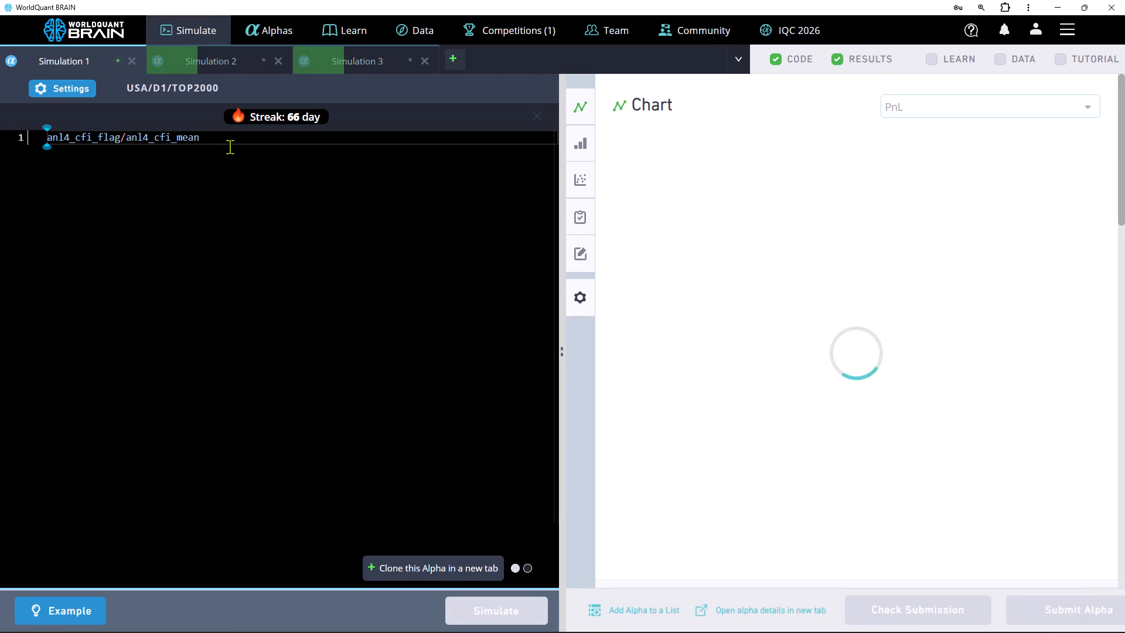
{"action": "left_click", "coordinate": [230, 145]}
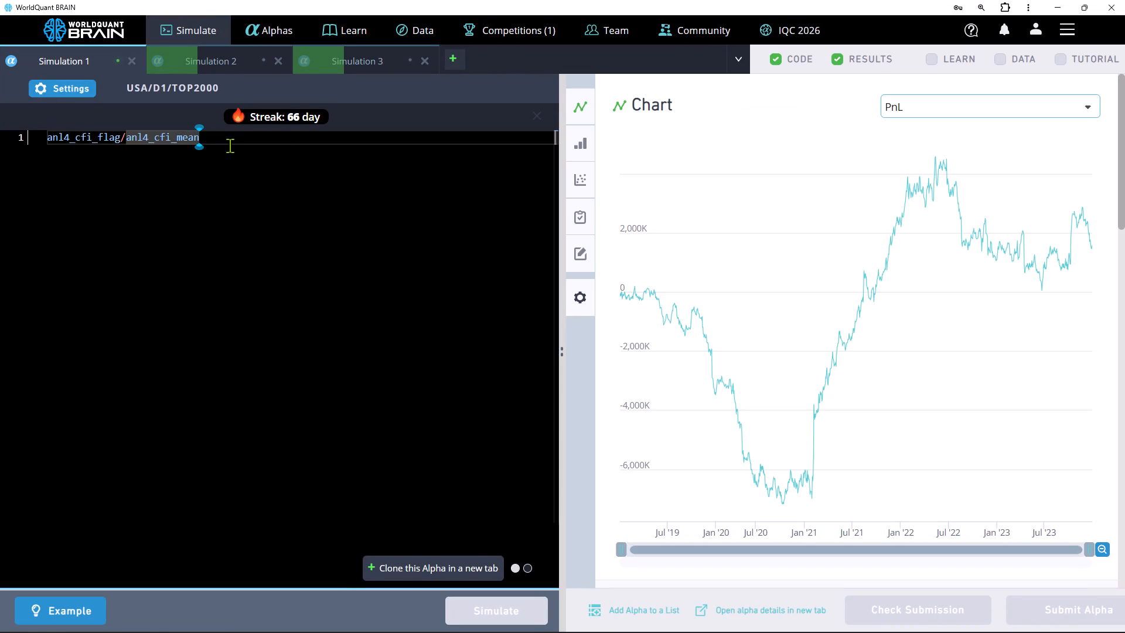
{"action": "key", "text": "comma"}
{"action": "type", "text": "20"}
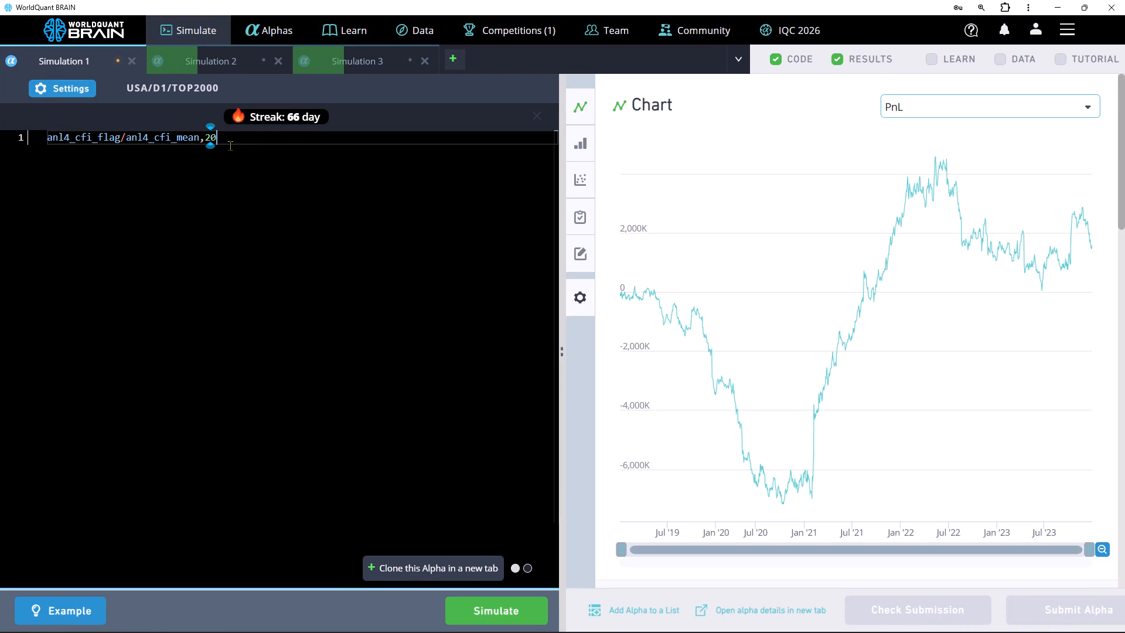
{"action": "key", "text": "shift+parenright"}
{"action": "key", "text": "Up"}
{"action": "key", "text": "shift+parenleft"}
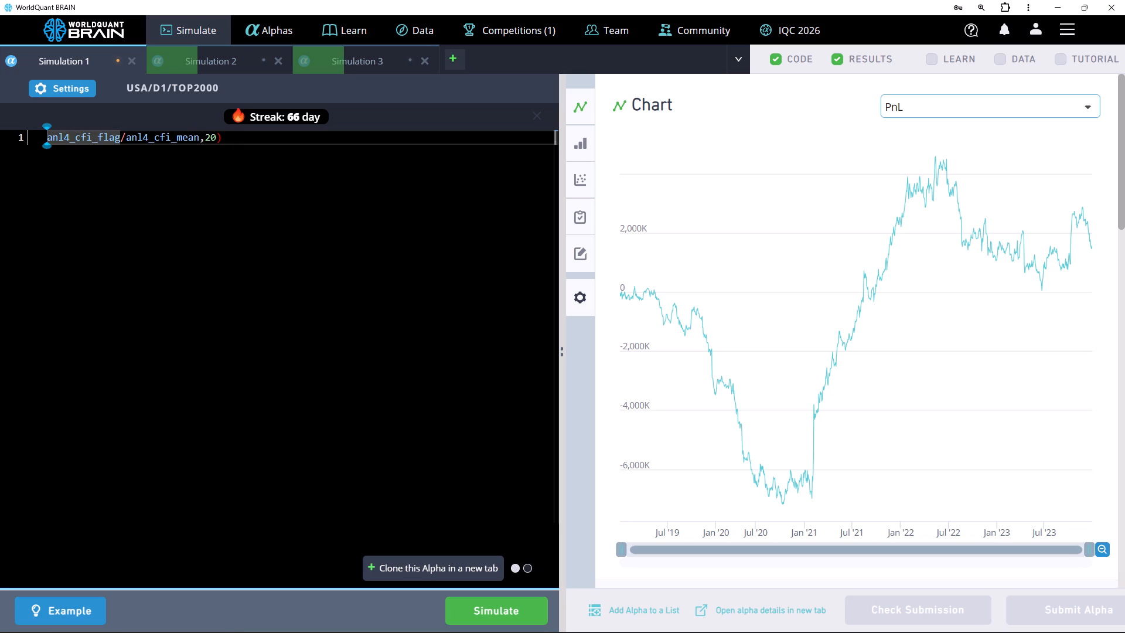
{"action": "key", "text": "Left"}
{"action": "type", "text": "ts"}
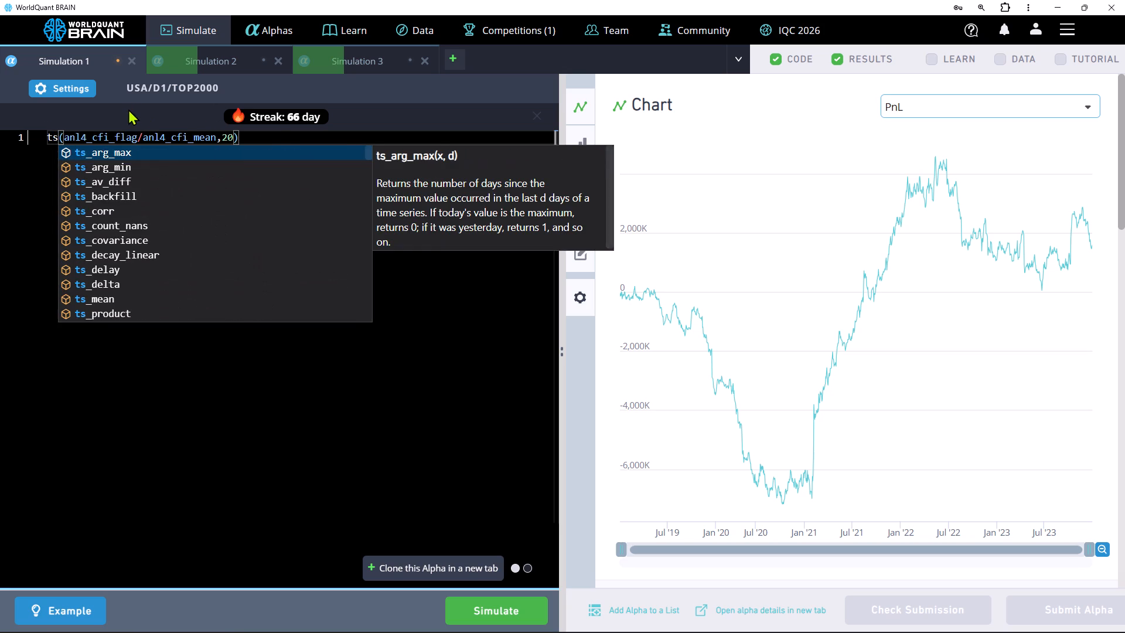
{"action": "left_click", "coordinate": [156, 148]}
{"action": "left_click", "coordinate": [483, 615]}
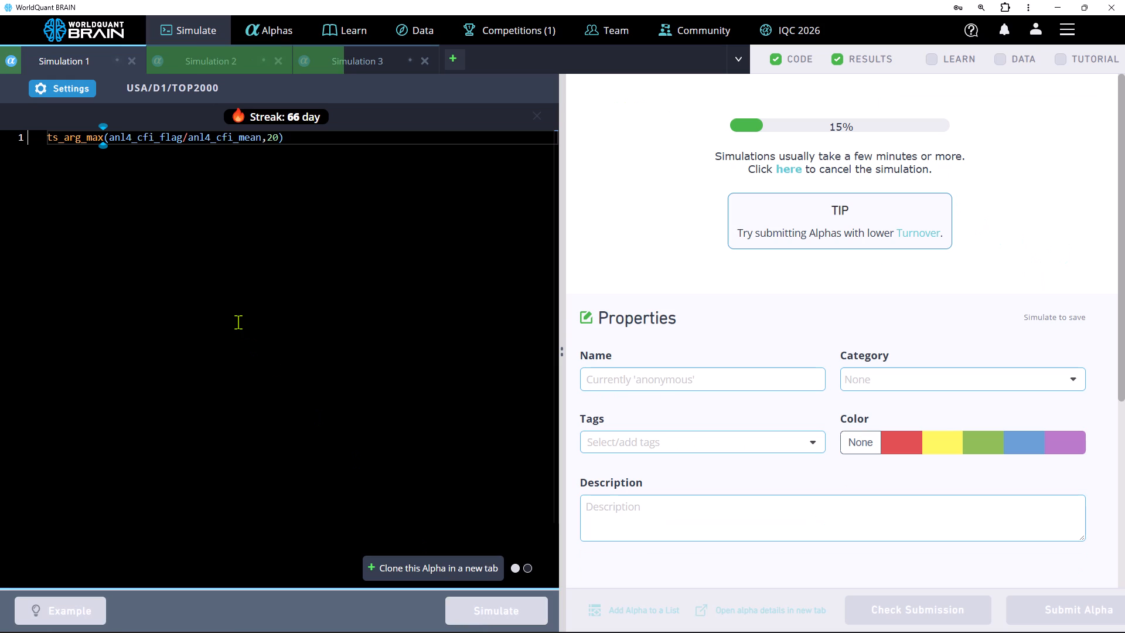
In Simulation 2, replace the expression's ts_mean operator with ts_quantile.
{"action": "left_click", "coordinate": [210, 70]}
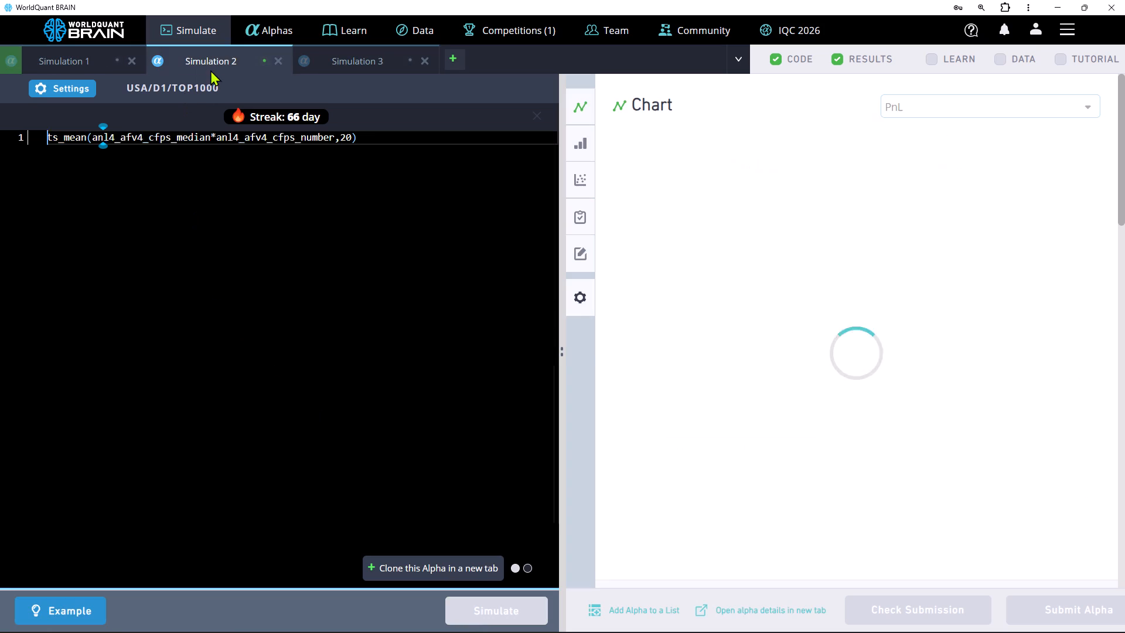
{"action": "left_click", "coordinate": [86, 133]}
{"action": "key", "text": "BackSpace"}
{"action": "key", "text": "BackSpace"}
{"action": "key", "text": "BackSpace"}
{"action": "key", "text": "BackSpace"}
{"action": "key", "text": "BackSpace"}
{"action": "key", "text": "BackSpace"}
{"action": "key", "text": "BackSpace"}
{"action": "key", "text": "BackSpace"}
{"action": "key", "text": "BackSpace"}
{"action": "key", "text": "BackSpace"}
{"action": "key", "text": "BackSpace"}
{"action": "key", "text": "BackSpace"}
{"action": "key", "text": "BackSpace"}
{"action": "key", "text": "BackSpace"}
{"action": "key", "text": "BackSpace"}
{"action": "key", "text": "BackSpace"}
{"action": "key", "text": "BackSpace"}
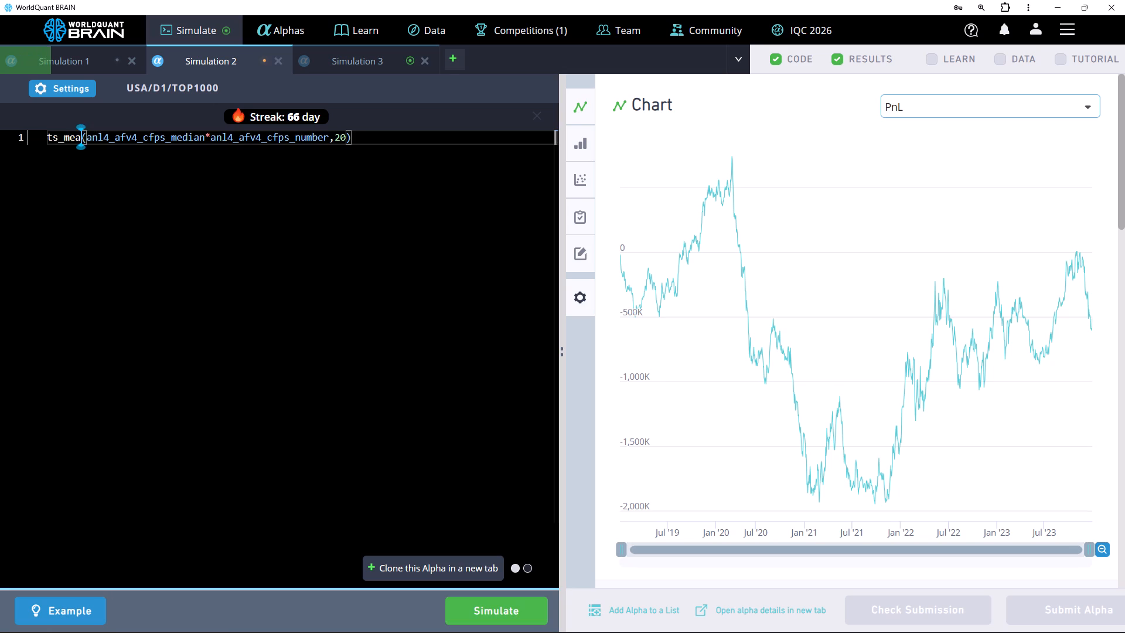
{"action": "type", "text": "ts"}
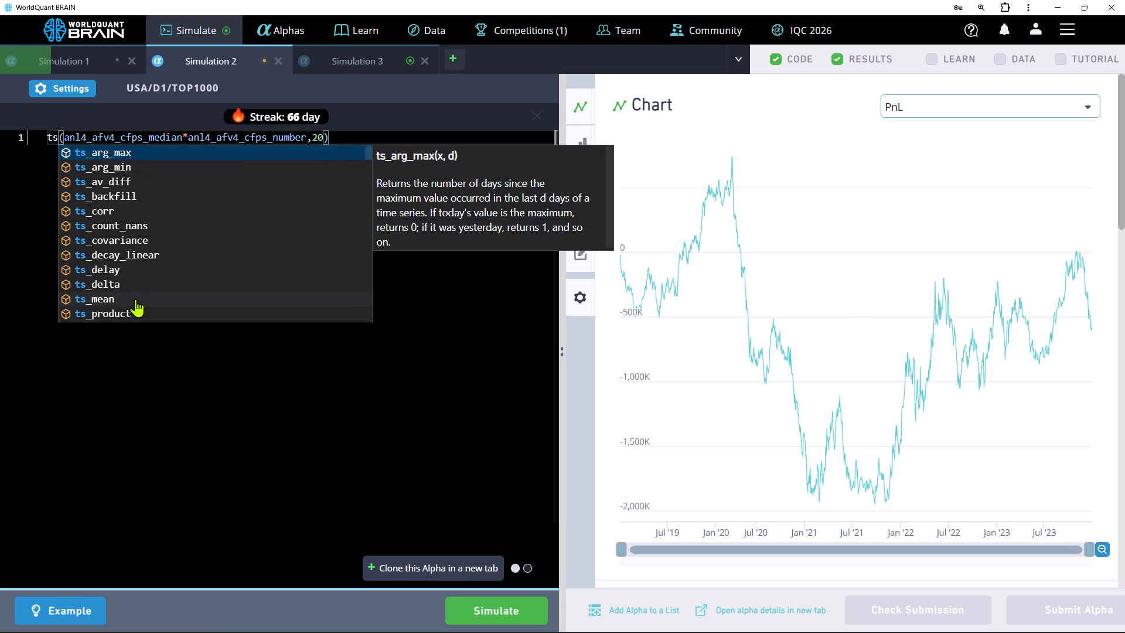
{"action": "scroll", "coordinate": [136, 299], "scroll_direction": "down", "scroll_amount": 1}
{"action": "left_click", "coordinate": [136, 297]}
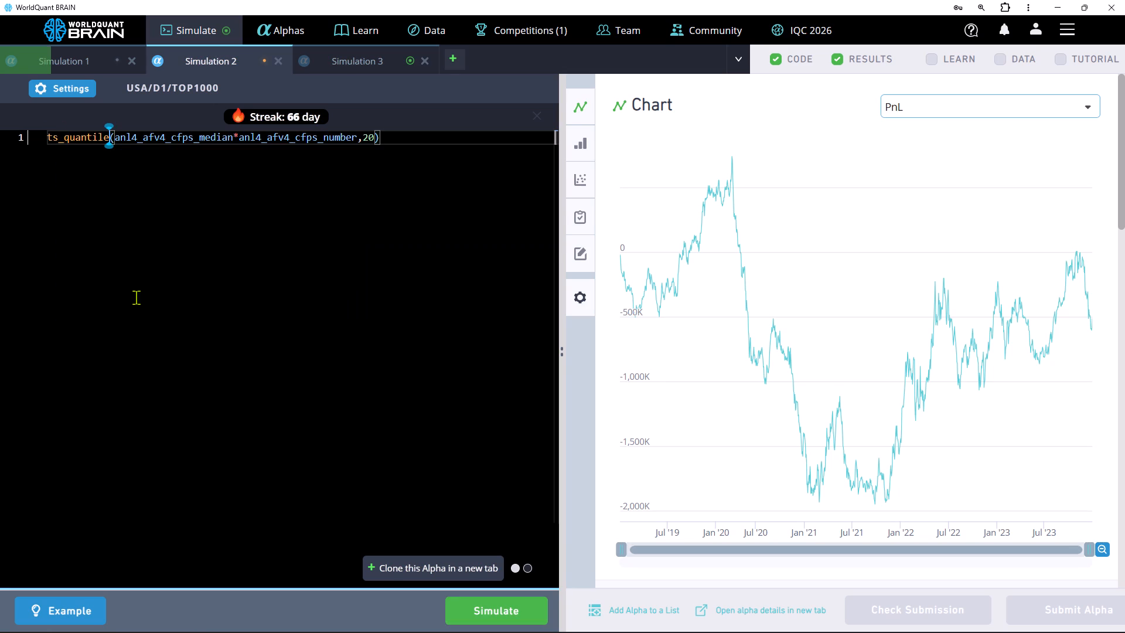
Check the IS summary and failed IS tests from Simulation 2's previous run, and simulate the ts_quantile expression.
{"action": "scroll", "coordinate": [752, 384], "scroll_direction": "down", "scroll_amount": 6}
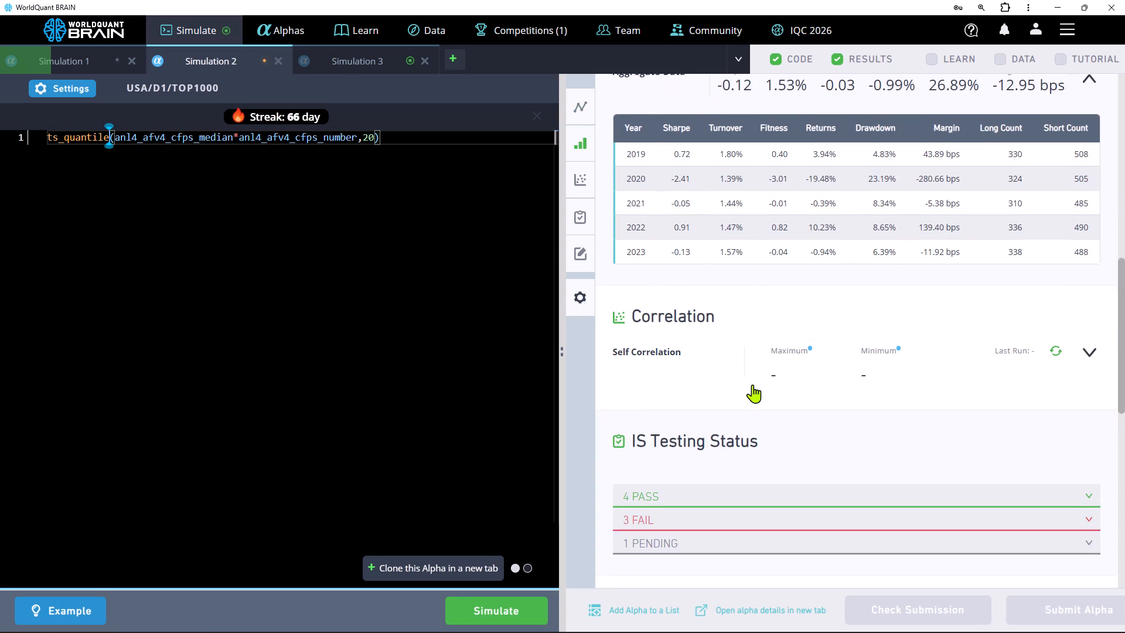
{"action": "scroll", "coordinate": [752, 384], "scroll_direction": "down", "scroll_amount": 1}
{"action": "left_click", "coordinate": [740, 435]}
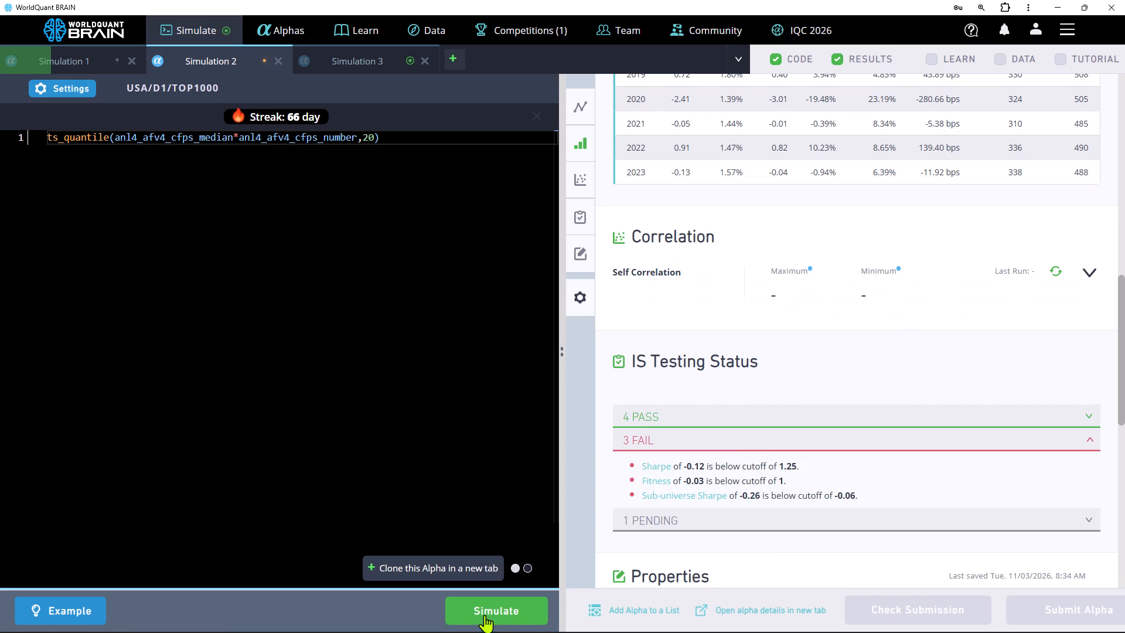
{"action": "left_click", "coordinate": [505, 603]}
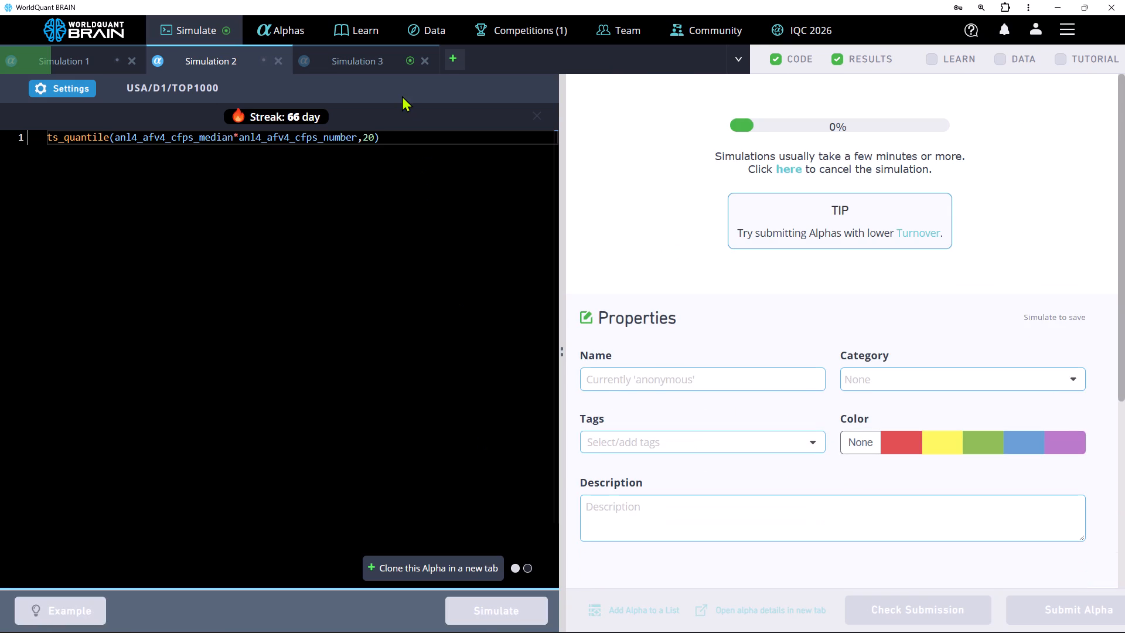
In Simulation 3, review the PnL chart and apply Industry neutralization in the simulation settings.
{"action": "left_click", "coordinate": [357, 56]}
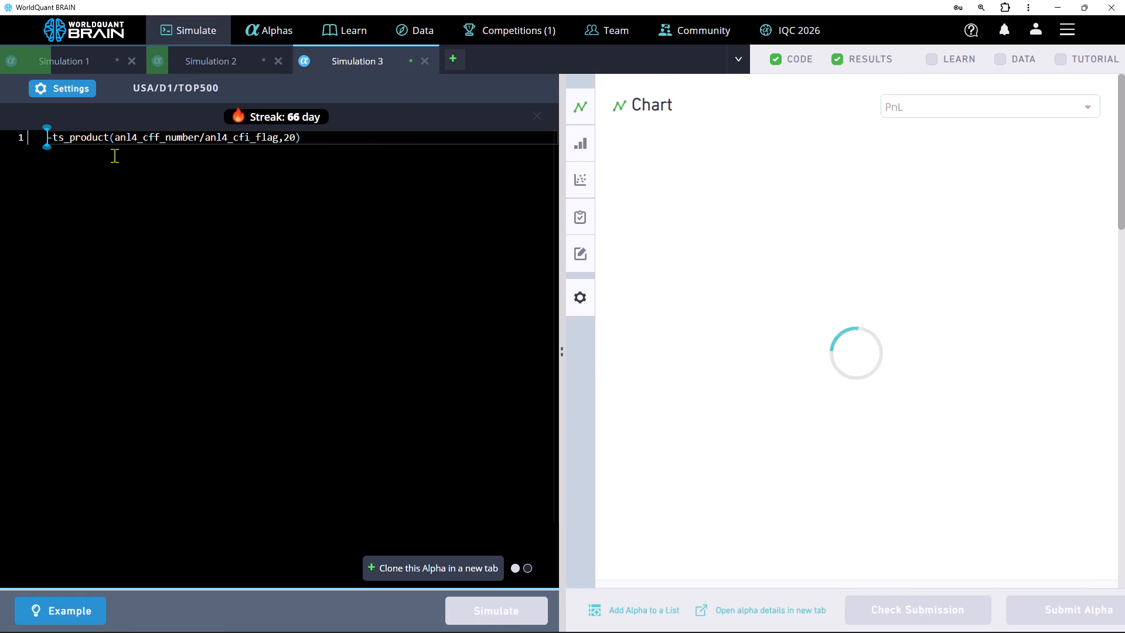
{"action": "scroll", "coordinate": [796, 230], "scroll_direction": "down", "scroll_amount": 3}
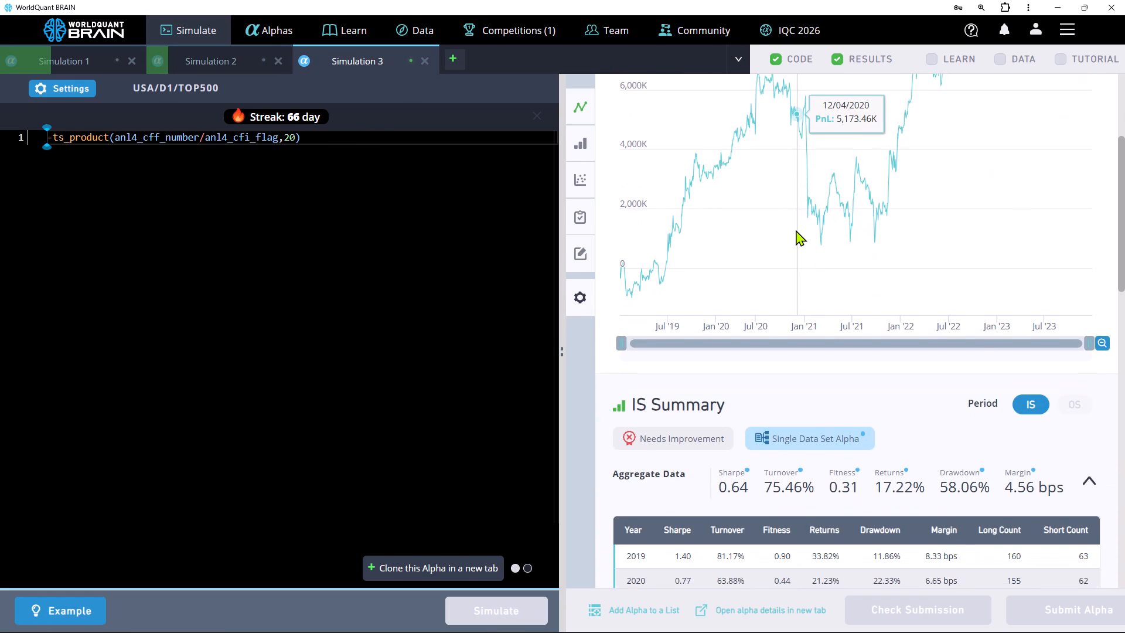
{"action": "scroll", "coordinate": [796, 230], "scroll_direction": "up", "scroll_amount": 3}
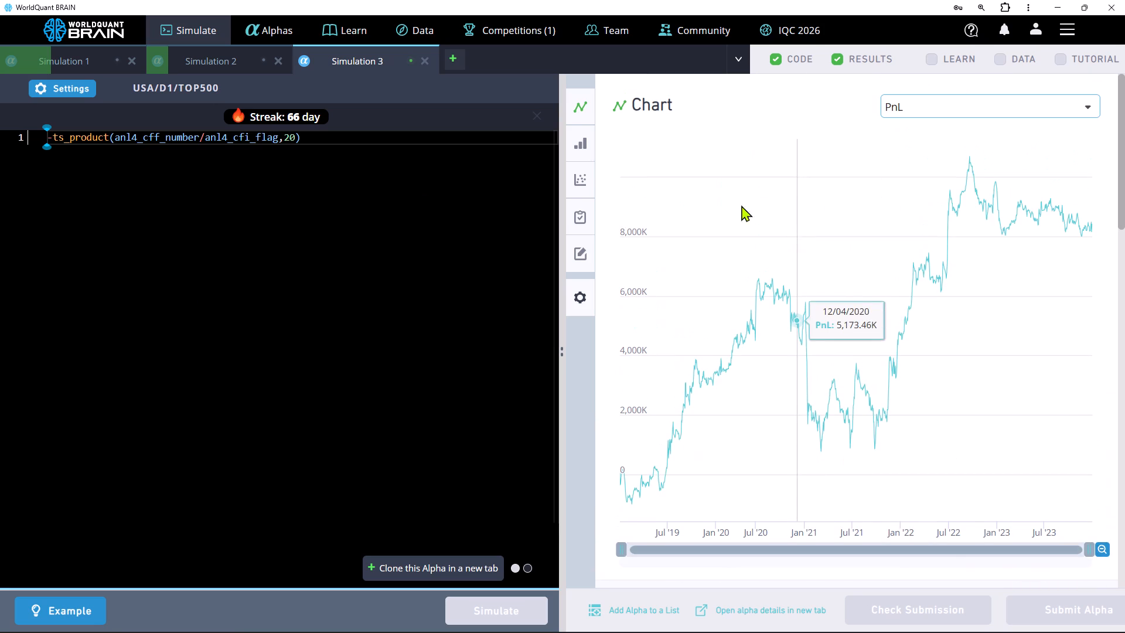
{"action": "left_click", "coordinate": [70, 91]}
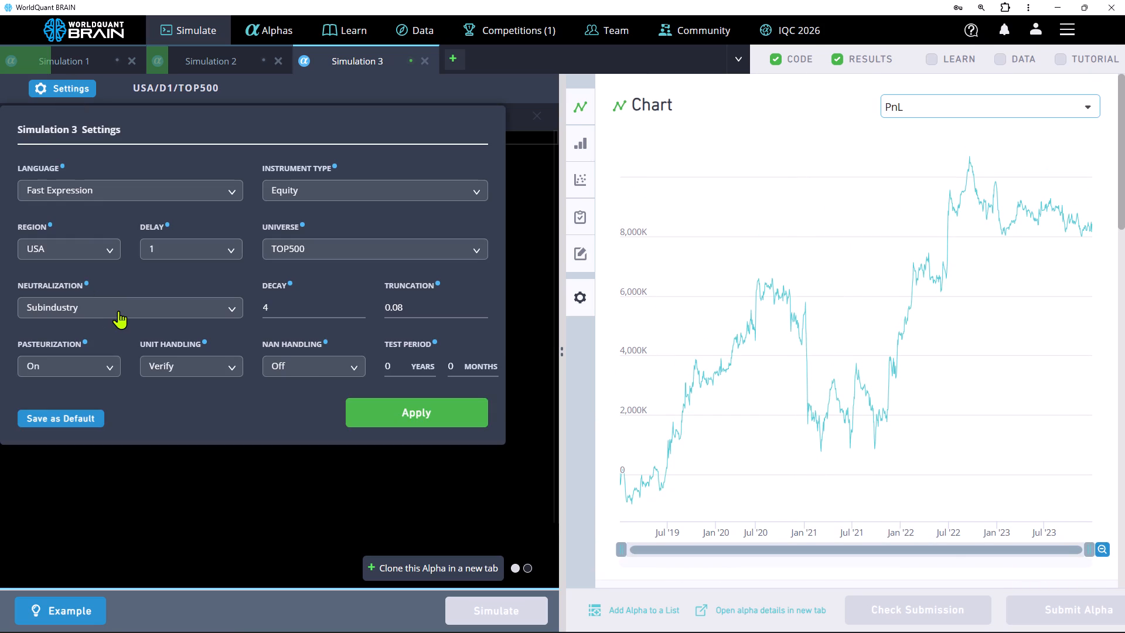
{"action": "left_click", "coordinate": [118, 311]}
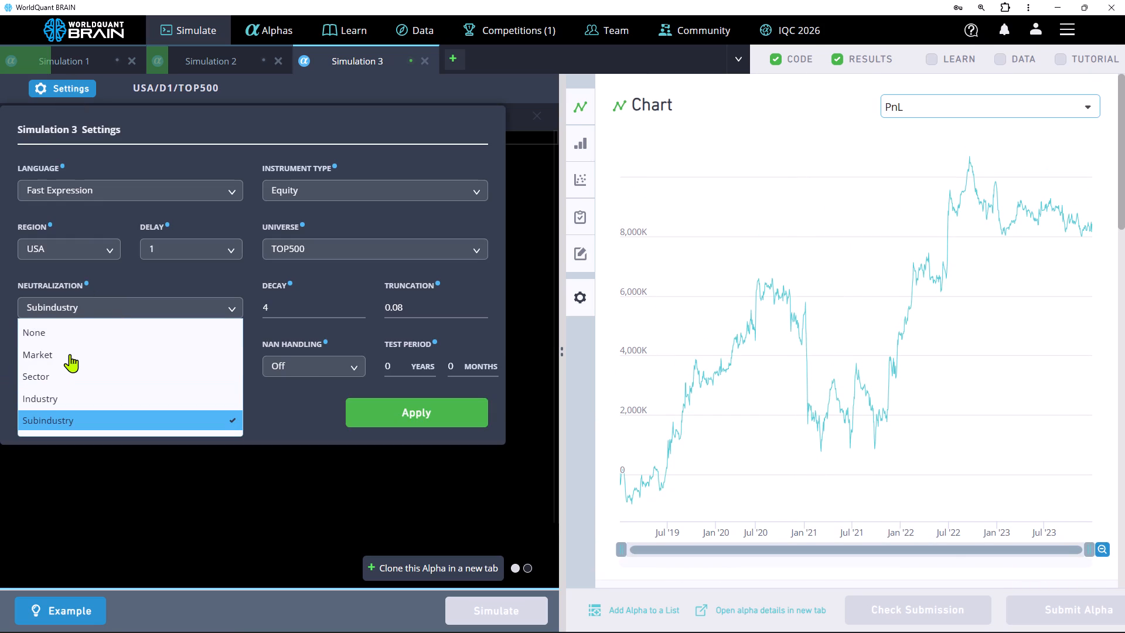
{"action": "left_click", "coordinate": [71, 390]}
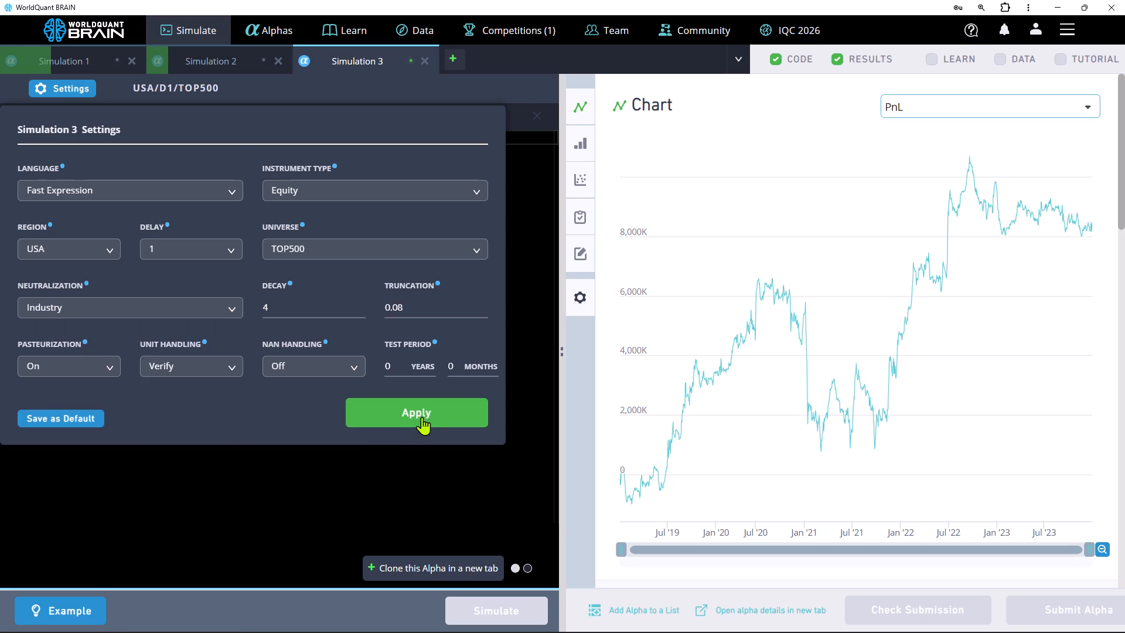
{"action": "left_click", "coordinate": [411, 417]}
Check Simulation 3's yearly IS summary and failed IS tests, and rerun the simulation with the new neutralization.
{"action": "scroll", "coordinate": [786, 390], "scroll_direction": "down", "scroll_amount": 5}
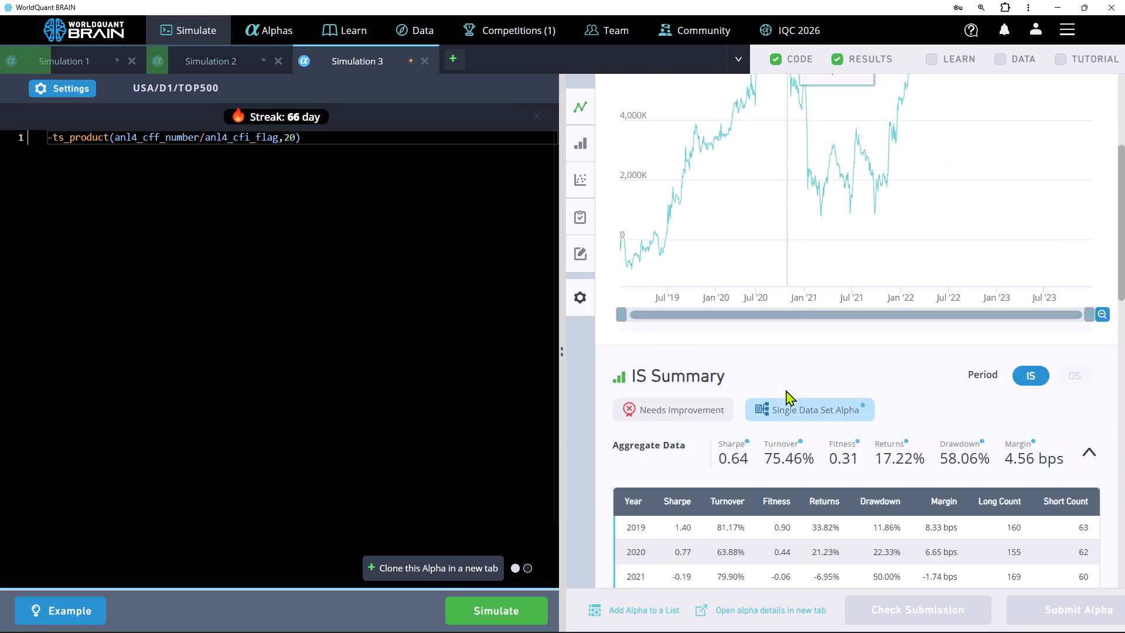
{"action": "scroll", "coordinate": [786, 390], "scroll_direction": "down", "scroll_amount": 2}
{"action": "left_click", "coordinate": [739, 498]}
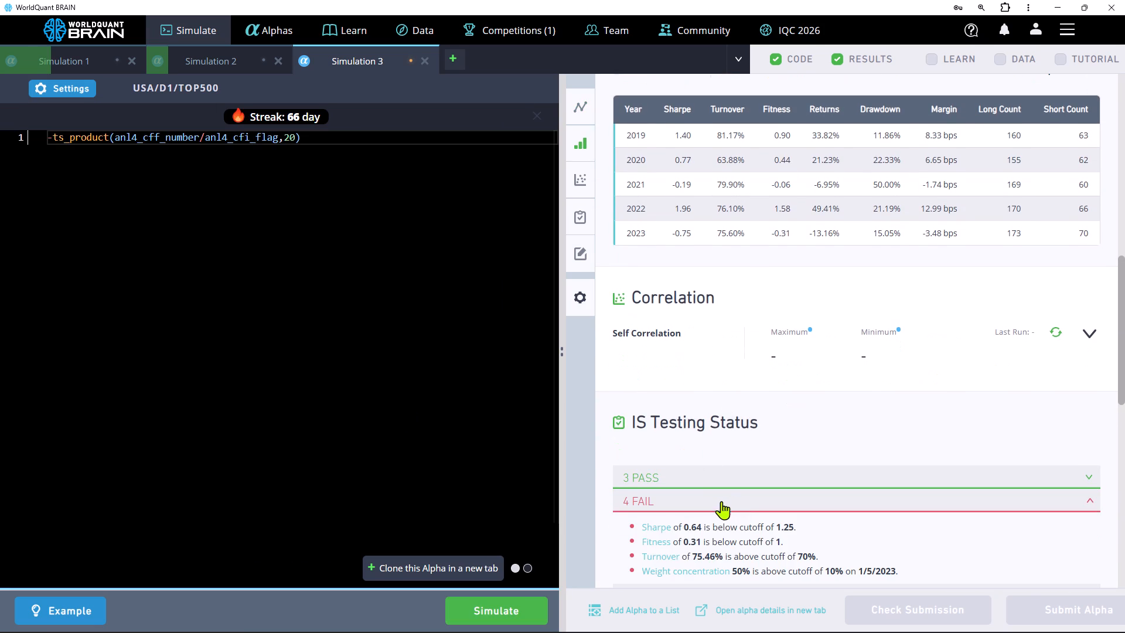
{"action": "left_click", "coordinate": [513, 604]}
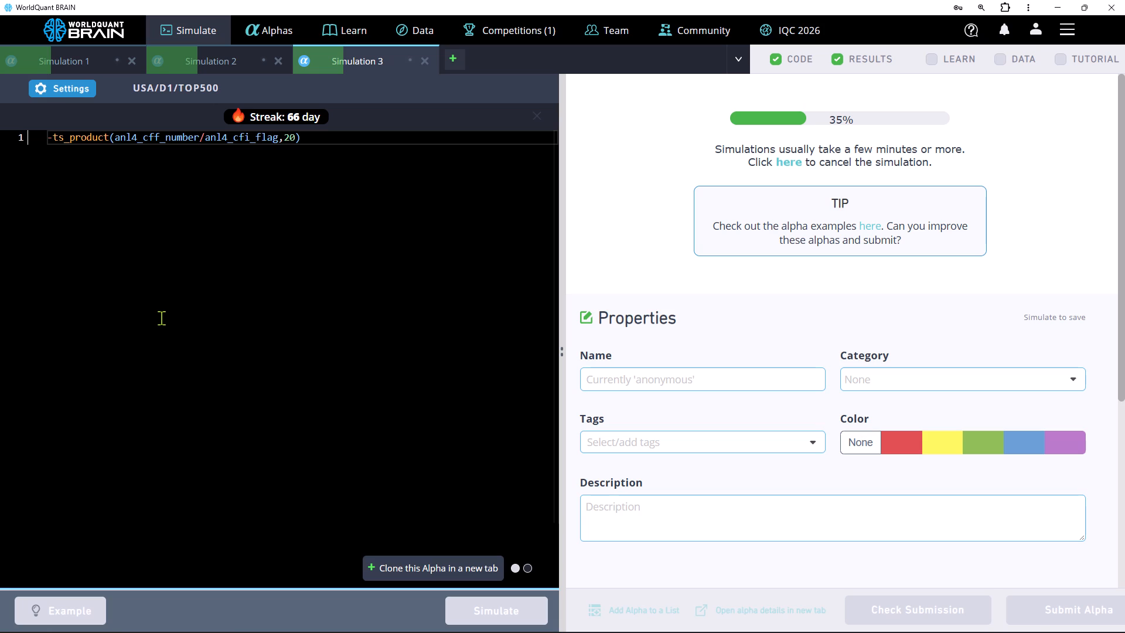
In Simulation 1, change the expression's operator from ts_arg_max to ts_arg_min and run the simulation.
{"action": "left_click", "coordinate": [73, 53]}
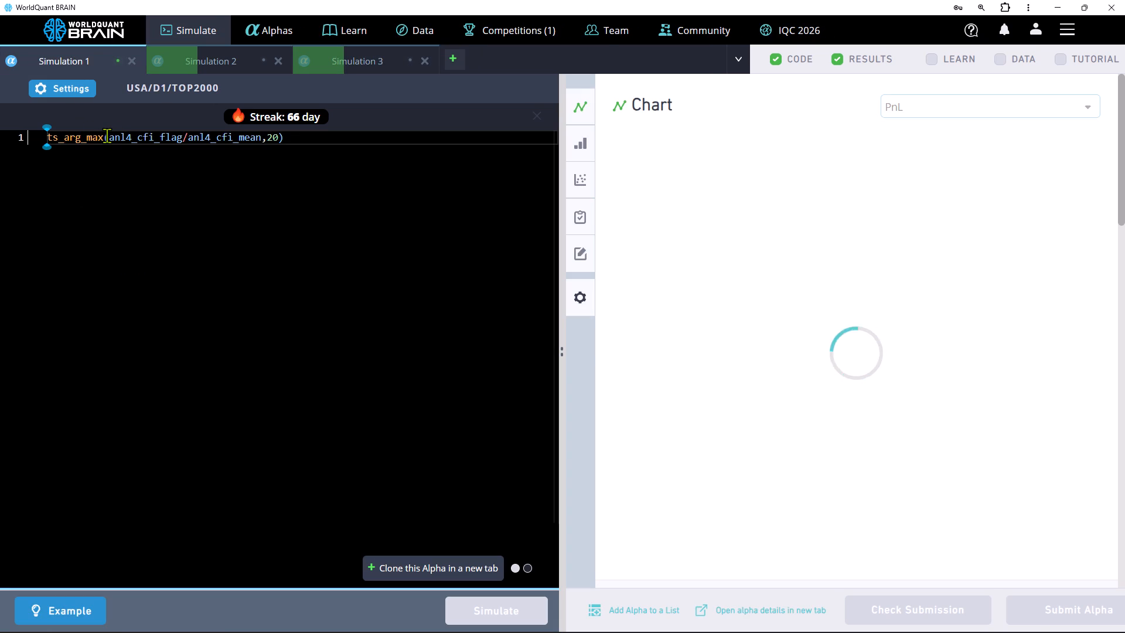
{"action": "left_click", "coordinate": [104, 135]}
{"action": "key", "text": "BackSpace"}
{"action": "key", "text": "BackSpace"}
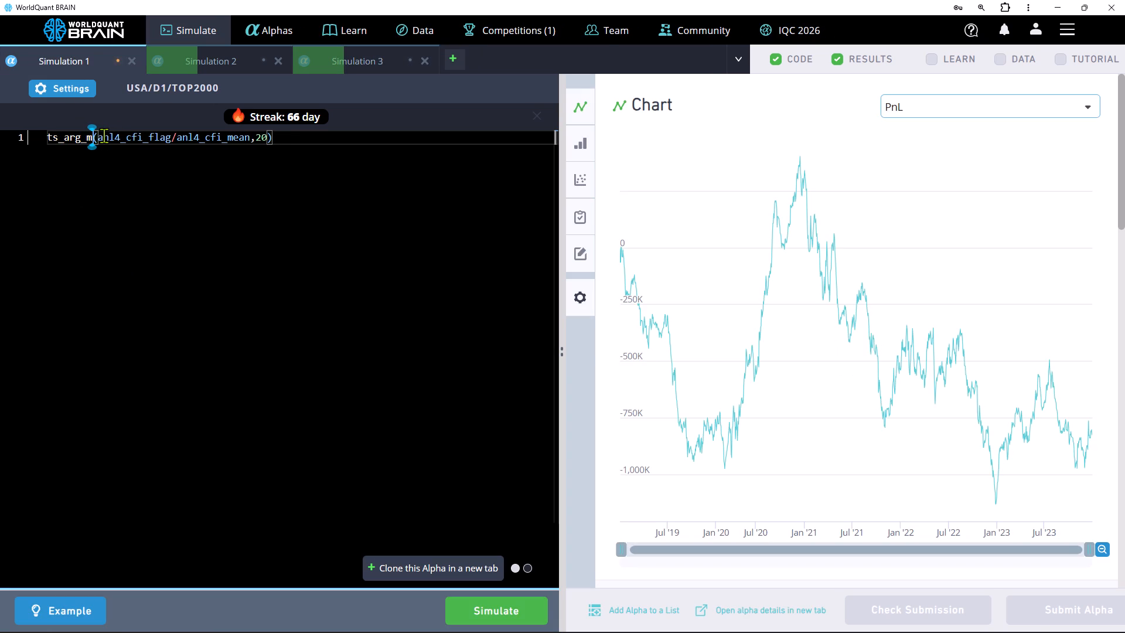
{"action": "type", "text": "in"}
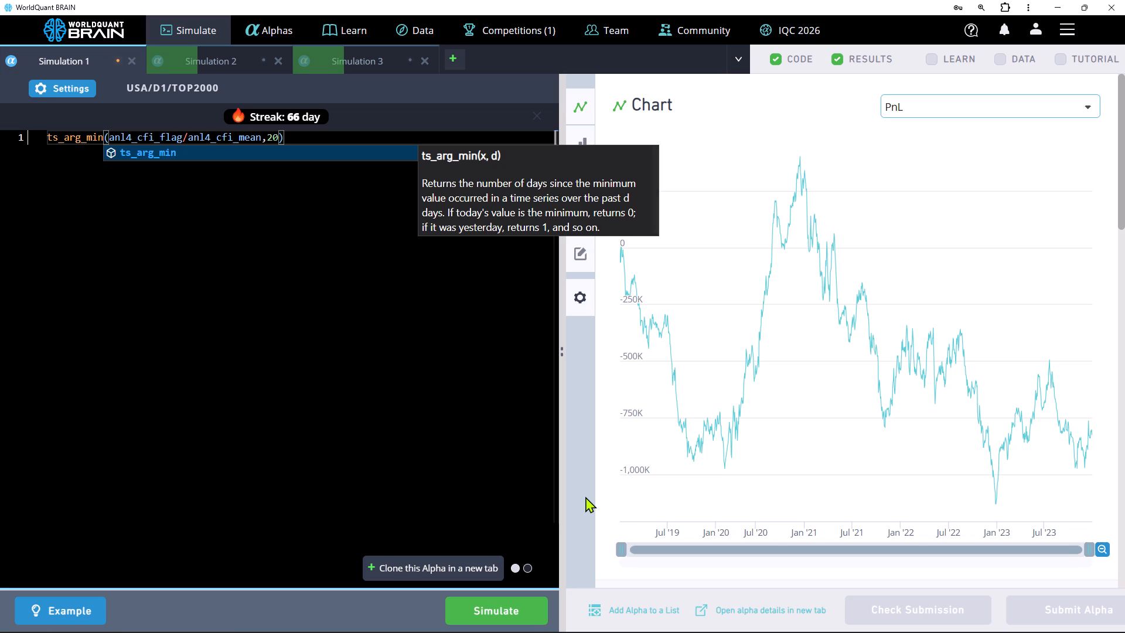
{"action": "left_click", "coordinate": [527, 615]}
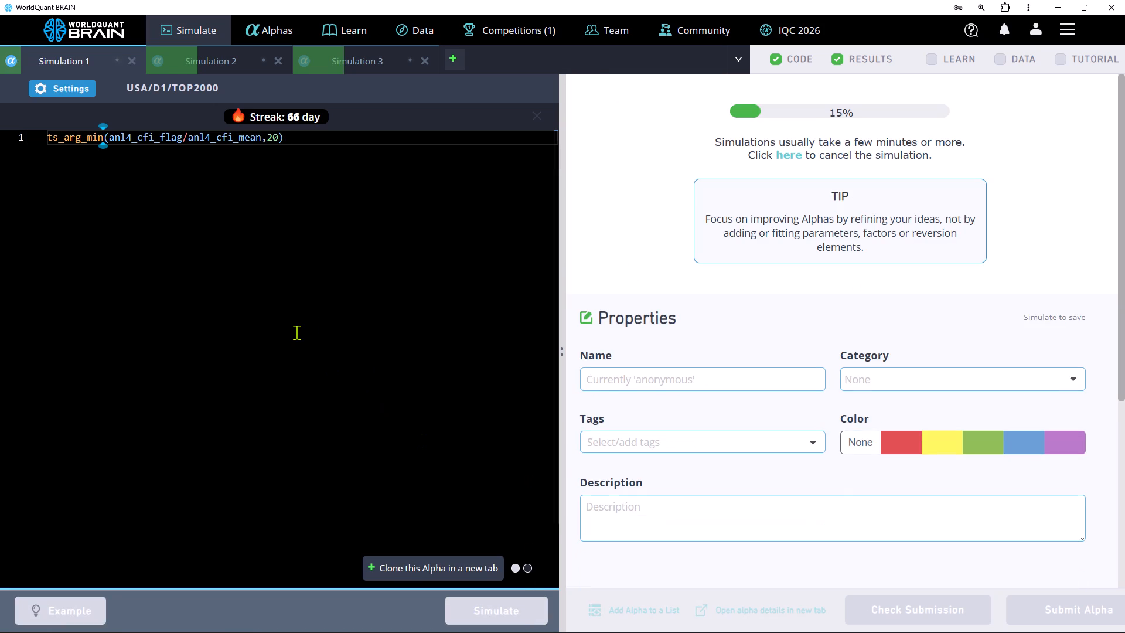
{"action": "scroll", "coordinate": [418, 384], "scroll_direction": "down", "scroll_amount": 2}
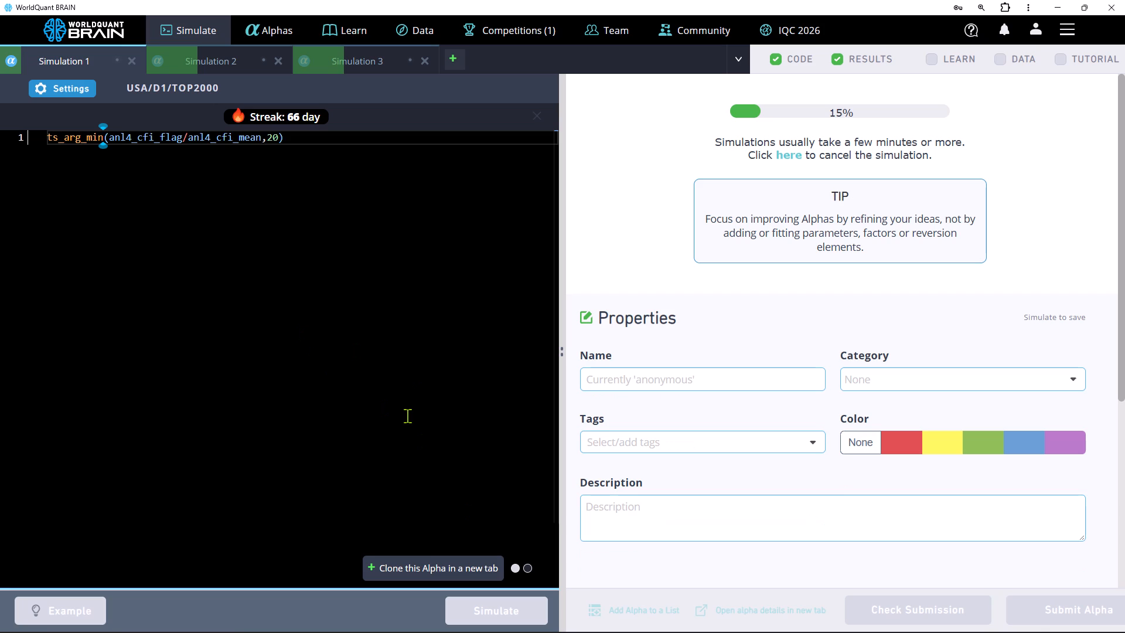
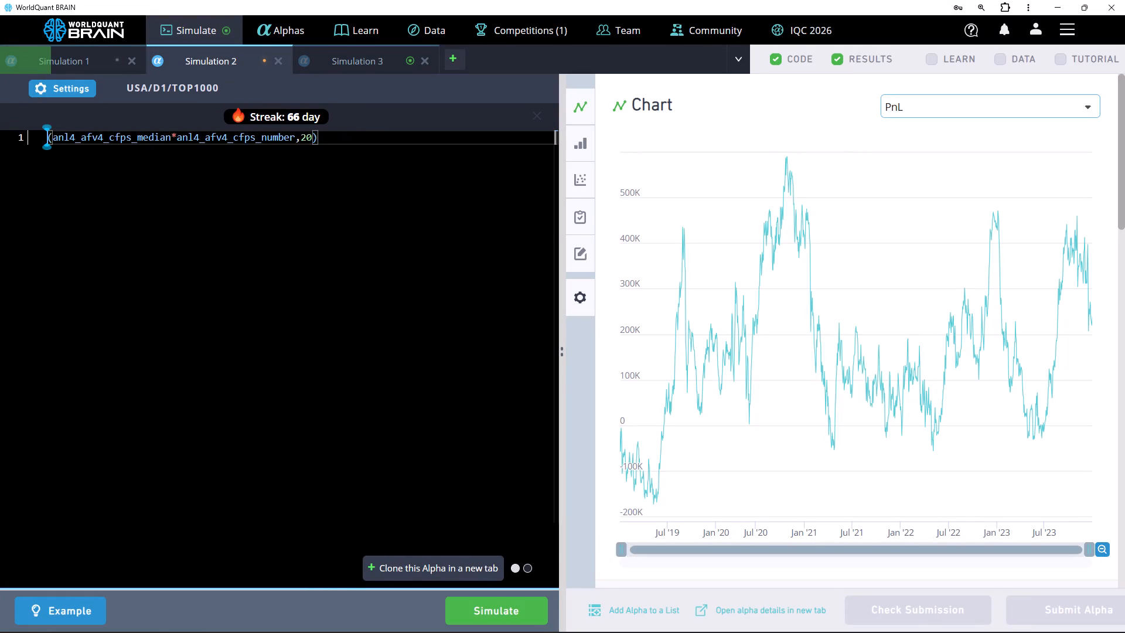
In Simulation 2, apply the ts_rank operator to the cfps median-times-number expression and run the simulation.
{"action": "type", "text": "ts"}
{"action": "scroll", "coordinate": [115, 241], "scroll_direction": "down", "scroll_amount": 1}
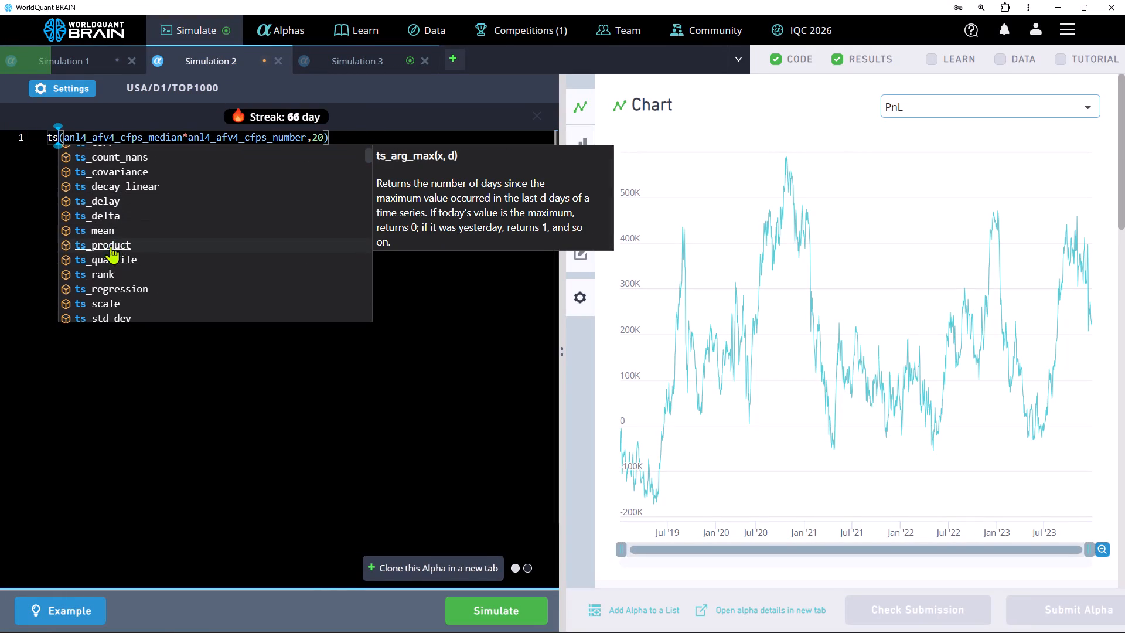
{"action": "left_click", "coordinate": [118, 268]}
{"action": "left_click", "coordinate": [485, 603]}
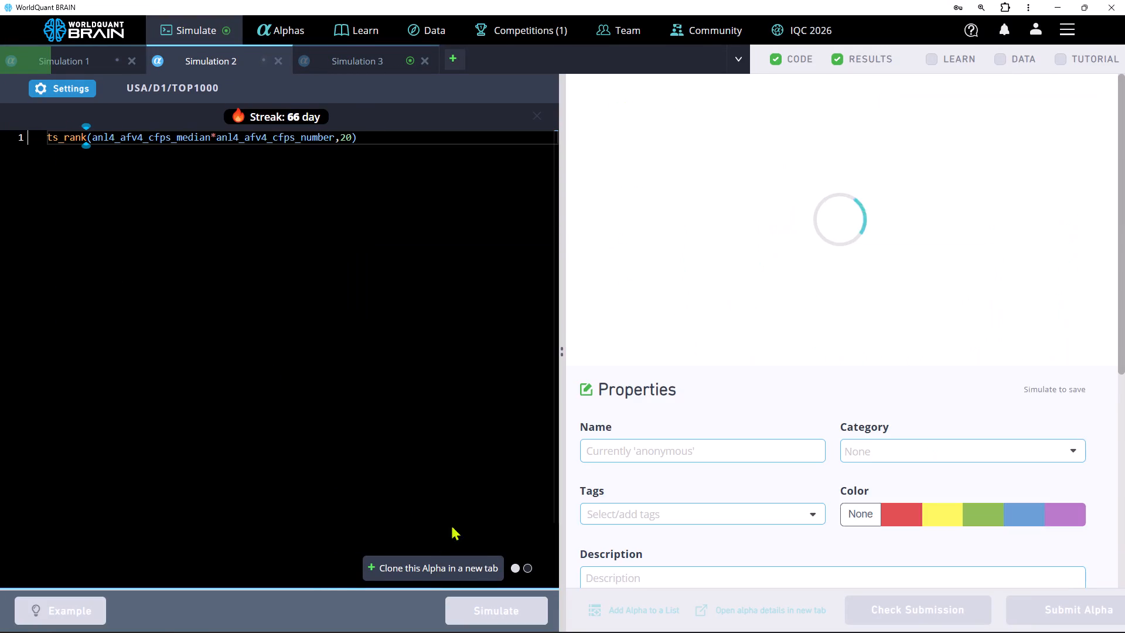
Check Simulation 3's IS summary and testing status, and rerun it with Sector neutralization and a decay of 10.
{"action": "left_click", "coordinate": [356, 56]}
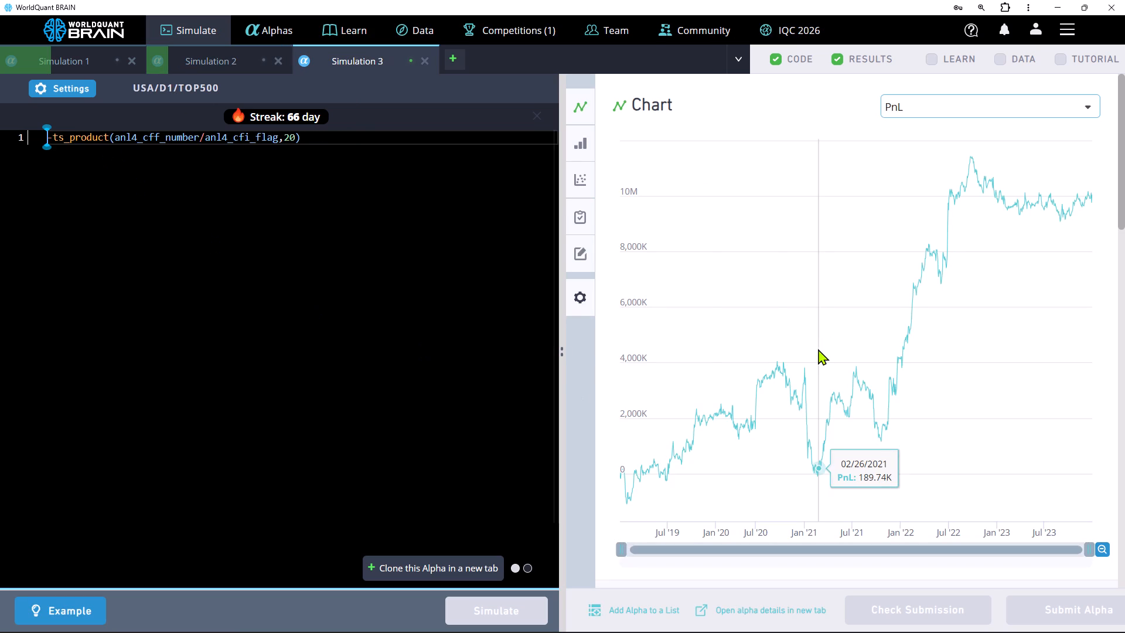
{"action": "scroll", "coordinate": [820, 305], "scroll_direction": "down", "scroll_amount": 3}
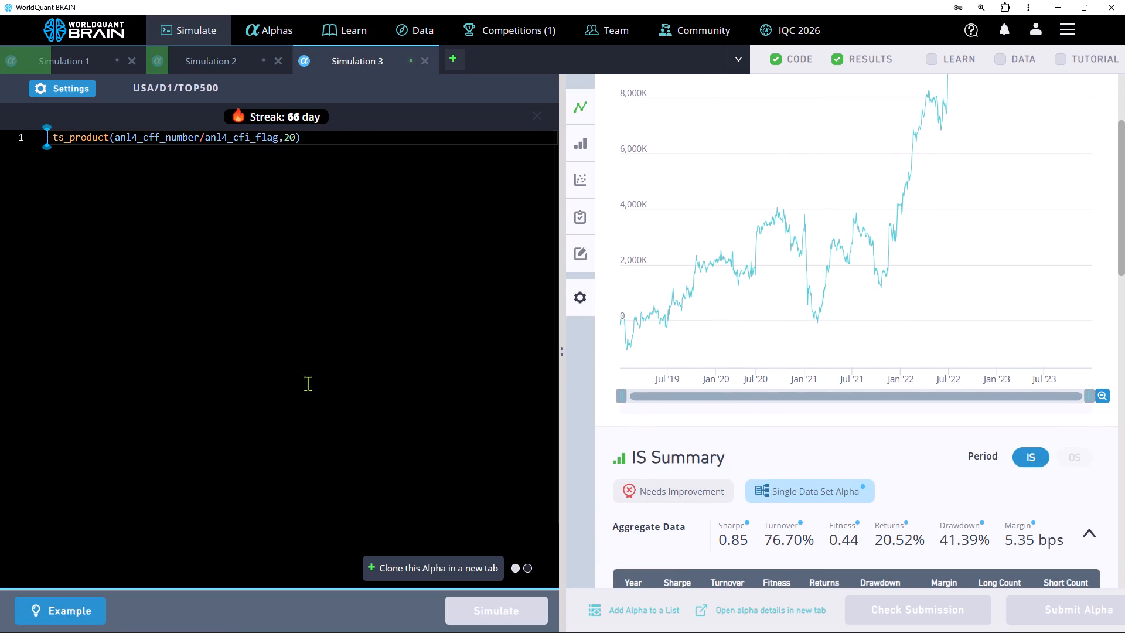
{"action": "scroll", "coordinate": [790, 387], "scroll_direction": "down", "scroll_amount": 5}
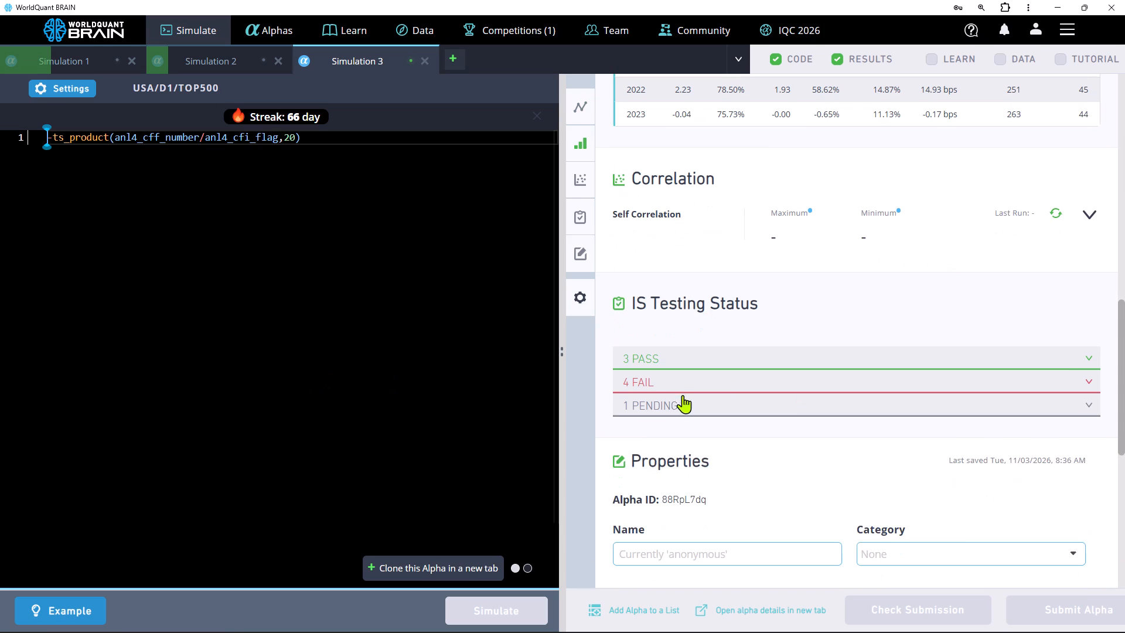
{"action": "left_click", "coordinate": [678, 386]}
{"action": "left_click", "coordinate": [678, 386]}
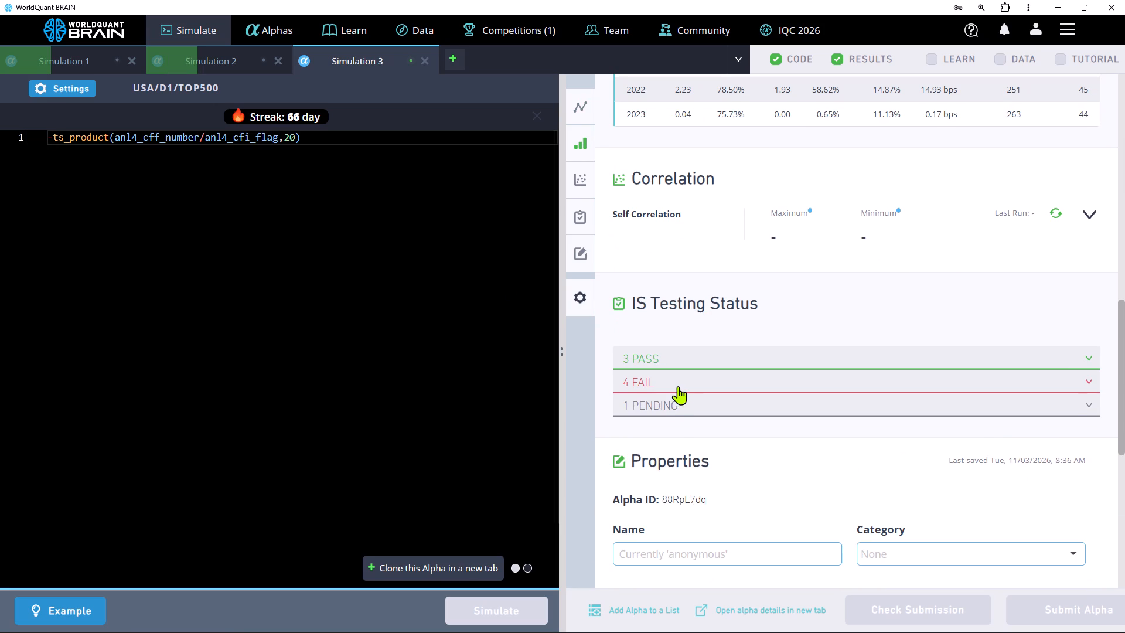
{"action": "left_click", "coordinate": [74, 91]}
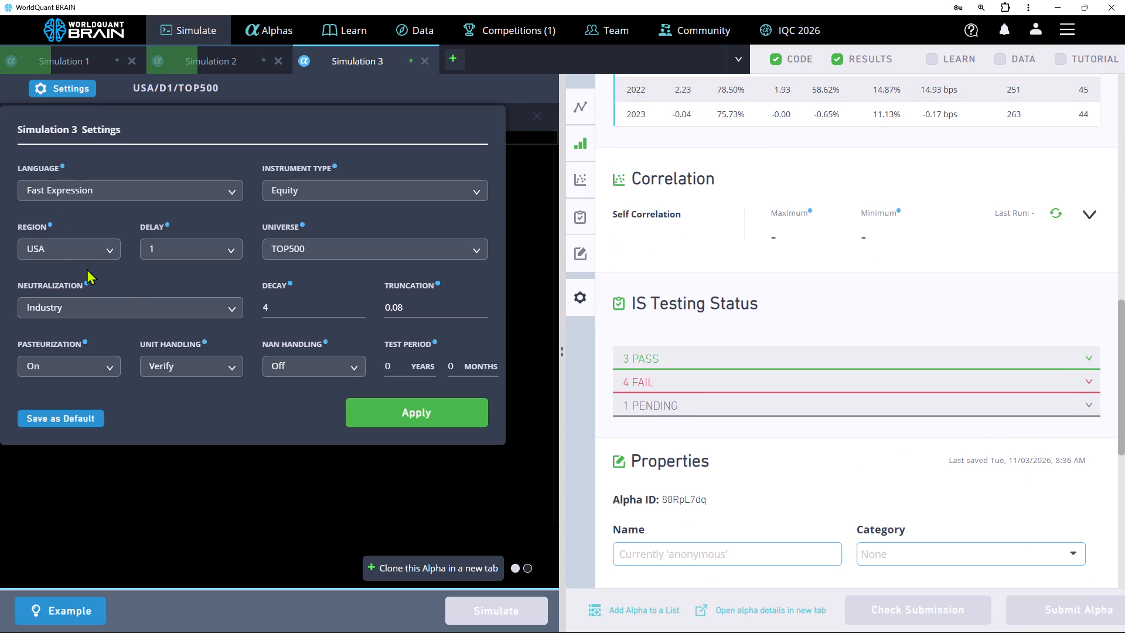
{"action": "left_click", "coordinate": [149, 304]}
{"action": "left_click", "coordinate": [93, 380]}
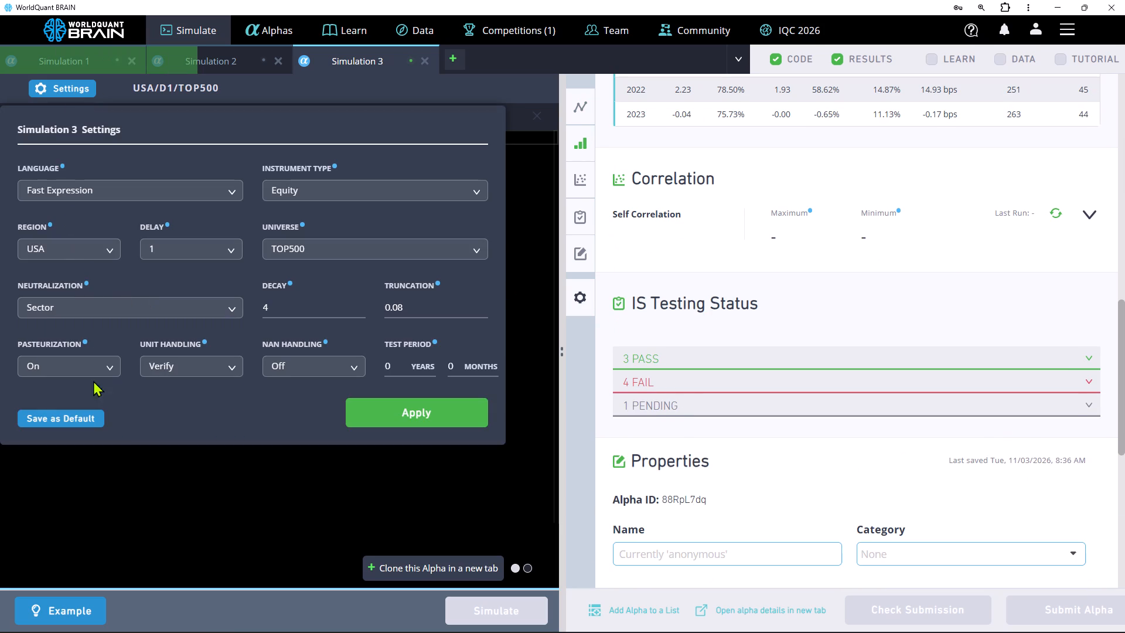
{"action": "triple_click", "coordinate": [354, 306]}
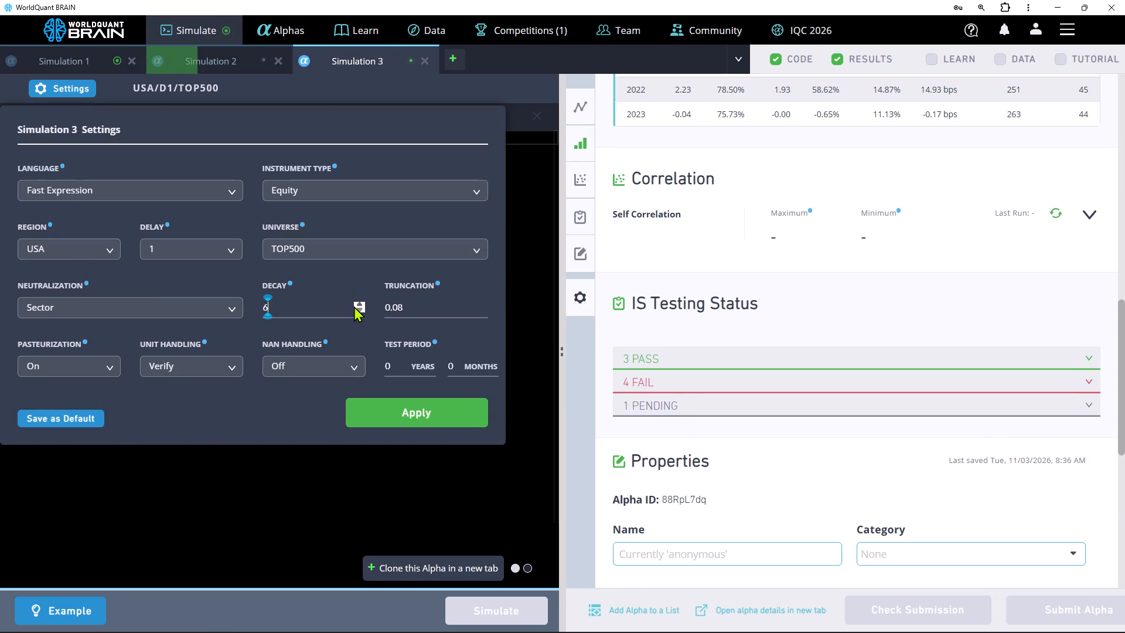
{"action": "triple_click", "coordinate": [354, 306]}
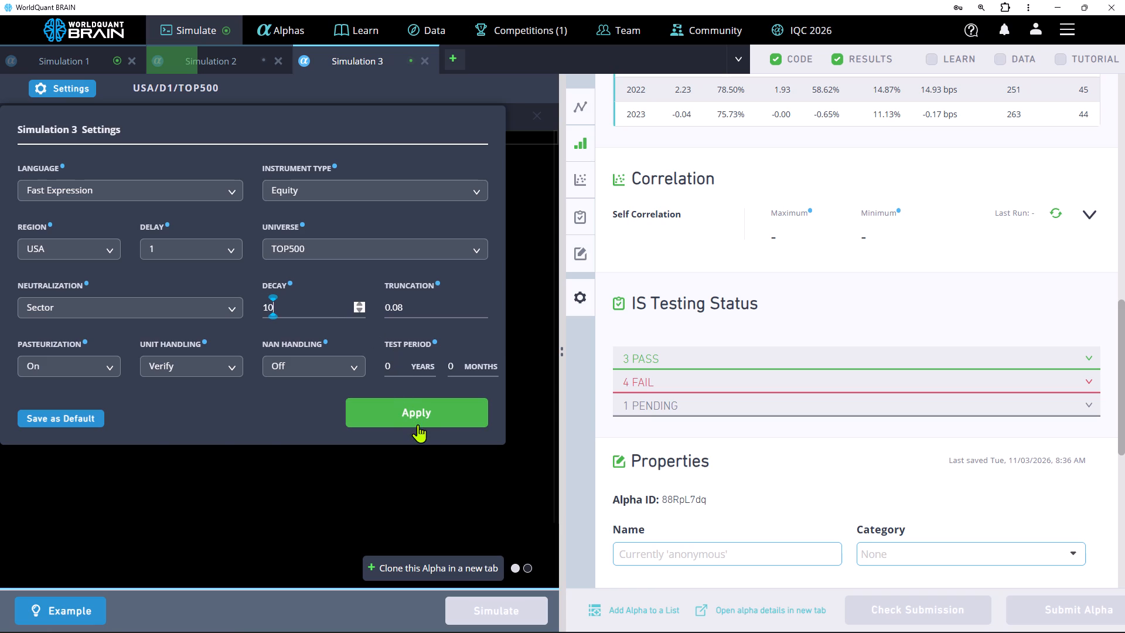
{"action": "left_click", "coordinate": [418, 424]}
{"action": "left_click", "coordinate": [505, 601]}
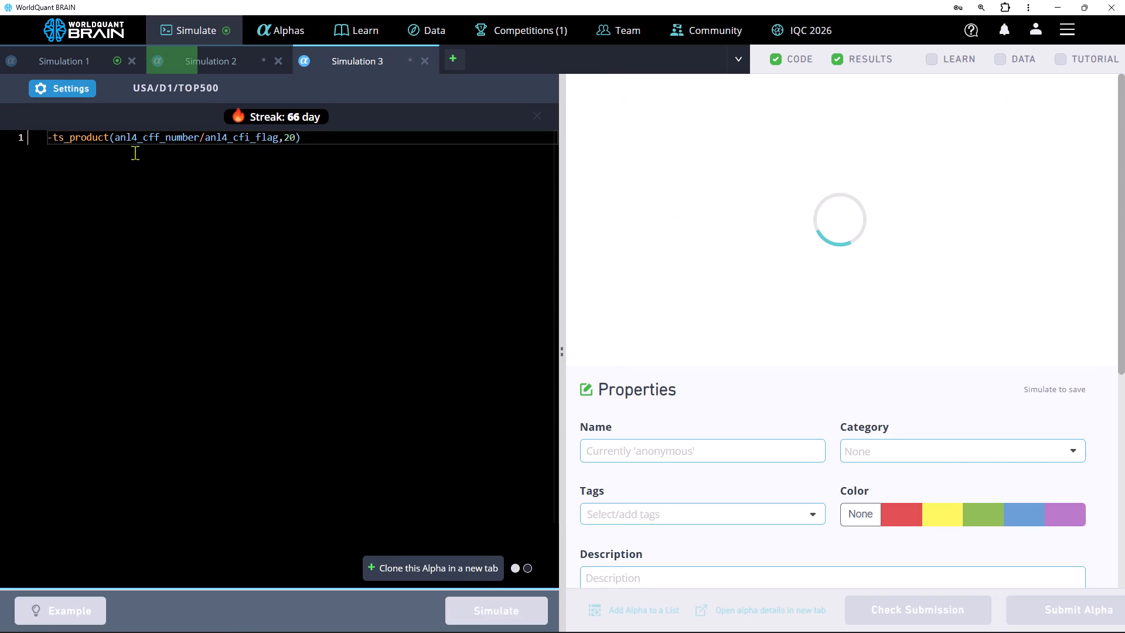
In Simulation 1, replace the ts_arg_min operator with ts_av_diff and run the simulation.
{"action": "left_click", "coordinate": [72, 55]}
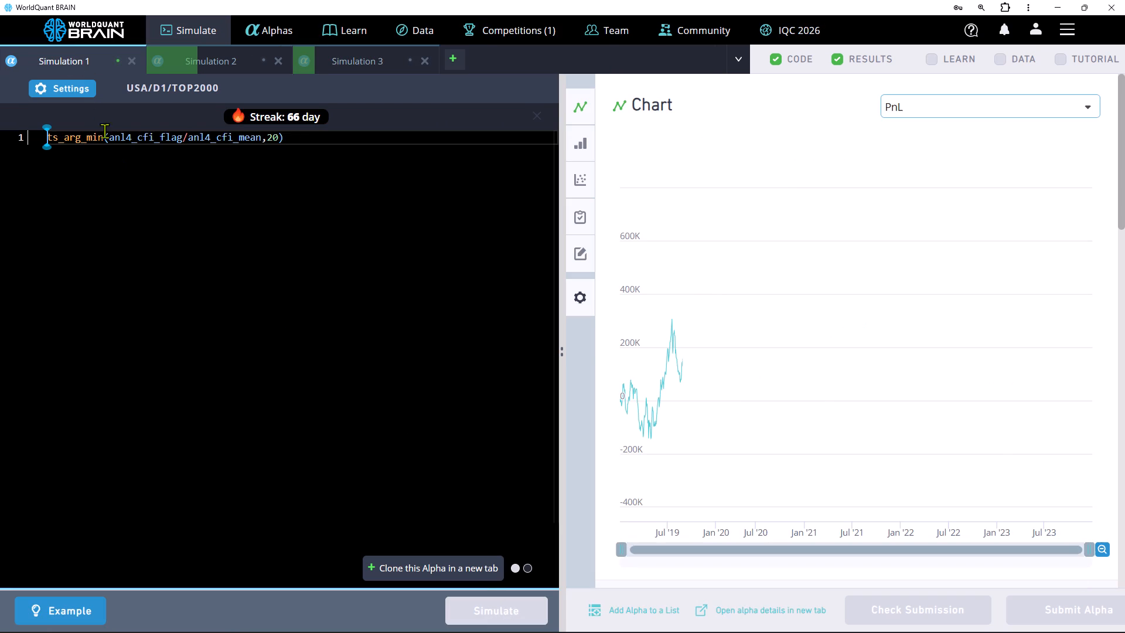
{"action": "left_click", "coordinate": [105, 136]}
{"action": "key", "text": "BackSpace"}
{"action": "key", "text": "BackSpace"}
{"action": "key", "text": "BackSpace"}
{"action": "key", "text": "BackSpace"}
{"action": "key", "text": "BackSpace"}
{"action": "key", "text": "BackSpace"}
{"action": "key", "text": "BackSpace"}
{"action": "key", "text": "BackSpace"}
{"action": "key", "text": "BackSpace"}
{"action": "key", "text": "BackSpace"}
{"action": "key", "text": "BackSpace"}
{"action": "key", "text": "BackSpace"}
{"action": "key", "text": "BackSpace"}
{"action": "key", "text": "BackSpace"}
{"action": "key", "text": "BackSpace"}
{"action": "key", "text": "BackSpace"}
{"action": "key", "text": "BackSpace"}
{"action": "key", "text": "BackSpace"}
{"action": "key", "text": "BackSpace"}
{"action": "key", "text": "BackSpace"}
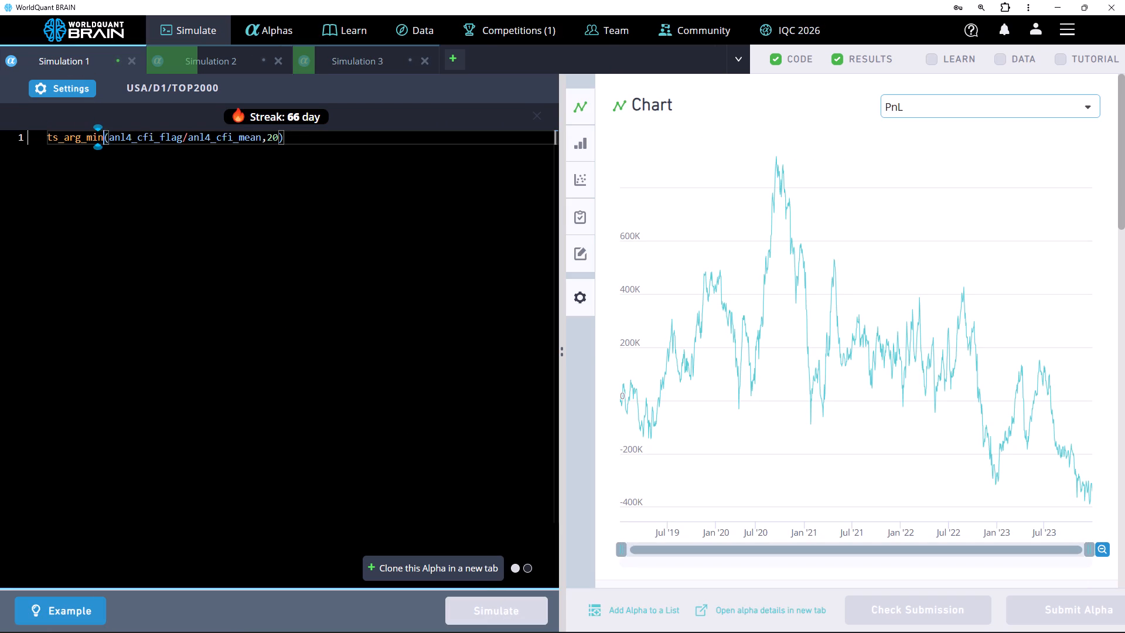
{"action": "type", "text": "ts"}
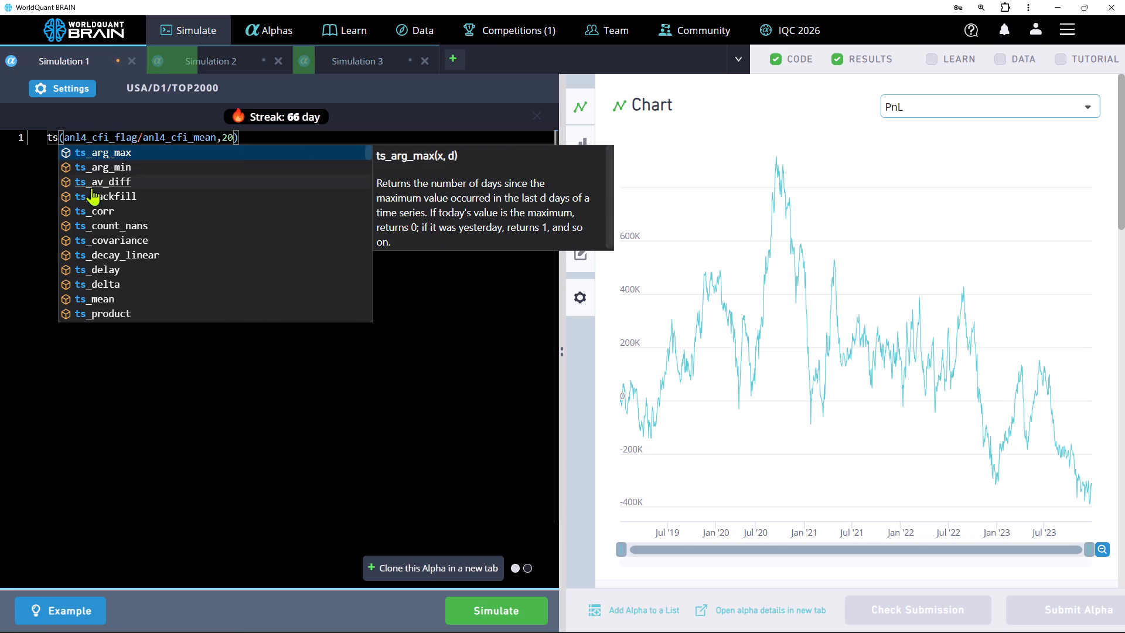
{"action": "left_click", "coordinate": [114, 182]}
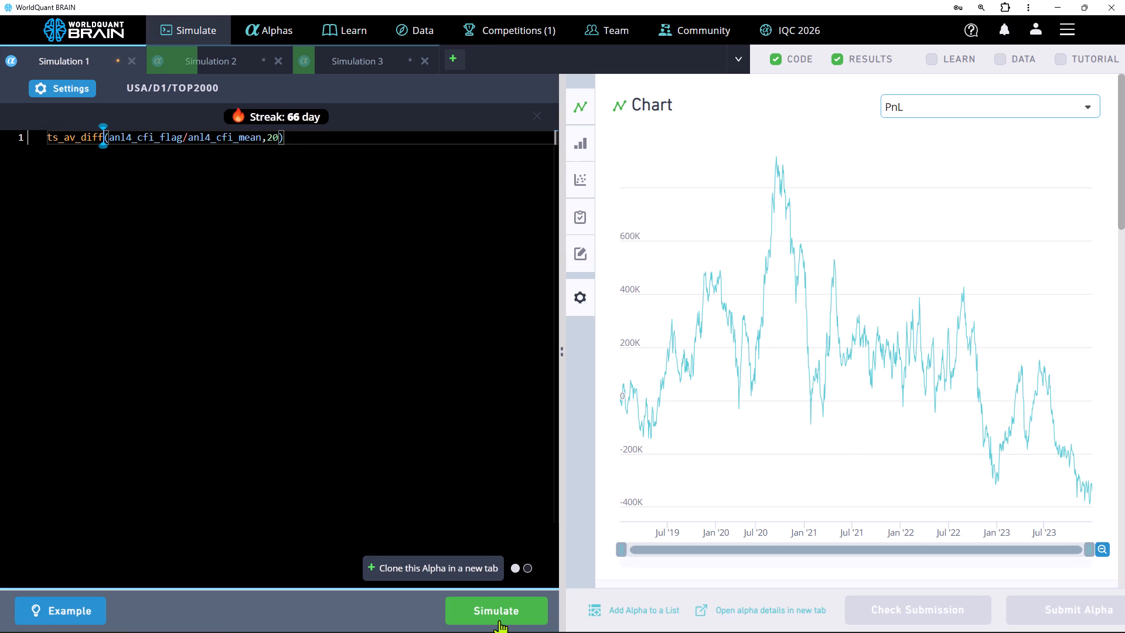
{"action": "left_click", "coordinate": [499, 620]}
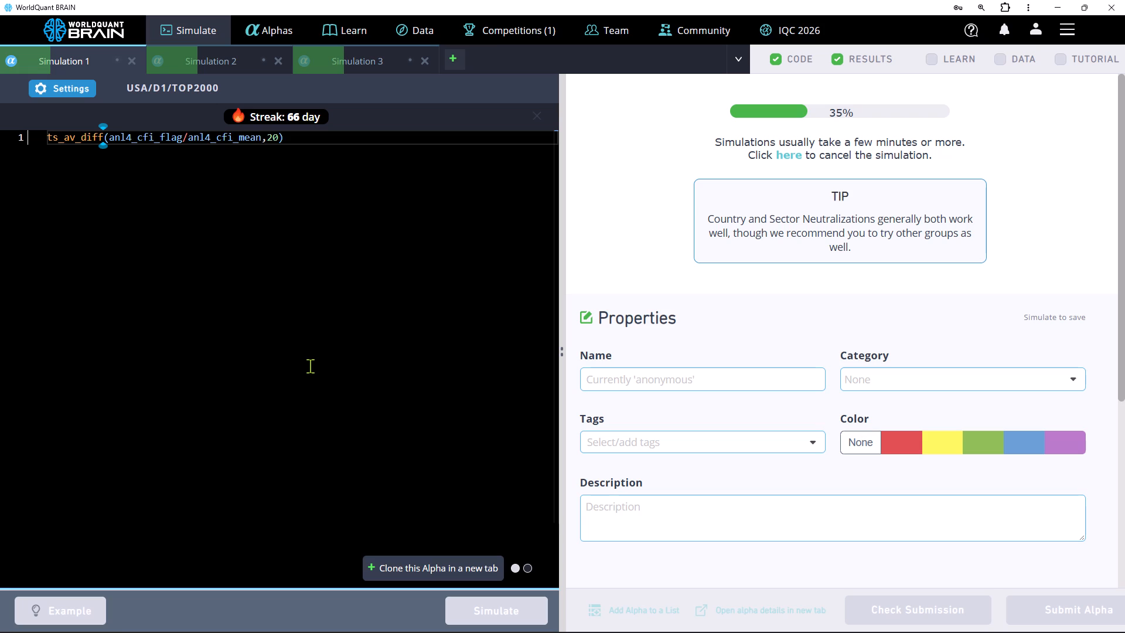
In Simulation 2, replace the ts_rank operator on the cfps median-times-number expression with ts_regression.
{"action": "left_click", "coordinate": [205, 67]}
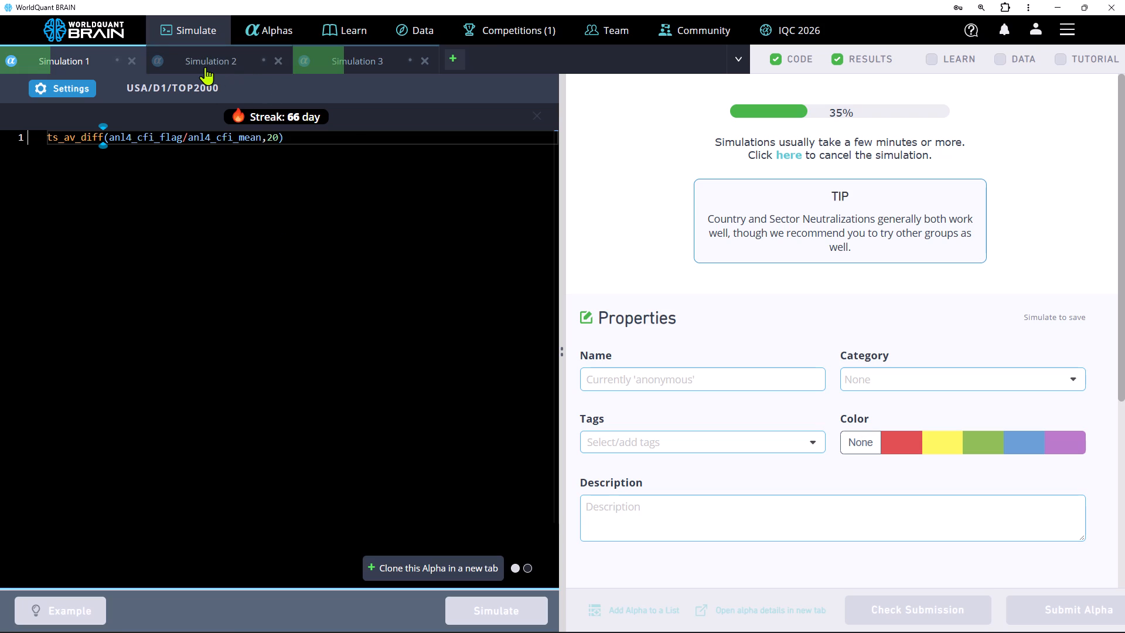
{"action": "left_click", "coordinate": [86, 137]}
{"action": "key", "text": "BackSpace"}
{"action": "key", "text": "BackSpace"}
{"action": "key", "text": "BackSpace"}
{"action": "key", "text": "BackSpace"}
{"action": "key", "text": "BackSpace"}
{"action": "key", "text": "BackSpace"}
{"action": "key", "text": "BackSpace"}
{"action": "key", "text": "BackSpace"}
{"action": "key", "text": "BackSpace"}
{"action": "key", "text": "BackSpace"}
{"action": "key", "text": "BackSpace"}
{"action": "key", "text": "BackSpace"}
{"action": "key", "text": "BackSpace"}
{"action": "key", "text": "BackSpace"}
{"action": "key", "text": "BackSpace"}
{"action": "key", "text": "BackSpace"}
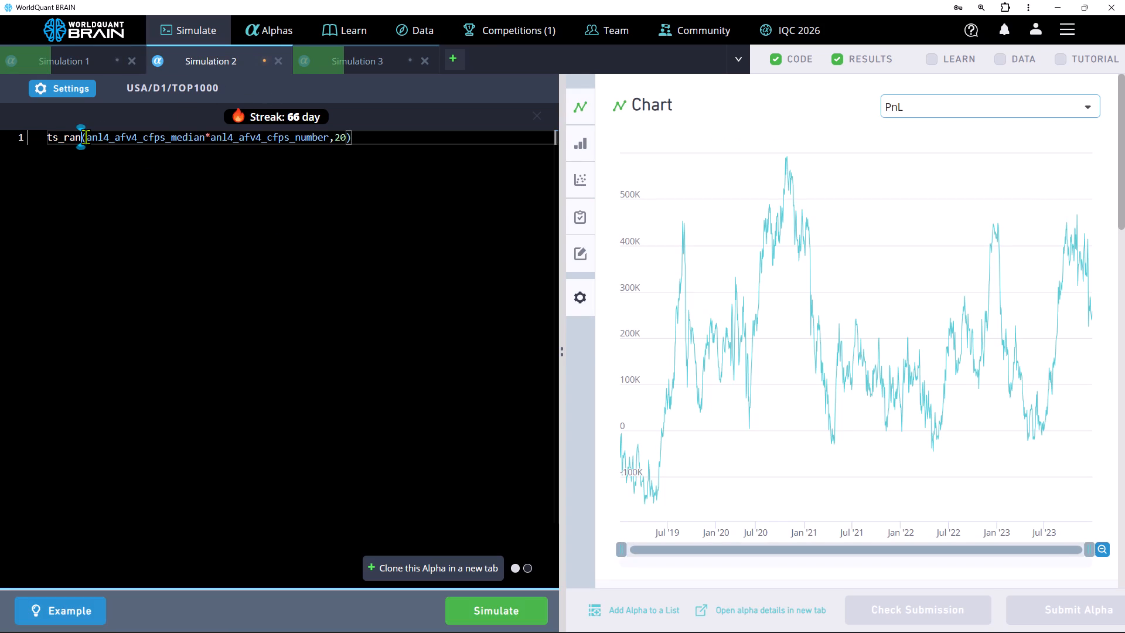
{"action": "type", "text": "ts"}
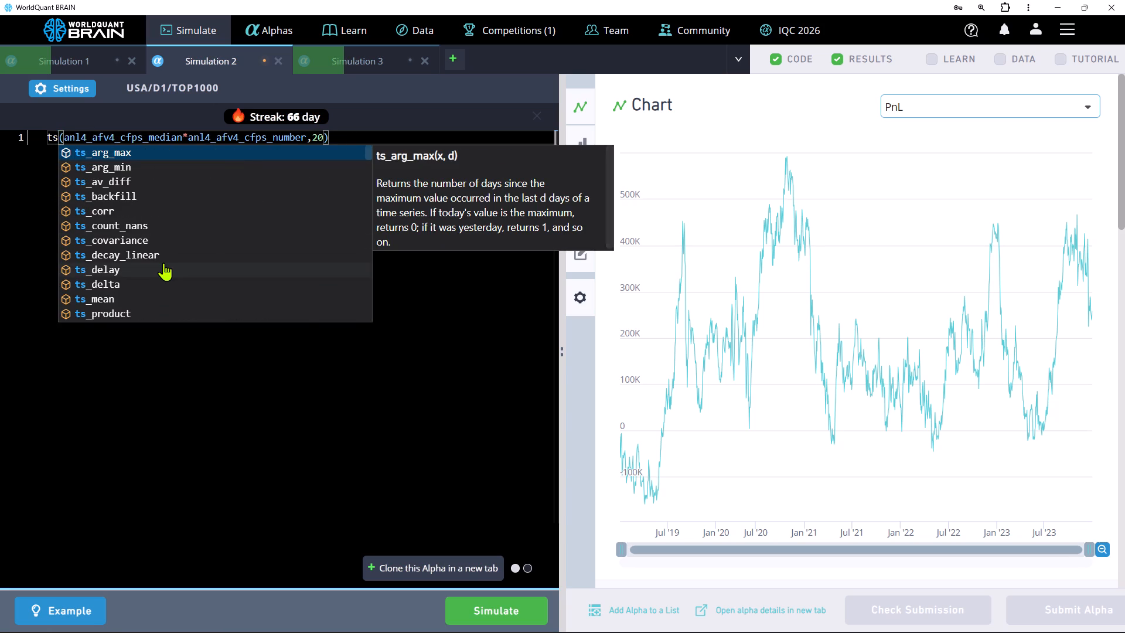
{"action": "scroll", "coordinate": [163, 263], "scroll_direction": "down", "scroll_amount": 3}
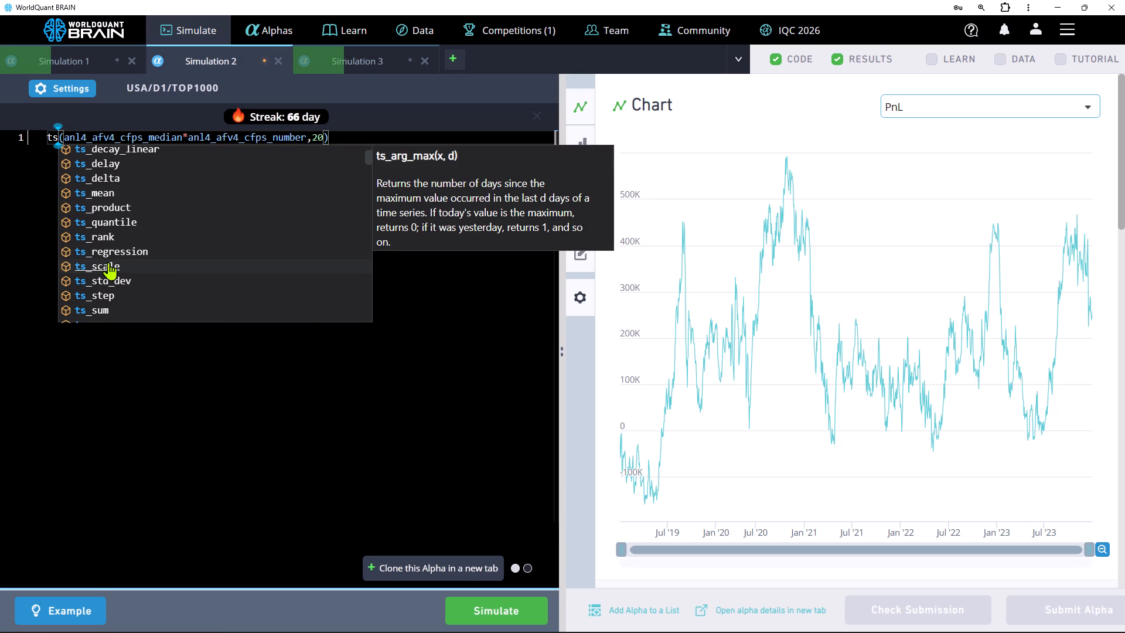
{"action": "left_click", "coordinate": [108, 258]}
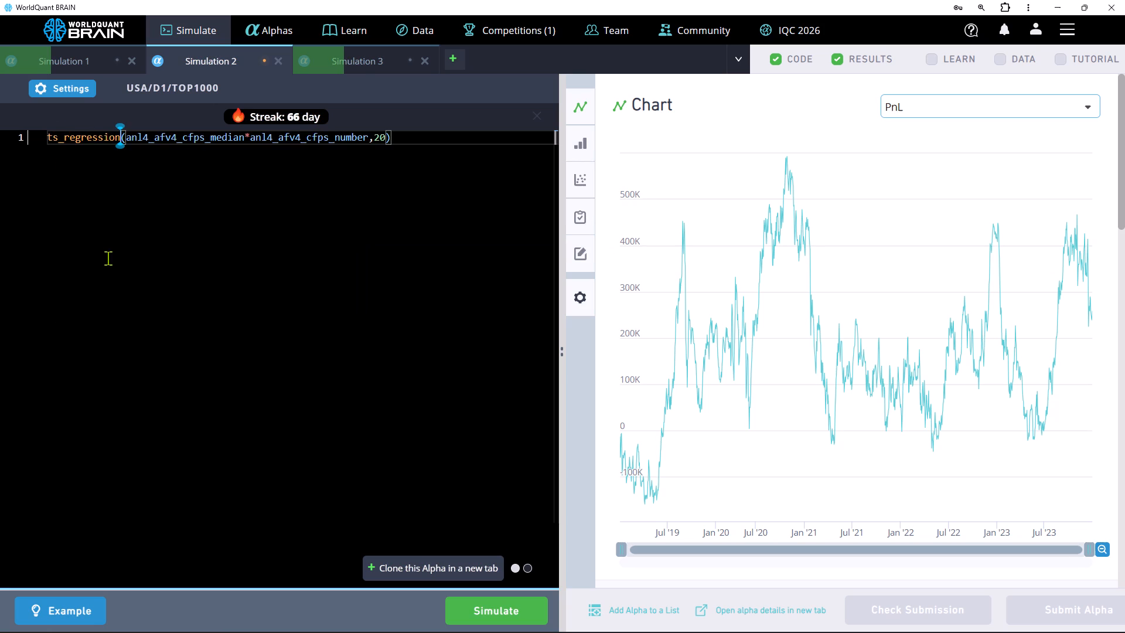
Clear the ts_regression operator in front of the bracketed cfps median-times-number expression in Simulation 2.
{"action": "key", "text": "BackSpace"}
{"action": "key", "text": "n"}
{"action": "key", "text": "BackSpace"}
{"action": "key", "text": "BackSpace"}
{"action": "key", "text": "BackSpace"}
{"action": "key", "text": "BackSpace"}
{"action": "key", "text": "BackSpace"}
{"action": "key", "text": "BackSpace"}
{"action": "key", "text": "BackSpace"}
{"action": "key", "text": "BackSpace"}
{"action": "key", "text": "BackSpace"}
{"action": "key", "text": "BackSpace"}
{"action": "key", "text": "BackSpace"}
{"action": "key", "text": "BackSpace"}
{"action": "key", "text": "BackSpace"}
{"action": "key", "text": "BackSpace"}
{"action": "key", "text": "BackSpace"}
{"action": "key", "text": "BackSpace"}
{"action": "key", "text": "BackSpace"}
{"action": "key", "text": "BackSpace"}
{"action": "key", "text": "BackSpace"}
{"action": "key", "text": "BackSpace"}
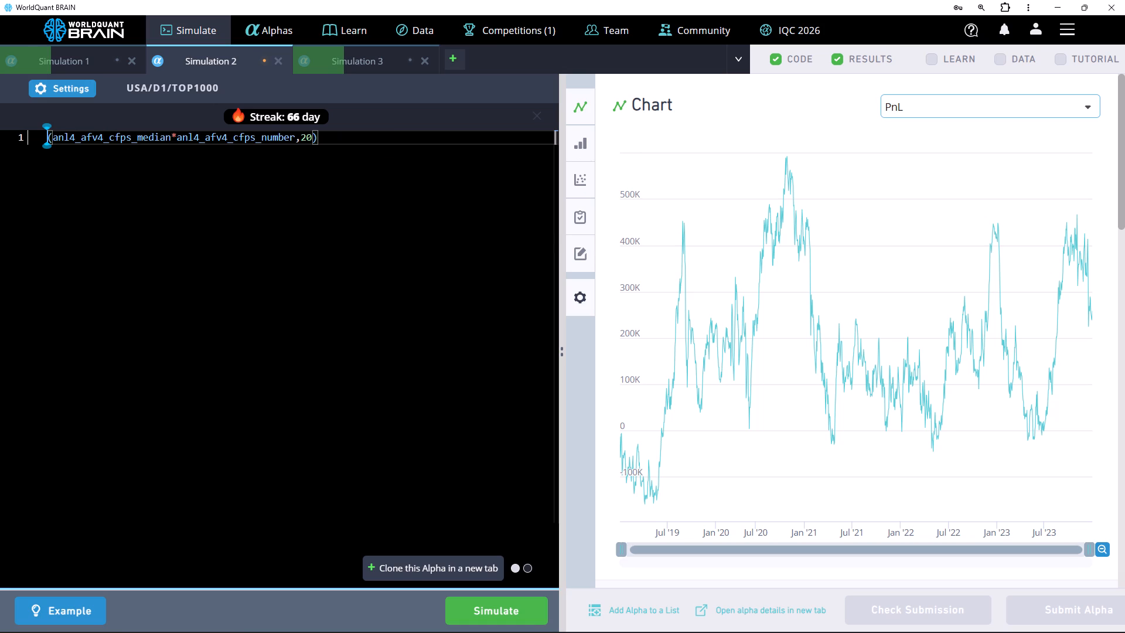
In Simulation 2, apply the ts_scale operator to the cfps median-times-number expression and run the simulation.
{"action": "type", "text": "ts"}
{"action": "scroll", "coordinate": [90, 321], "scroll_direction": "down", "scroll_amount": 2}
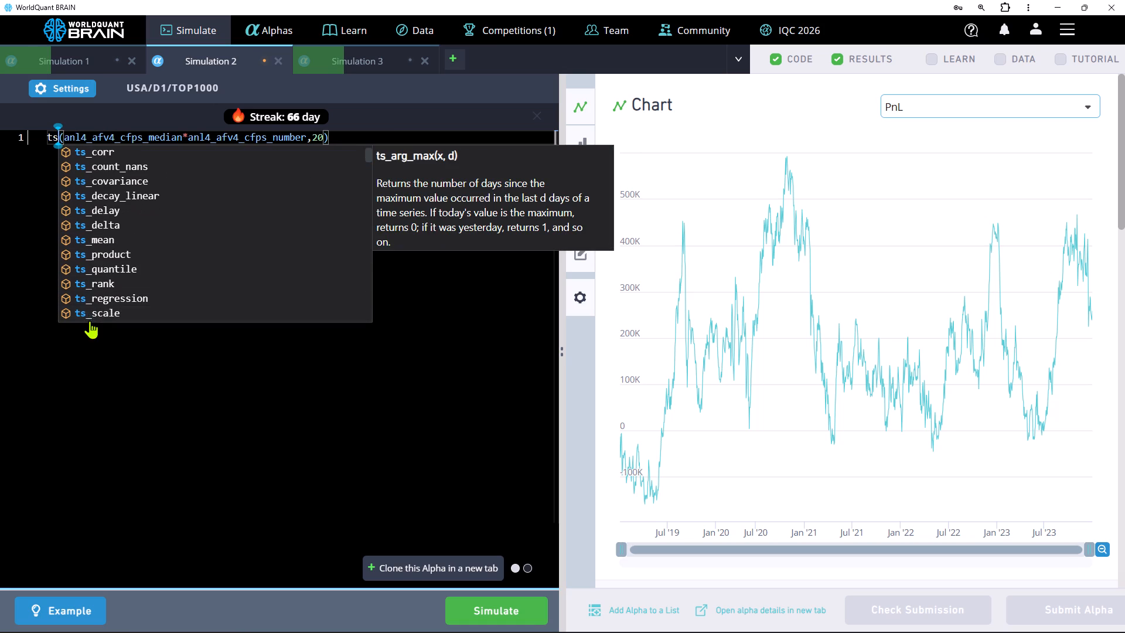
{"action": "left_click", "coordinate": [103, 309]}
{"action": "left_click", "coordinate": [510, 607]}
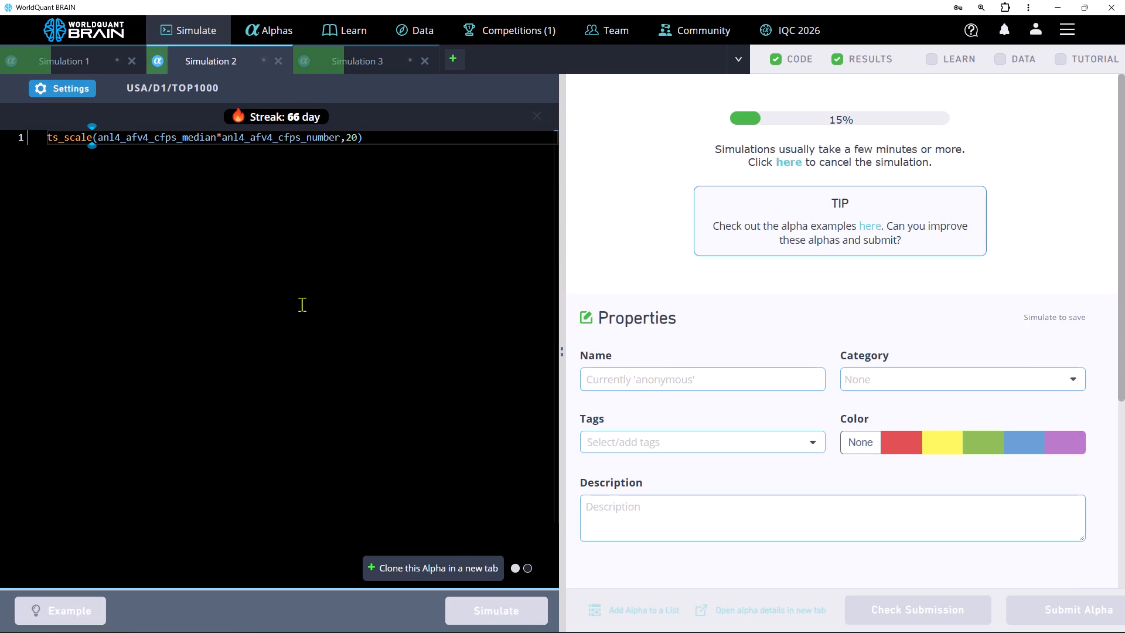
Examine Simulation 3's PnL chart, yearly IS summary and failed IS tests from the Sector-neutralized run.
{"action": "left_click", "coordinate": [347, 56]}
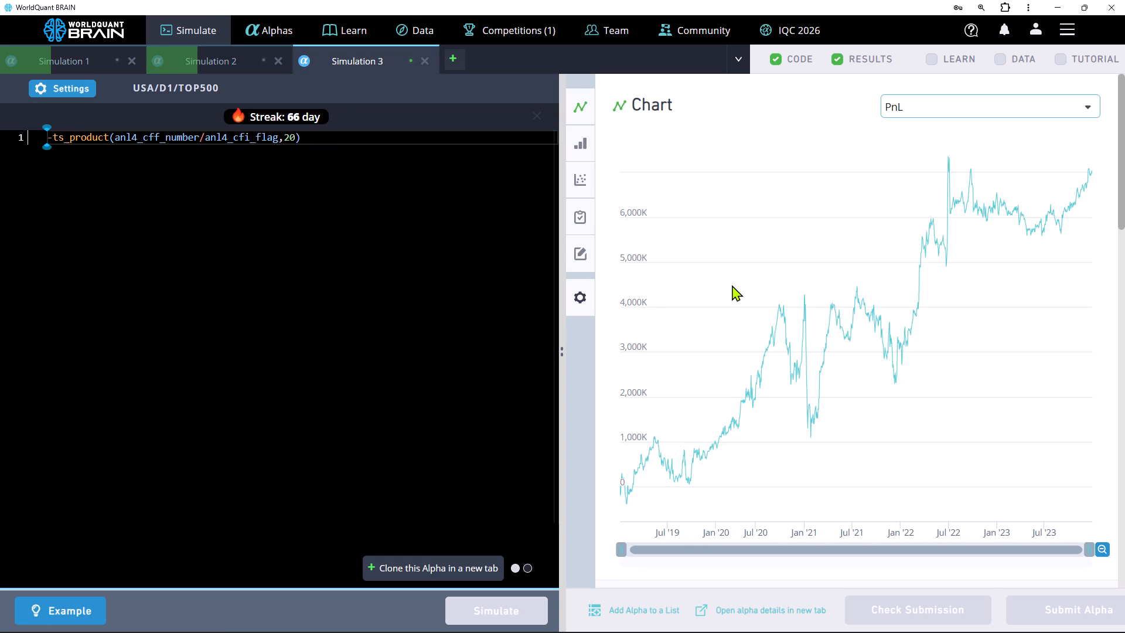
{"action": "scroll", "coordinate": [732, 285], "scroll_direction": "down", "scroll_amount": 4}
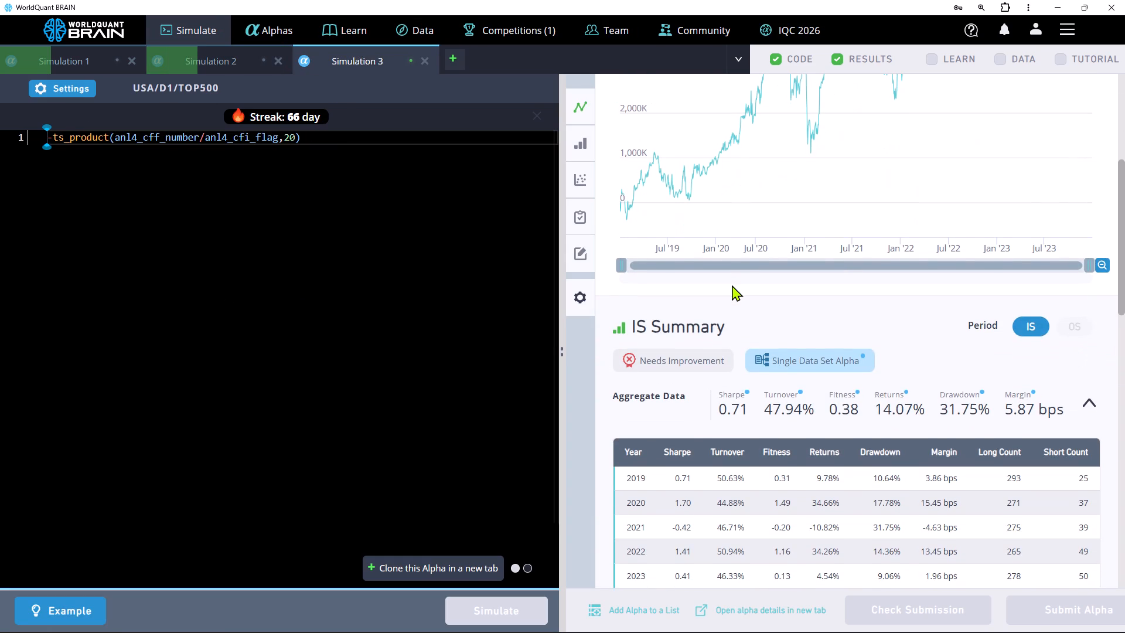
{"action": "scroll", "coordinate": [732, 285], "scroll_direction": "down", "scroll_amount": 4}
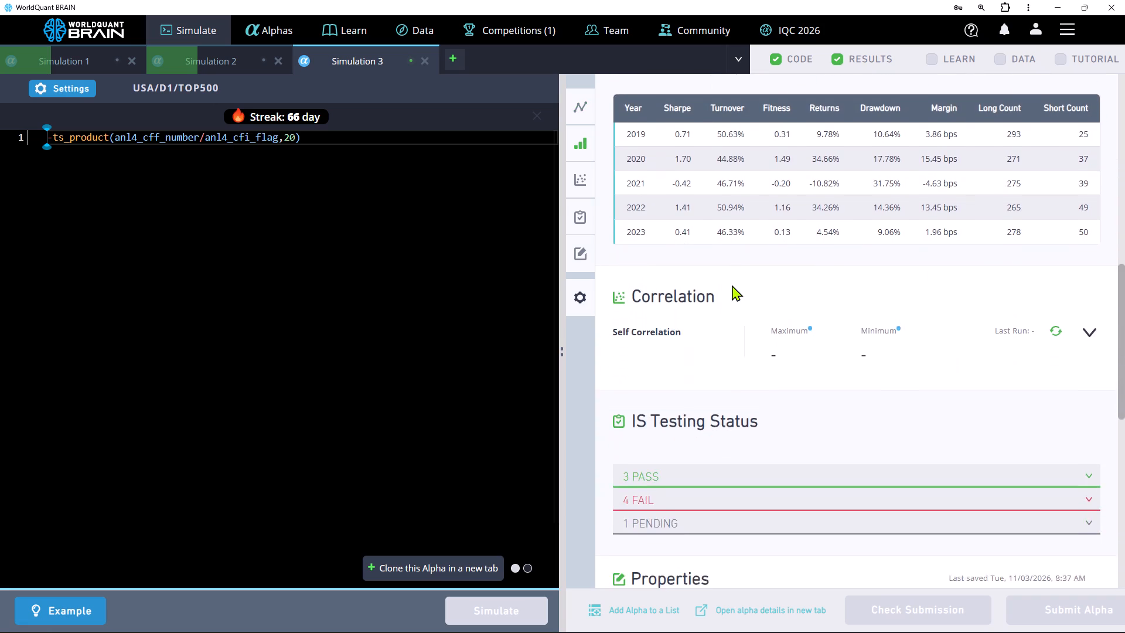
{"action": "scroll", "coordinate": [732, 285], "scroll_direction": "down", "scroll_amount": 2}
{"action": "left_click", "coordinate": [705, 291]}
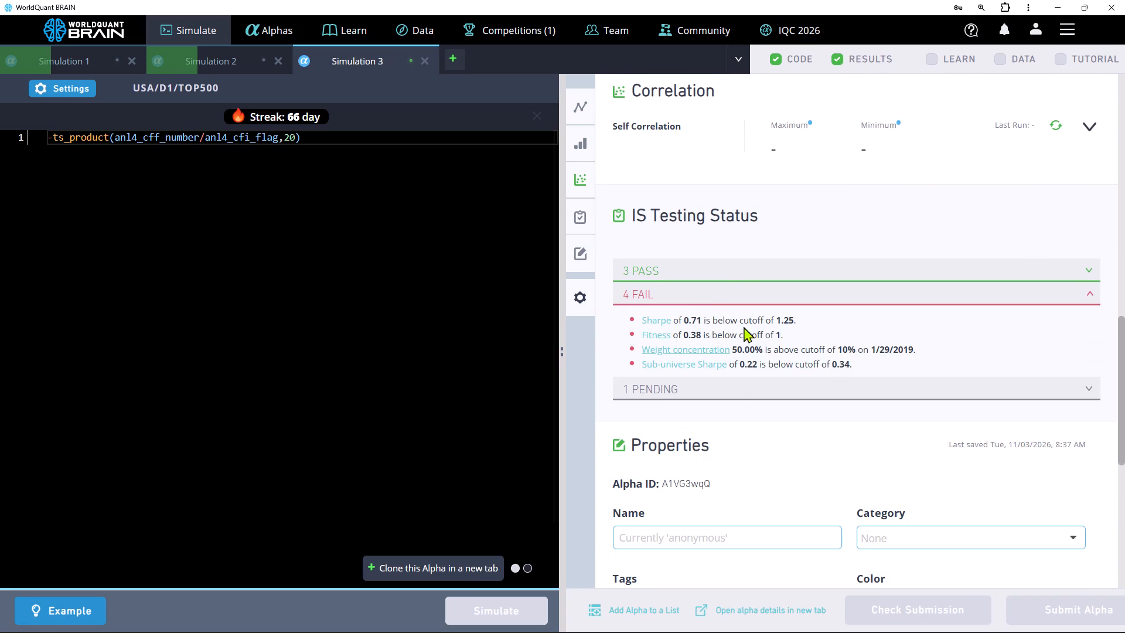
{"action": "scroll", "coordinate": [731, 393], "scroll_direction": "up", "scroll_amount": 3}
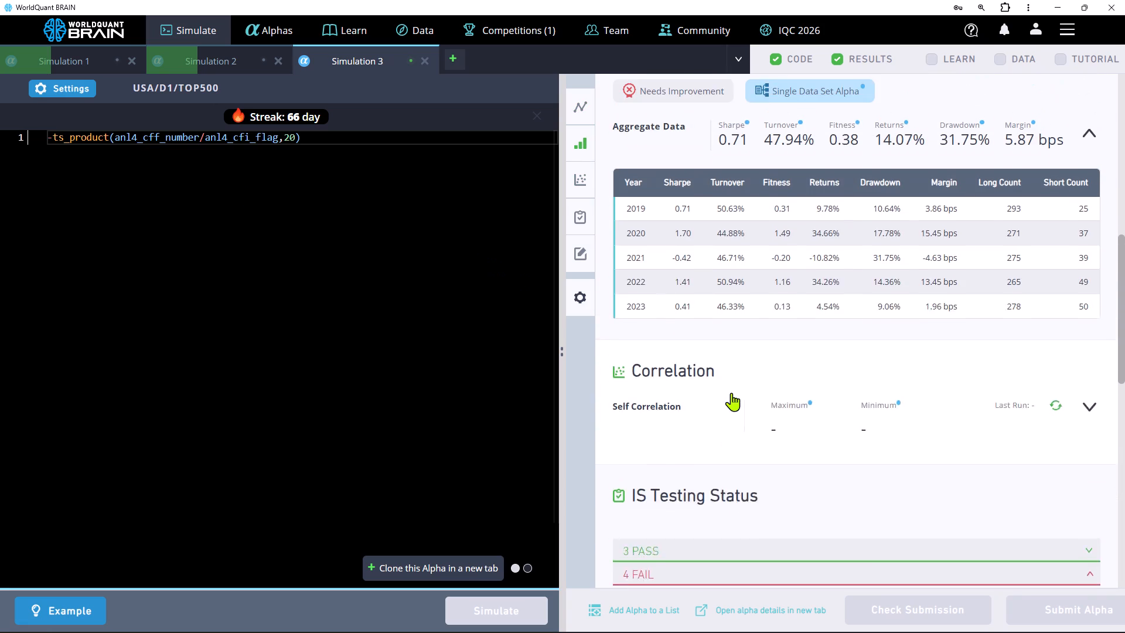
{"action": "scroll", "coordinate": [731, 393], "scroll_direction": "up", "scroll_amount": 5}
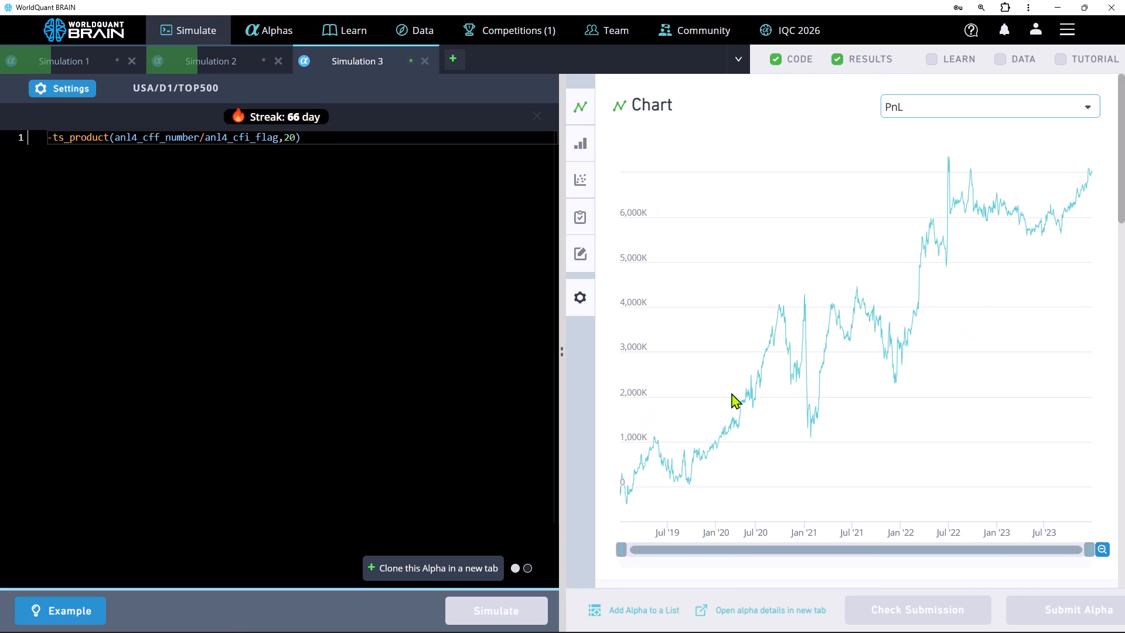
{"action": "scroll", "coordinate": [731, 393], "scroll_direction": "down", "scroll_amount": 4}
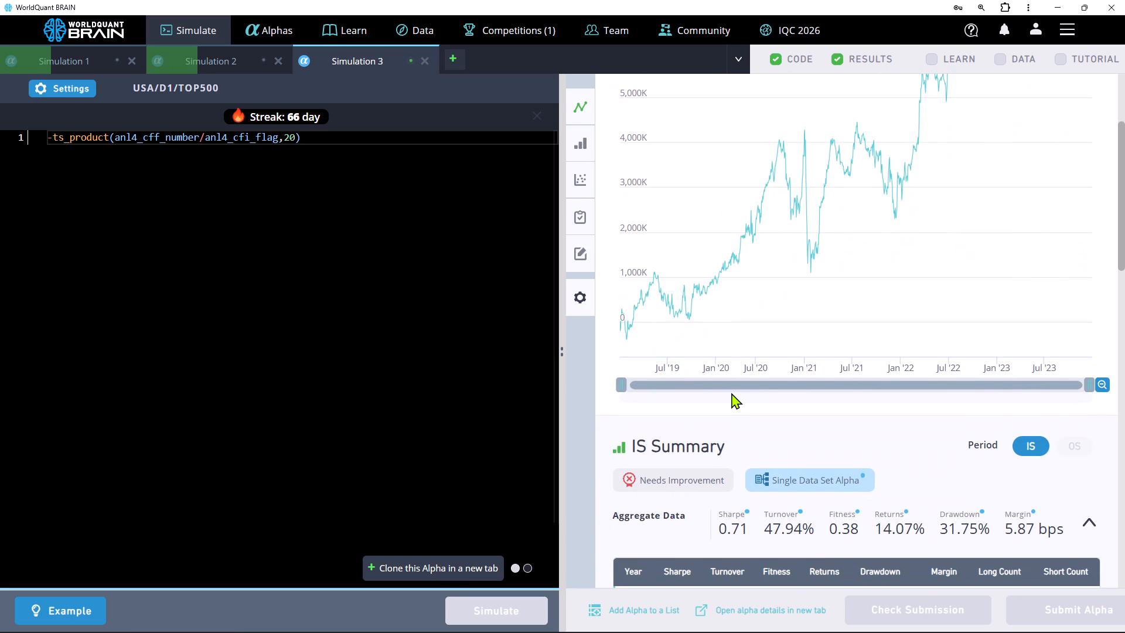
In Simulation 3, set the ts_product lookback window to 50 and run the simulation.
{"action": "left_click", "coordinate": [290, 131]}
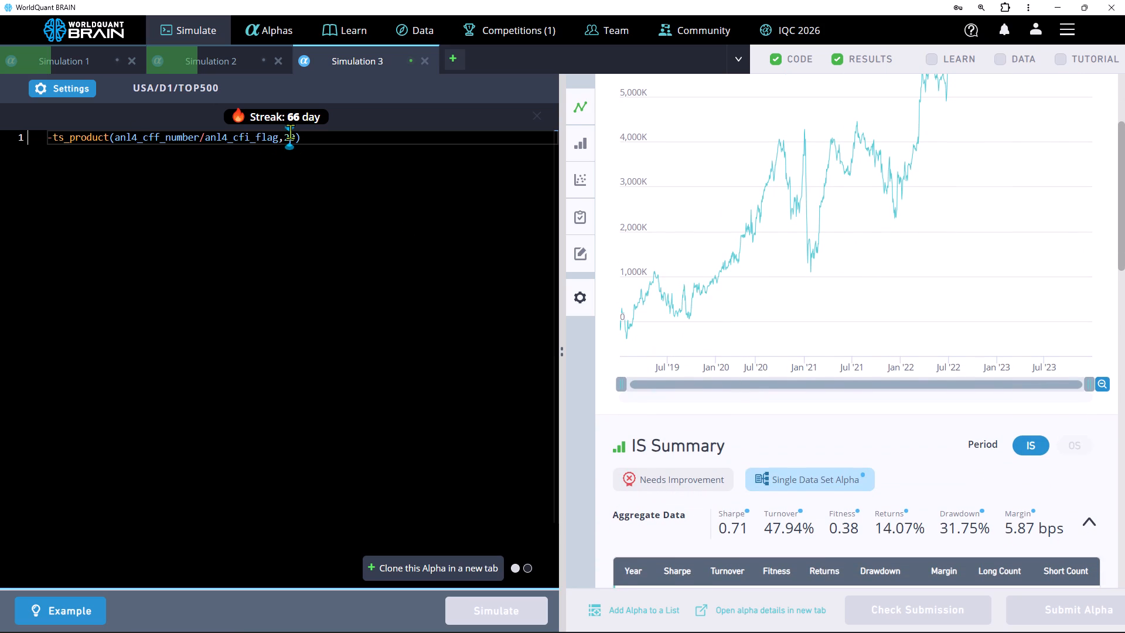
{"action": "key", "text": "BackSpace"}
{"action": "key", "text": "5"}
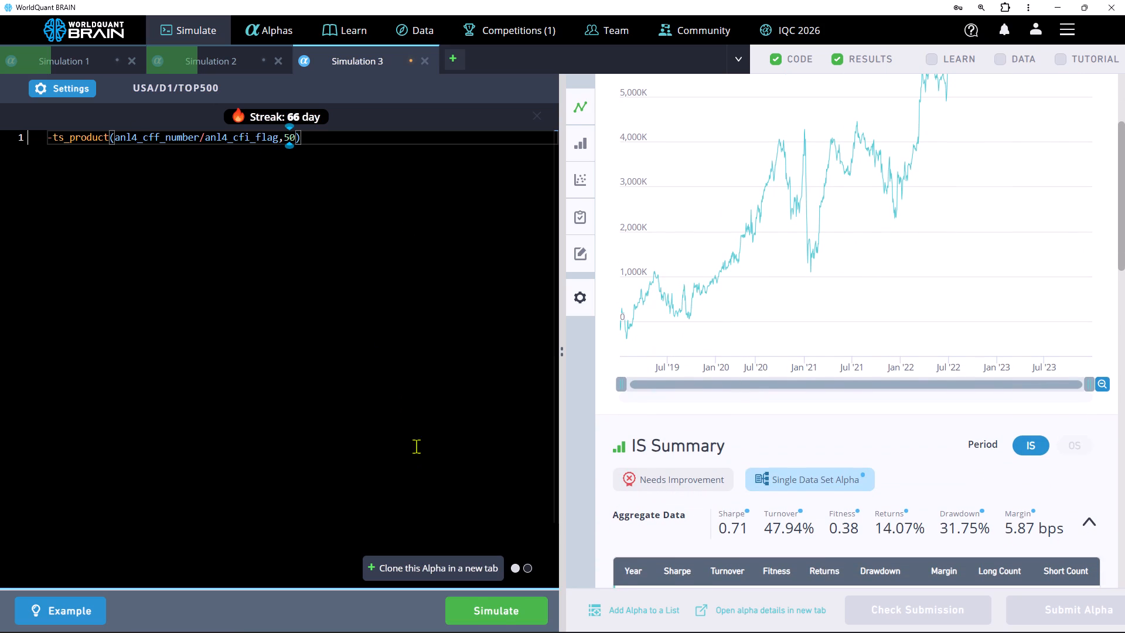
{"action": "left_click", "coordinate": [500, 615]}
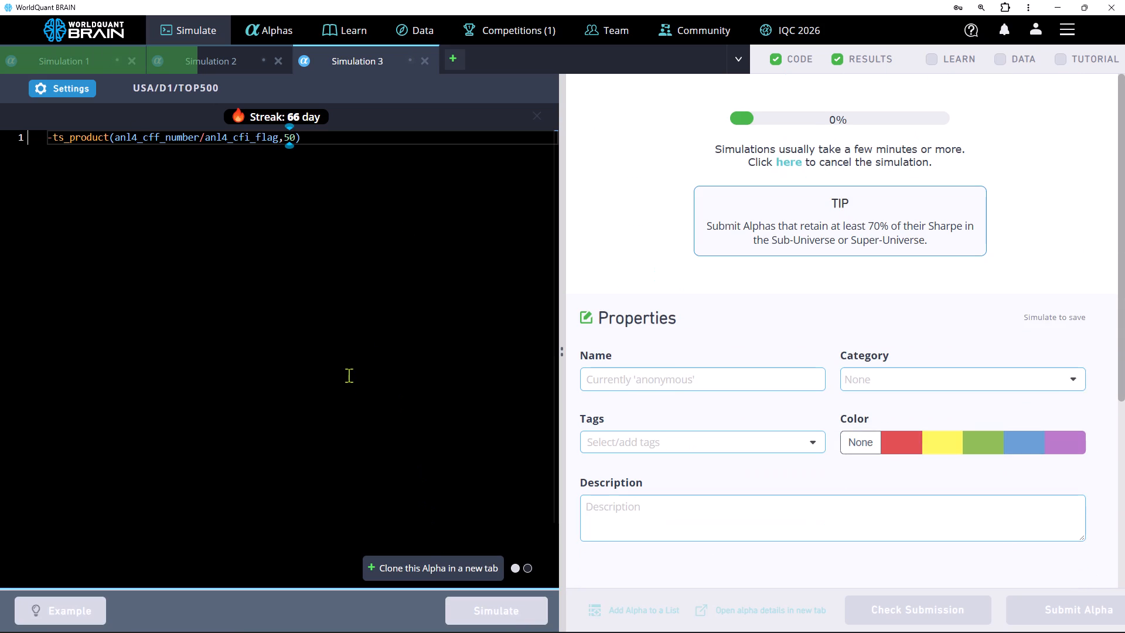
In Simulation 1, replace the ts_av_diff operator with ts_backfill and run the simulation.
{"action": "left_click", "coordinate": [74, 57]}
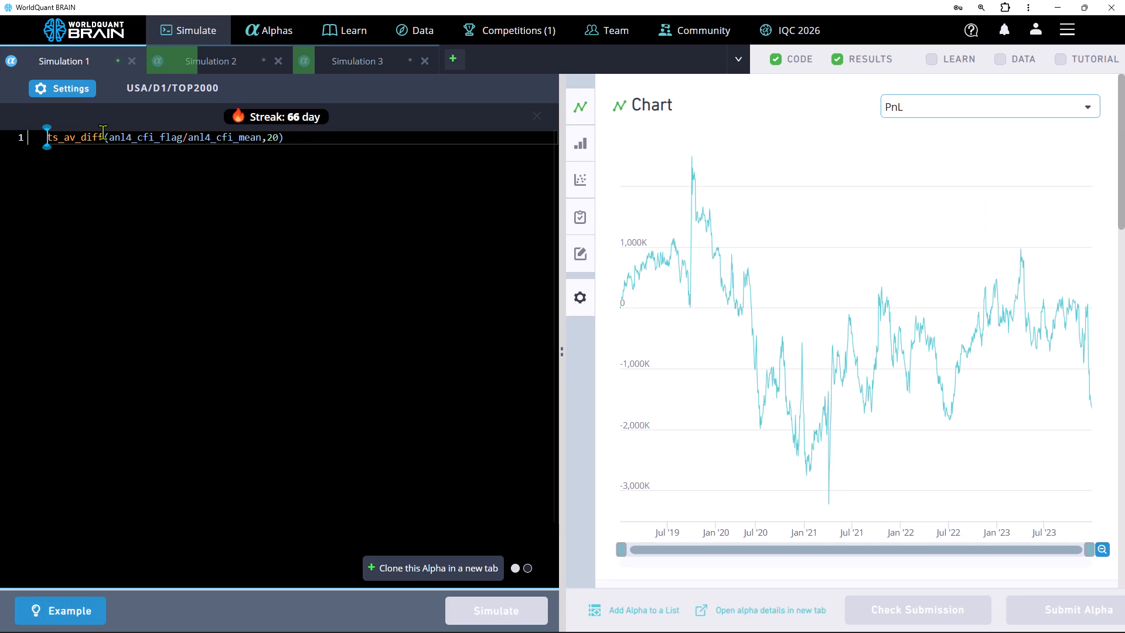
{"action": "left_click", "coordinate": [103, 132]}
{"action": "key", "text": "BackSpace"}
{"action": "key", "text": "BackSpace"}
{"action": "key", "text": "BackSpace"}
{"action": "key", "text": "BackSpace"}
{"action": "key", "text": "BackSpace"}
{"action": "key", "text": "BackSpace"}
{"action": "key", "text": "BackSpace"}
{"action": "key", "text": "BackSpace"}
{"action": "key", "text": "BackSpace"}
{"action": "key", "text": "BackSpace"}
{"action": "key", "text": "BackSpace"}
{"action": "key", "text": "BackSpace"}
{"action": "key", "text": "BackSpace"}
{"action": "key", "text": "BackSpace"}
{"action": "key", "text": "BackSpace"}
{"action": "key", "text": "BackSpace"}
{"action": "key", "text": "BackSpace"}
{"action": "key", "text": "BackSpace"}
{"action": "key", "text": "BackSpace"}
{"action": "type", "text": "ts"}
{"action": "left_click", "coordinate": [132, 196]}
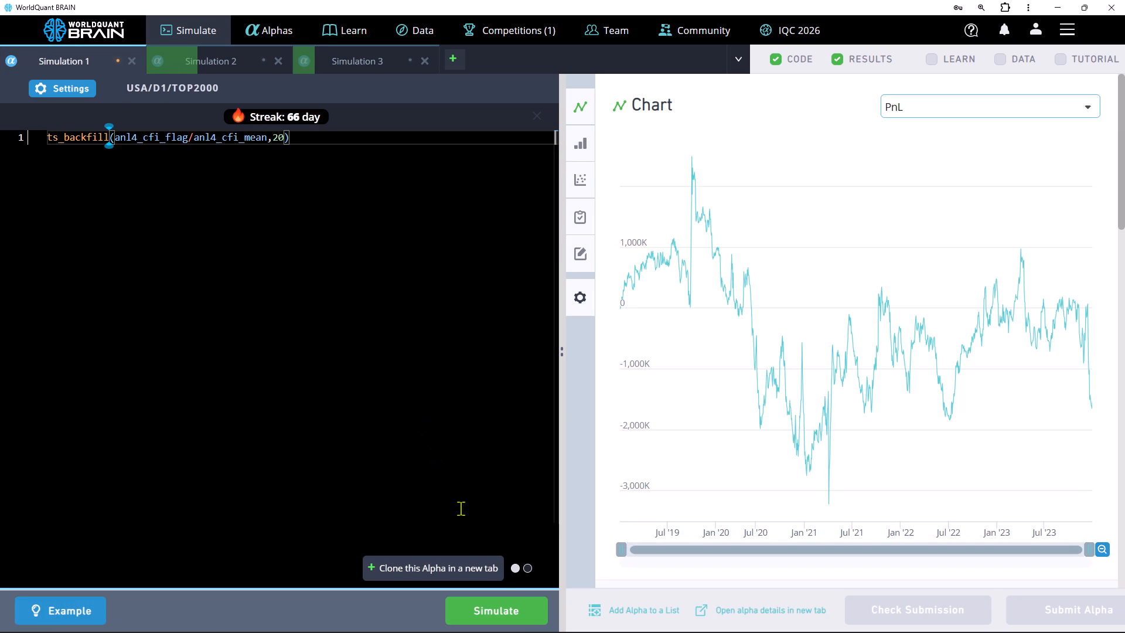
{"action": "left_click", "coordinate": [518, 617]}
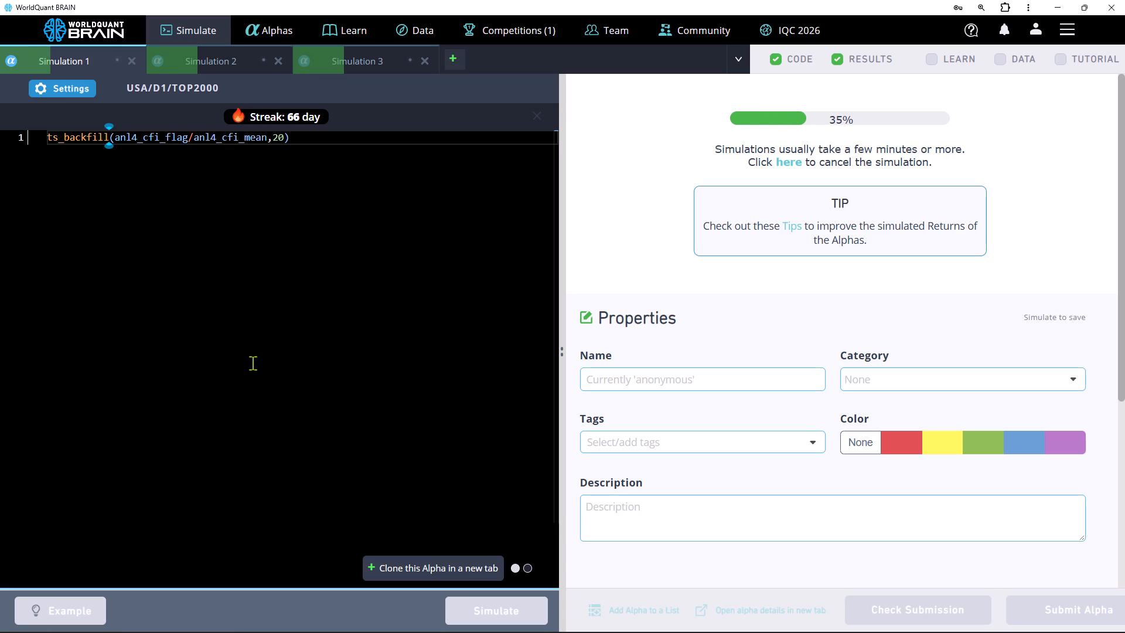
In Simulation 2, replace the ts_scale operator with ts_std_dev and run the simulation.
{"action": "left_click", "coordinate": [202, 64]}
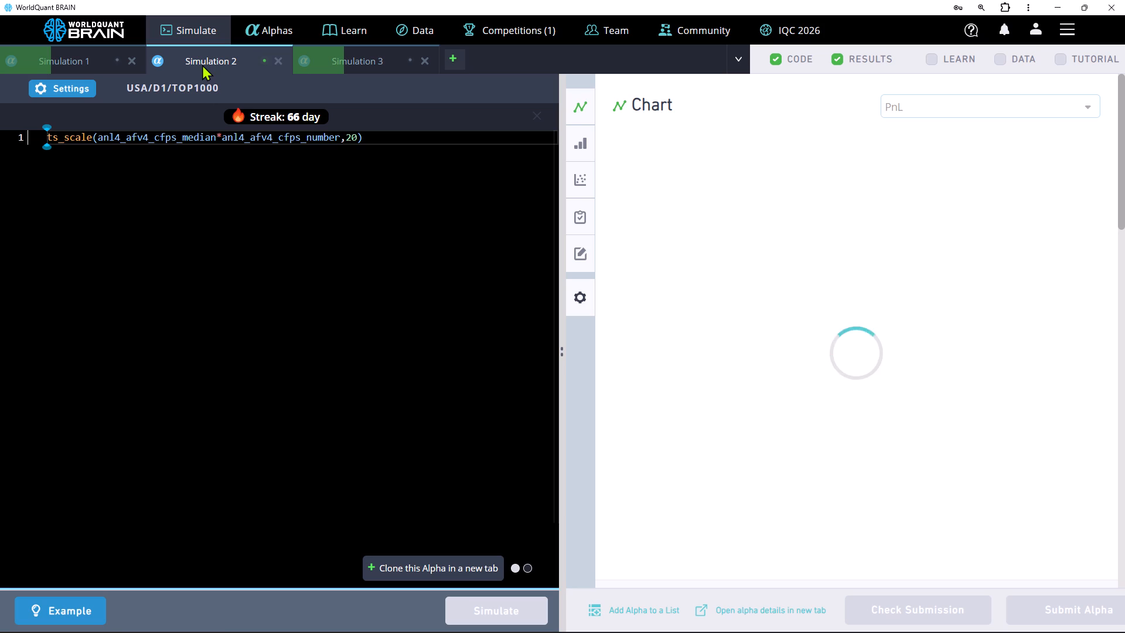
{"action": "left_click", "coordinate": [88, 138]}
{"action": "key", "text": "Home"}
{"action": "key", "text": "Right"}
{"action": "key", "text": "BackSpace"}
{"action": "key", "text": "BackSpace"}
{"action": "key", "text": "BackSpace"}
{"action": "key", "text": "BackSpace"}
{"action": "key", "text": "BackSpace"}
{"action": "key", "text": "BackSpace"}
{"action": "key", "text": "BackSpace"}
{"action": "key", "text": "BackSpace"}
{"action": "key", "text": "BackSpace"}
{"action": "key", "text": "BackSpace"}
{"action": "key", "text": "BackSpace"}
{"action": "key", "text": "BackSpace"}
{"action": "key", "text": "BackSpace"}
{"action": "key", "text": "BackSpace"}
{"action": "key", "text": "BackSpace"}
{"action": "key", "text": "BackSpace"}
{"action": "key", "text": "BackSpace"}
{"action": "key", "text": "BackSpace"}
{"action": "key", "text": "BackSpace"}
{"action": "key", "text": "BackSpace"}
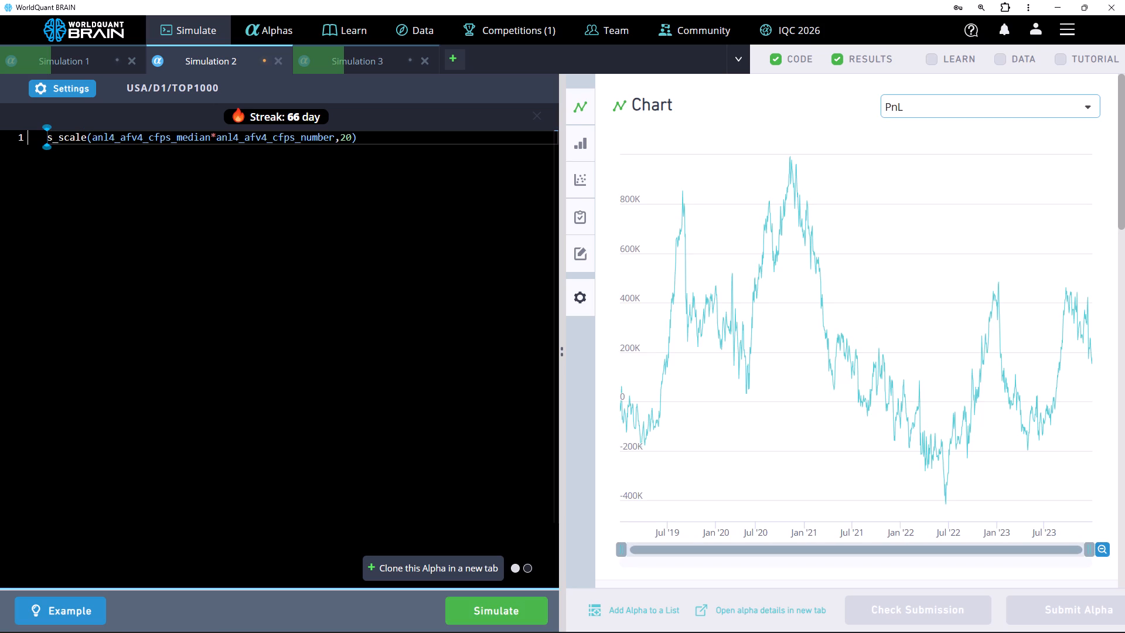
{"action": "left_click", "coordinate": [88, 138]}
{"action": "key", "text": "BackSpace"}
{"action": "key", "text": "BackSpace"}
{"action": "key", "text": "BackSpace"}
{"action": "key", "text": "BackSpace"}
{"action": "key", "text": "BackSpace"}
{"action": "key", "text": "BackSpace"}
{"action": "key", "text": "BackSpace"}
{"action": "key", "text": "BackSpace"}
{"action": "key", "text": "BackSpace"}
{"action": "key", "text": "BackSpace"}
{"action": "key", "text": "BackSpace"}
{"action": "key", "text": "BackSpace"}
{"action": "key", "text": "BackSpace"}
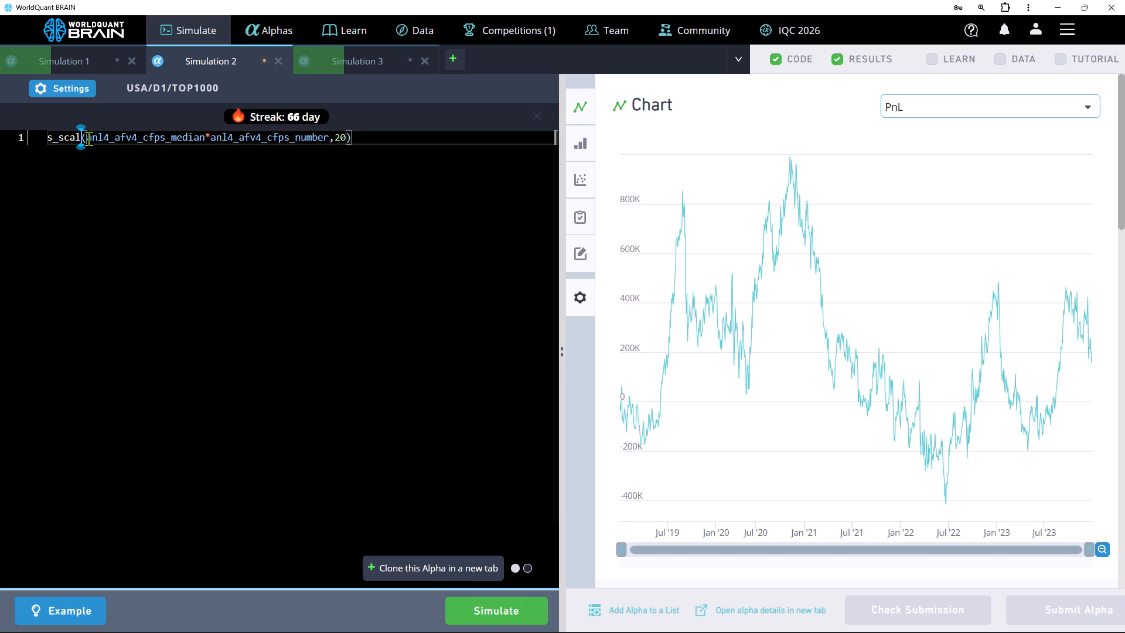
{"action": "type", "text": "ts"}
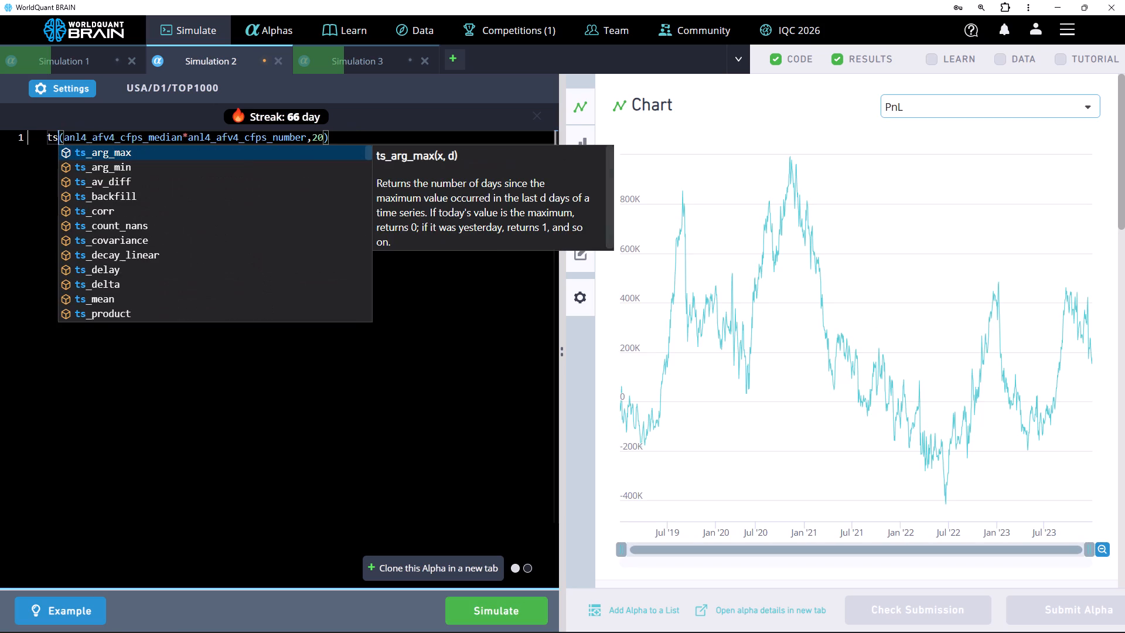
{"action": "scroll", "coordinate": [104, 236], "scroll_direction": "down", "scroll_amount": 3}
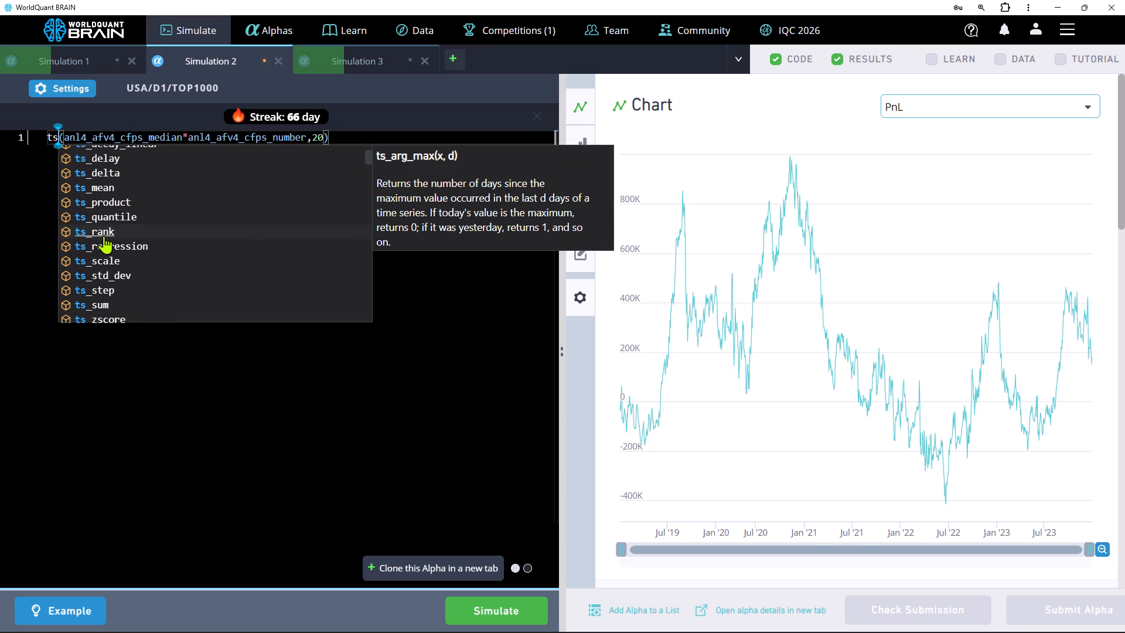
{"action": "left_click", "coordinate": [108, 271]}
{"action": "key", "text": "BackSpace"}
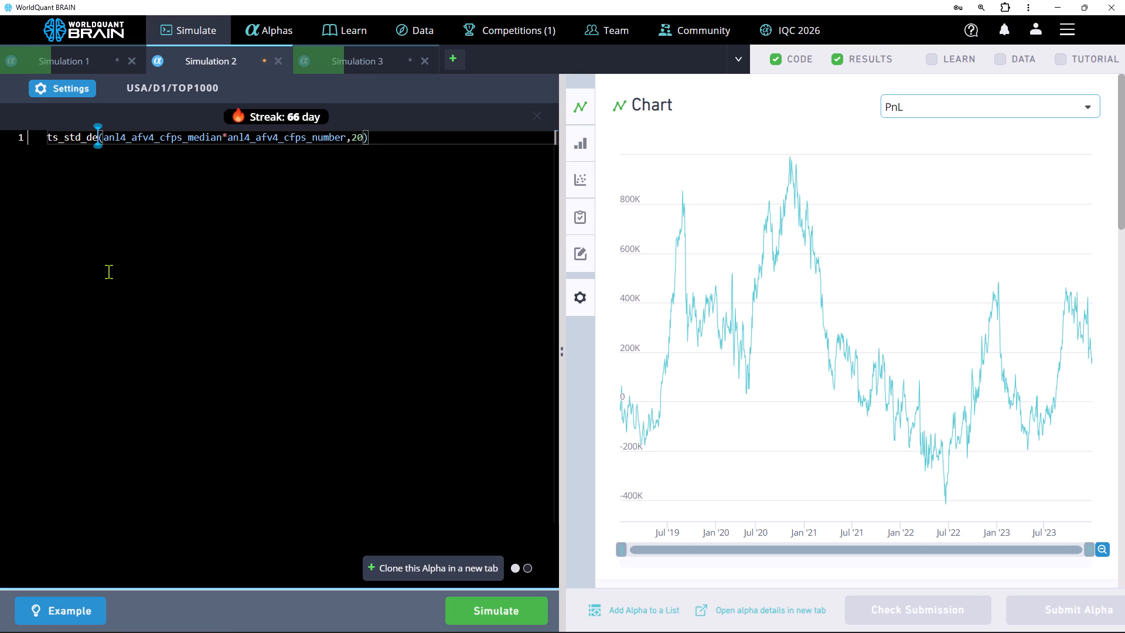
{"action": "key", "text": "v"}
{"action": "left_click", "coordinate": [486, 598]}
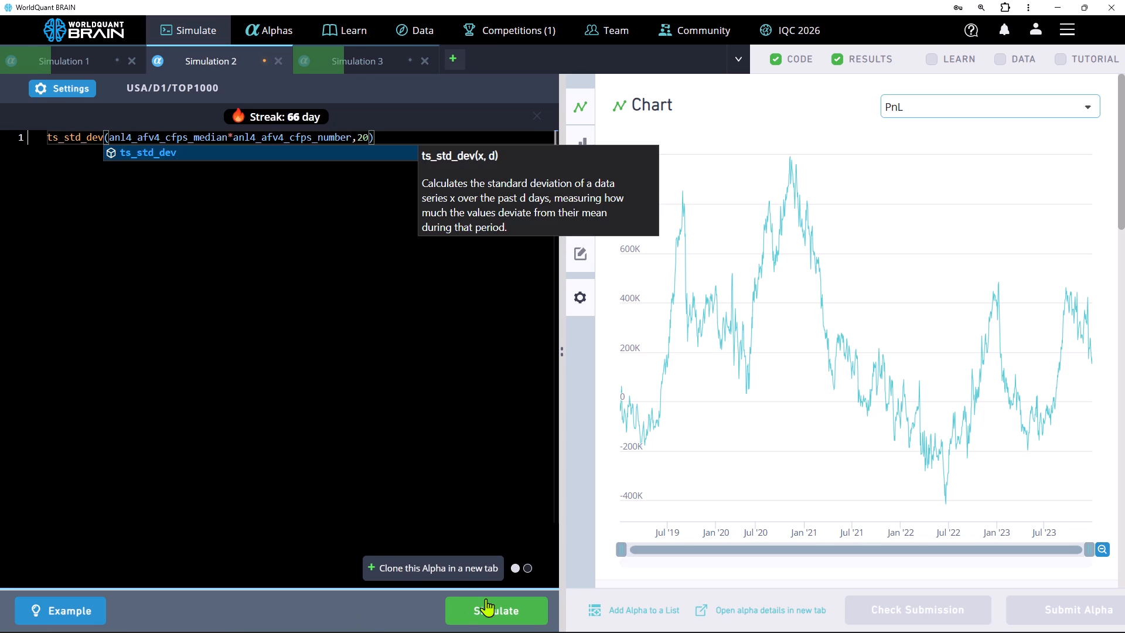
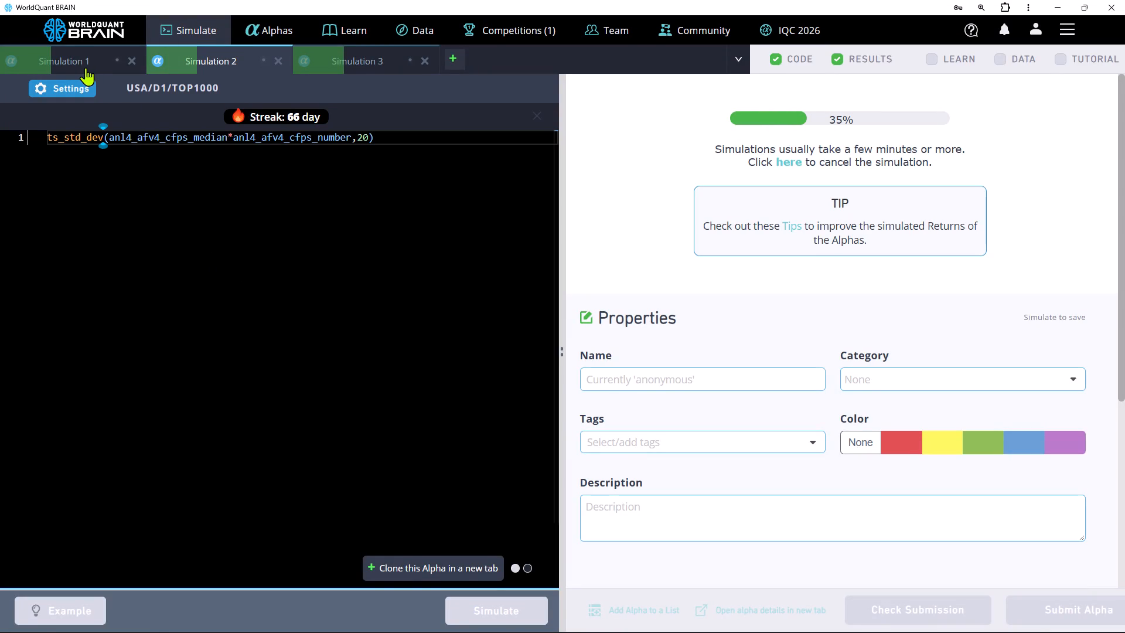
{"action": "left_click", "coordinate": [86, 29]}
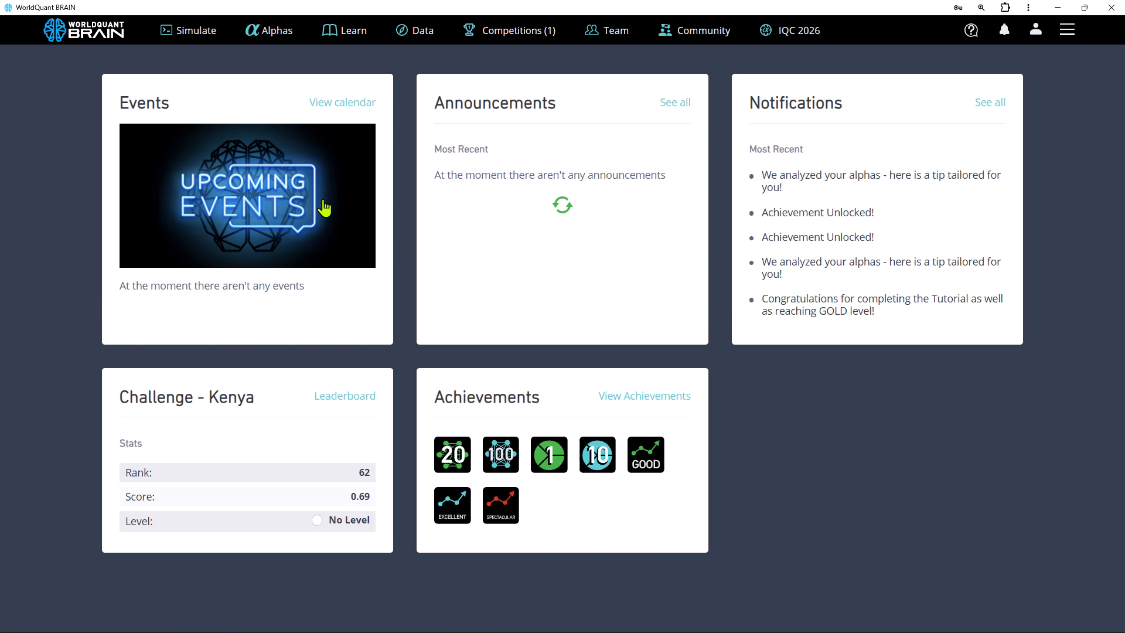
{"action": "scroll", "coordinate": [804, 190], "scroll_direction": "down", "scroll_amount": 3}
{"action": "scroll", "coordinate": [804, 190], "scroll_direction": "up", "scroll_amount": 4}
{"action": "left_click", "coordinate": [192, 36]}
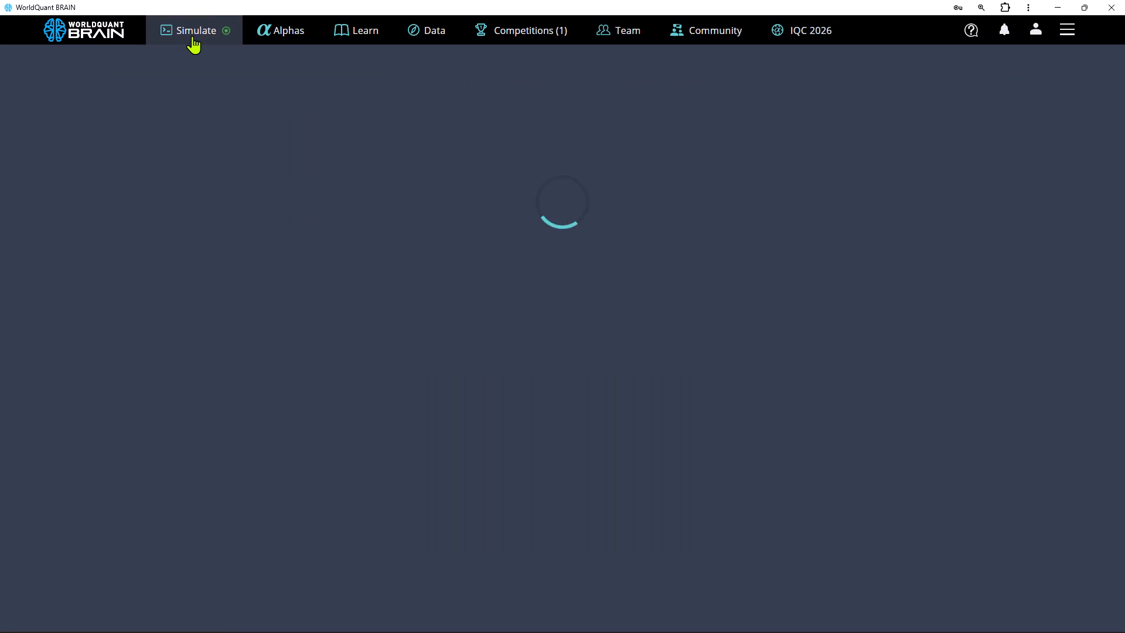
In Simulation 3, set the ts_product lookback window to 10.
{"action": "left_click", "coordinate": [352, 63]}
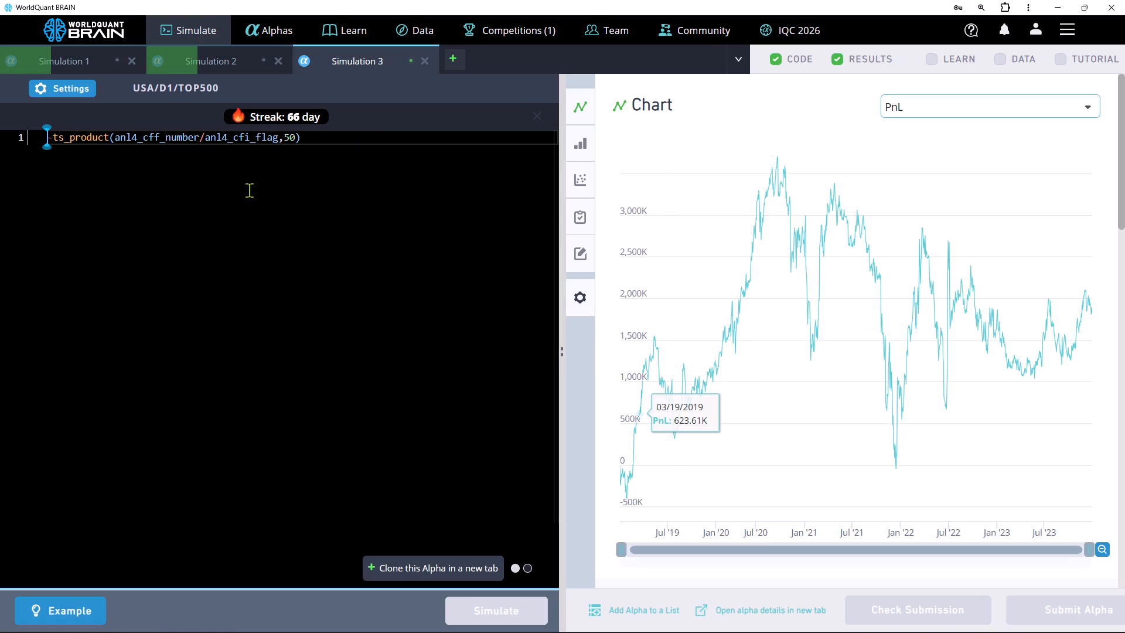
{"action": "left_click", "coordinate": [289, 137]}
{"action": "key", "text": "BackSpace"}
{"action": "key", "text": "1"}
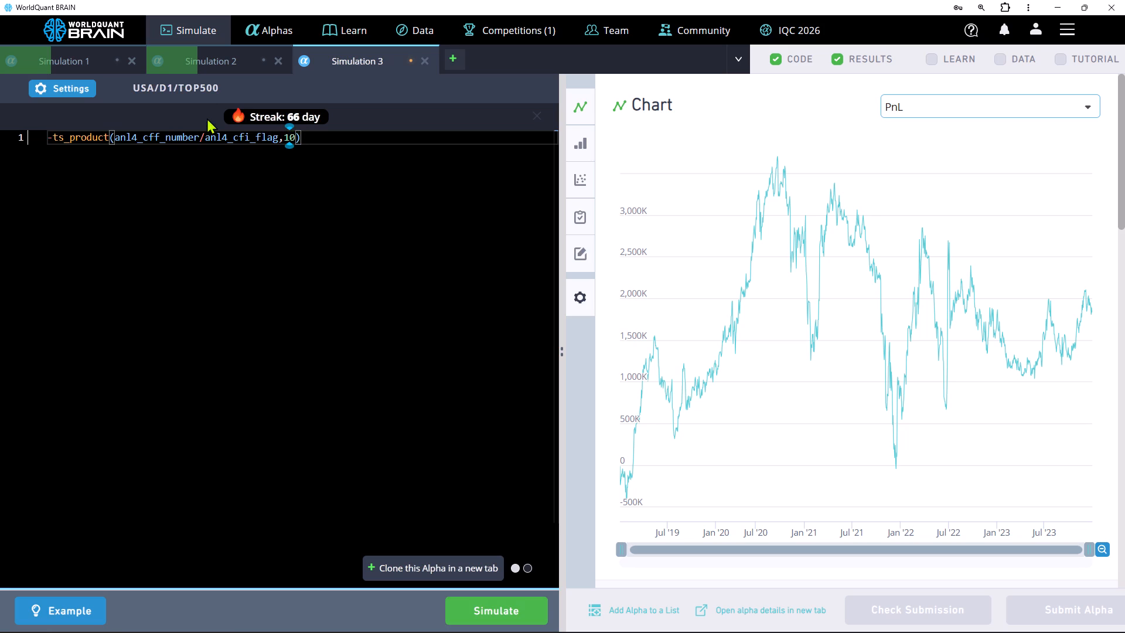
Set Simulation 3's truncation to 0.04 and apply the settings.
{"action": "left_click", "coordinate": [57, 87]}
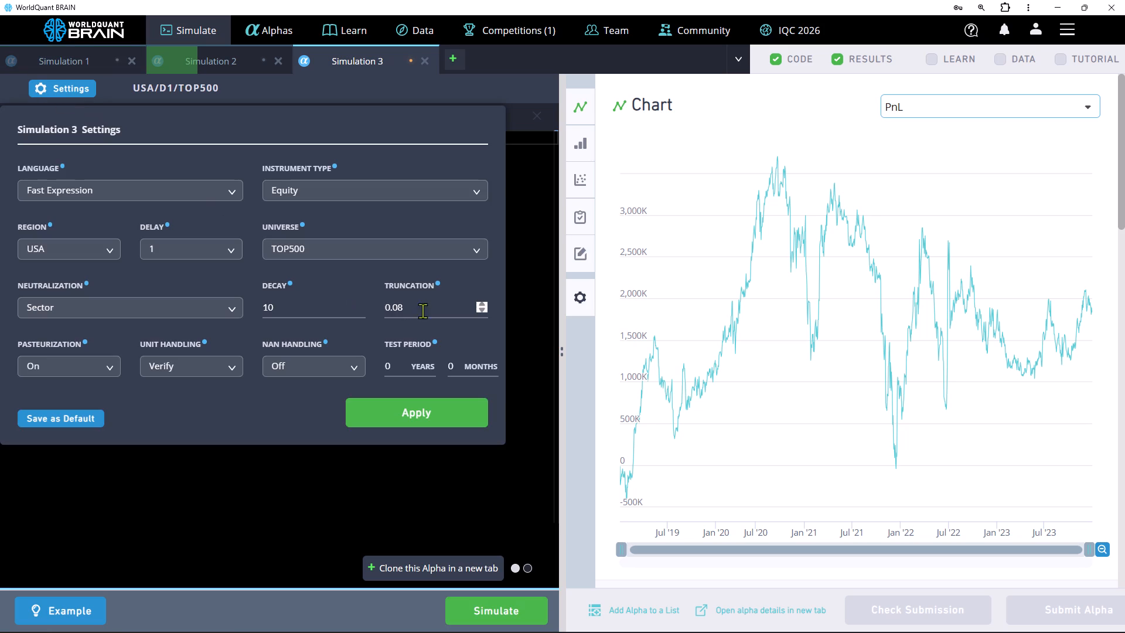
{"action": "triple_click", "coordinate": [483, 311]}
{"action": "left_click", "coordinate": [483, 311]}
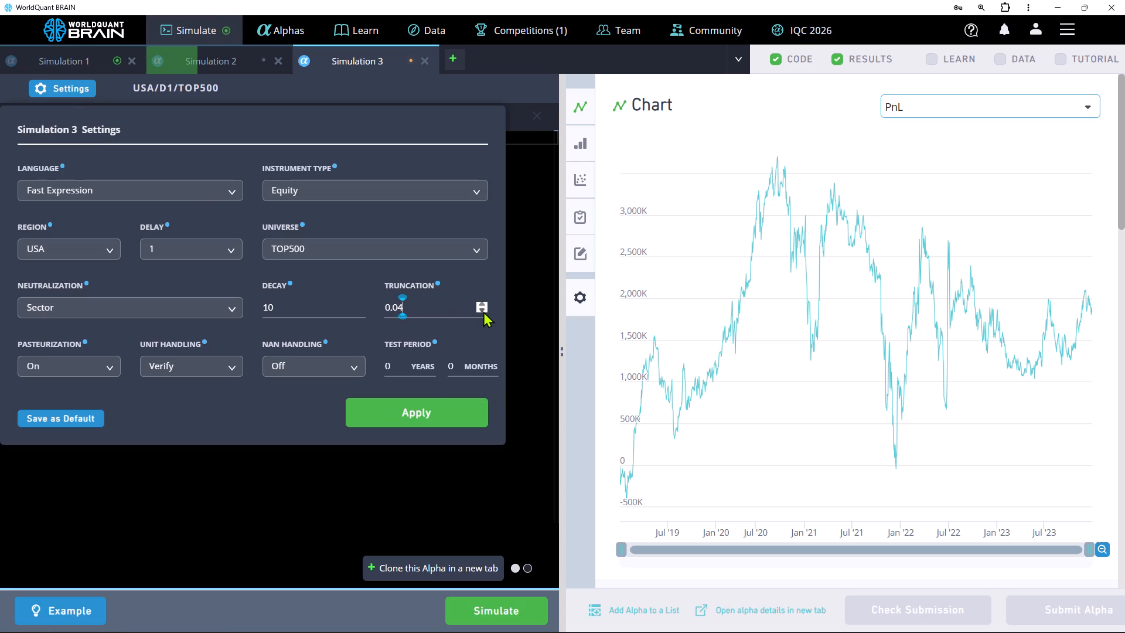
{"action": "left_click", "coordinate": [444, 403]}
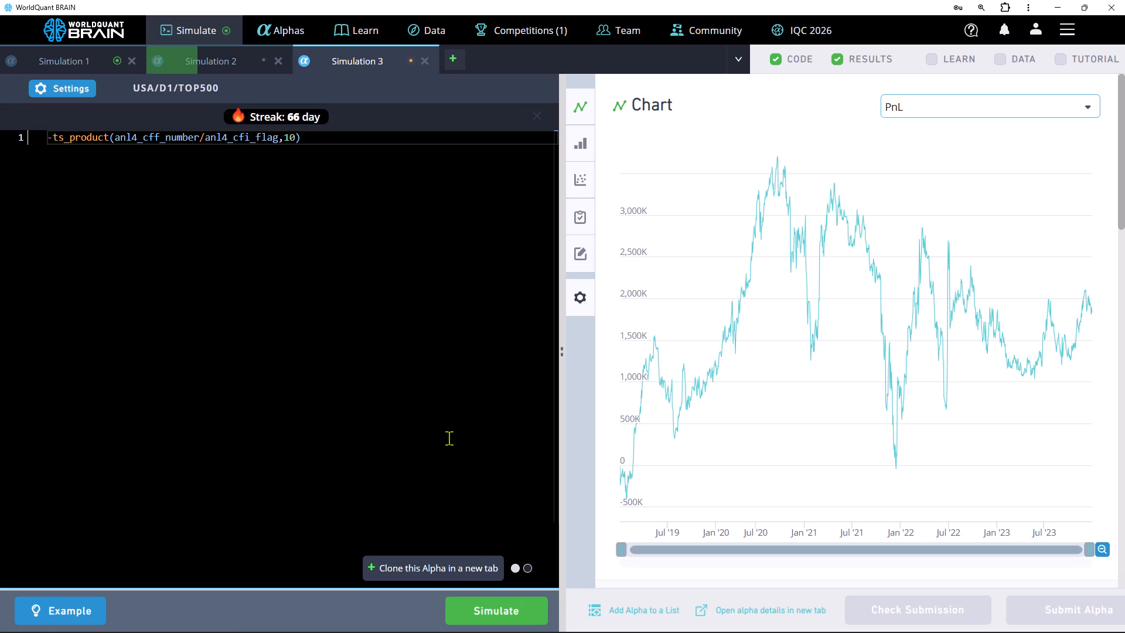
Set Simulation 3's neutralization to Industry and run the simulation.
{"action": "left_click", "coordinate": [55, 94]}
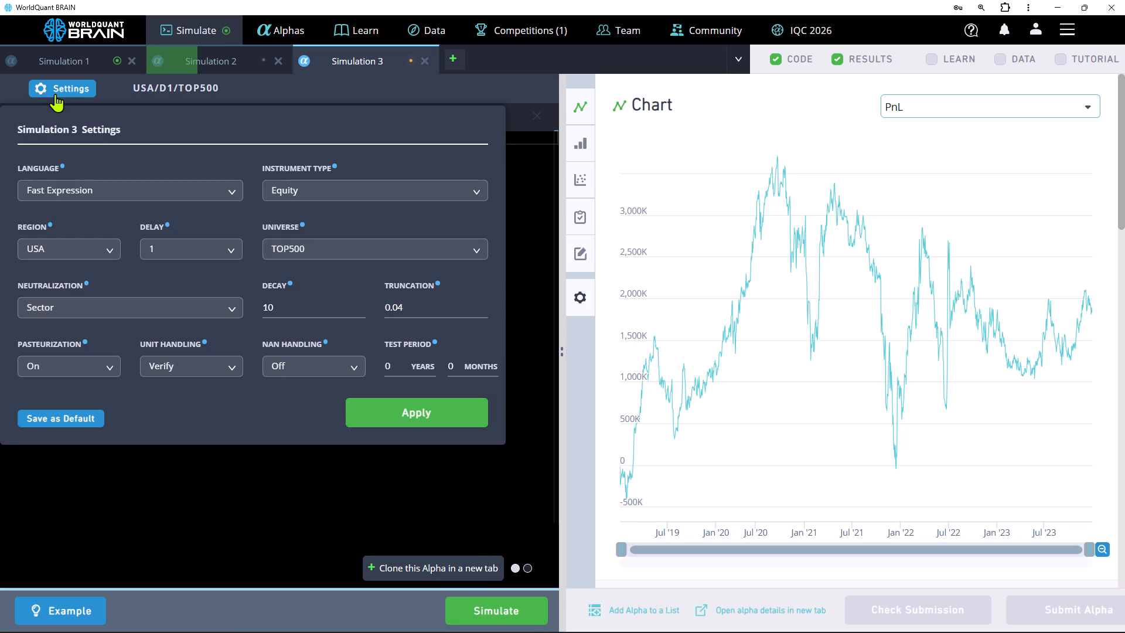
{"action": "left_click", "coordinate": [129, 309]}
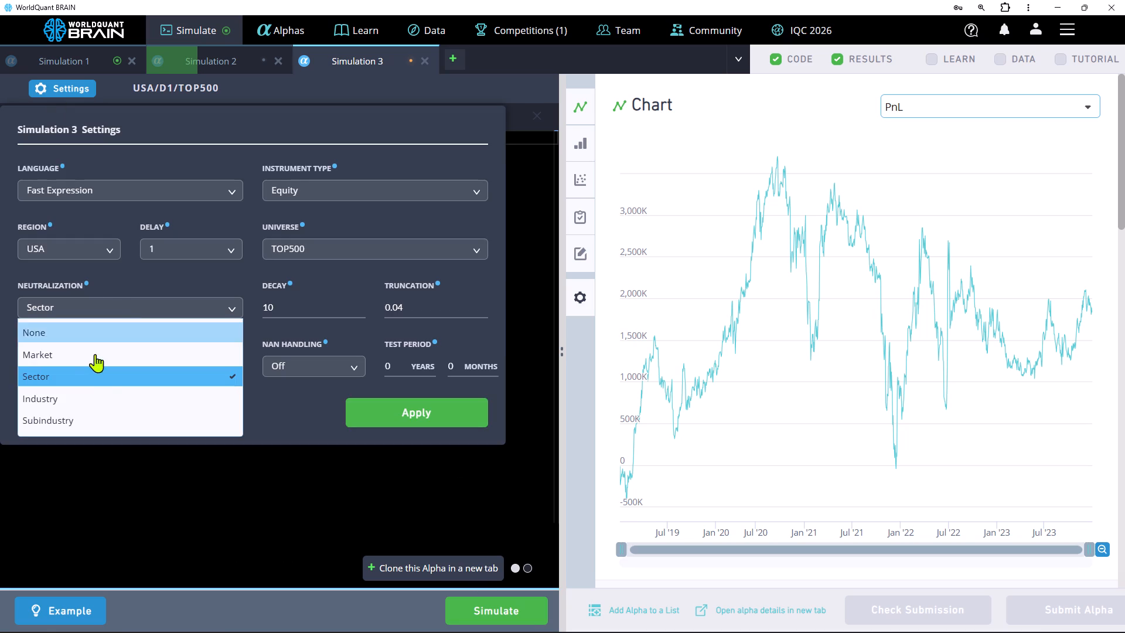
{"action": "left_click", "coordinate": [120, 392]}
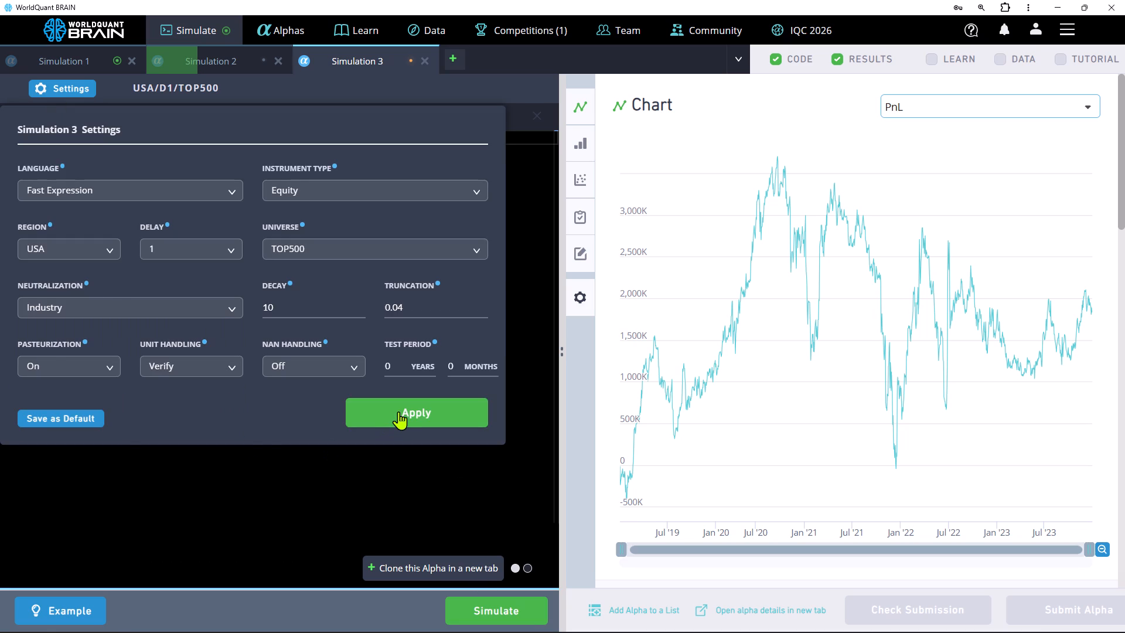
{"action": "left_click", "coordinate": [398, 411]}
{"action": "left_click", "coordinate": [486, 604]}
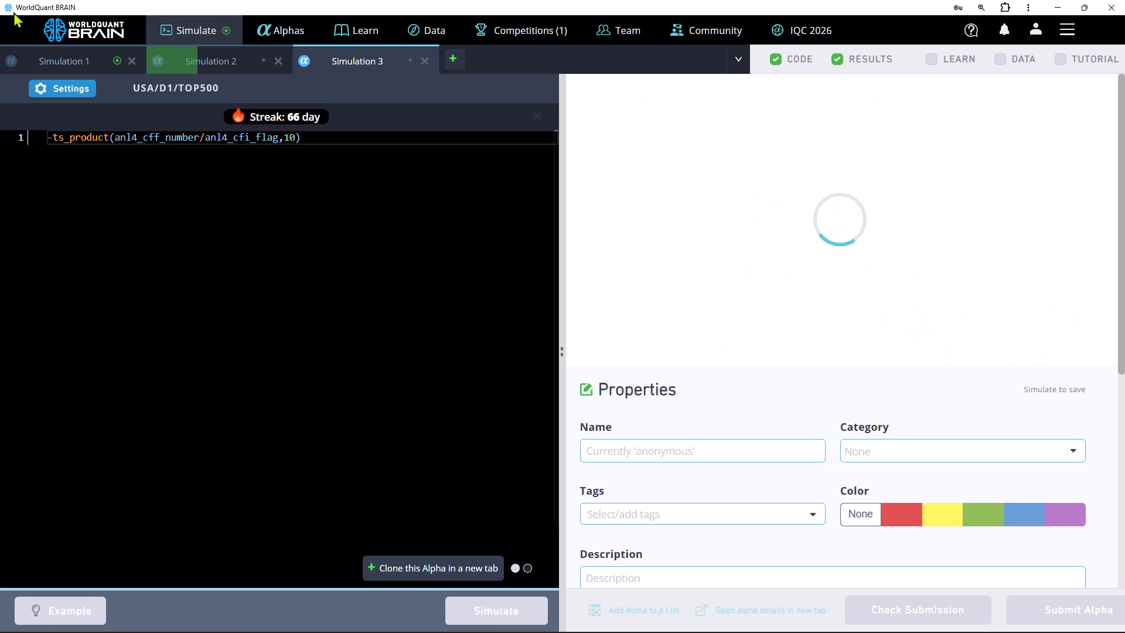
In Simulation 1, replace the ts_backfill operator with ts_decay_linear and run the simulation.
{"action": "left_click", "coordinate": [76, 59]}
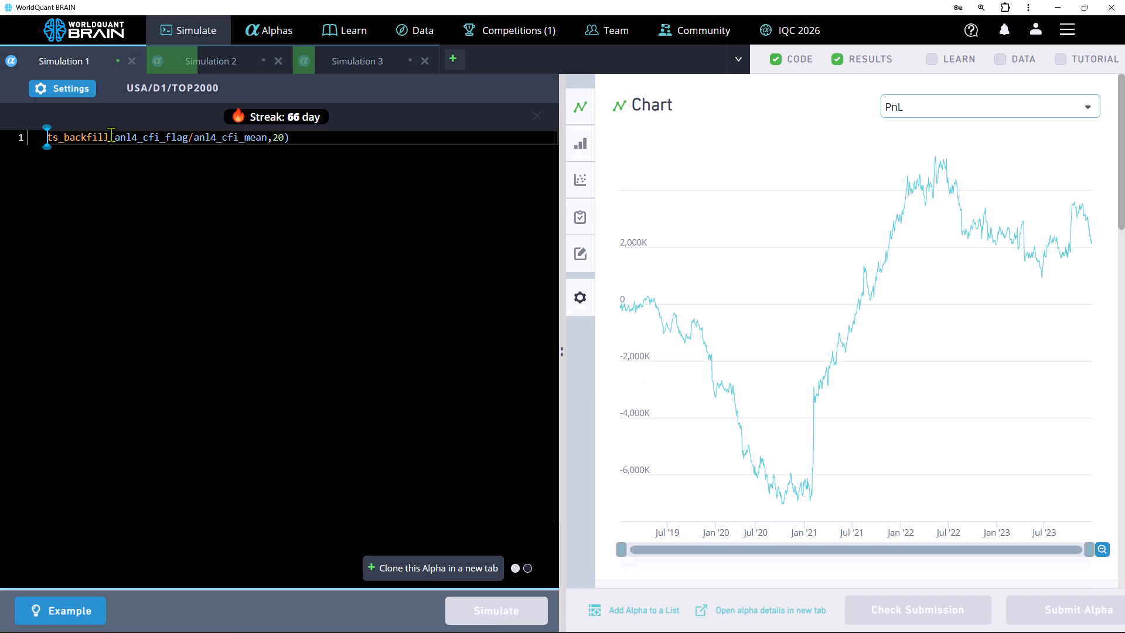
{"action": "left_click", "coordinate": [111, 134]}
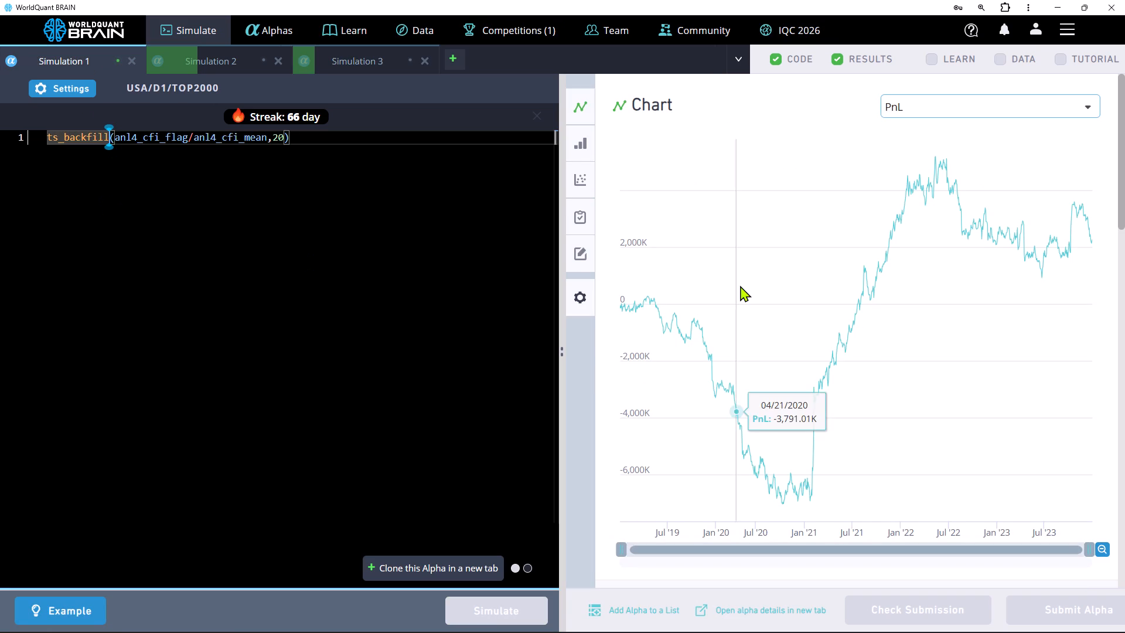
{"action": "scroll", "coordinate": [740, 285], "scroll_direction": "down", "scroll_amount": 3}
{"action": "scroll", "coordinate": [740, 285], "scroll_direction": "up", "scroll_amount": 1}
{"action": "key", "text": "BackSpace"}
{"action": "key", "text": "BackSpace"}
{"action": "key", "text": "BackSpace"}
{"action": "key", "text": "BackSpace"}
{"action": "key", "text": "BackSpace"}
{"action": "key", "text": "BackSpace"}
{"action": "key", "text": "BackSpace"}
{"action": "key", "text": "BackSpace"}
{"action": "key", "text": "BackSpace"}
{"action": "key", "text": "BackSpace"}
{"action": "key", "text": "BackSpace"}
{"action": "key", "text": "BackSpace"}
{"action": "key", "text": "BackSpace"}
{"action": "key", "text": "BackSpace"}
{"action": "key", "text": "BackSpace"}
{"action": "key", "text": "BackSpace"}
{"action": "key", "text": "BackSpace"}
{"action": "key", "text": "BackSpace"}
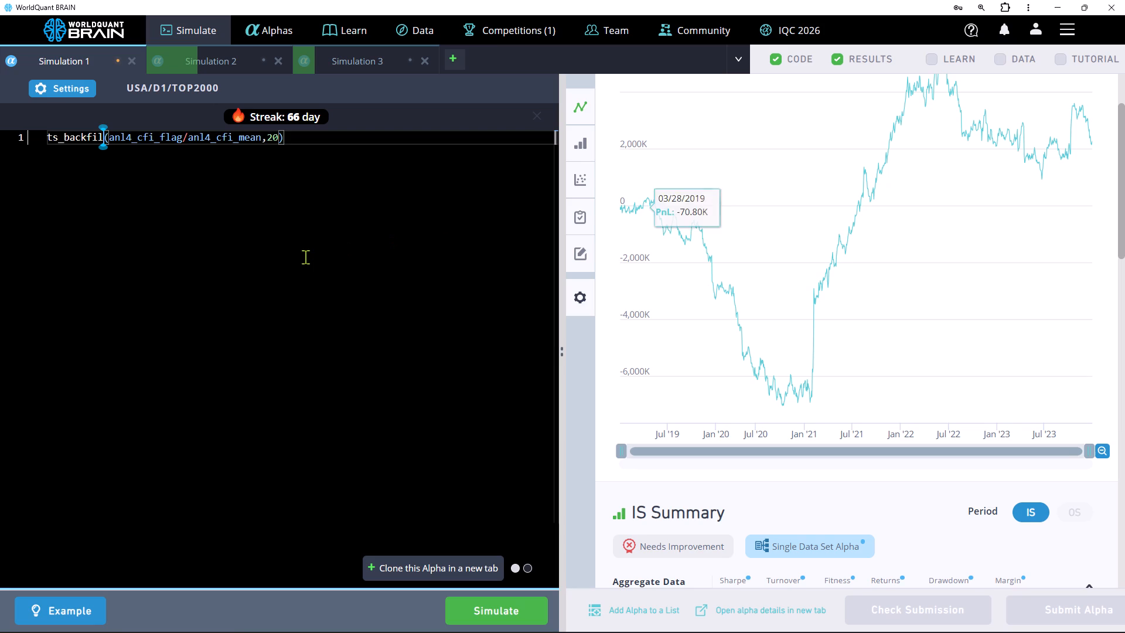
{"action": "type", "text": "ts"}
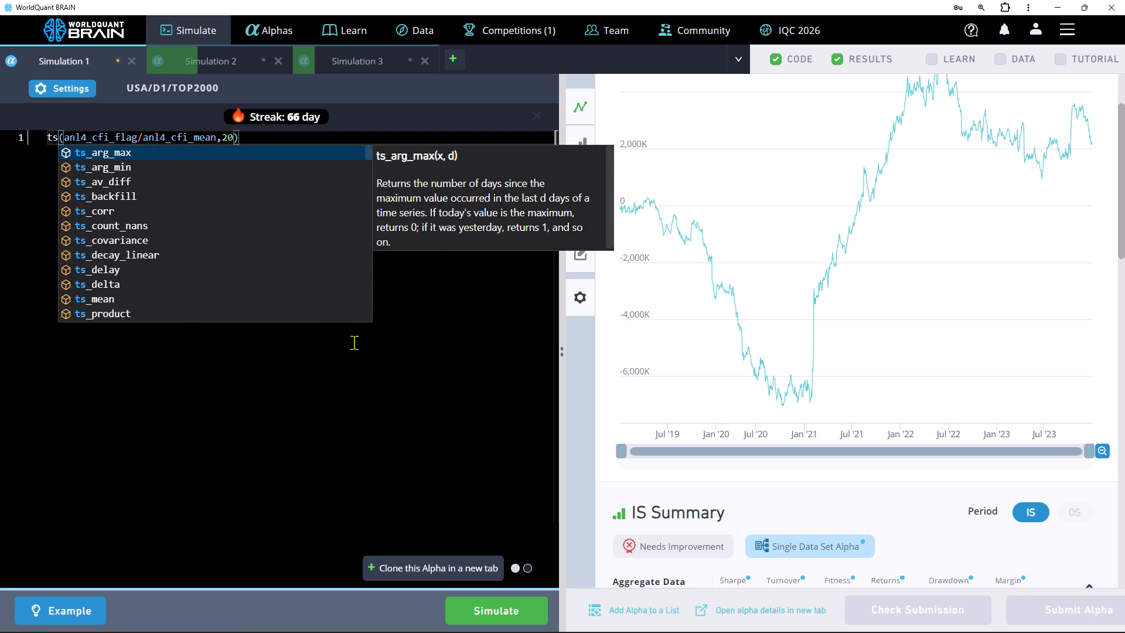
{"action": "left_click", "coordinate": [156, 253]}
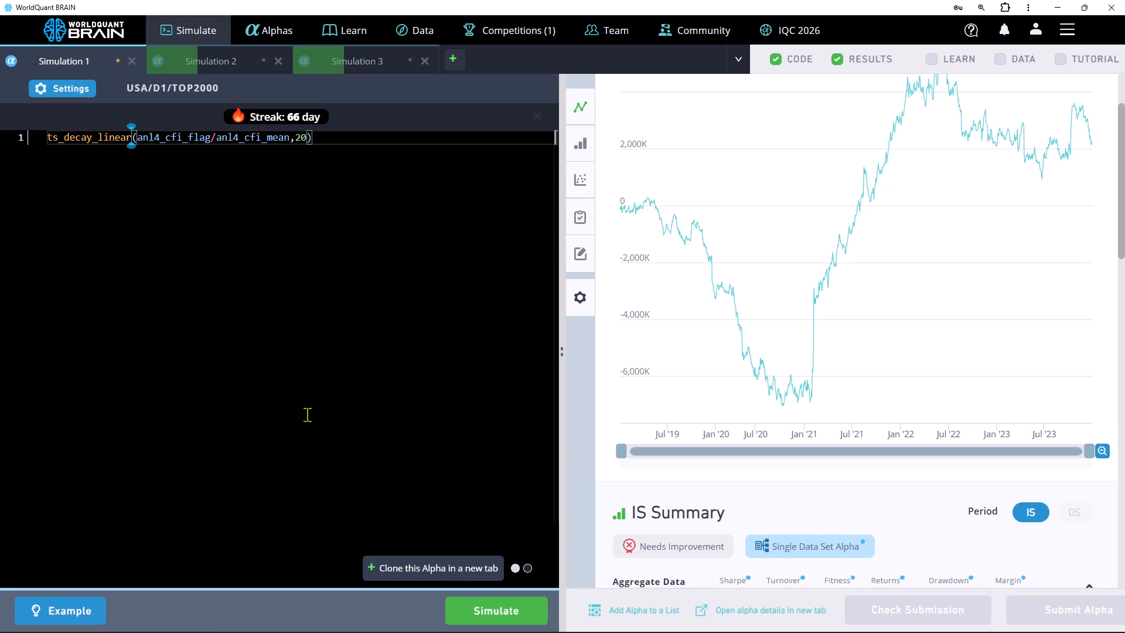
{"action": "left_click", "coordinate": [467, 602]}
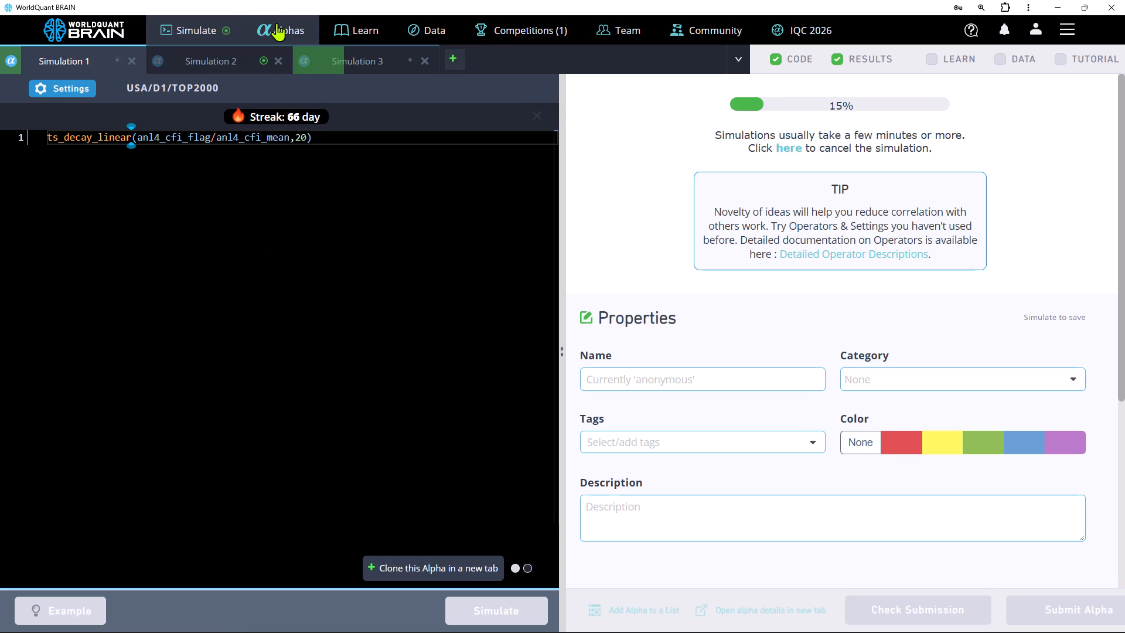
In Simulation 2, replace the ts_std_dev operator with ts_step.
{"action": "left_click", "coordinate": [202, 63]}
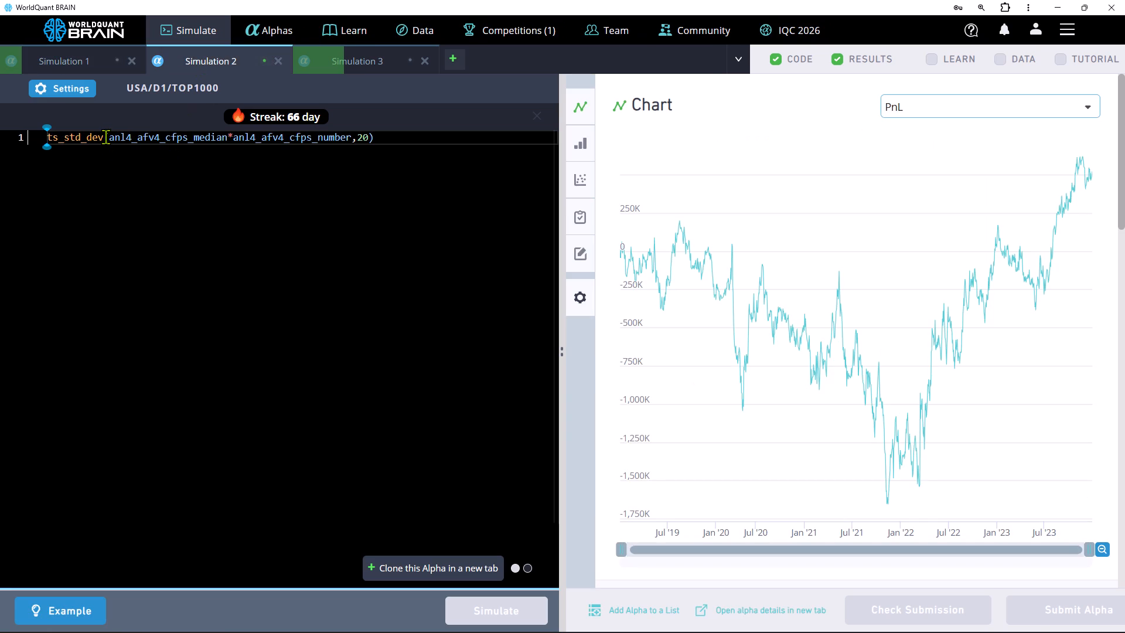
{"action": "left_click", "coordinate": [105, 137]}
{"action": "key", "text": "BackSpace"}
{"action": "key", "text": "BackSpace"}
{"action": "key", "text": "BackSpace"}
{"action": "key", "text": "BackSpace"}
{"action": "key", "text": "BackSpace"}
{"action": "key", "text": "BackSpace"}
{"action": "key", "text": "BackSpace"}
{"action": "key", "text": "BackSpace"}
{"action": "key", "text": "BackSpace"}
{"action": "key", "text": "BackSpace"}
{"action": "key", "text": "BackSpace"}
{"action": "key", "text": "BackSpace"}
{"action": "key", "text": "BackSpace"}
{"action": "key", "text": "BackSpace"}
{"action": "key", "text": "BackSpace"}
{"action": "key", "text": "BackSpace"}
{"action": "key", "text": "BackSpace"}
{"action": "key", "text": "BackSpace"}
{"action": "key", "text": "BackSpace"}
{"action": "key", "text": "BackSpace"}
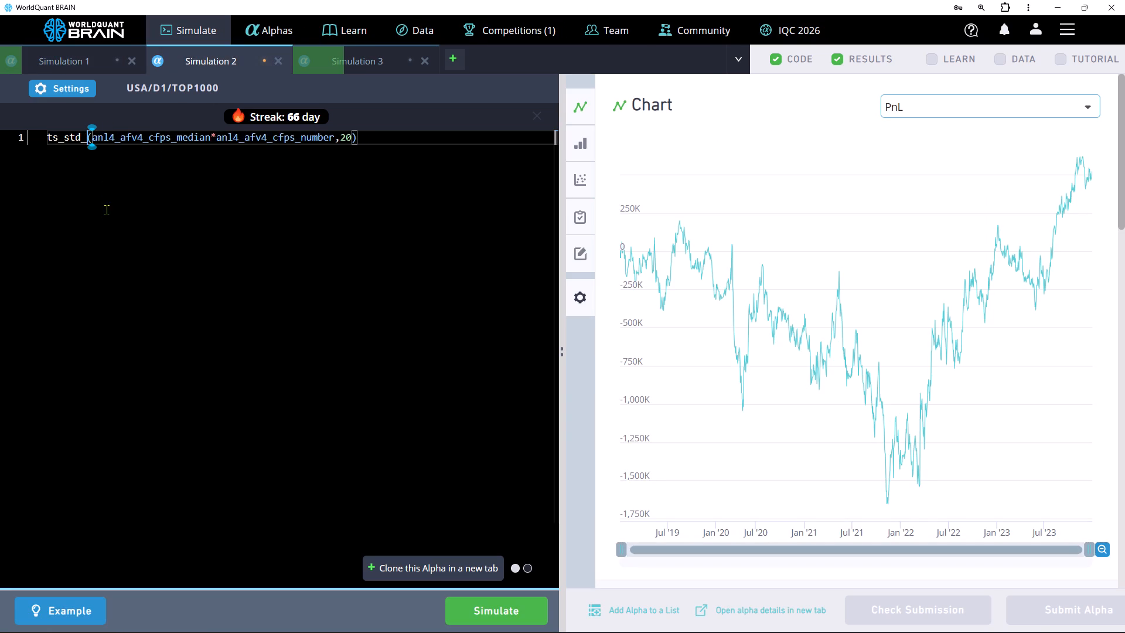
{"action": "type", "text": "ts"}
{"action": "scroll", "coordinate": [178, 287], "scroll_direction": "down", "scroll_amount": 4}
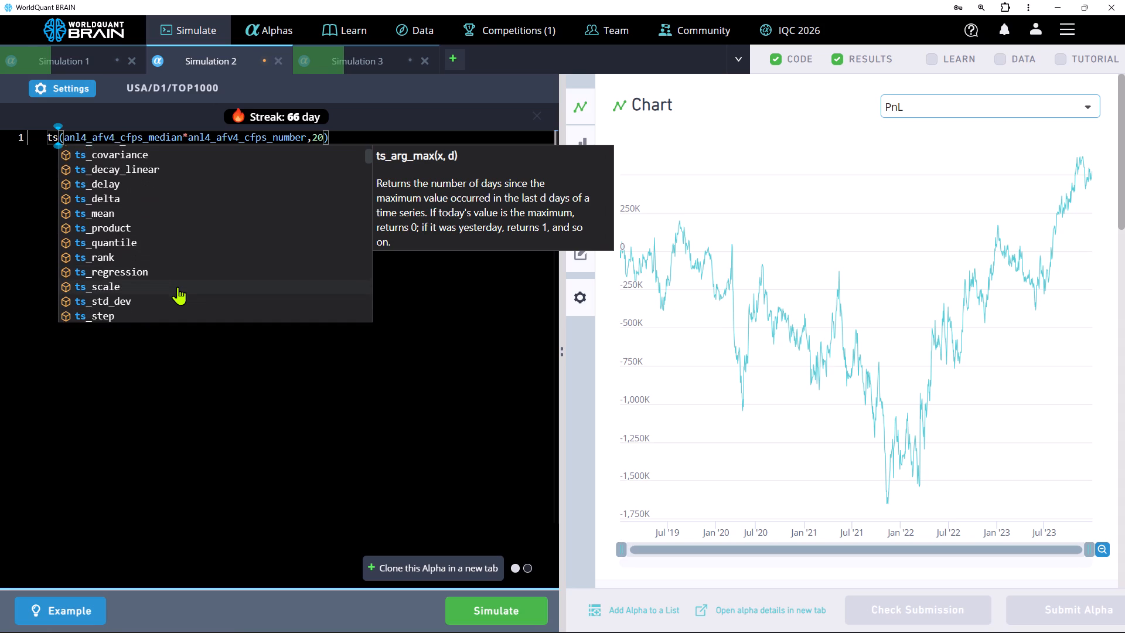
{"action": "scroll", "coordinate": [178, 287], "scroll_direction": "down", "scroll_amount": 1}
{"action": "left_click_drag", "start_coordinate": [119, 292], "coordinate": [356, 146]}
Remove the lookback argument from Simulation 2's ts_step expression and run the simulation.
{"action": "left_click", "coordinate": [353, 134]}
{"action": "key", "text": "BackSpace"}
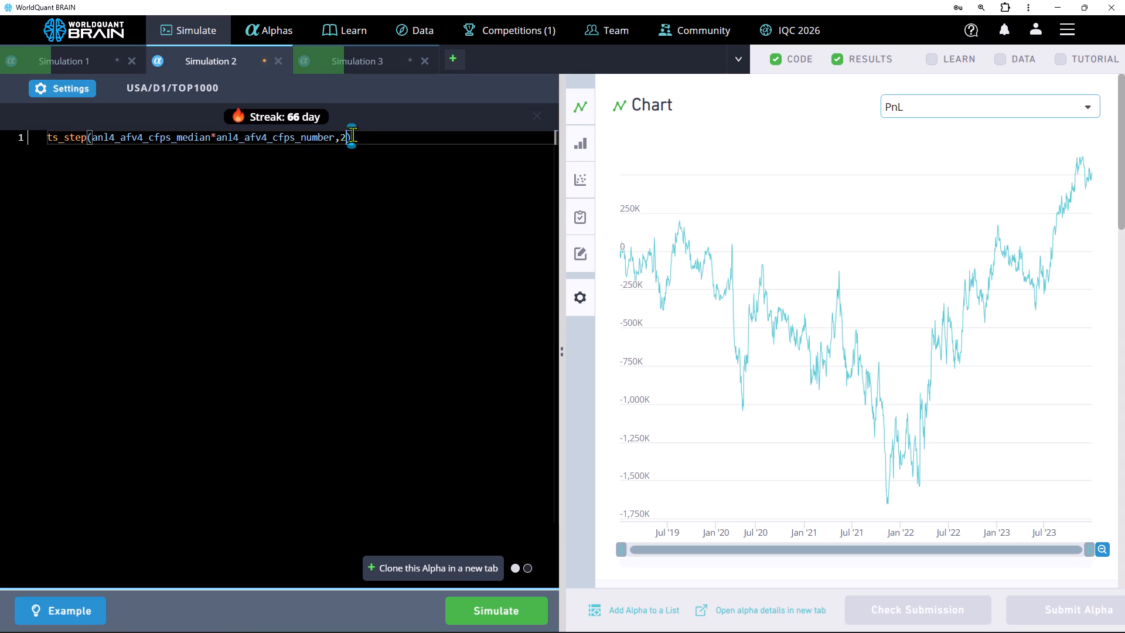
{"action": "key", "text": "BackSpace"}
{"action": "key", "text": "BackSpace"}
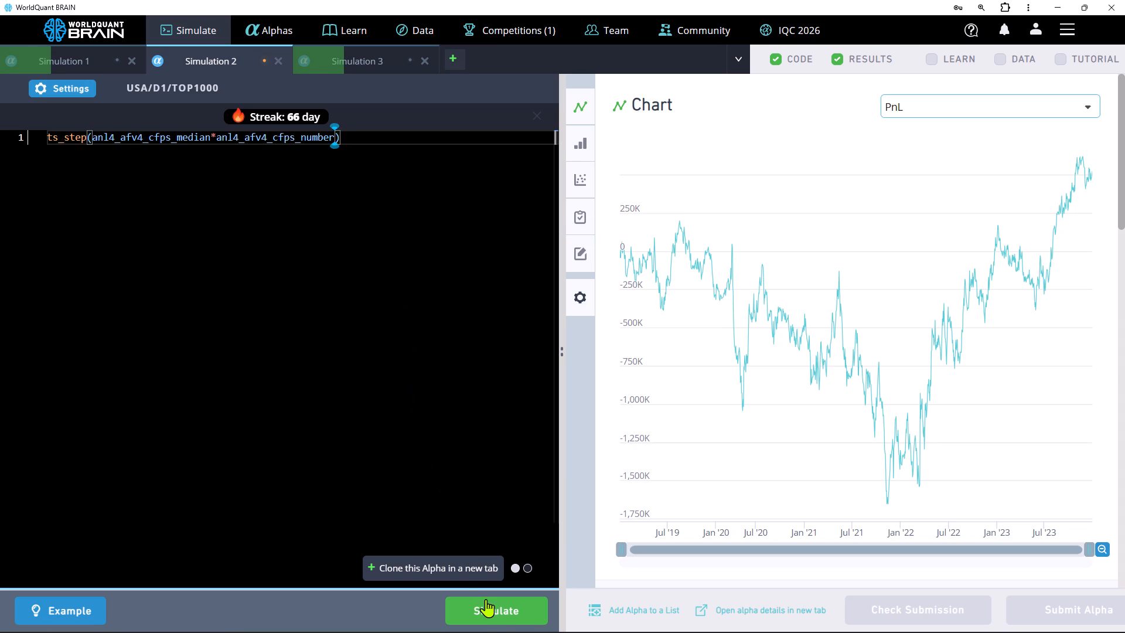
{"action": "left_click", "coordinate": [486, 599]}
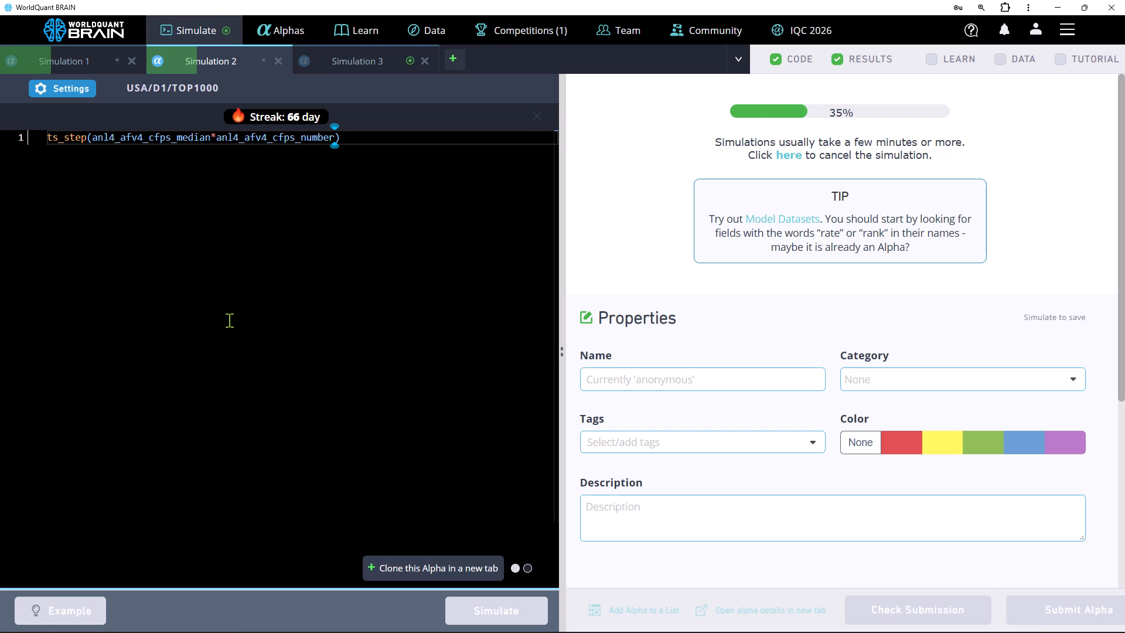
Examine Simulation 3's PnL chart, yearly IS summary and IS testing status from the Industry-neutralized run.
{"action": "left_click", "coordinate": [370, 59]}
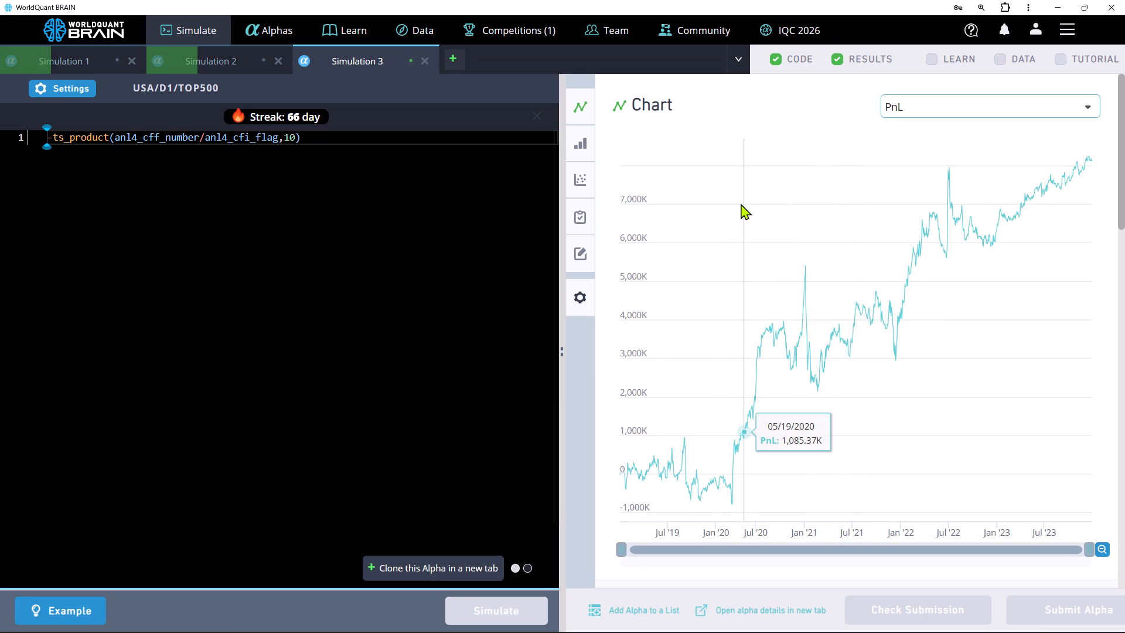
{"action": "scroll", "coordinate": [741, 203], "scroll_direction": "down", "scroll_amount": 4}
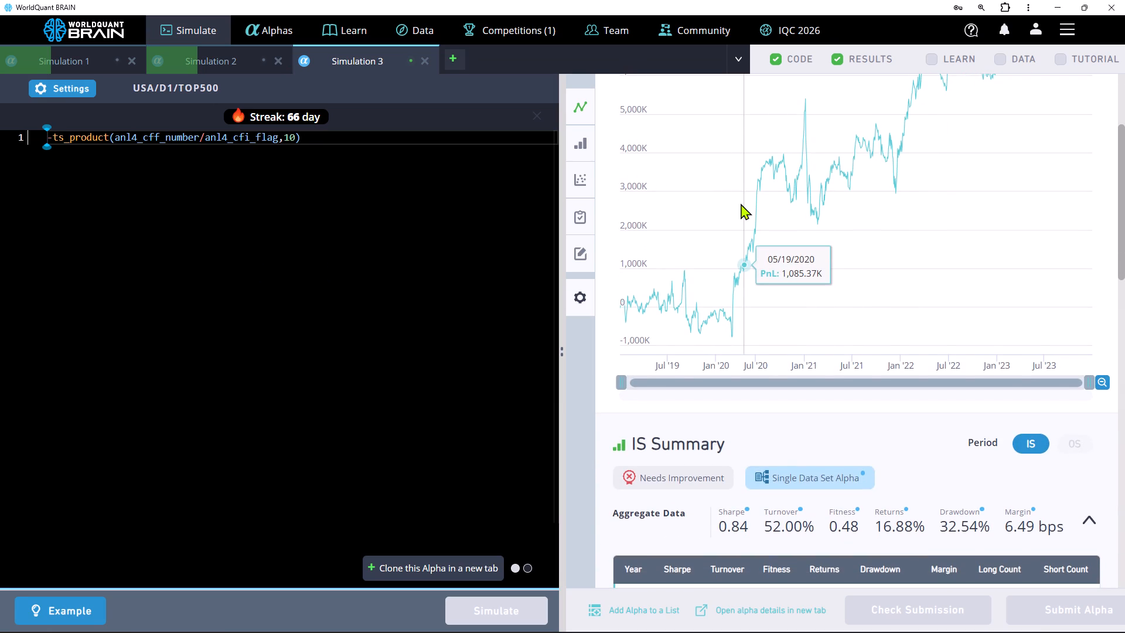
{"action": "scroll", "coordinate": [741, 203], "scroll_direction": "down", "scroll_amount": 5}
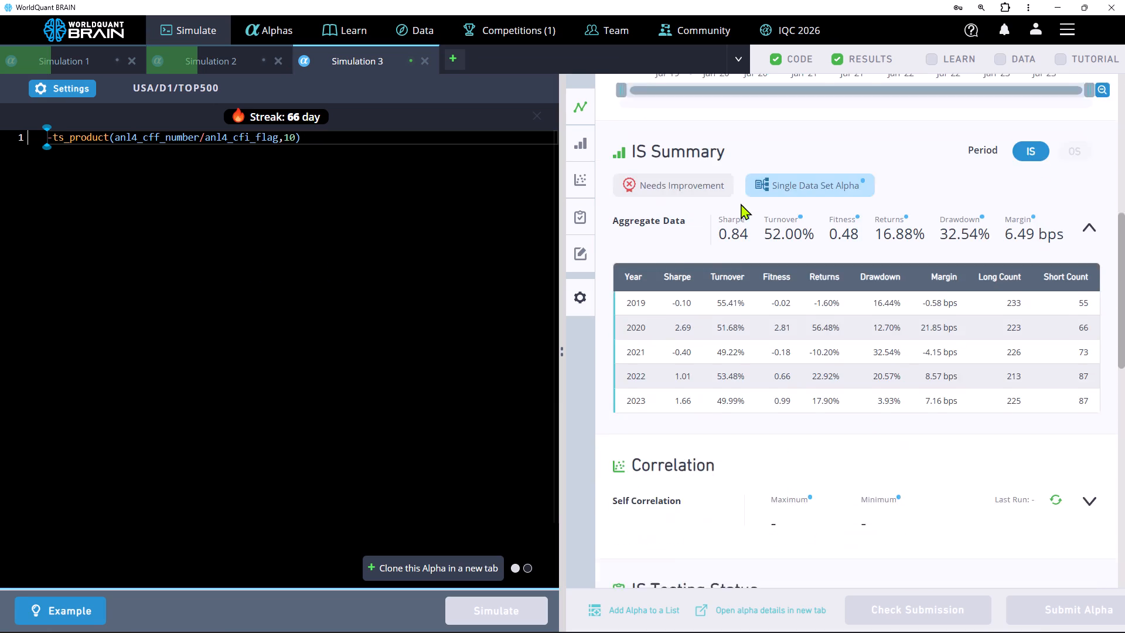
{"action": "scroll", "coordinate": [741, 203], "scroll_direction": "down", "scroll_amount": 5}
{"action": "left_click", "coordinate": [705, 186]}
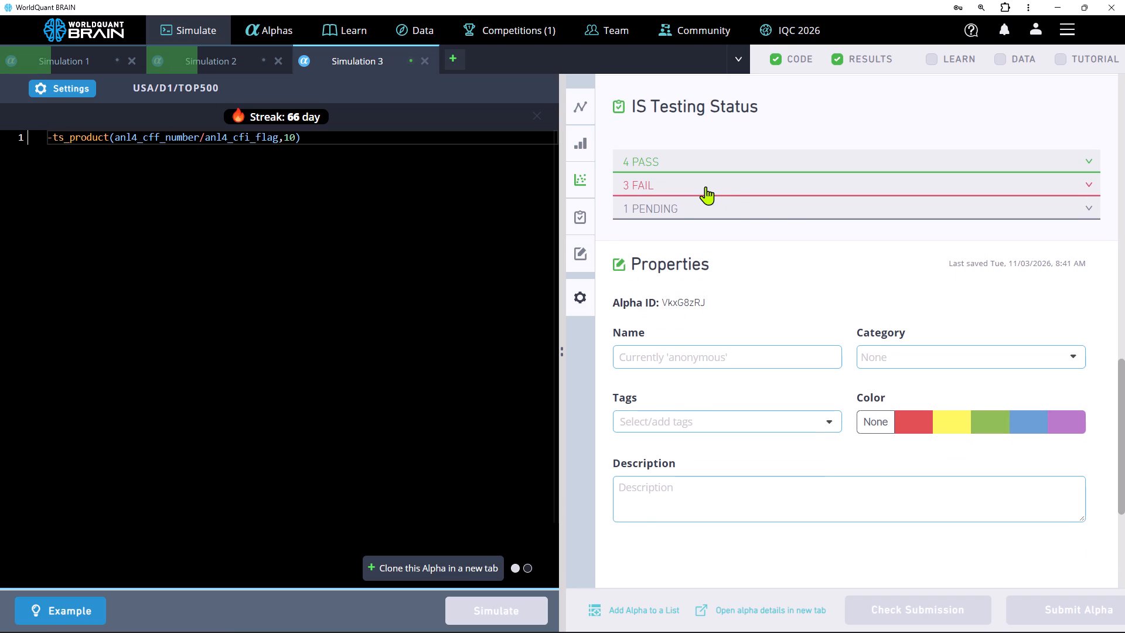
{"action": "left_click", "coordinate": [705, 186]}
{"action": "scroll", "coordinate": [835, 335], "scroll_direction": "up", "scroll_amount": 4}
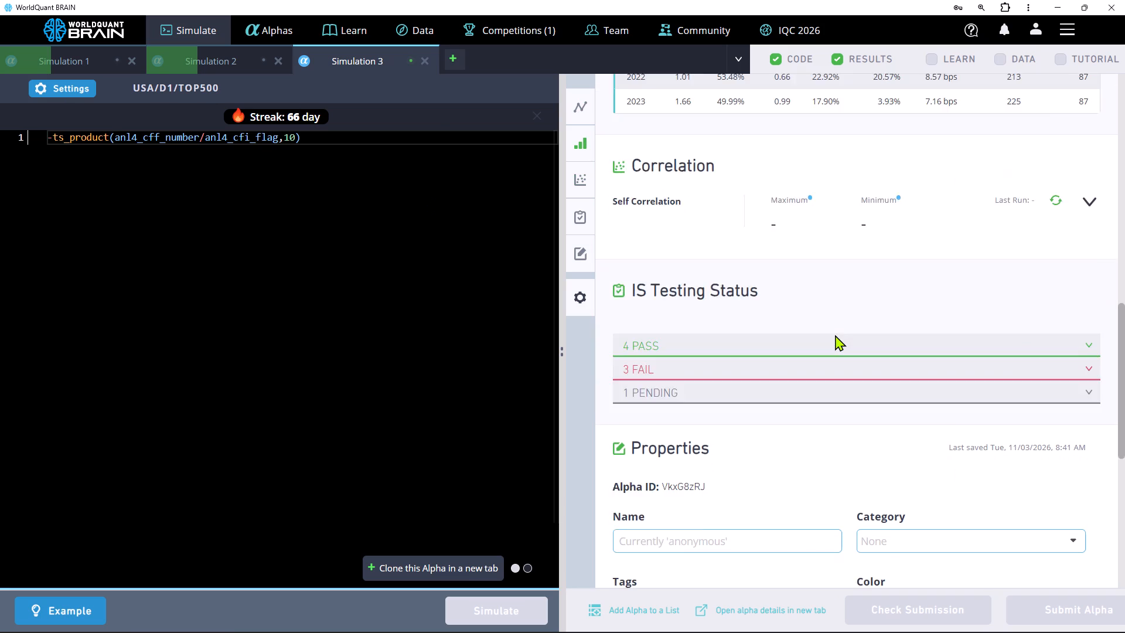
{"action": "scroll", "coordinate": [835, 335], "scroll_direction": "up", "scroll_amount": 3}
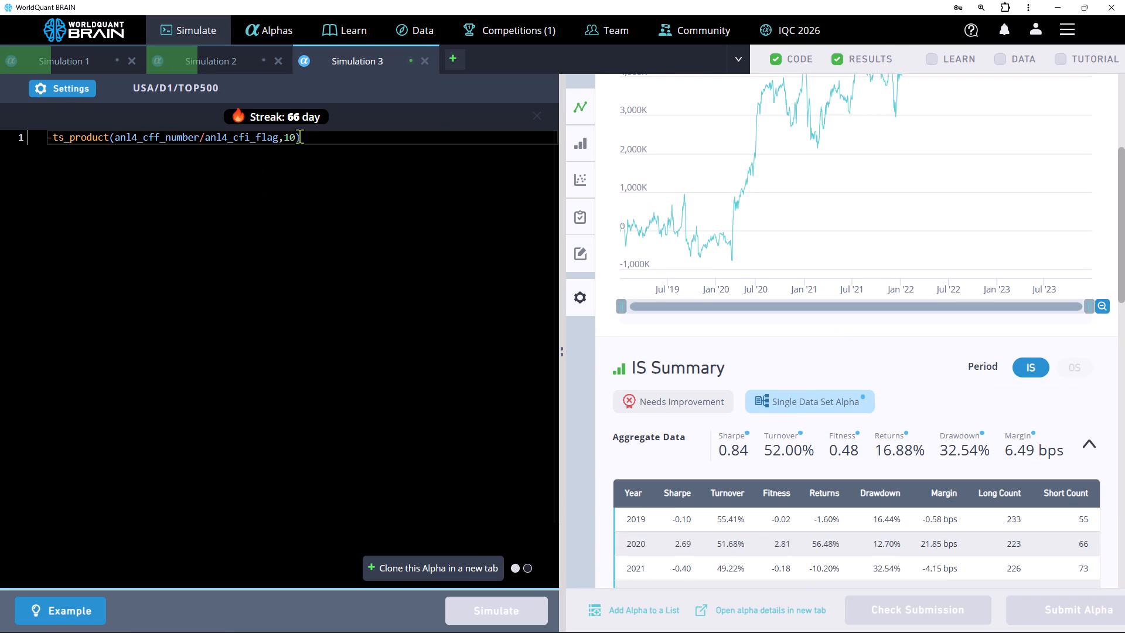
In Simulation 3, set the ts_product lookback window to 5.
{"action": "left_click", "coordinate": [294, 132]}
{"action": "key", "text": "BackSpace"}
{"action": "key", "text": "BackSpace"}
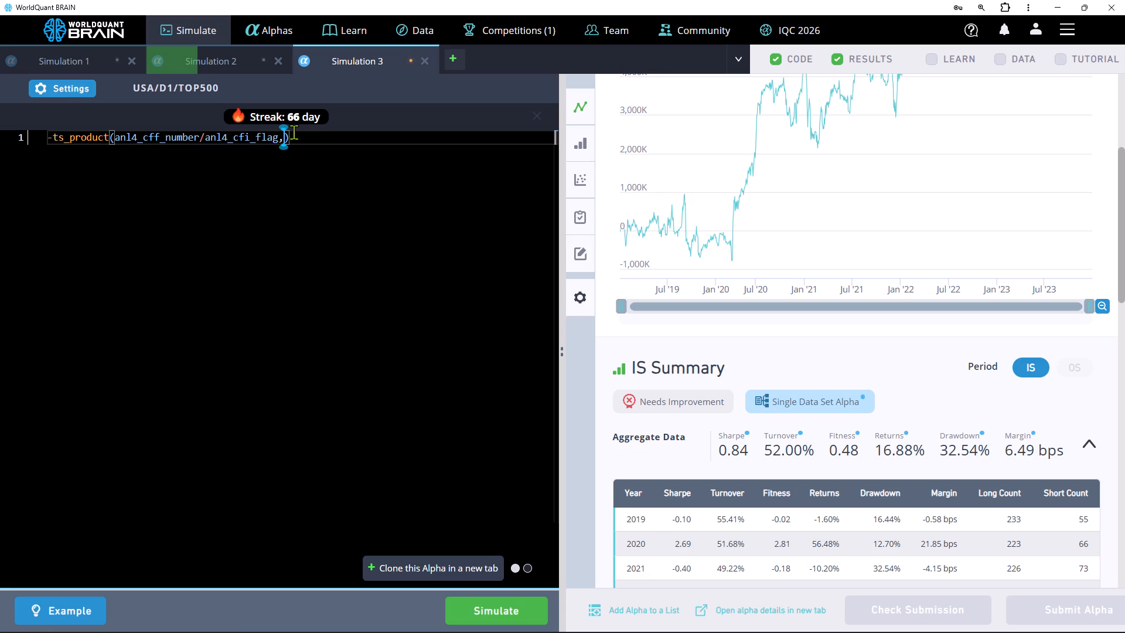
{"action": "key", "text": "5"}
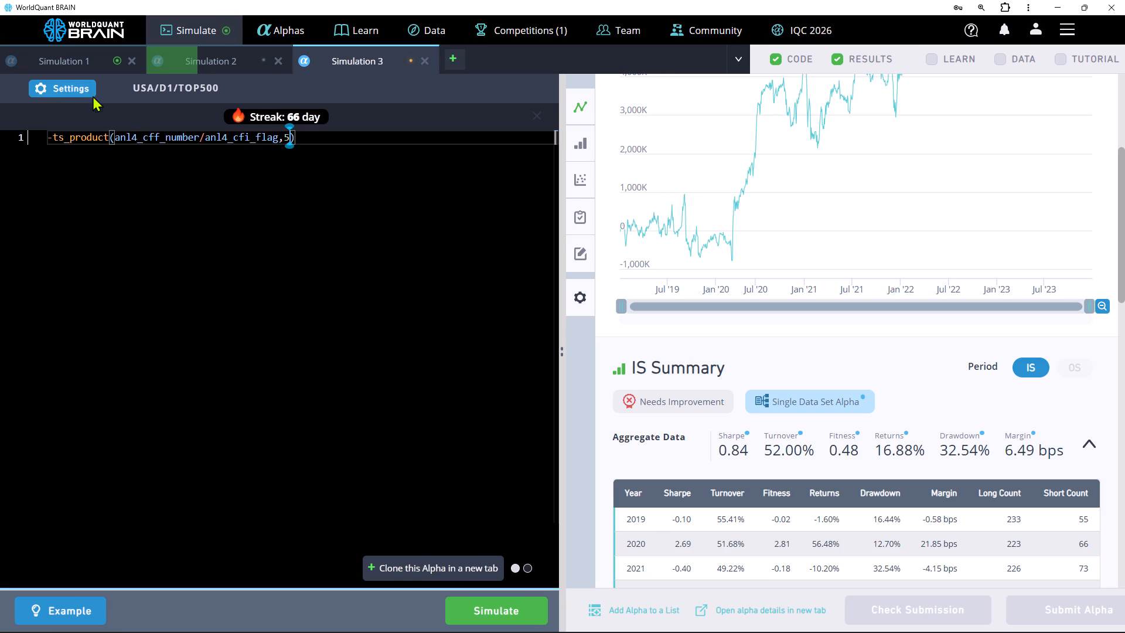
In Simulation 3's settings, set truncation to 0.02, apply it, and run the simulation.
{"action": "left_click", "coordinate": [64, 81]}
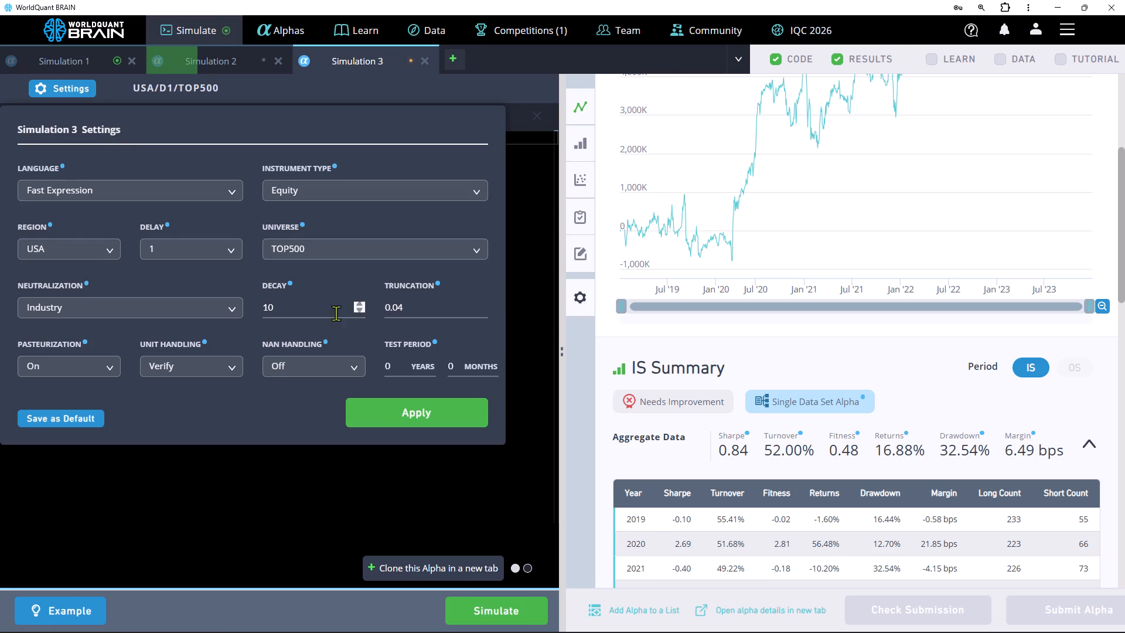
{"action": "left_click", "coordinate": [485, 309]}
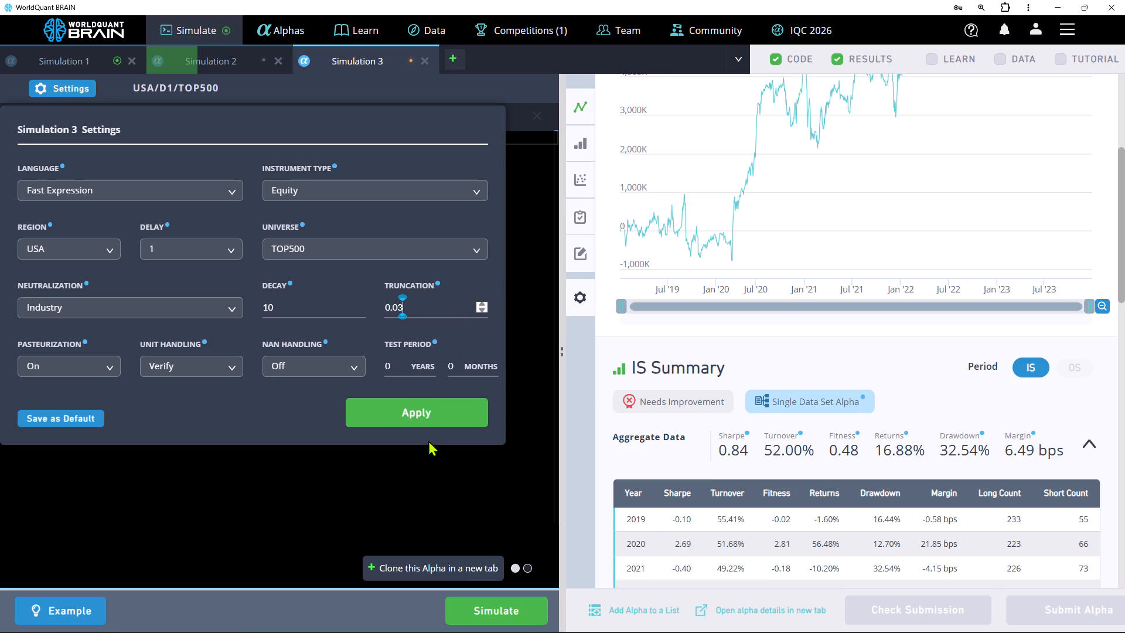
{"action": "left_click", "coordinate": [478, 311]}
{"action": "left_click", "coordinate": [406, 411]}
{"action": "left_click", "coordinate": [496, 604]}
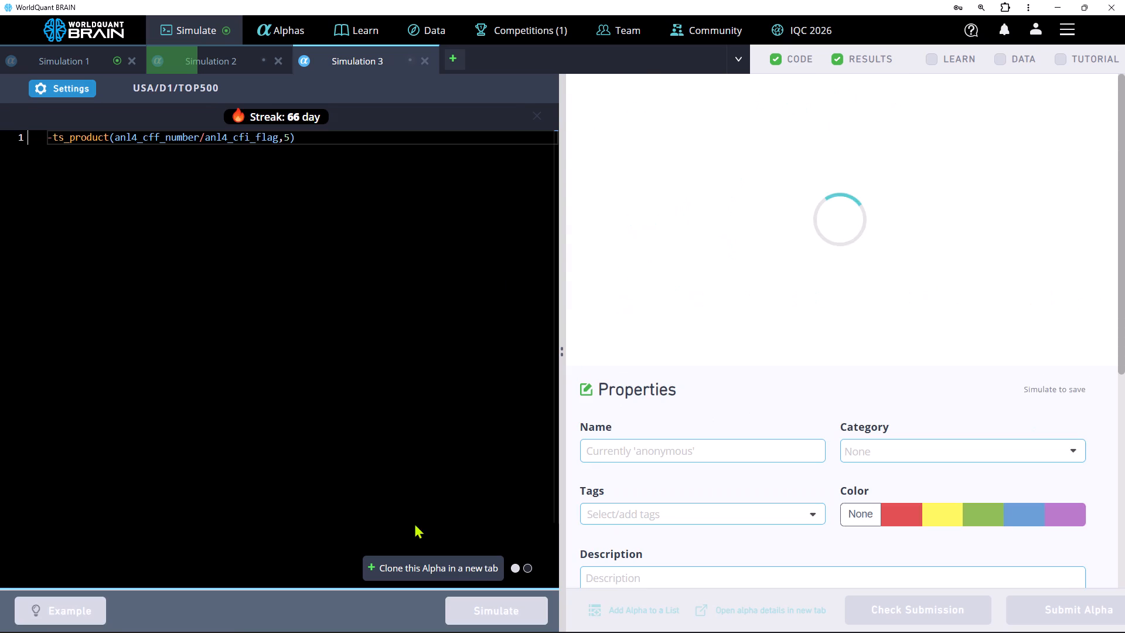
In Simulation 1, replace the ts_decay_linear operator with ts_delay and run the simulation.
{"action": "left_click", "coordinate": [88, 50]}
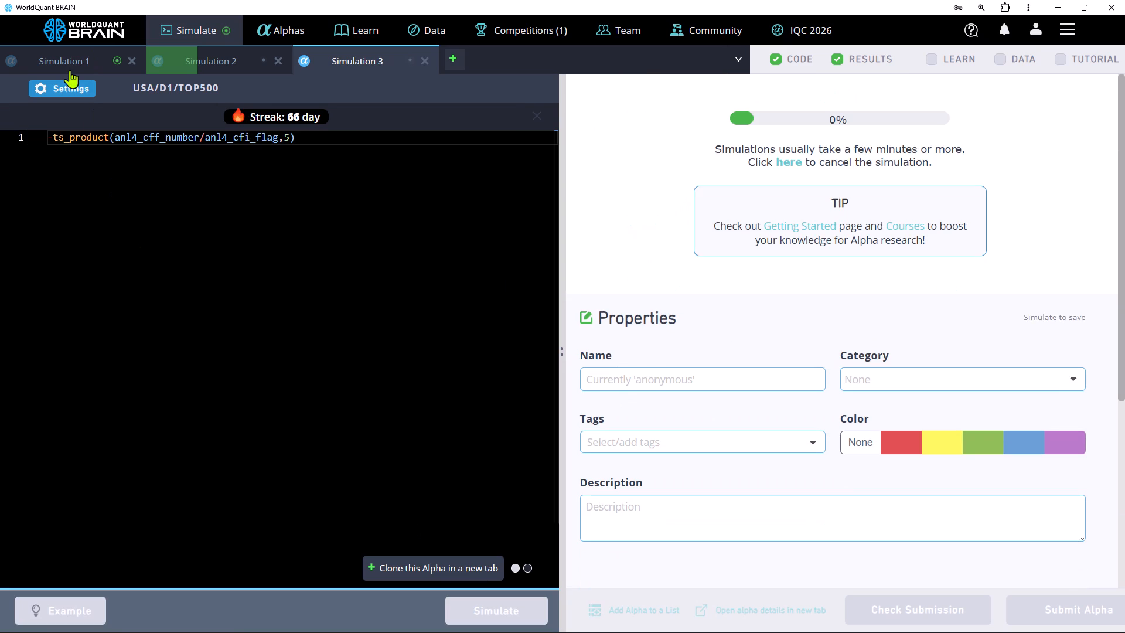
{"action": "left_click", "coordinate": [70, 70]}
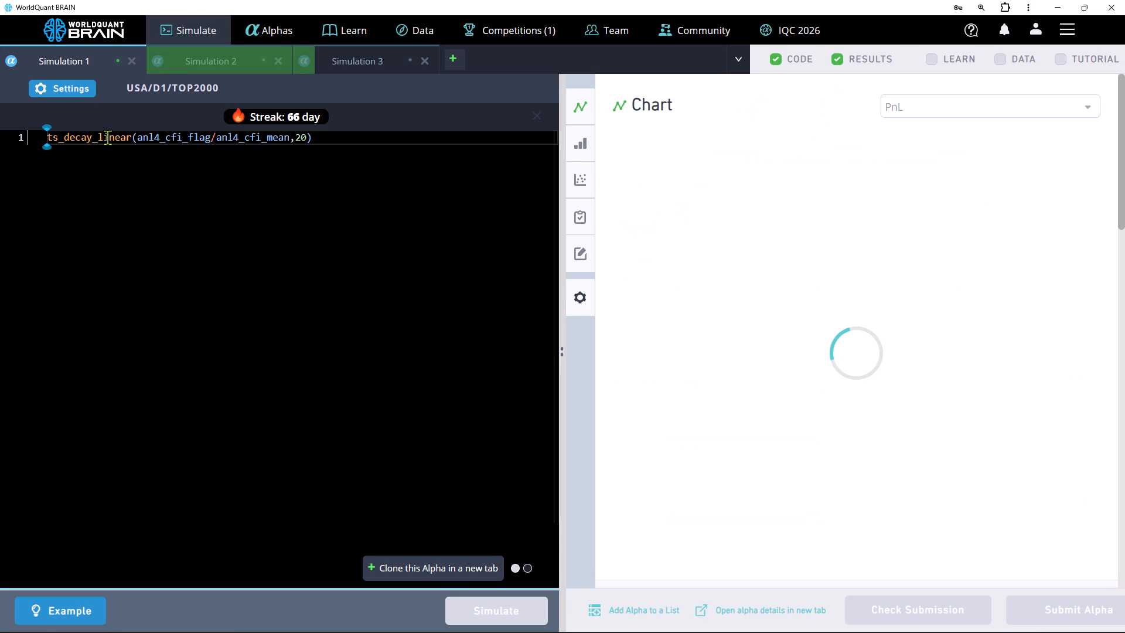
{"action": "left_click", "coordinate": [129, 136]}
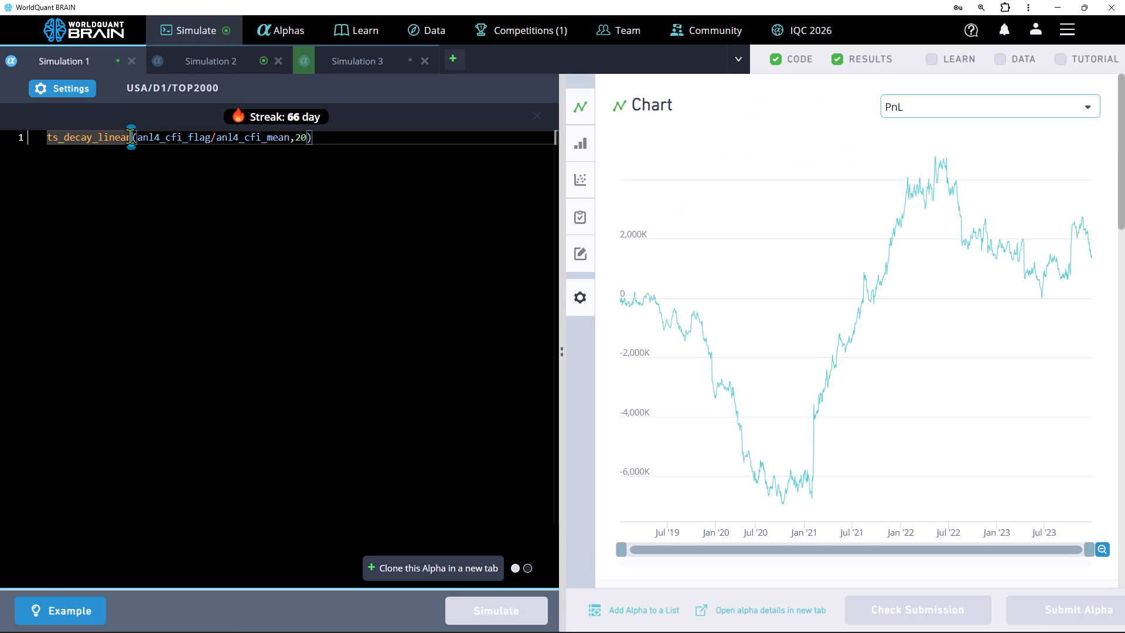
{"action": "key", "text": "BackSpace"}
{"action": "key", "text": "BackSpace"}
{"action": "key", "text": "BackSpace"}
{"action": "key", "text": "BackSpace"}
{"action": "key", "text": "BackSpace"}
{"action": "key", "text": "BackSpace"}
{"action": "key", "text": "BackSpace"}
{"action": "key", "text": "BackSpace"}
{"action": "key", "text": "BackSpace"}
{"action": "key", "text": "BackSpace"}
{"action": "key", "text": "BackSpace"}
{"action": "key", "text": "BackSpace"}
{"action": "key", "text": "BackSpace"}
{"action": "key", "text": "BackSpace"}
{"action": "key", "text": "BackSpace"}
{"action": "key", "text": "BackSpace"}
{"action": "key", "text": "BackSpace"}
{"action": "key", "text": "BackSpace"}
{"action": "key", "text": "BackSpace"}
{"action": "key", "text": "BackSpace"}
{"action": "type", "text": "ts"}
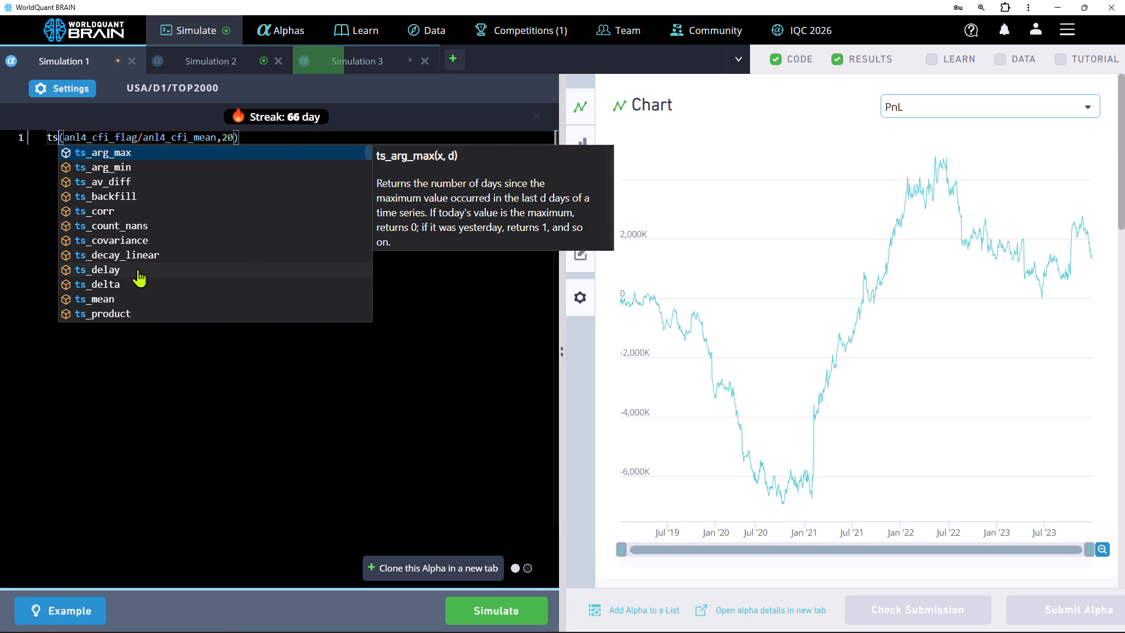
{"action": "left_click", "coordinate": [138, 269]}
{"action": "scroll", "coordinate": [803, 384], "scroll_direction": "down", "scroll_amount": 4}
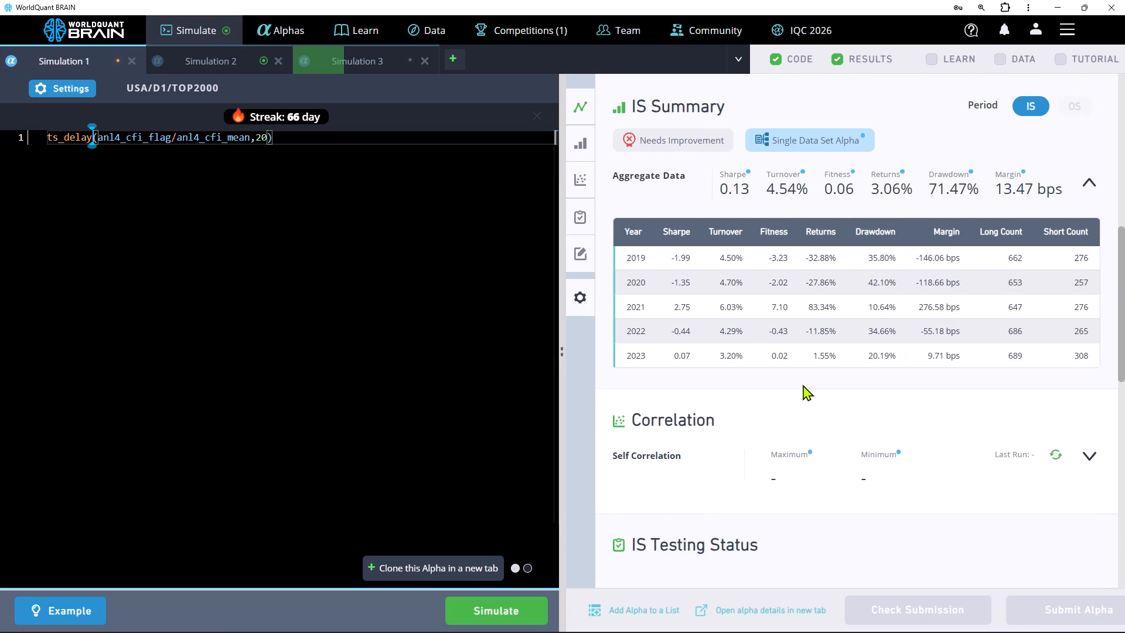
{"action": "left_click", "coordinate": [746, 423]}
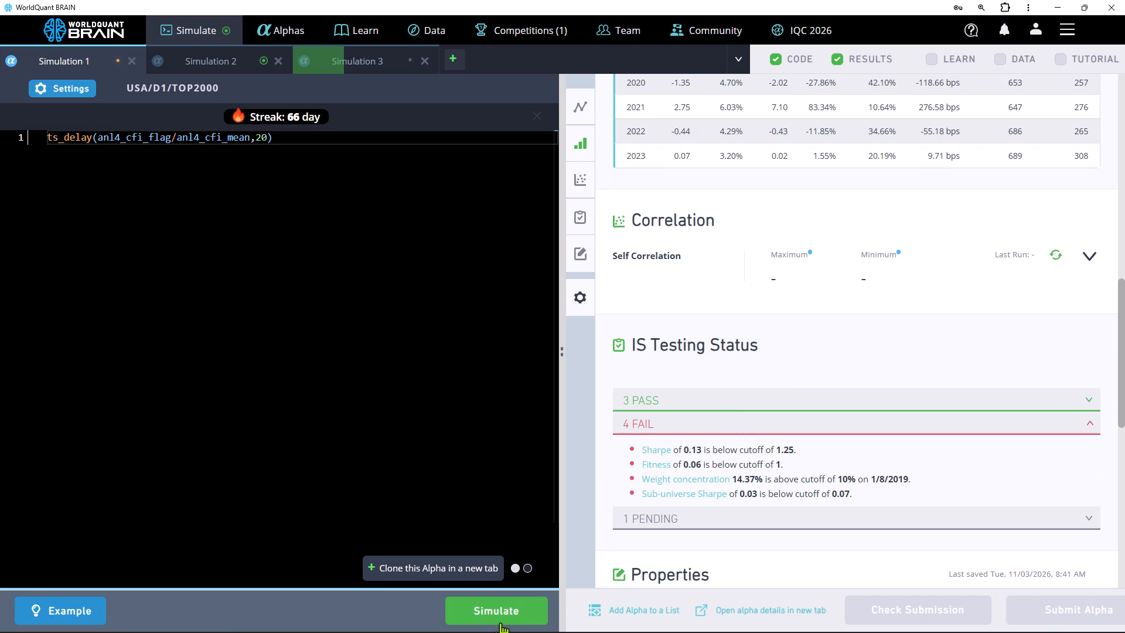
{"action": "left_click", "coordinate": [492, 609]}
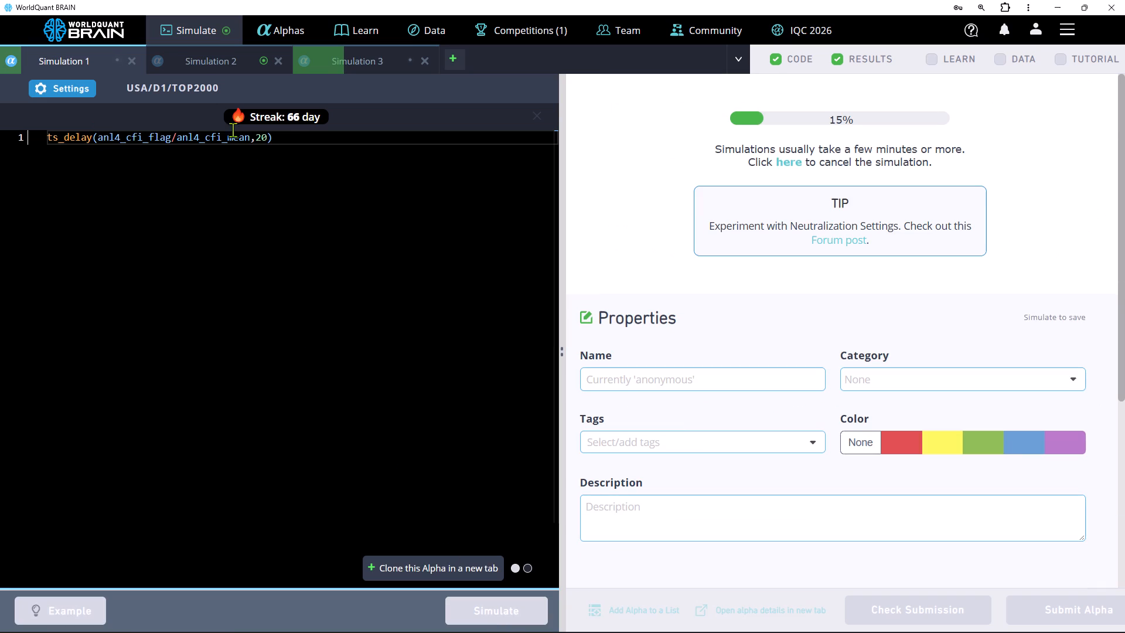
In Simulation 2, replace the ts_step operator with ts_sum.
{"action": "left_click", "coordinate": [208, 62]}
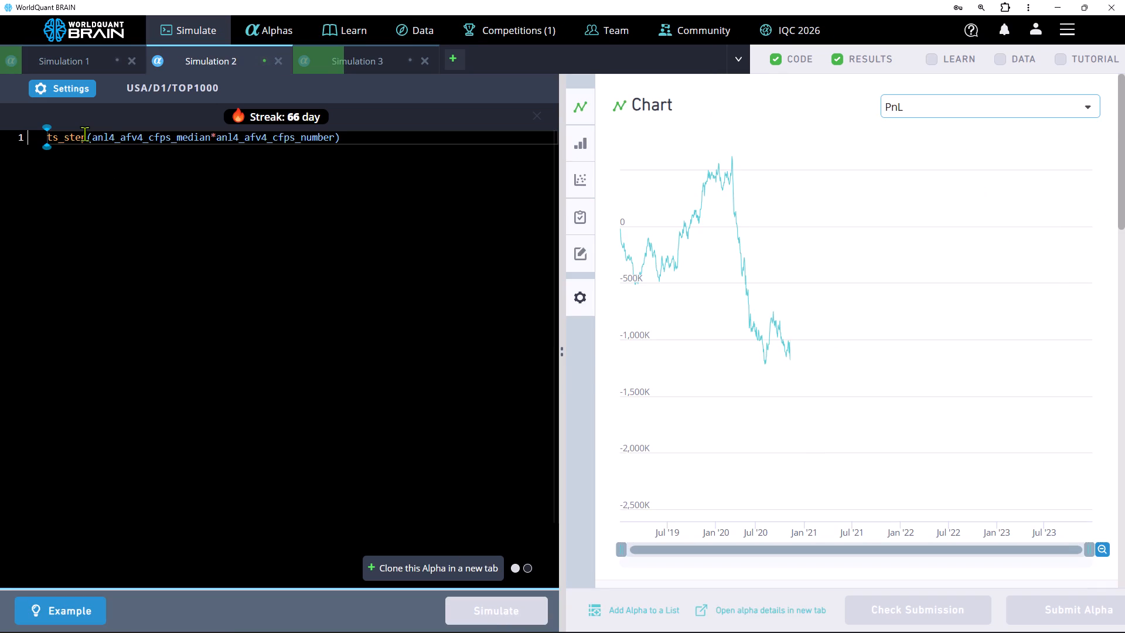
{"action": "left_click", "coordinate": [84, 134]}
{"action": "key", "text": "BackSpace"}
{"action": "key", "text": "BackSpace"}
{"action": "key", "text": "BackSpace"}
{"action": "key", "text": "BackSpace"}
{"action": "key", "text": "BackSpace"}
{"action": "key", "text": "BackSpace"}
{"action": "key", "text": "BackSpace"}
{"action": "key", "text": "BackSpace"}
{"action": "key", "text": "BackSpace"}
{"action": "key", "text": "BackSpace"}
{"action": "key", "text": "BackSpace"}
{"action": "key", "text": "BackSpace"}
{"action": "key", "text": "BackSpace"}
{"action": "key", "text": "BackSpace"}
{"action": "key", "text": "BackSpace"}
{"action": "type", "text": "ts"}
{"action": "scroll", "coordinate": [151, 208], "scroll_direction": "down", "scroll_amount": 3}
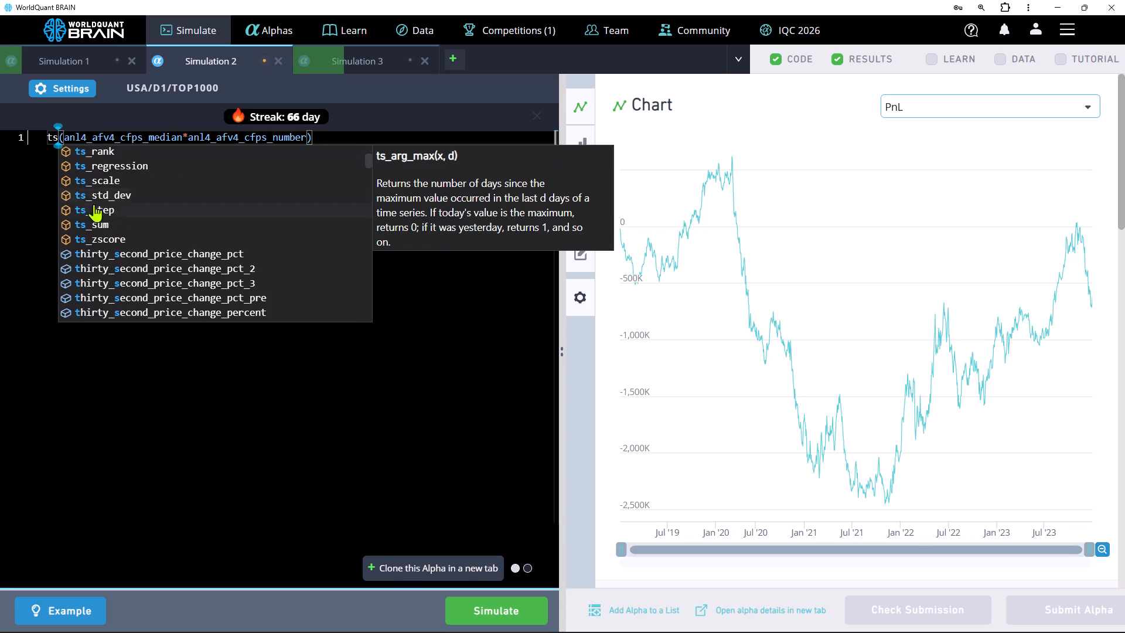
{"action": "left_click", "coordinate": [120, 222]}
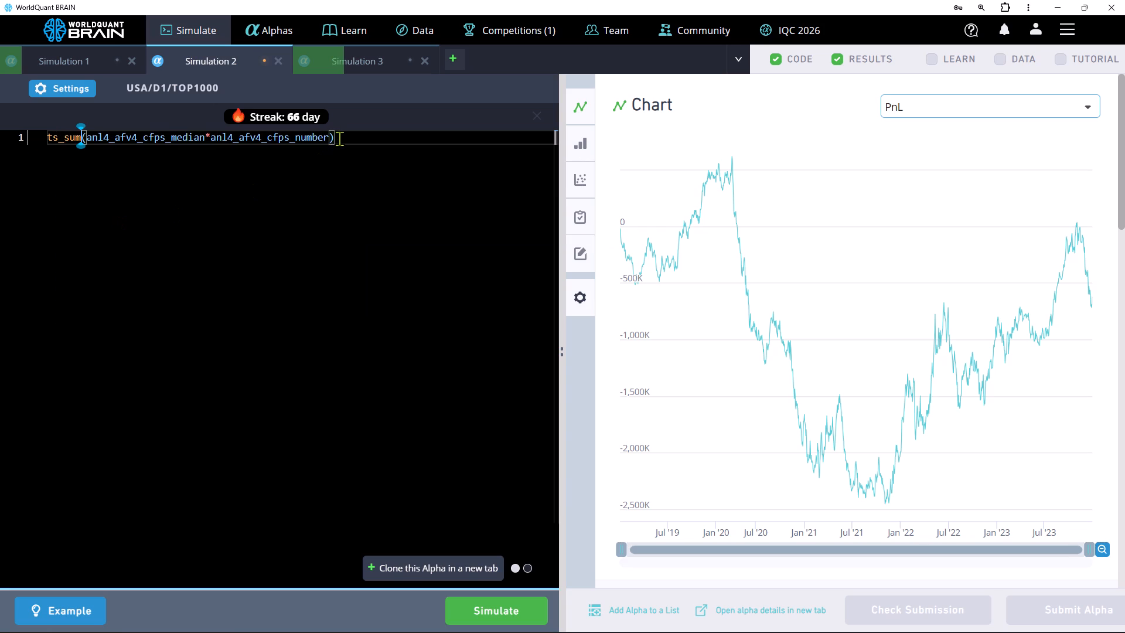
Add a lookback argument of 20 to Simulation 2's ts_sum expression and run the simulation.
{"action": "left_click", "coordinate": [328, 135]}
{"action": "type", "text": ",20"}
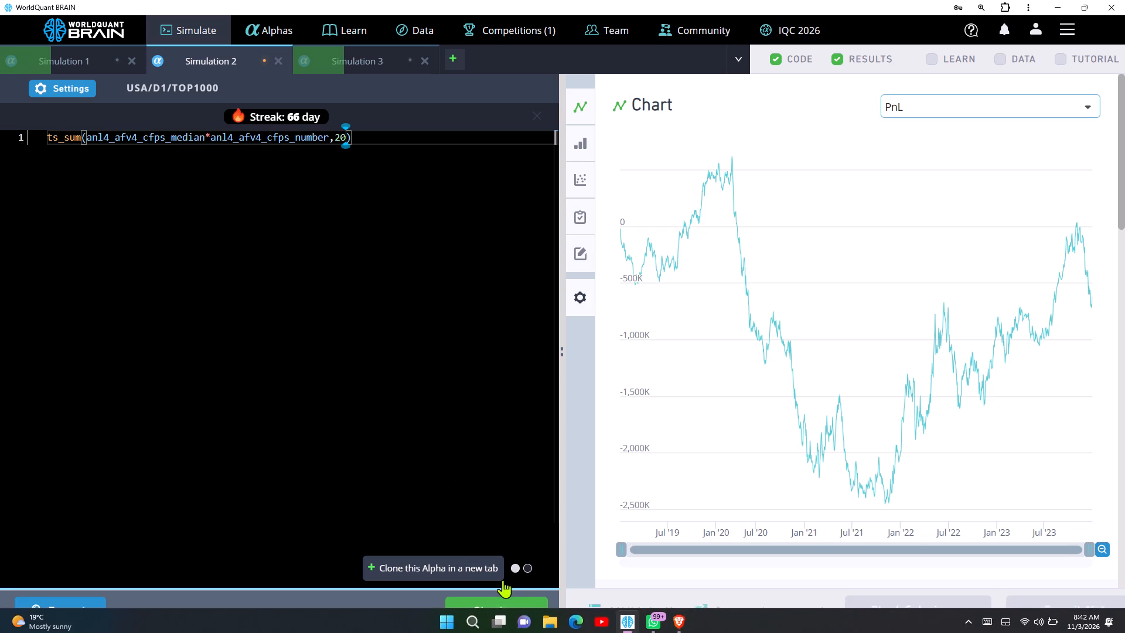
{"action": "left_click", "coordinate": [513, 605]}
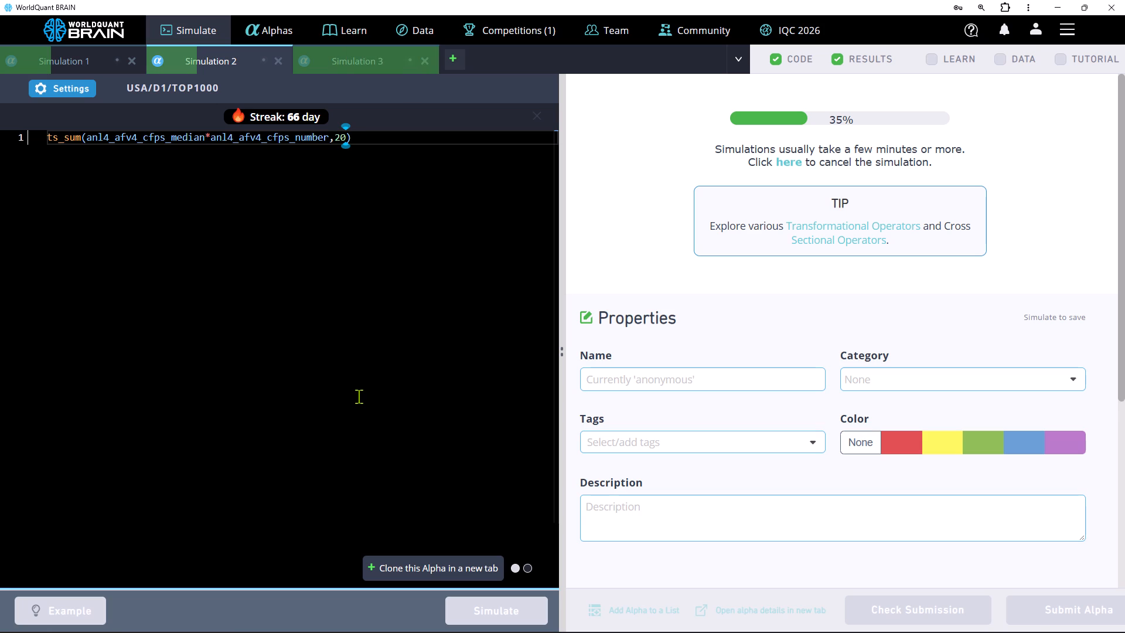
Examine Simulation 3's PnL chart, yearly IS summary and failed IS tests from the run with truncation 0.02.
{"action": "left_click", "coordinate": [354, 66]}
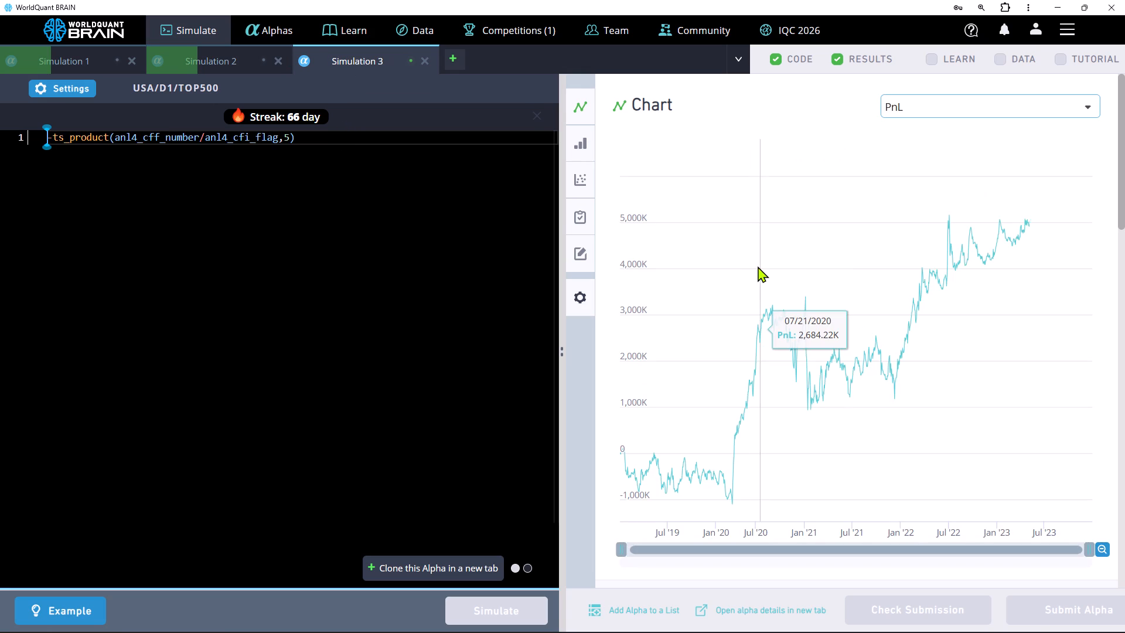
{"action": "scroll", "coordinate": [758, 266], "scroll_direction": "down", "scroll_amount": 4}
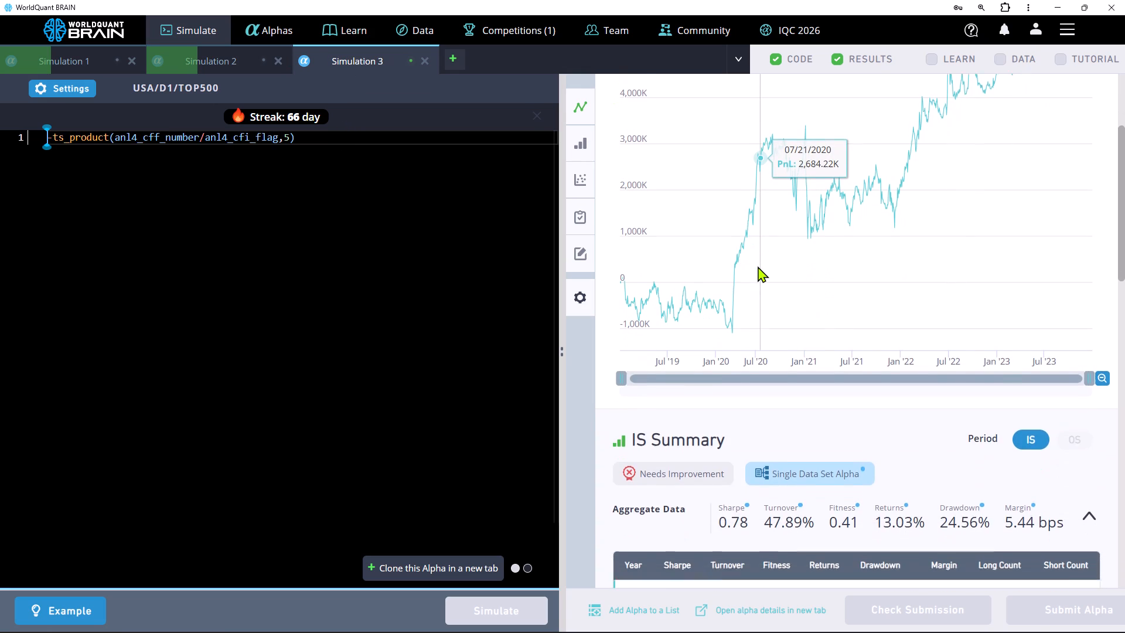
{"action": "scroll", "coordinate": [758, 266], "scroll_direction": "down", "scroll_amount": 6}
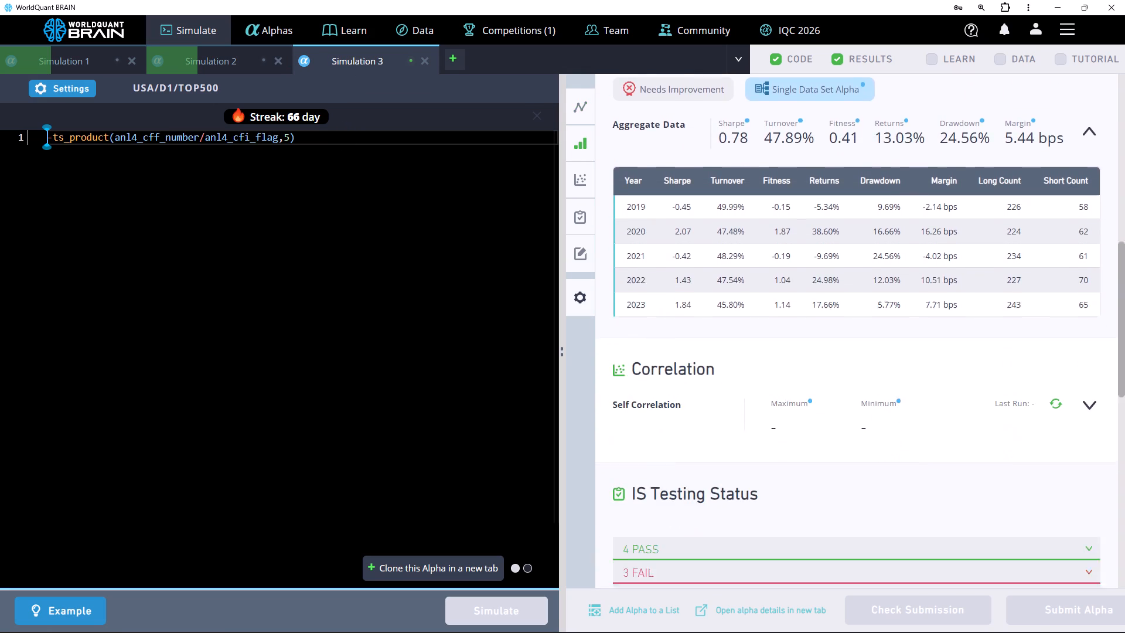
{"action": "scroll", "coordinate": [758, 266], "scroll_direction": "down", "scroll_amount": 2}
{"action": "left_click", "coordinate": [726, 275]}
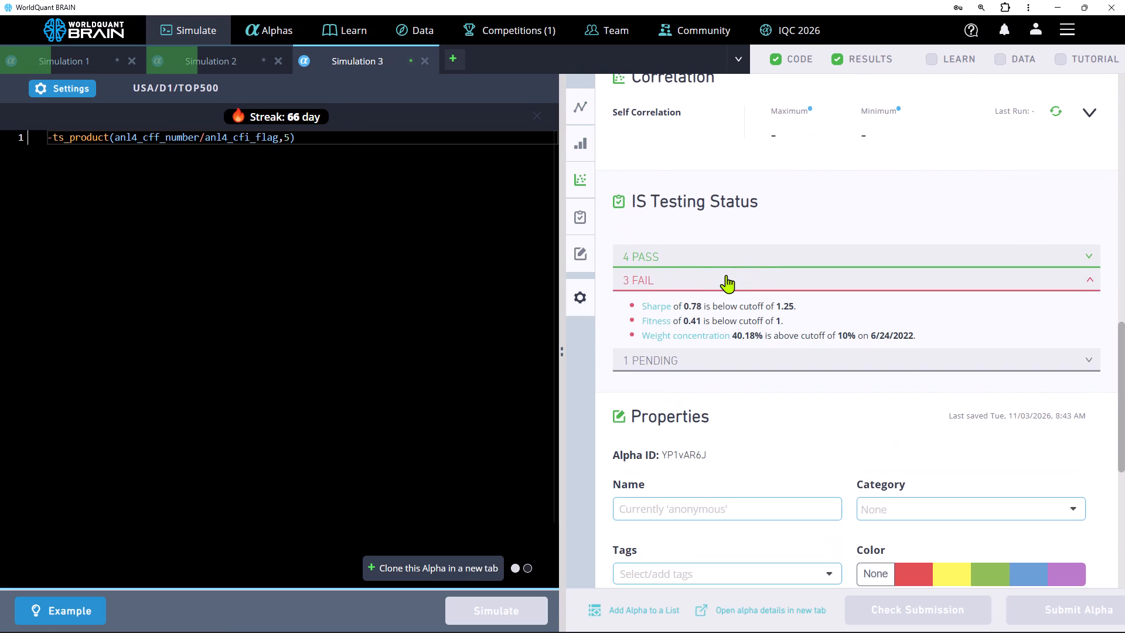
{"action": "left_click", "coordinate": [726, 275]}
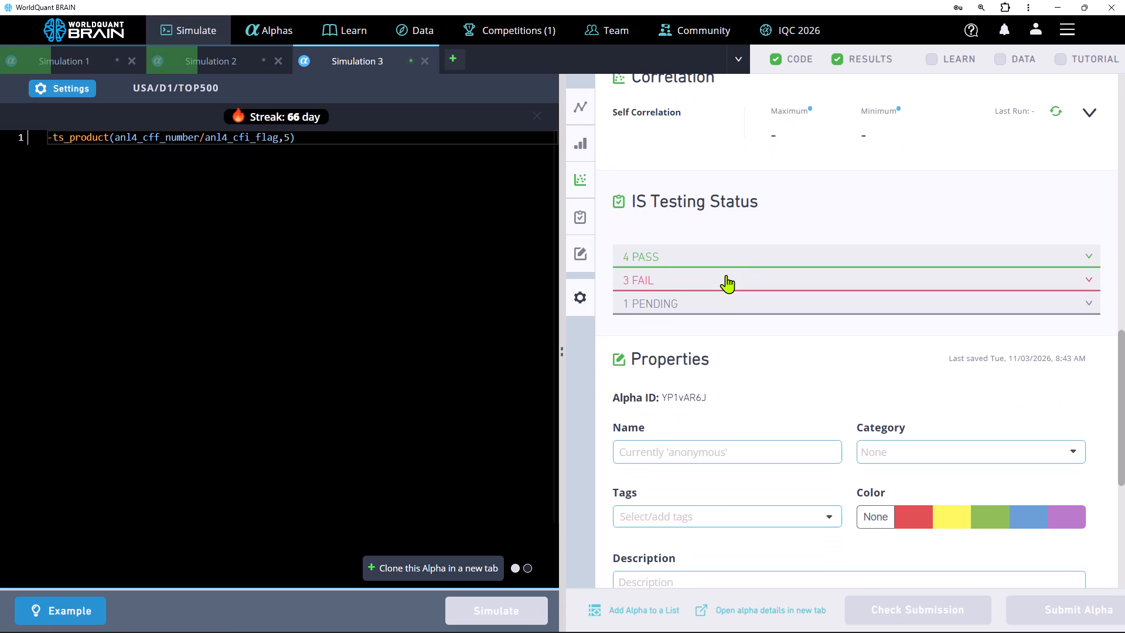
{"action": "left_click", "coordinate": [628, 353]}
{"action": "scroll", "coordinate": [886, 393], "scroll_direction": "up", "scroll_amount": 7}
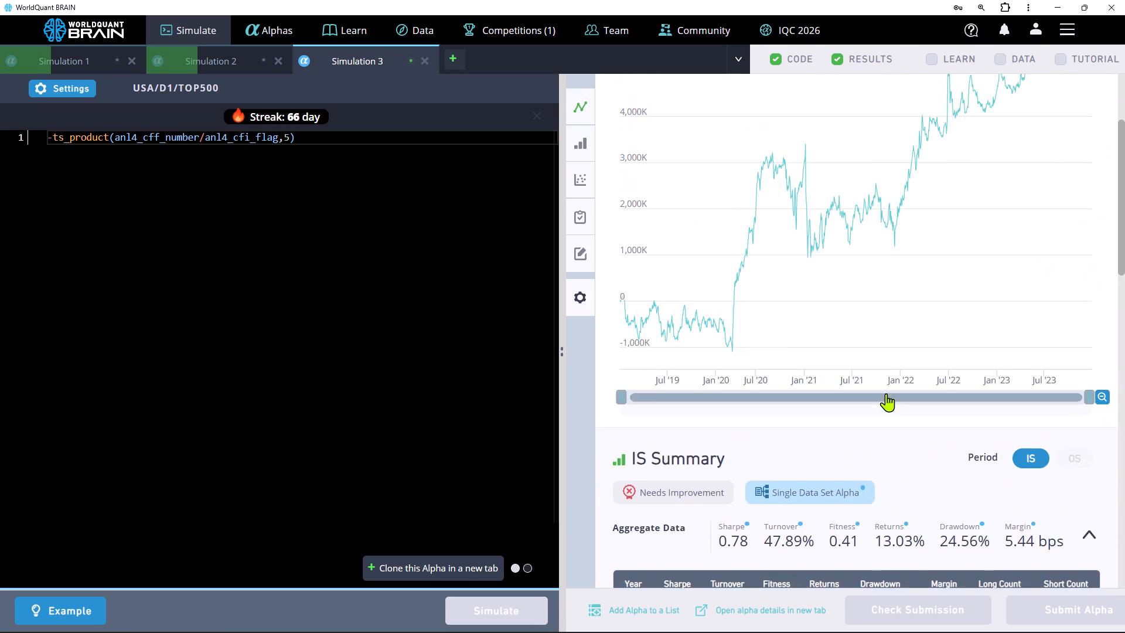
{"action": "scroll", "coordinate": [886, 393], "scroll_direction": "up", "scroll_amount": 3}
In Simulation 3's settings, set decay to 8, apply it, and run the simulation.
{"action": "left_click", "coordinate": [59, 87]}
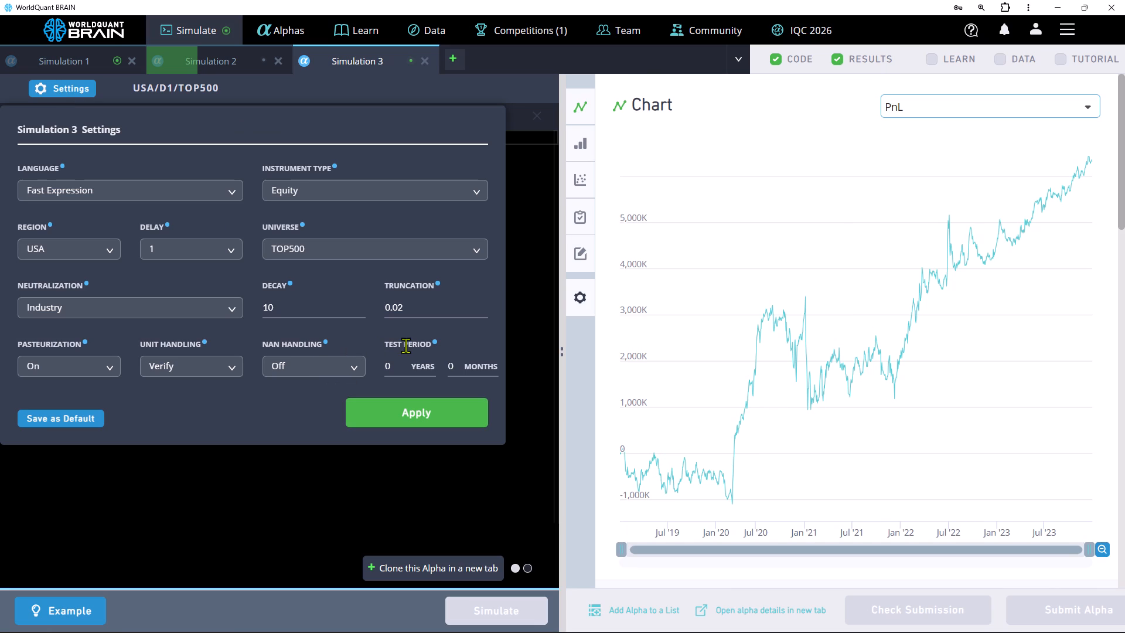
{"action": "double_click", "coordinate": [359, 311]}
{"action": "left_click", "coordinate": [447, 409]}
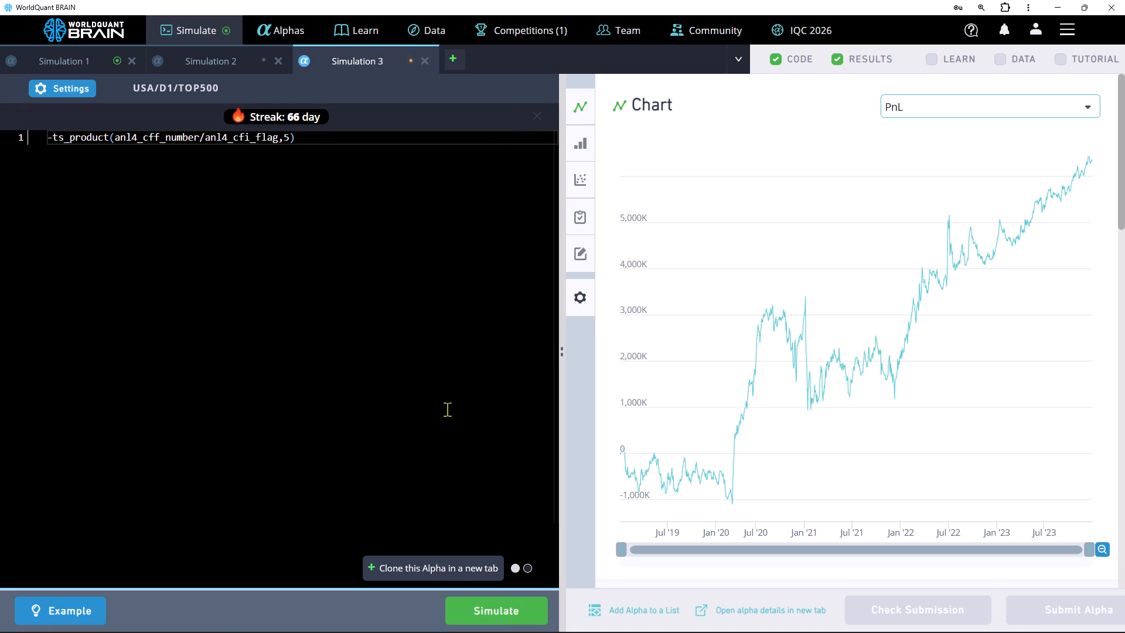
{"action": "left_click", "coordinate": [496, 605]}
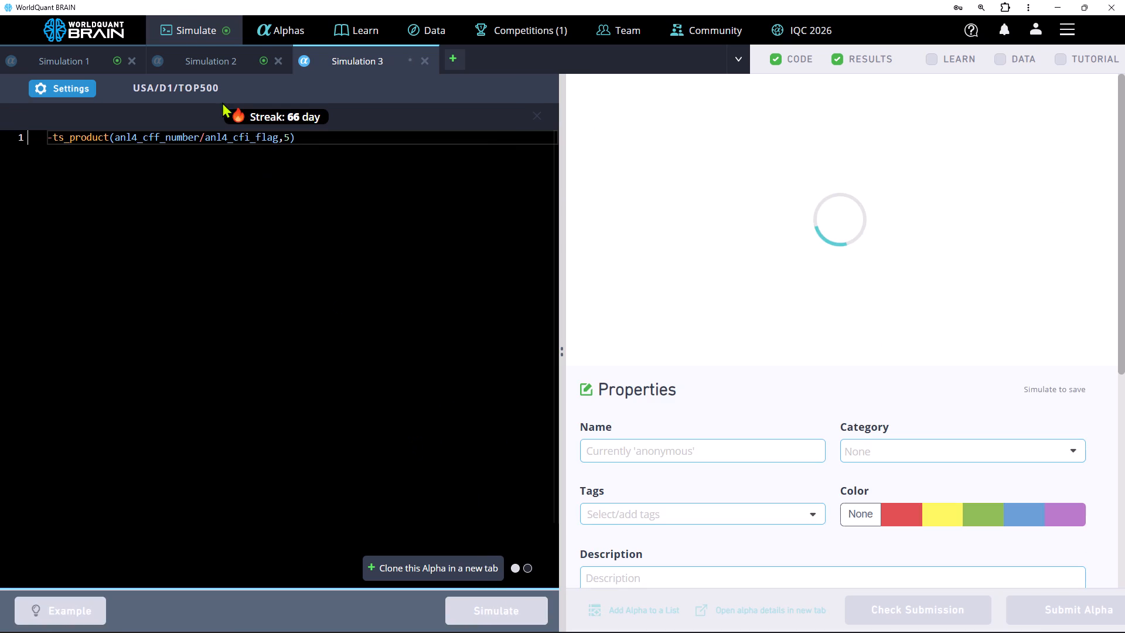
In Simulation 2, replace the ts_sum operator with ts_zscore and run the simulation.
{"action": "left_click", "coordinate": [213, 60]}
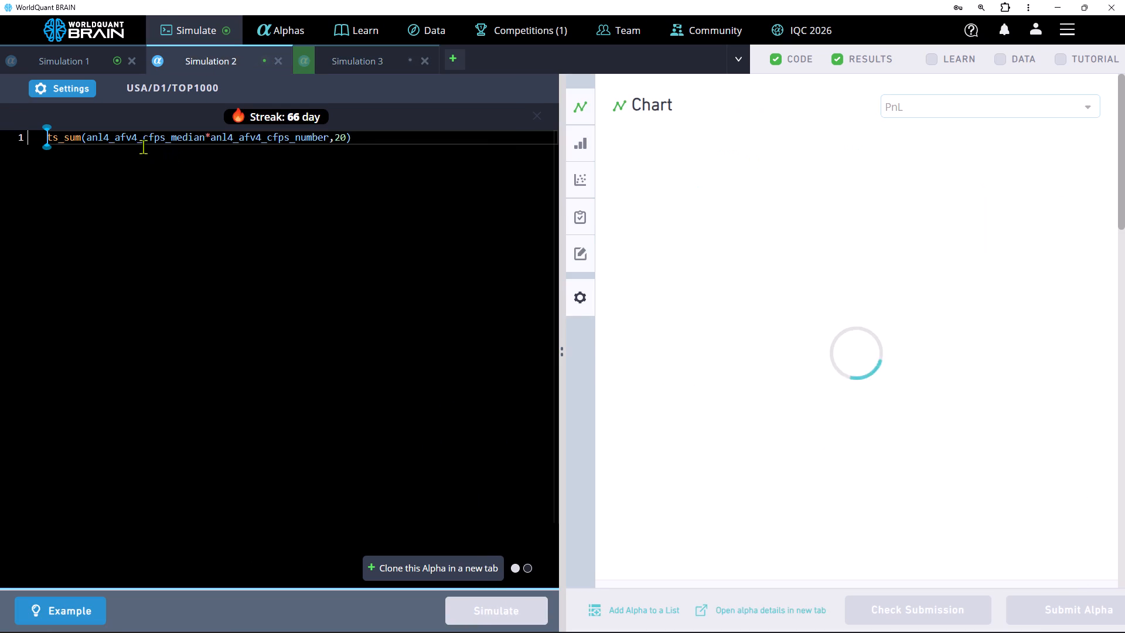
{"action": "left_click", "coordinate": [80, 136]}
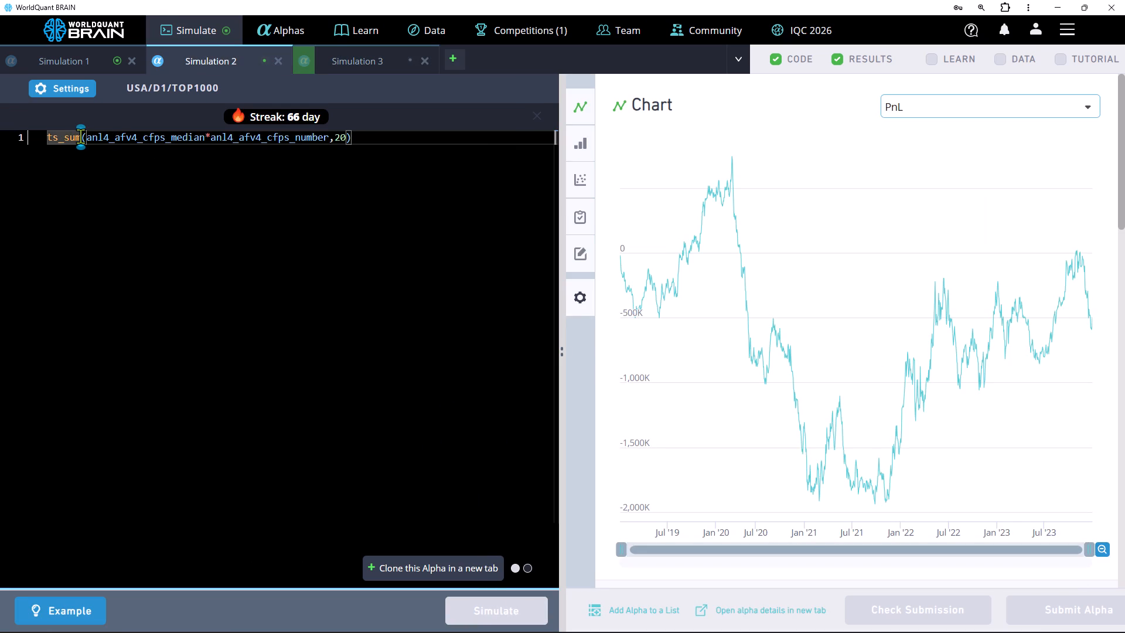
{"action": "key", "text": "BackSpace"}
{"action": "key", "text": "BackSpace"}
{"action": "key", "text": "BackSpace"}
{"action": "key", "text": "BackSpace"}
{"action": "key", "text": "BackSpace"}
{"action": "key", "text": "BackSpace"}
{"action": "key", "text": "BackSpace"}
{"action": "key", "text": "BackSpace"}
{"action": "key", "text": "BackSpace"}
{"action": "key", "text": "BackSpace"}
{"action": "key", "text": "BackSpace"}
{"action": "key", "text": "BackSpace"}
{"action": "key", "text": "BackSpace"}
{"action": "key", "text": "BackSpace"}
{"action": "key", "text": "BackSpace"}
{"action": "key", "text": "BackSpace"}
{"action": "key", "text": "BackSpace"}
{"action": "key", "text": "BackSpace"}
{"action": "key", "text": "BackSpace"}
{"action": "type", "text": "ts"}
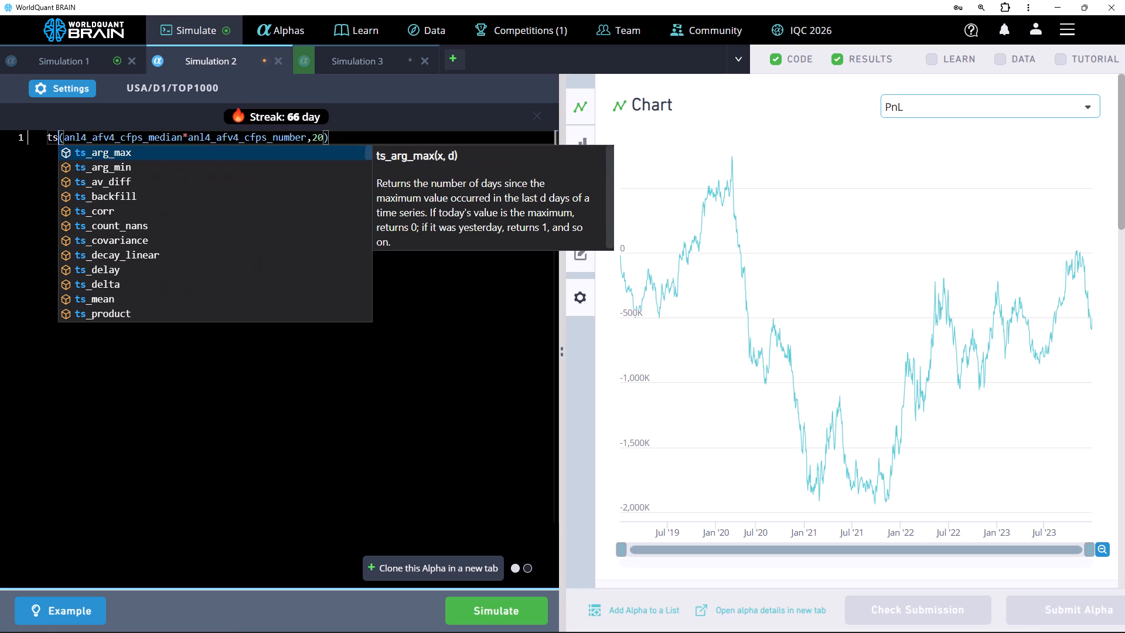
{"action": "scroll", "coordinate": [90, 184], "scroll_direction": "down", "scroll_amount": 3}
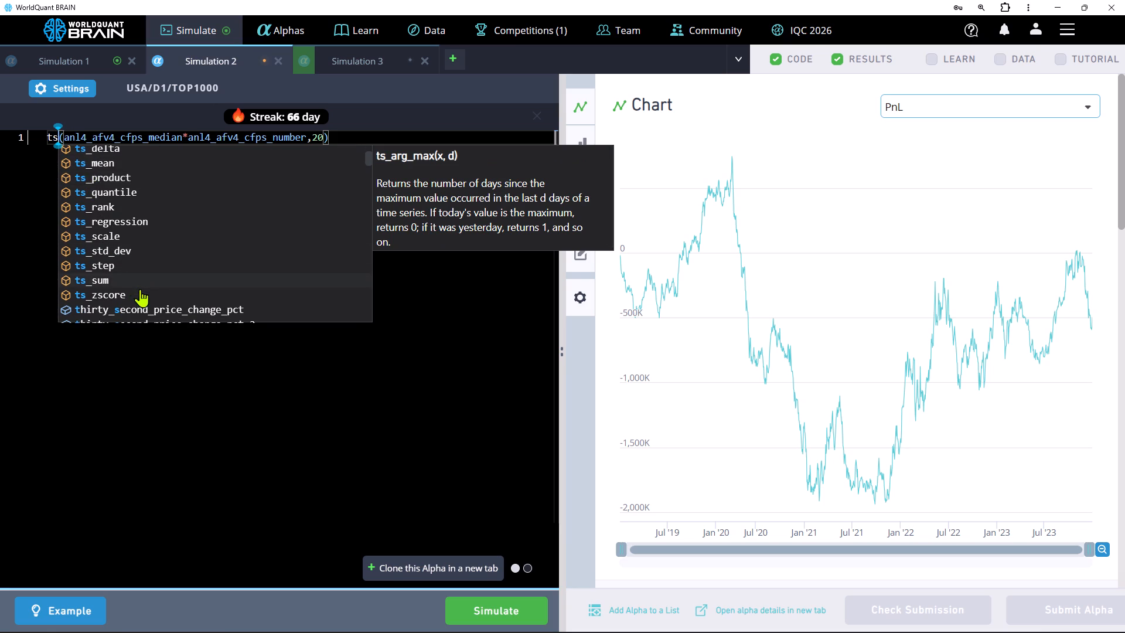
{"action": "left_click", "coordinate": [140, 289]}
{"action": "left_click", "coordinate": [491, 614]}
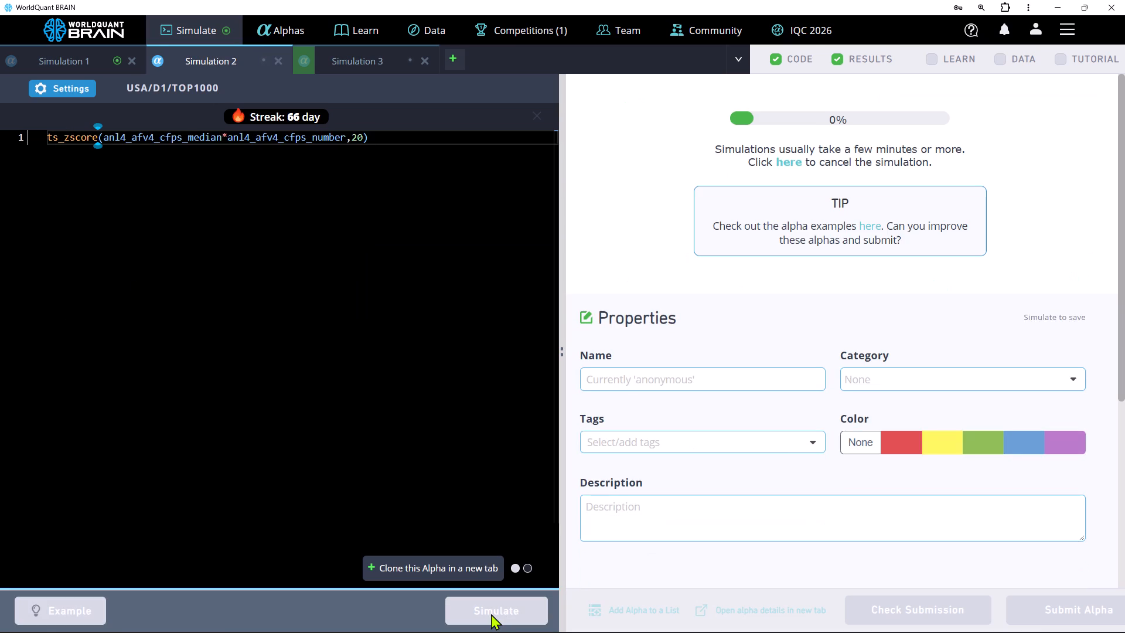
In Simulation 1, replace the ts_delay operator with ts_delta and run the simulation.
{"action": "left_click", "coordinate": [76, 56]}
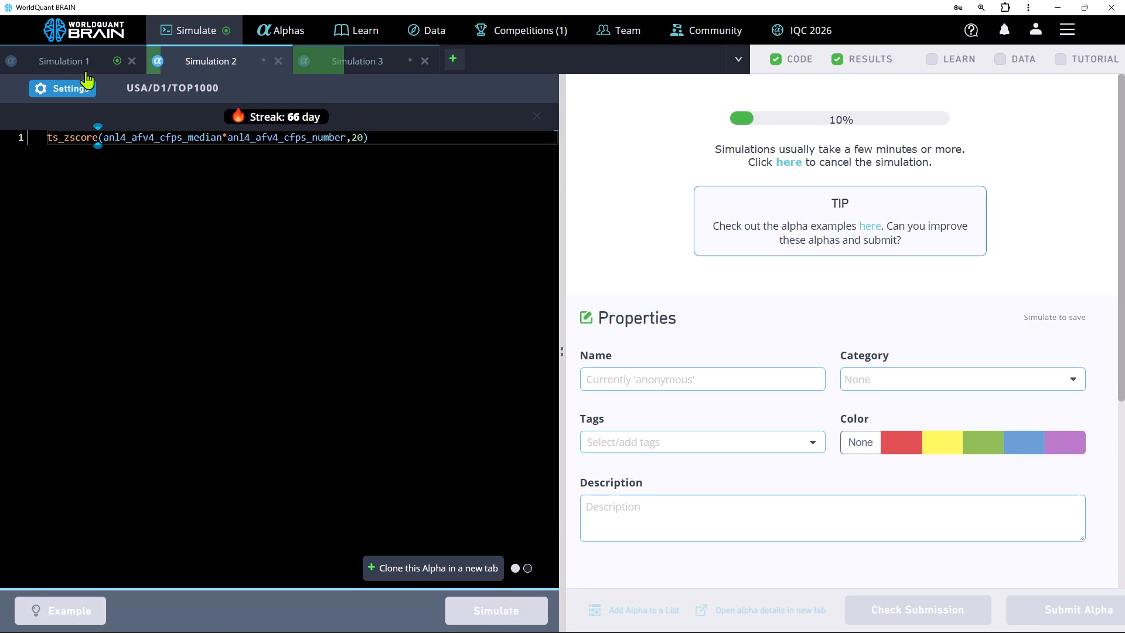
{"action": "left_click", "coordinate": [90, 135]}
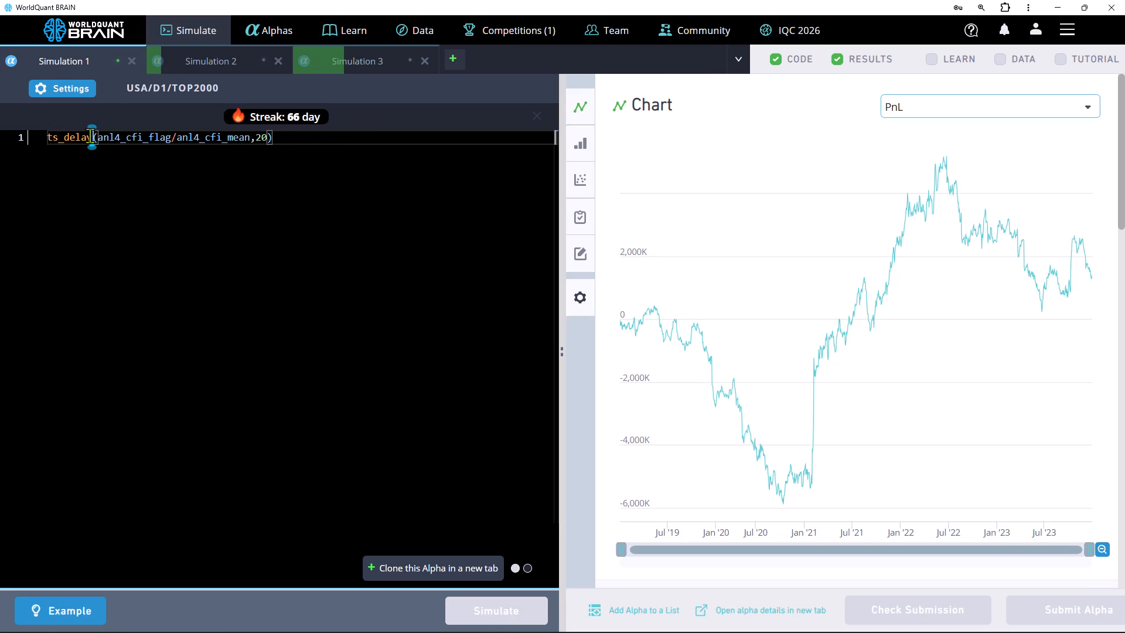
{"action": "key", "text": "BackSpace"}
{"action": "key", "text": "BackSpace"}
{"action": "key", "text": "BackSpace"}
{"action": "key", "text": "BackSpace"}
{"action": "key", "text": "BackSpace"}
{"action": "key", "text": "BackSpace"}
{"action": "key", "text": "BackSpace"}
{"action": "key", "text": "BackSpace"}
{"action": "key", "text": "BackSpace"}
{"action": "key", "text": "BackSpace"}
{"action": "key", "text": "BackSpace"}
{"action": "key", "text": "BackSpace"}
{"action": "key", "text": "BackSpace"}
{"action": "key", "text": "t"}
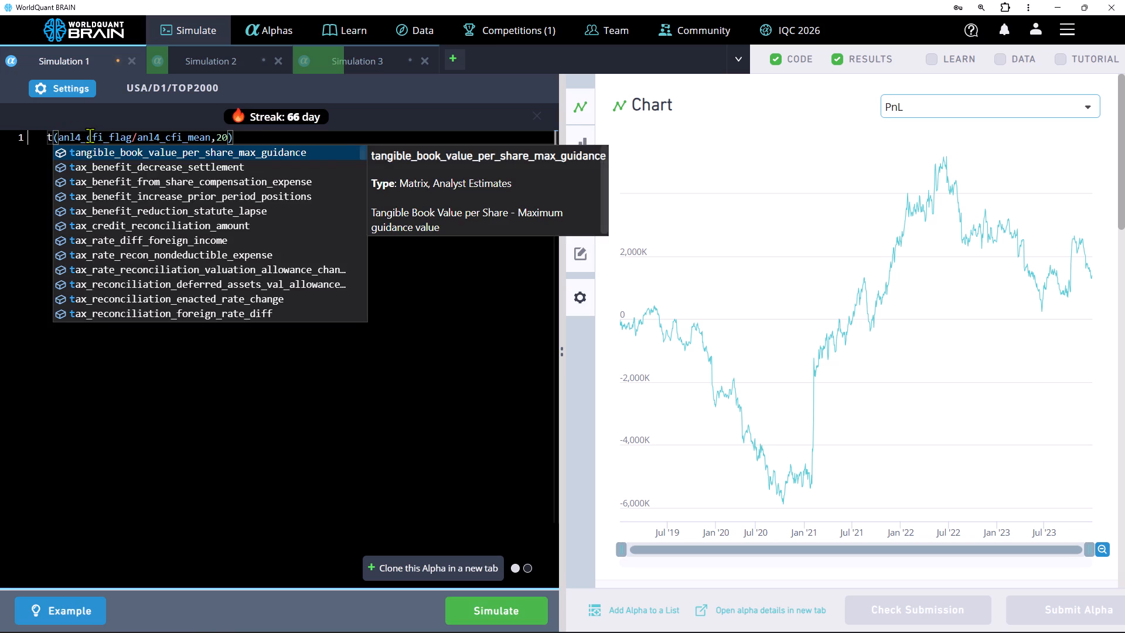
{"action": "key", "text": "s"}
{"action": "scroll", "coordinate": [112, 263], "scroll_direction": "down", "scroll_amount": 2}
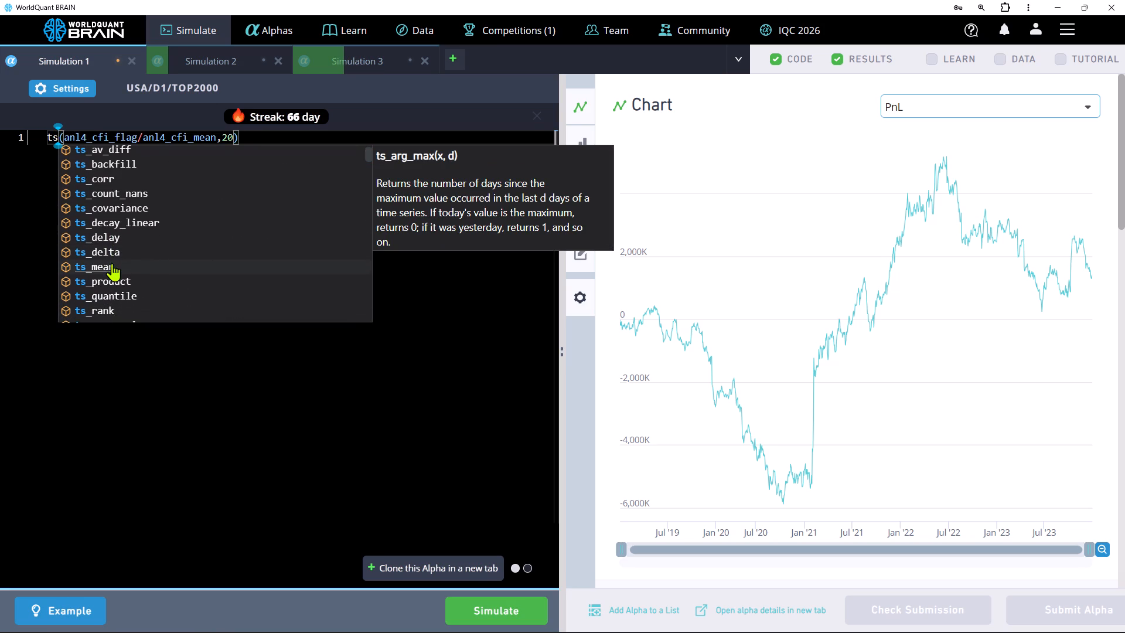
{"action": "left_click", "coordinate": [107, 251]}
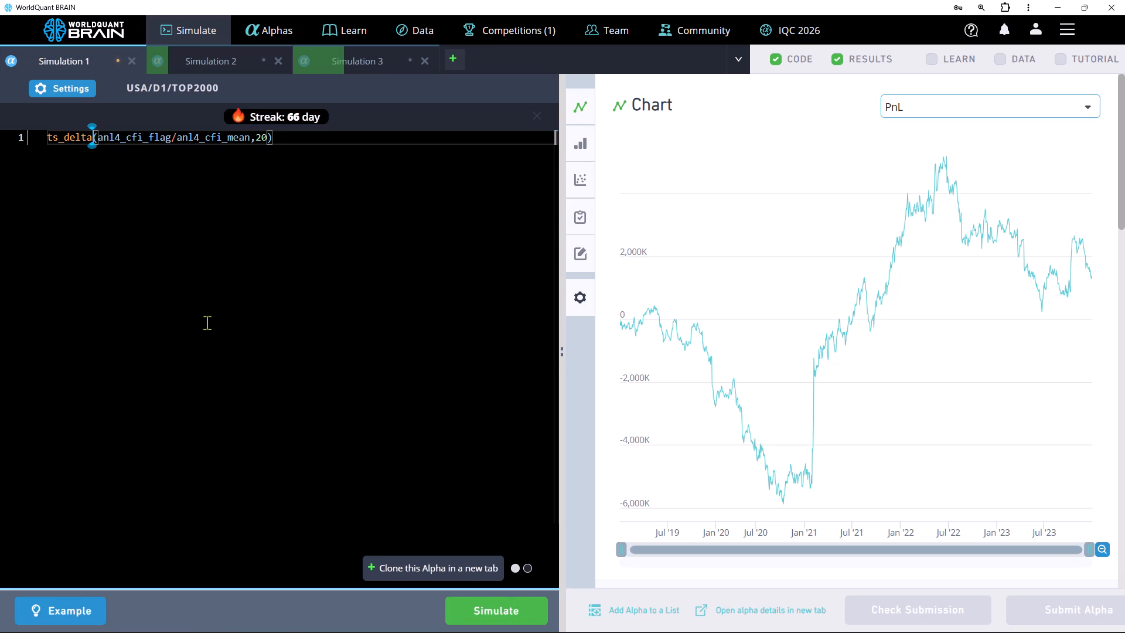
{"action": "left_click", "coordinate": [512, 600]}
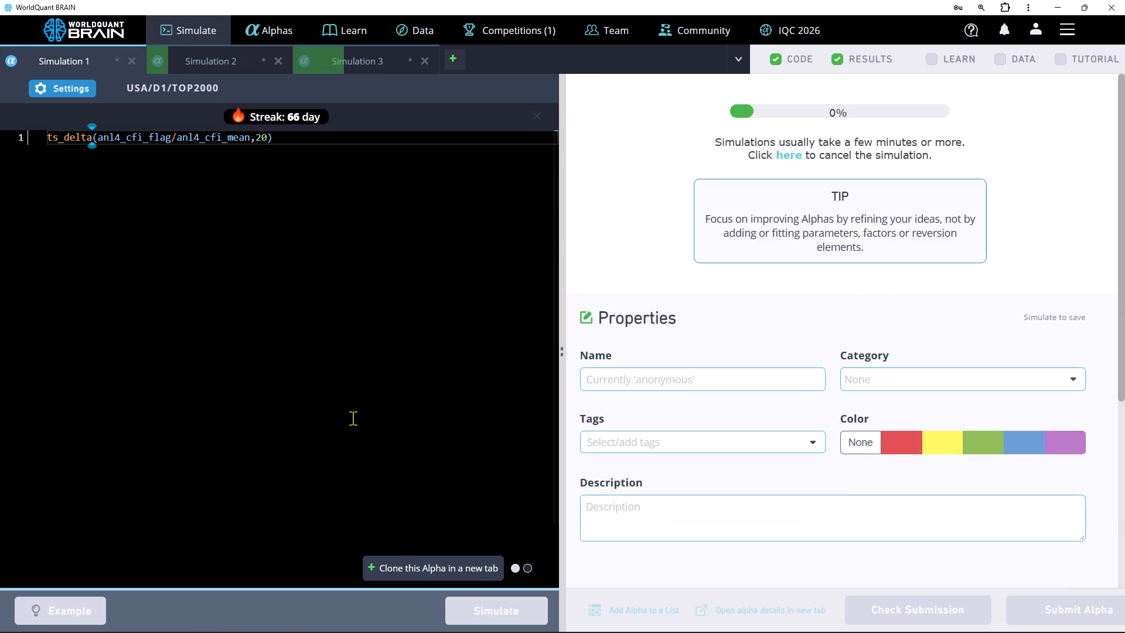
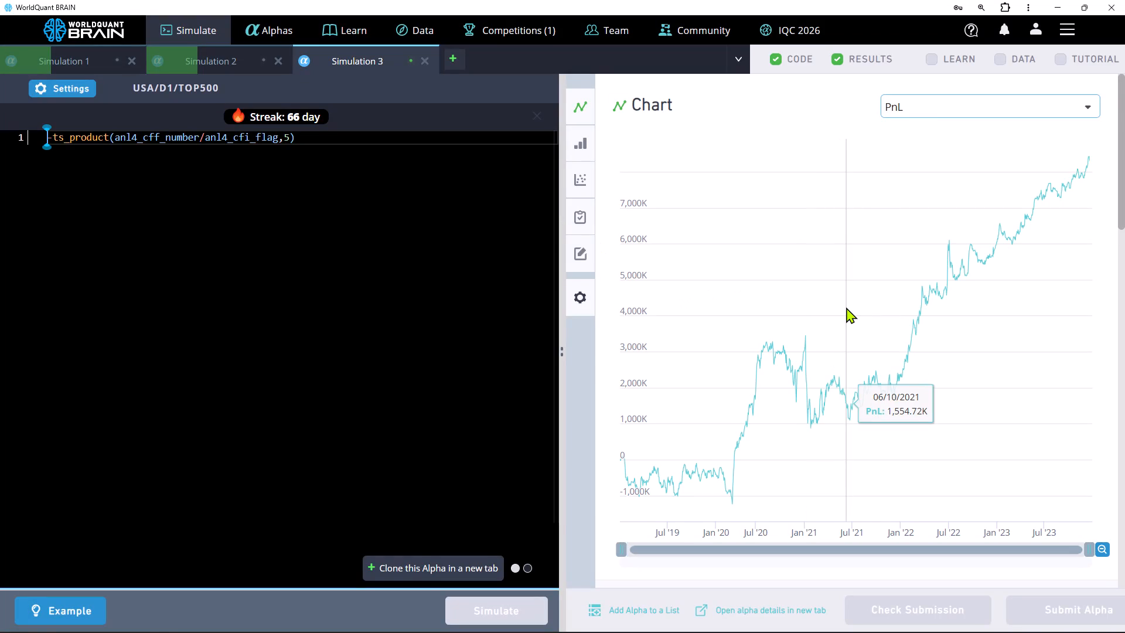
Examine Simulation 3's PnL chart, yearly IS summary and failed IS tests from the run with decay 8.
{"action": "scroll", "coordinate": [846, 307], "scroll_direction": "down", "scroll_amount": 3}
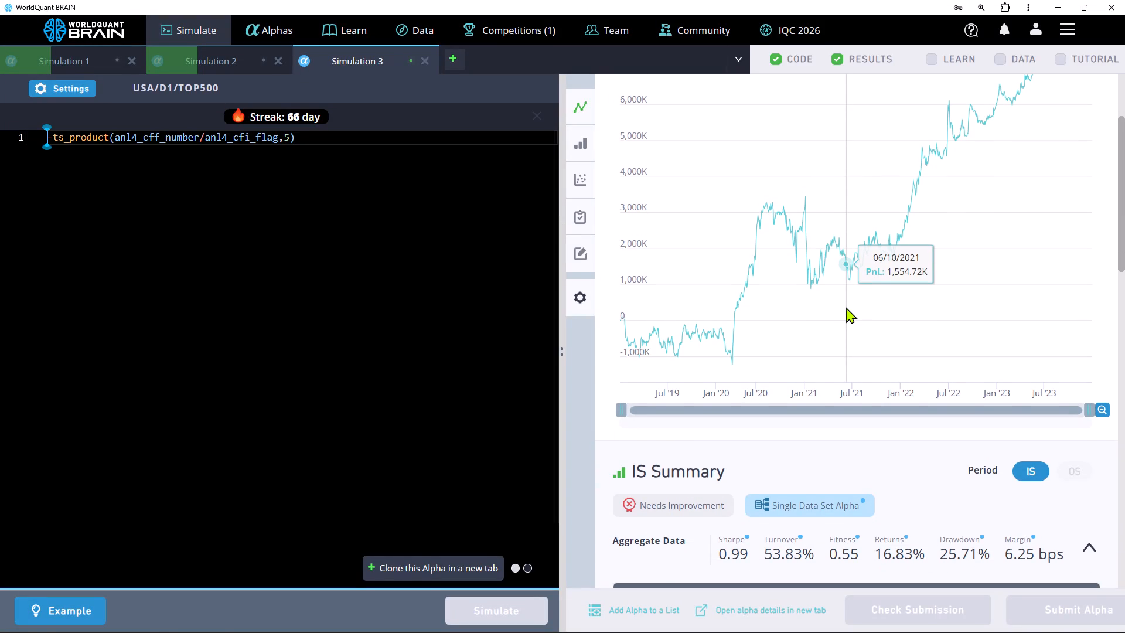
{"action": "scroll", "coordinate": [846, 307], "scroll_direction": "down", "scroll_amount": 7}
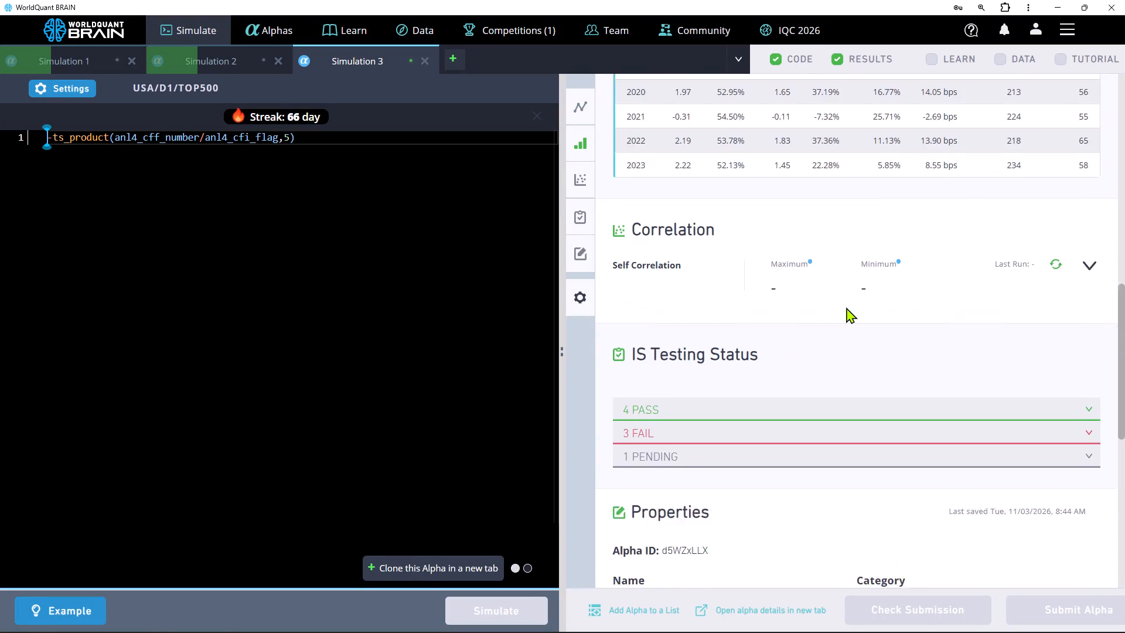
{"action": "left_click", "coordinate": [715, 305]}
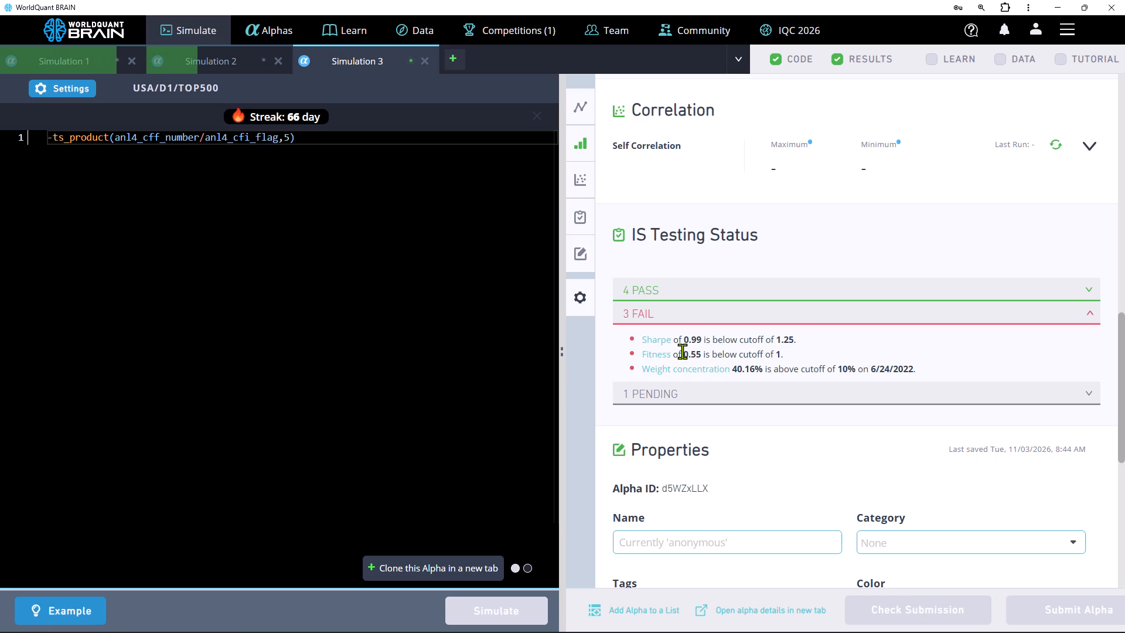
{"action": "scroll", "coordinate": [682, 351], "scroll_direction": "up", "scroll_amount": 4}
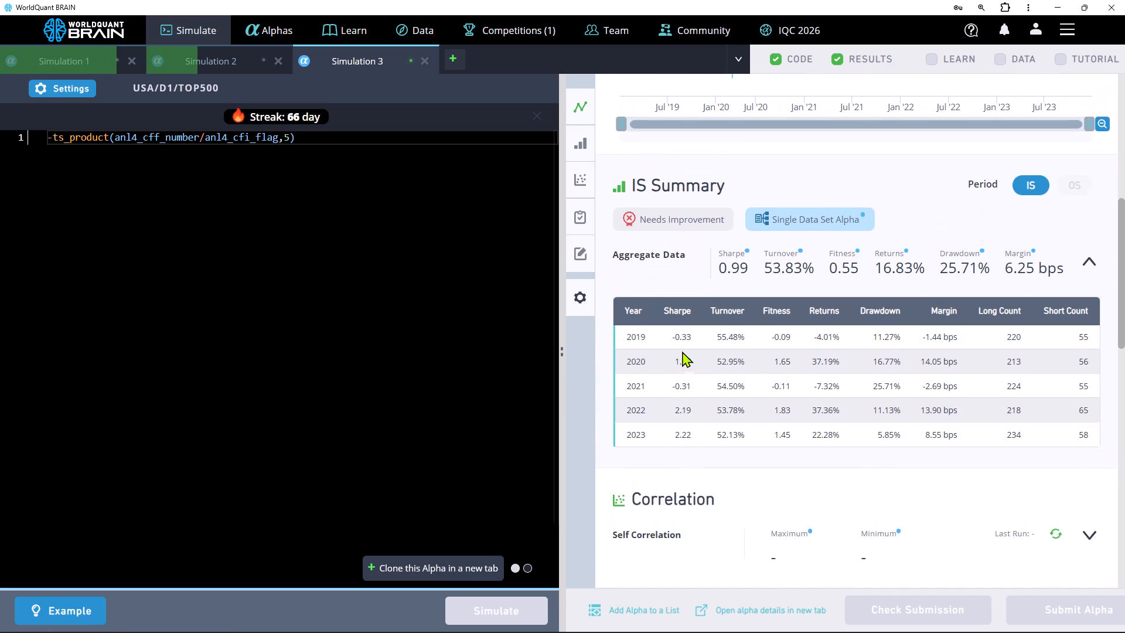
{"action": "left_click", "coordinate": [682, 351]}
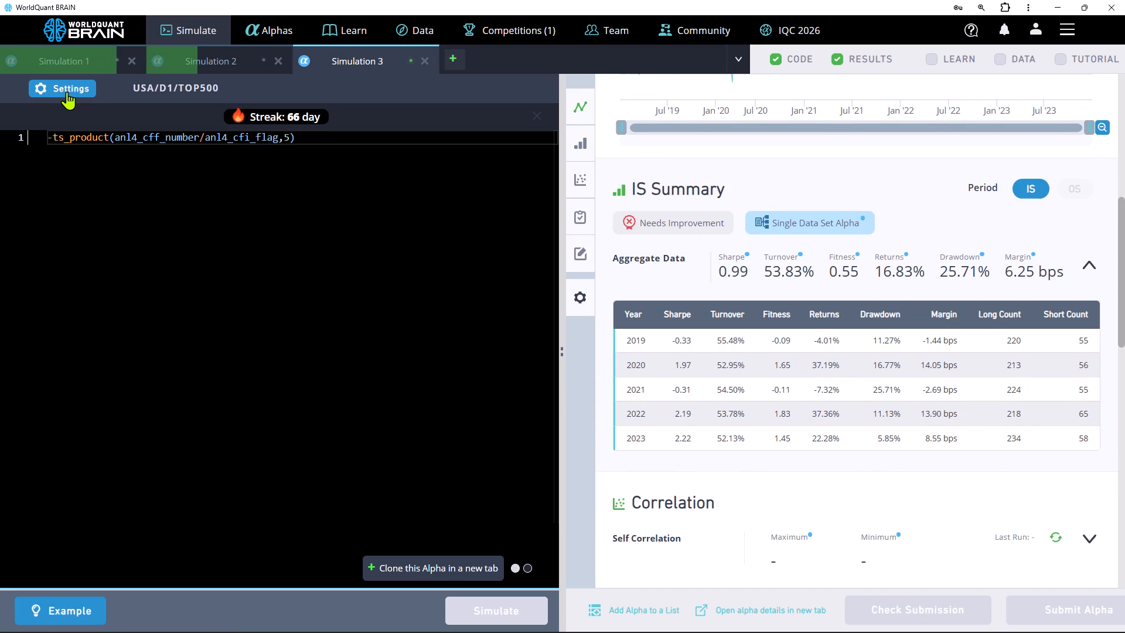
In Simulation 3's settings, set decay to 6, apply it, and run the simulation.
{"action": "left_click", "coordinate": [67, 91]}
{"action": "left_click", "coordinate": [67, 91]}
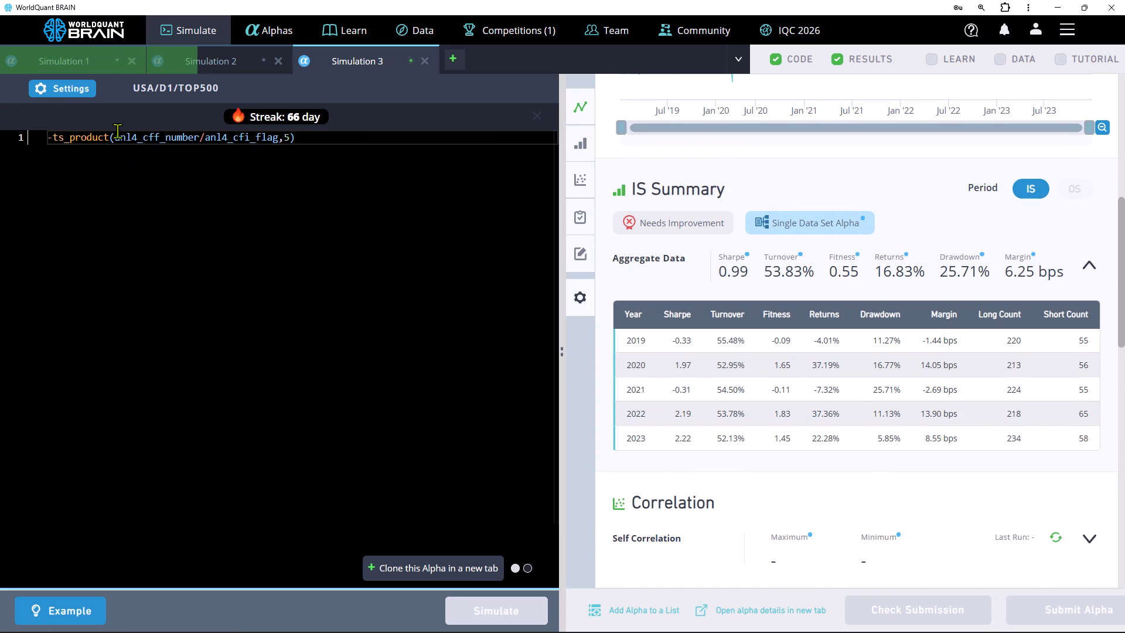
{"action": "left_click", "coordinate": [71, 84]}
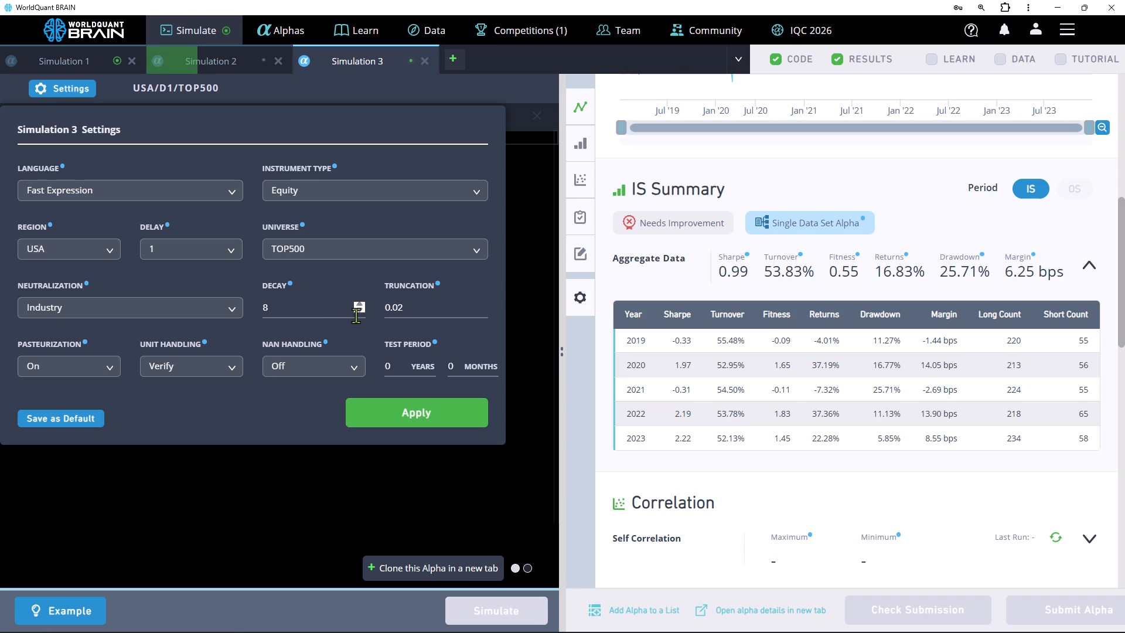
{"action": "left_click", "coordinate": [359, 309]}
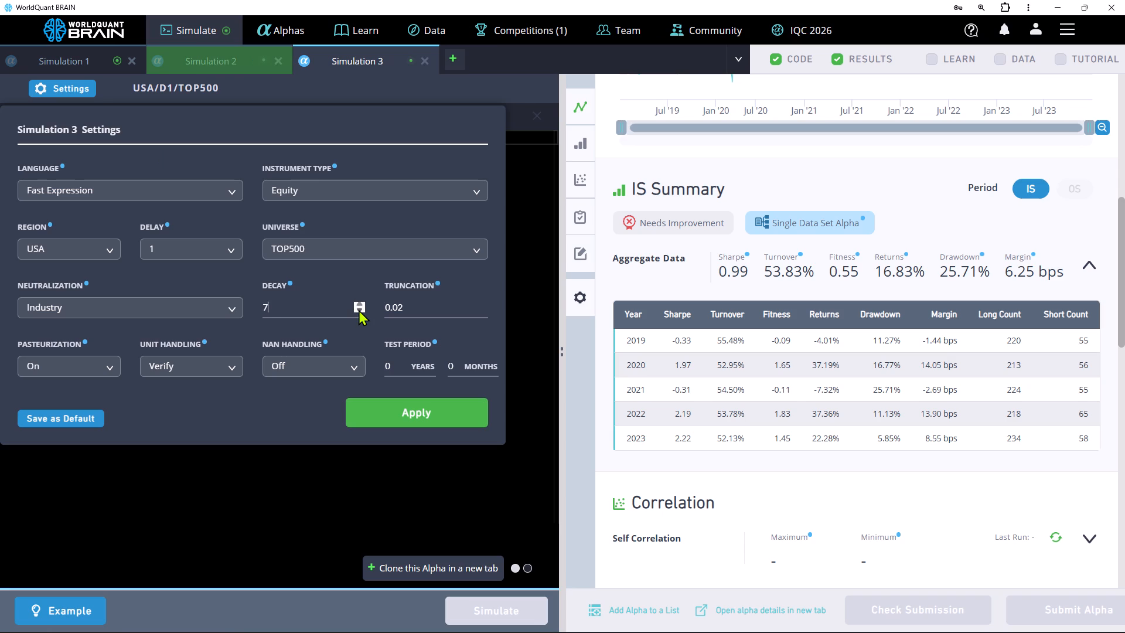
{"action": "left_click", "coordinate": [359, 309]}
{"action": "left_click", "coordinate": [427, 422]}
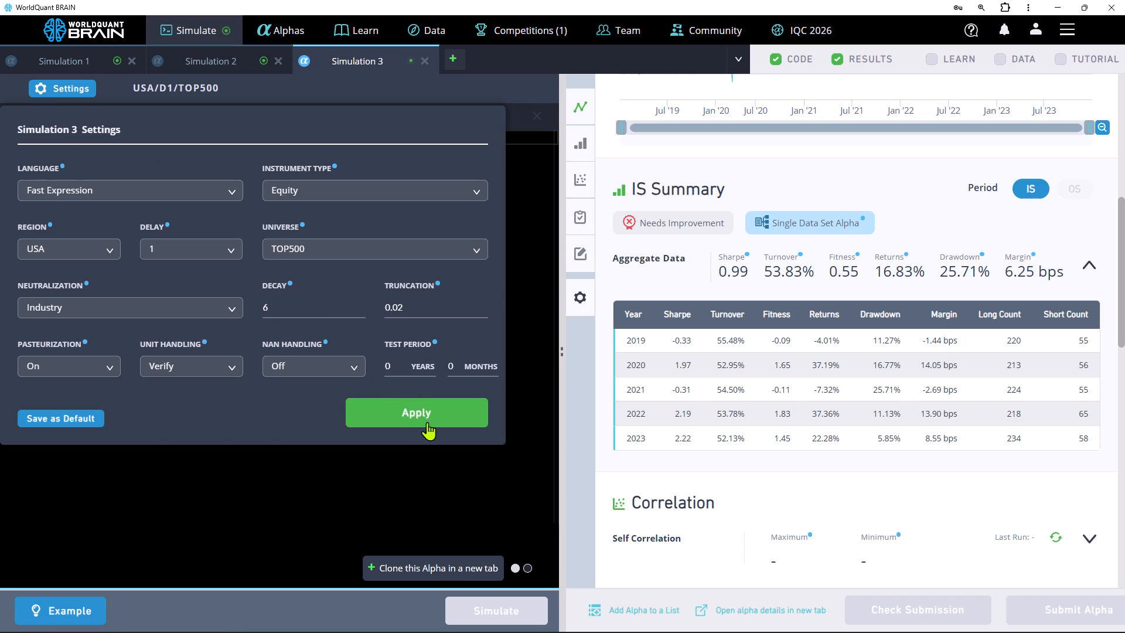
{"action": "left_click", "coordinate": [497, 613]}
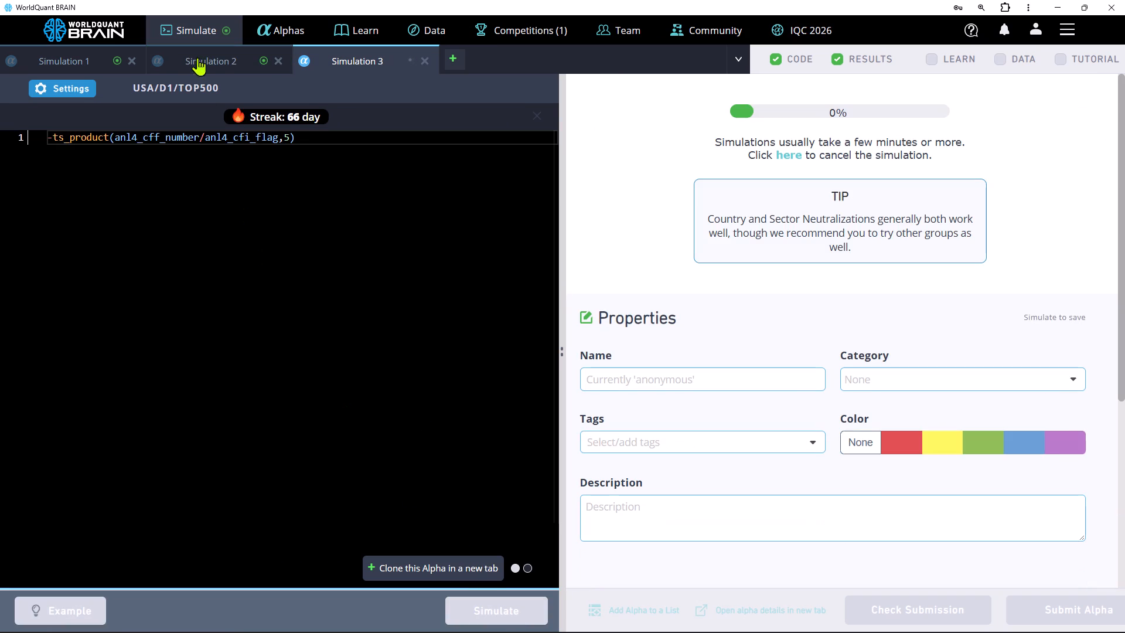
In Simulation 2's expression, replace the ts_zscore operator with rank.
{"action": "left_click", "coordinate": [216, 62]}
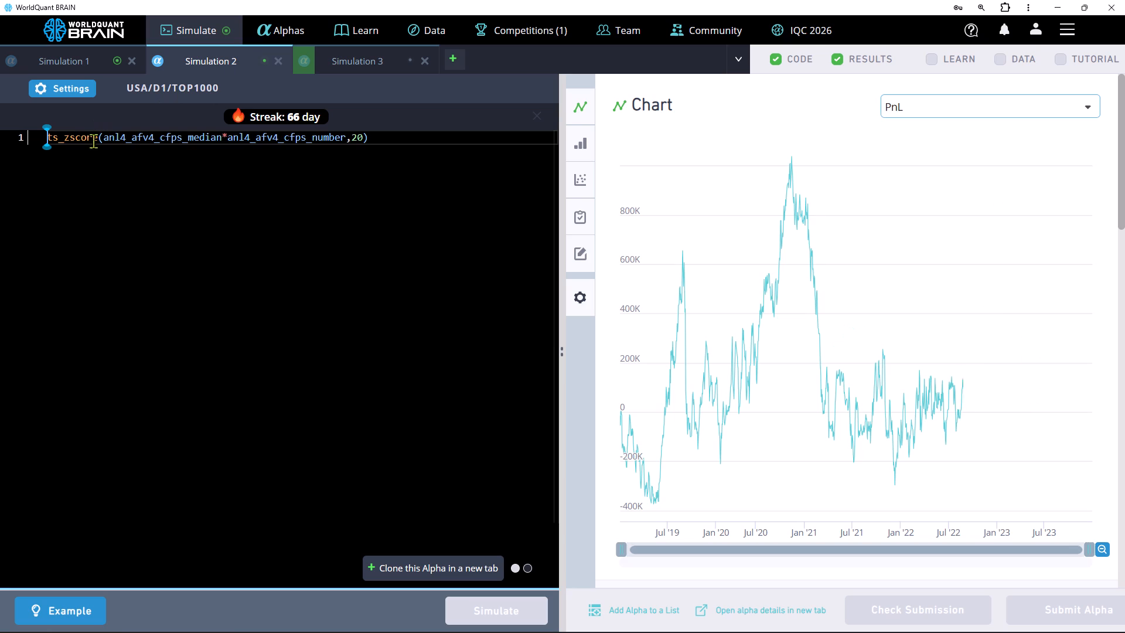
{"action": "left_click", "coordinate": [97, 141]}
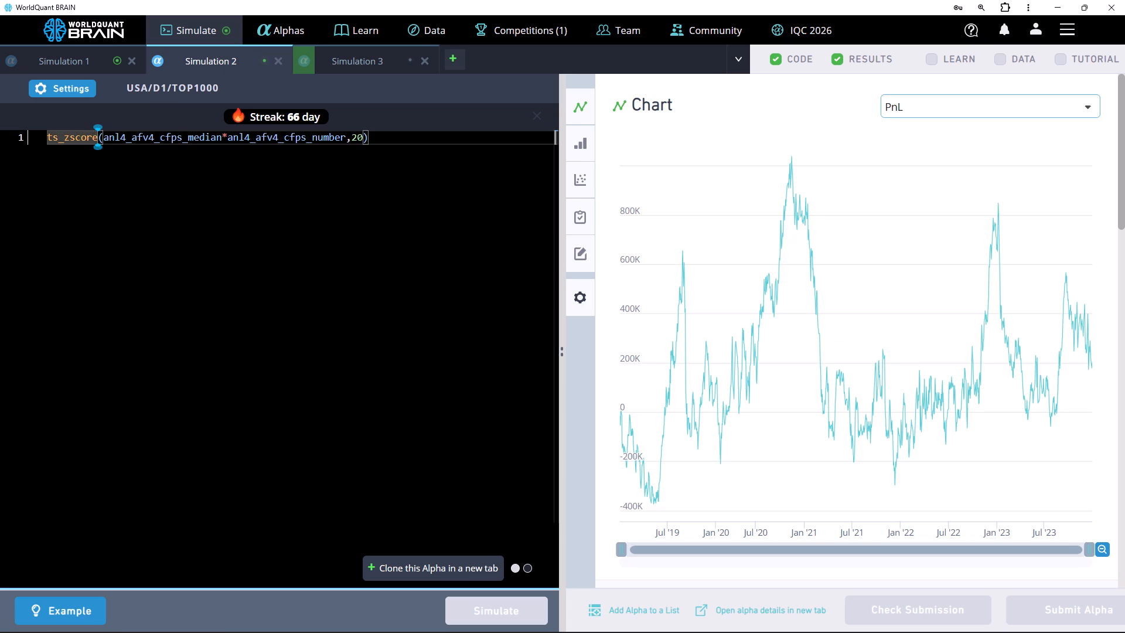
{"action": "key", "text": "BackSpace"}
{"action": "key", "text": "BackSpace"}
{"action": "key", "text": "BackSpace"}
{"action": "key", "text": "BackSpace"}
{"action": "key", "text": "BackSpace"}
{"action": "key", "text": "BackSpace"}
{"action": "key", "text": "BackSpace"}
{"action": "key", "text": "BackSpace"}
{"action": "key", "text": "BackSpace"}
{"action": "key", "text": "BackSpace"}
{"action": "key", "text": "BackSpace"}
{"action": "key", "text": "BackSpace"}
{"action": "key", "text": "BackSpace"}
{"action": "key", "text": "BackSpace"}
{"action": "key", "text": "BackSpace"}
{"action": "key", "text": "BackSpace"}
{"action": "key", "text": "BackSpace"}
{"action": "type", "text": "rank"}
Remove the lookback argument of 20 from Simulation 2's rank expression and run the simulation.
{"action": "left_click", "coordinate": [336, 137]}
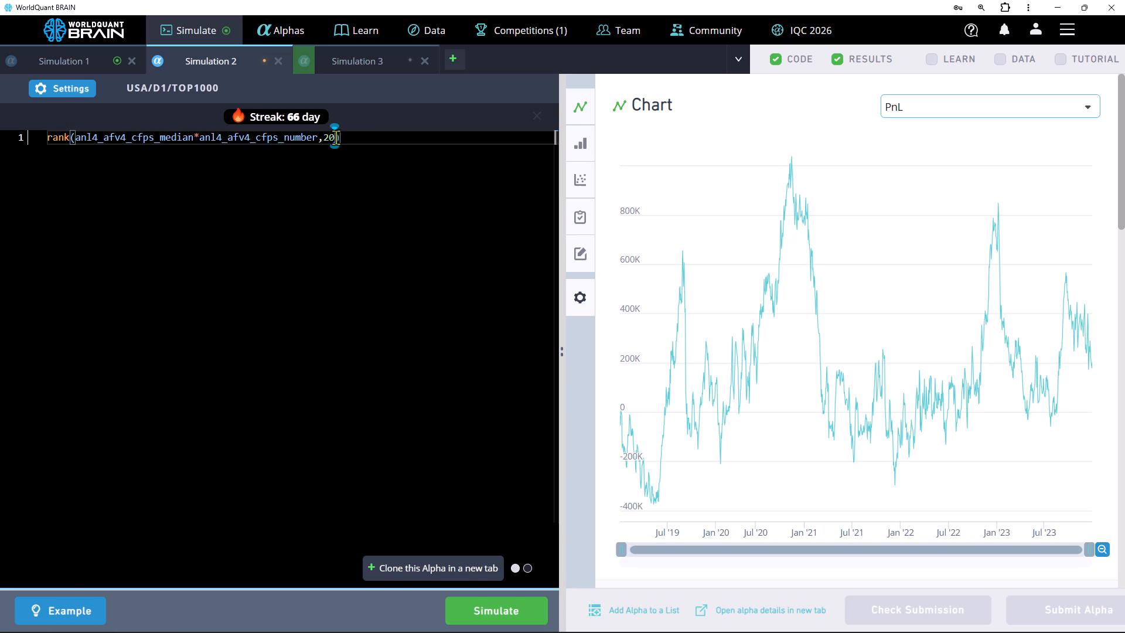
{"action": "key", "text": "BackSpace"}
{"action": "key", "text": "BackSpace"}
{"action": "key", "text": "BackSpace"}
{"action": "left_click", "coordinate": [491, 612]}
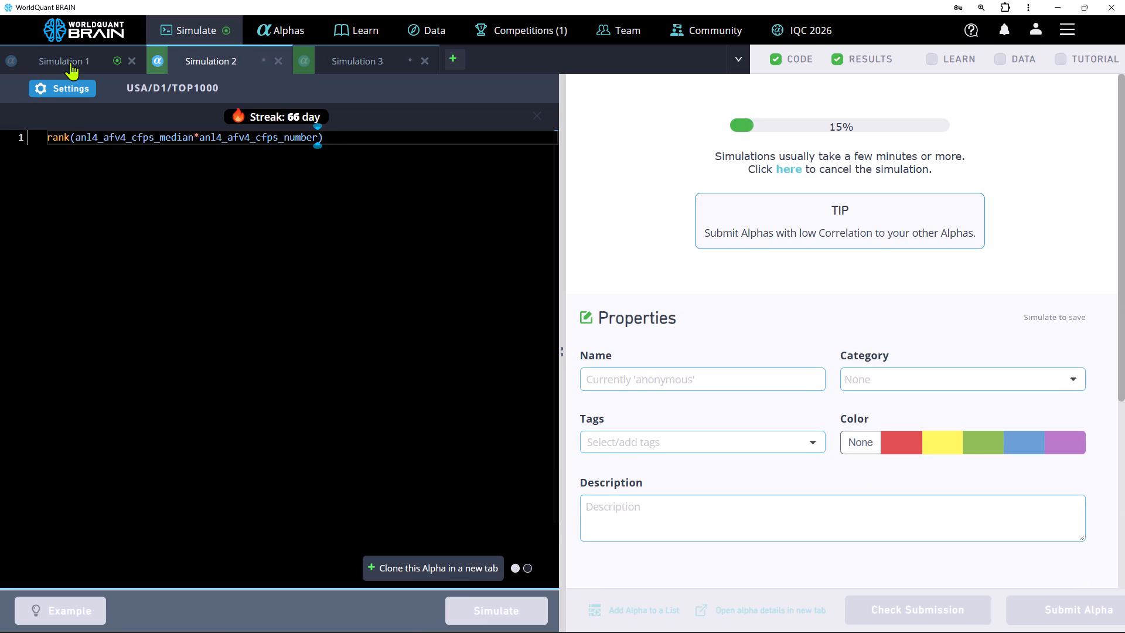
In Simulation 1, replace the ts_delta operator with ts_mean and run the simulation.
{"action": "left_click", "coordinate": [70, 62]}
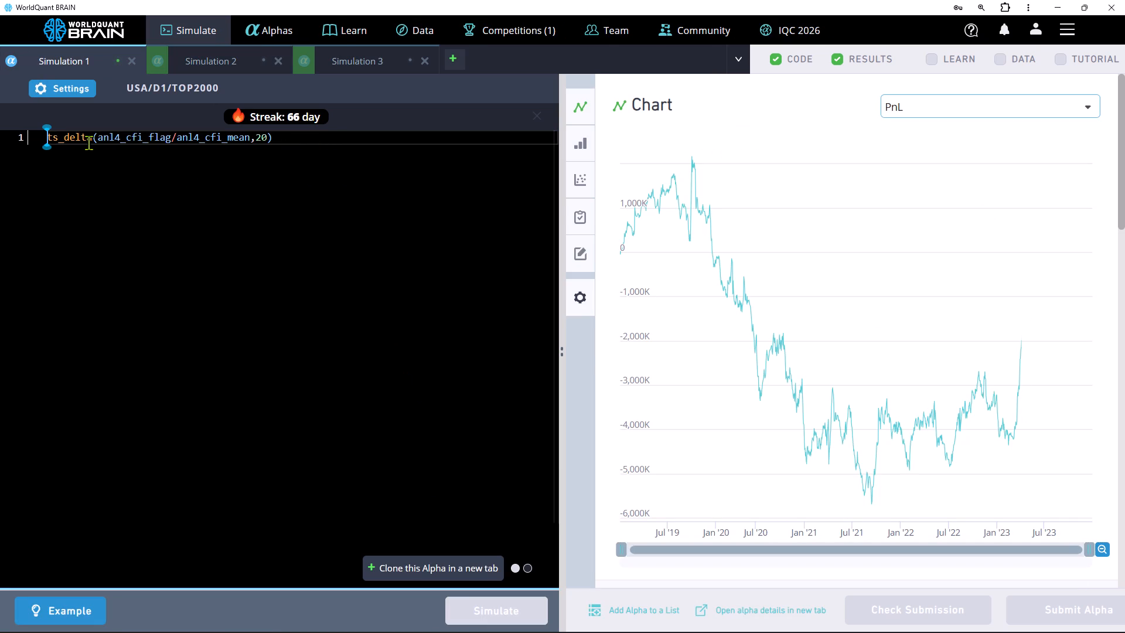
{"action": "left_click", "coordinate": [89, 141]}
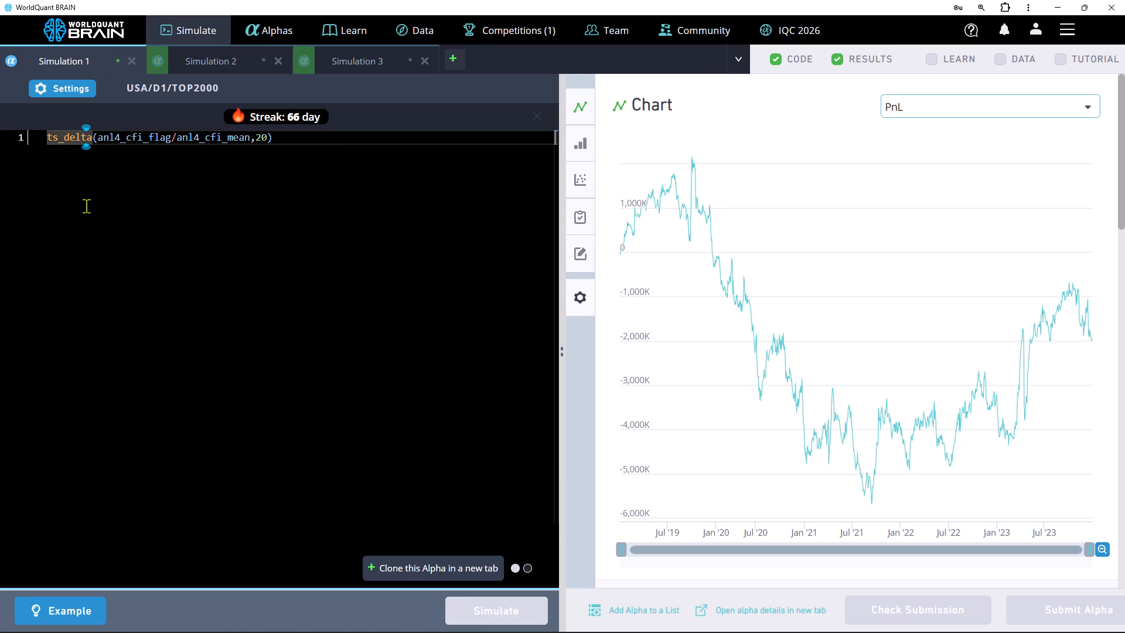
{"action": "key", "text": "Right"}
{"action": "key", "text": "BackSpace"}
{"action": "key", "text": "BackSpace"}
{"action": "key", "text": "BackSpace"}
{"action": "key", "text": "BackSpace"}
{"action": "key", "text": "BackSpace"}
{"action": "key", "text": "BackSpace"}
{"action": "key", "text": "BackSpace"}
{"action": "key", "text": "BackSpace"}
{"action": "key", "text": "BackSpace"}
{"action": "key", "text": "BackSpace"}
{"action": "key", "text": "BackSpace"}
{"action": "key", "text": "BackSpace"}
{"action": "key", "text": "BackSpace"}
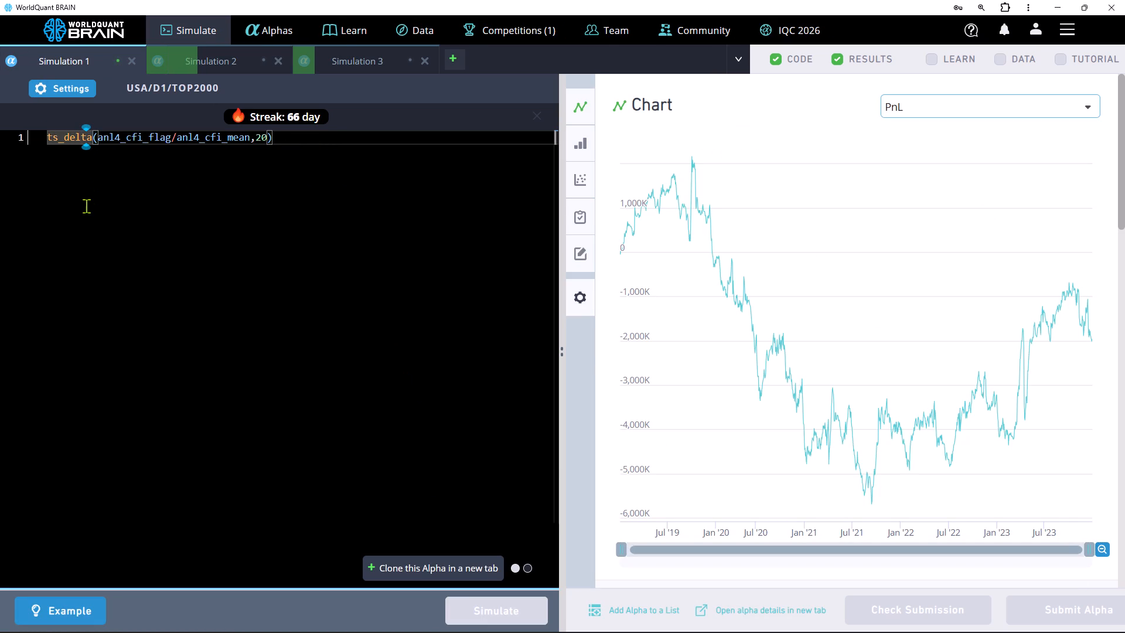
{"action": "type", "text": "ts"}
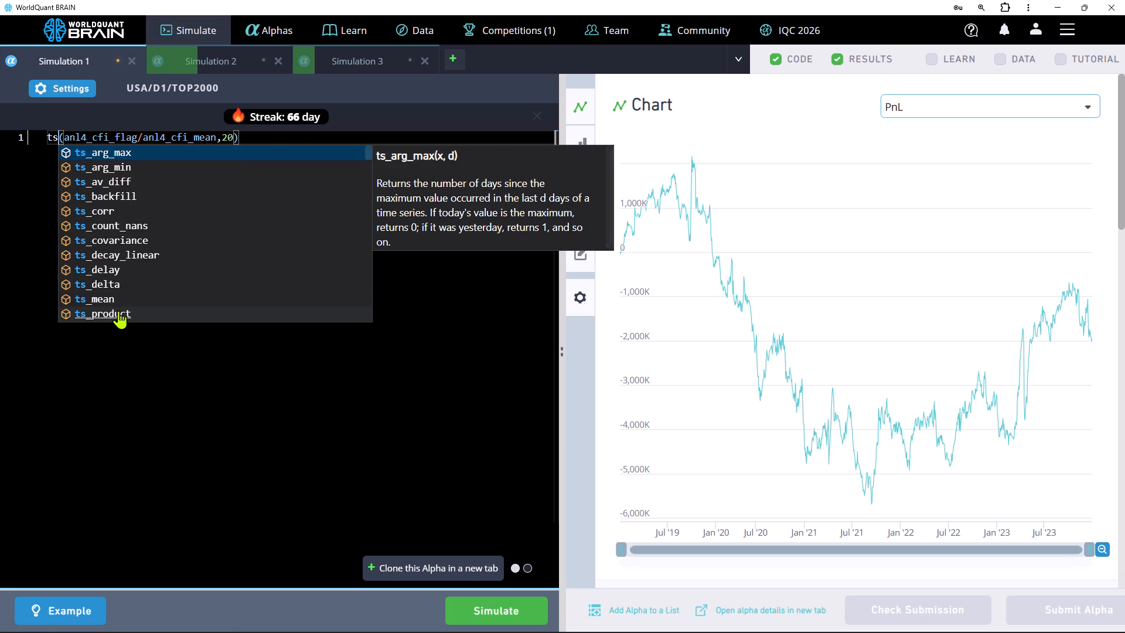
{"action": "left_click", "coordinate": [118, 300]}
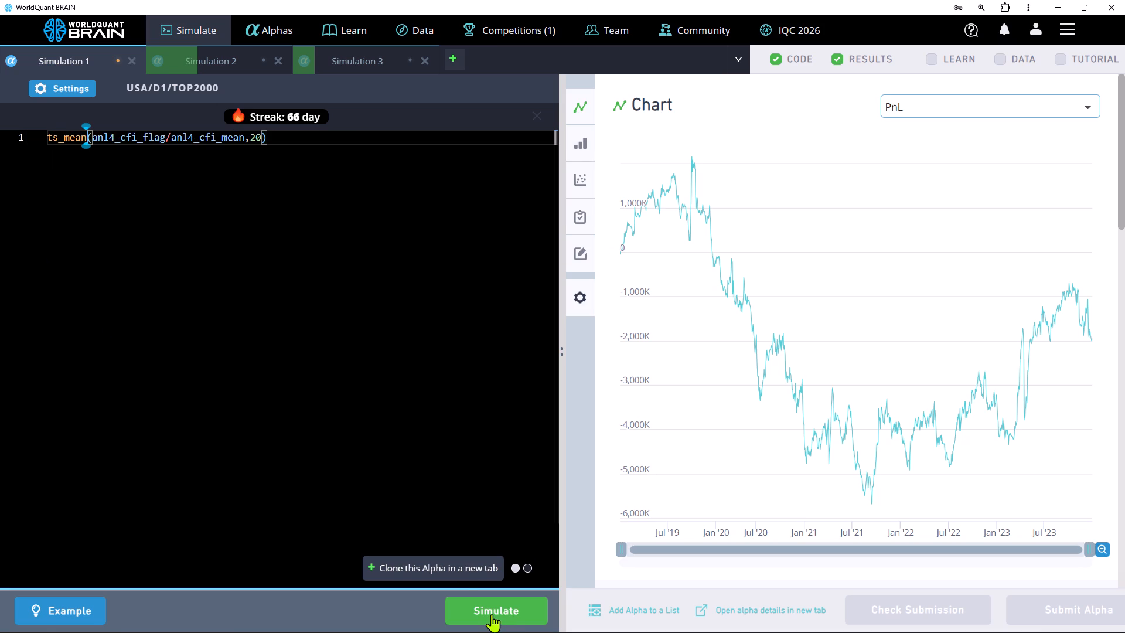
{"action": "left_click", "coordinate": [492, 614]}
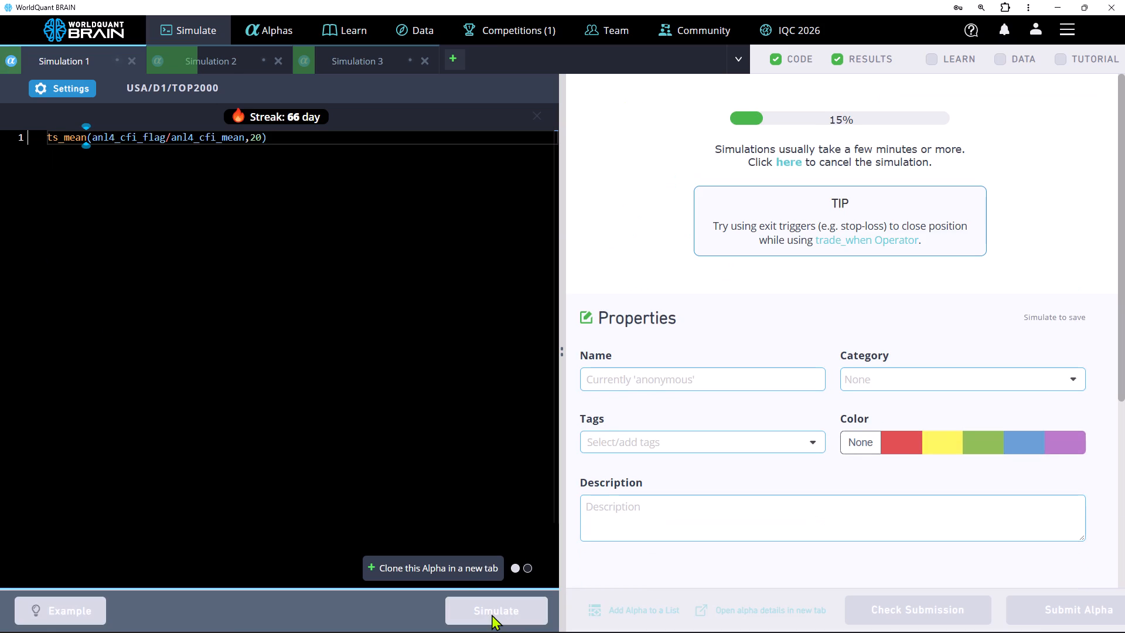
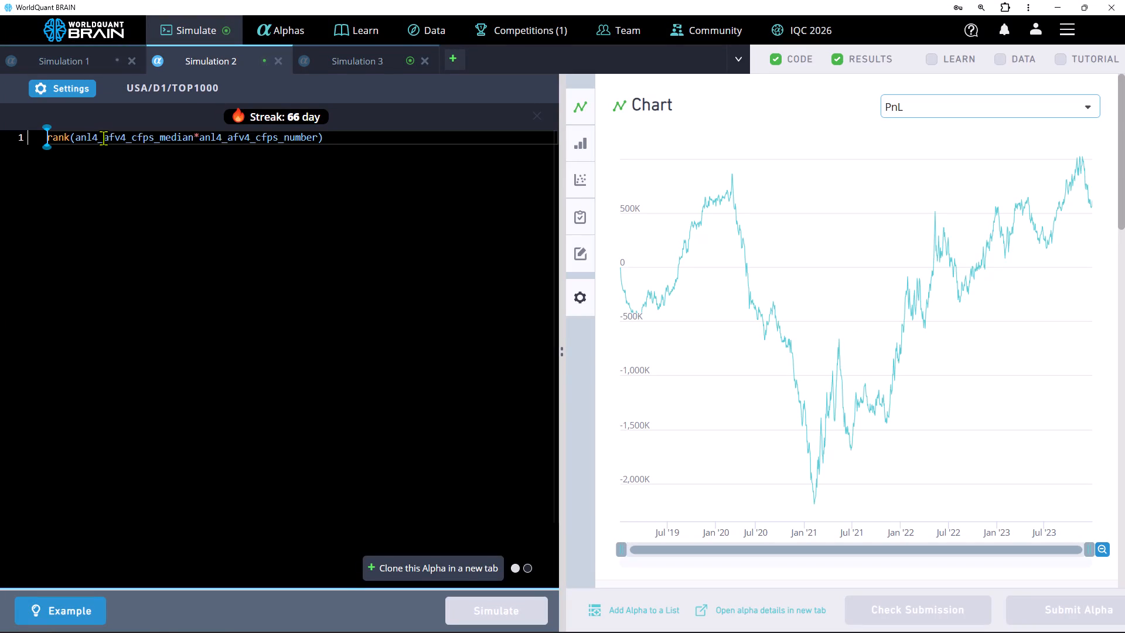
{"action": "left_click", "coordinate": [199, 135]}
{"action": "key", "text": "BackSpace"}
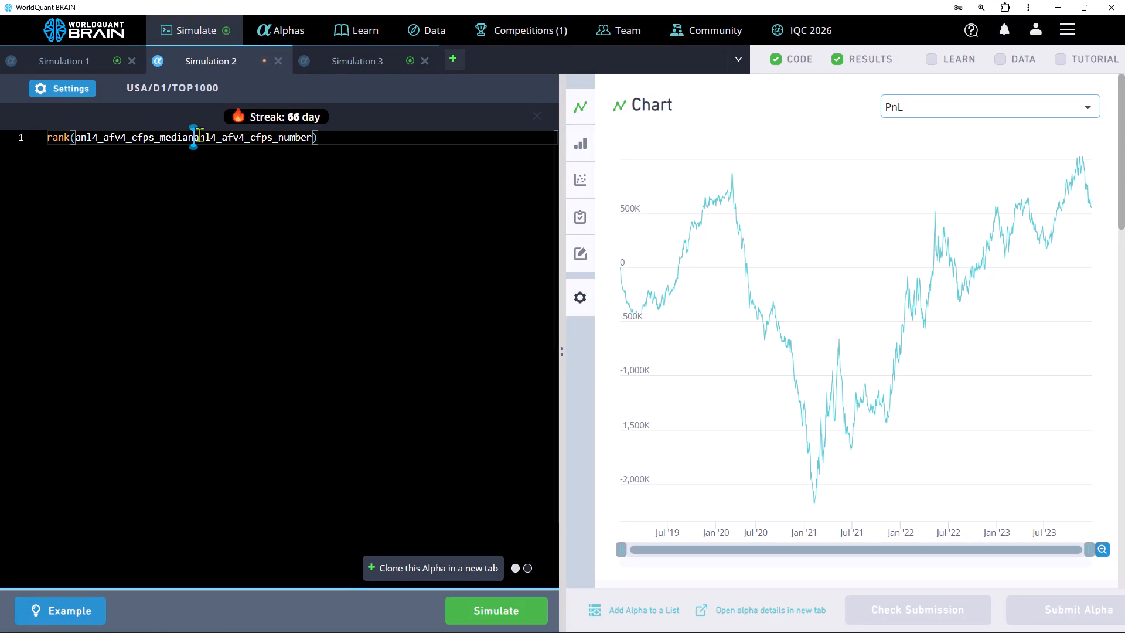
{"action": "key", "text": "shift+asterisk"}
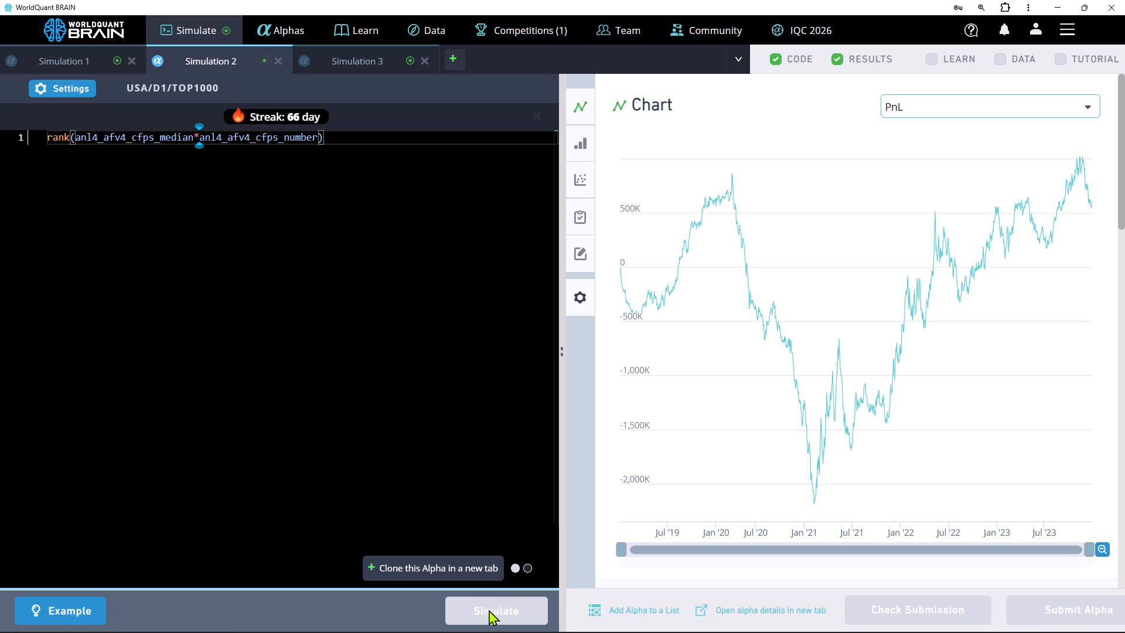
Remove the rank operator from Simulation 2's expression, keeping the bracketed field product, and run the simulation.
{"action": "left_click", "coordinate": [69, 134]}
{"action": "key", "text": "BackSpace"}
{"action": "key", "text": "BackSpace"}
{"action": "key", "text": "BackSpace"}
{"action": "key", "text": "BackSpace"}
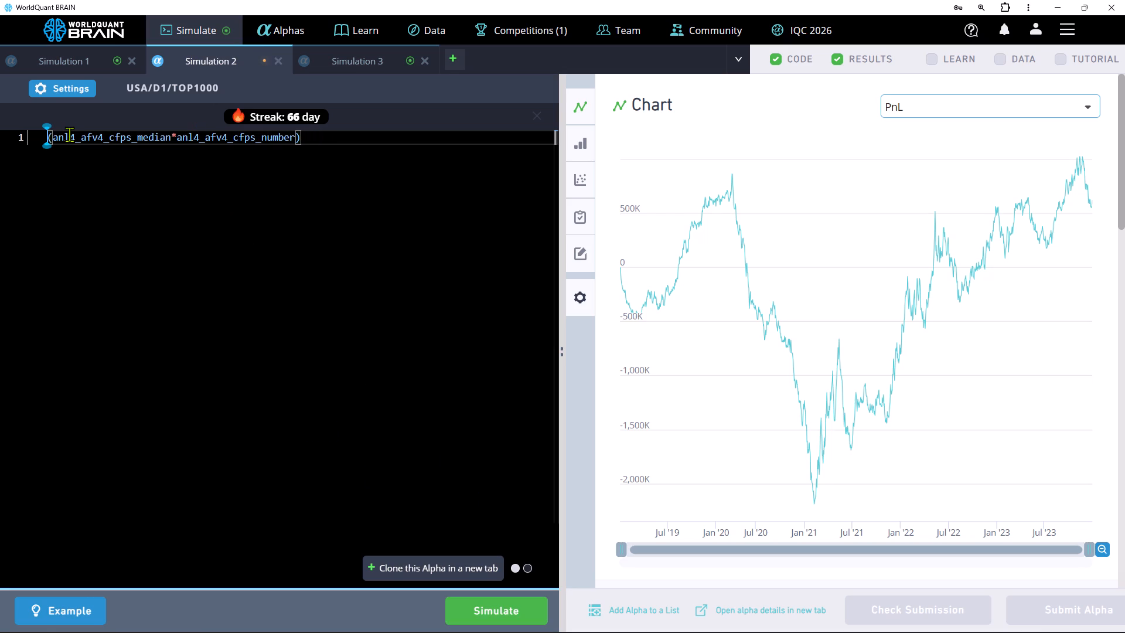
{"action": "left_click", "coordinate": [507, 615]}
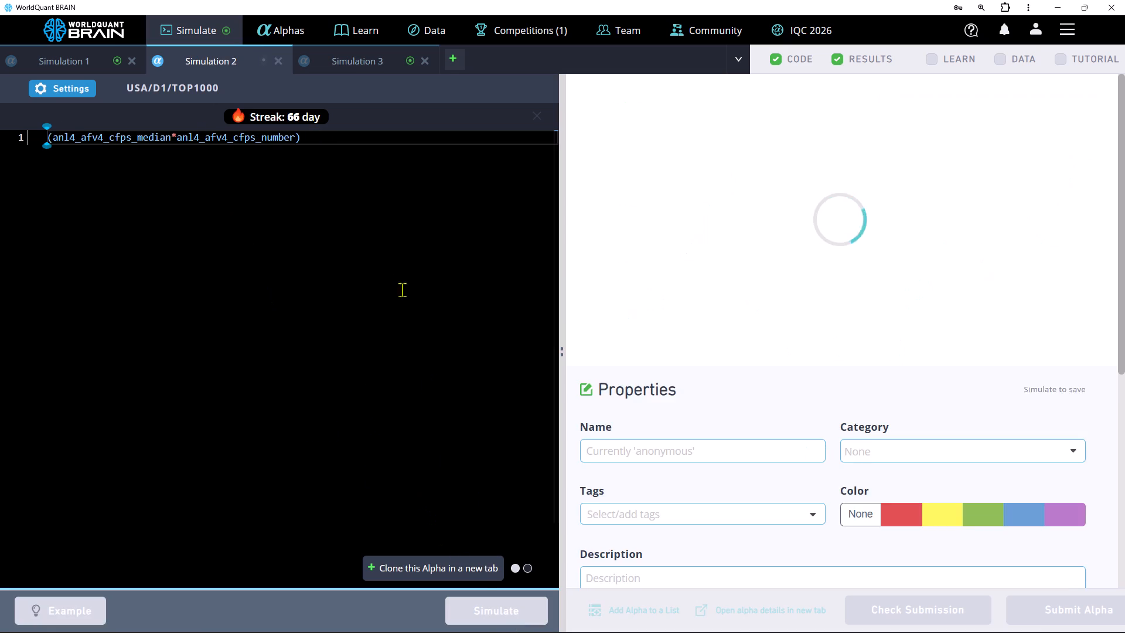
{"action": "left_click", "coordinate": [175, 133]}
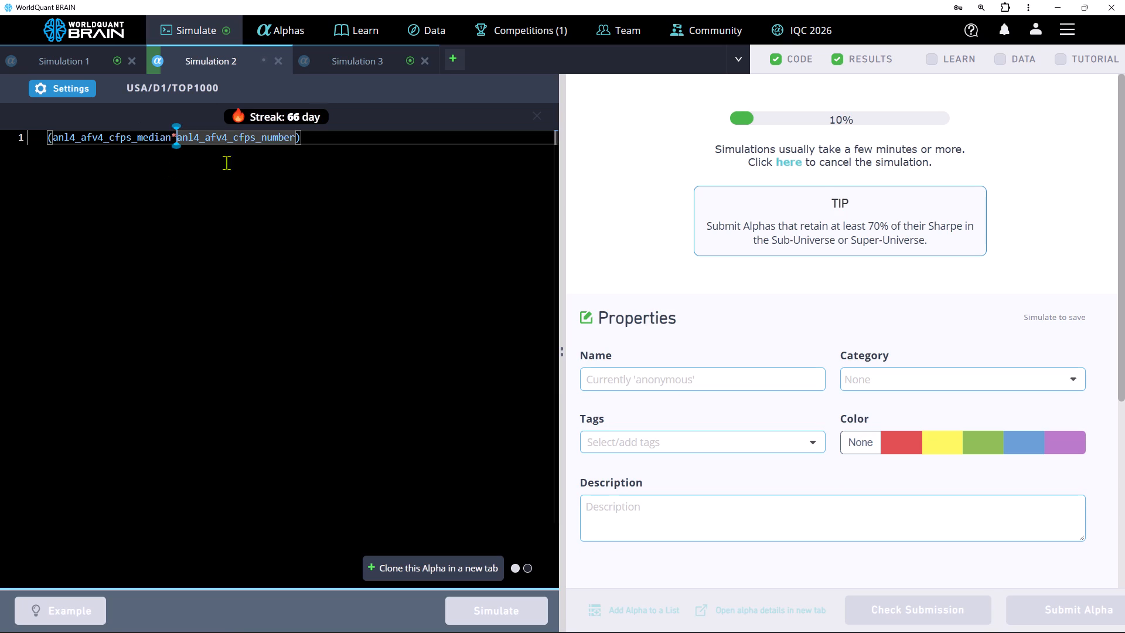
In Simulation 3, check the failed IS tests and put a group_backfill operator with an opening parenthesis before -ts_product.
{"action": "left_click", "coordinate": [360, 56]}
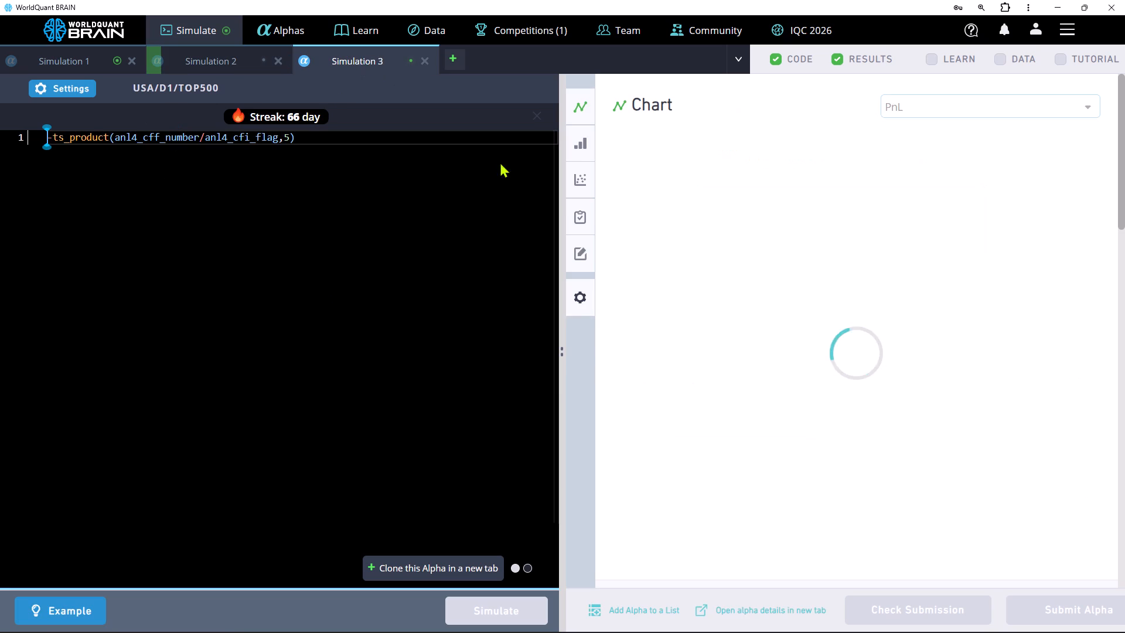
{"action": "scroll", "coordinate": [808, 343], "scroll_direction": "down", "scroll_amount": 2}
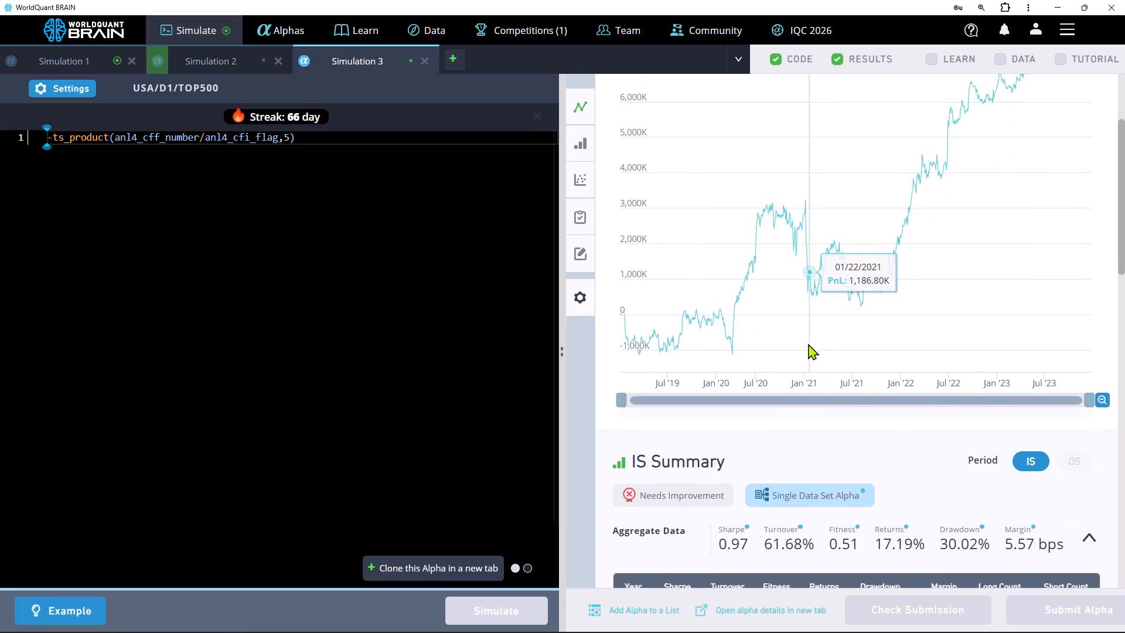
{"action": "scroll", "coordinate": [808, 343], "scroll_direction": "down", "scroll_amount": 8}
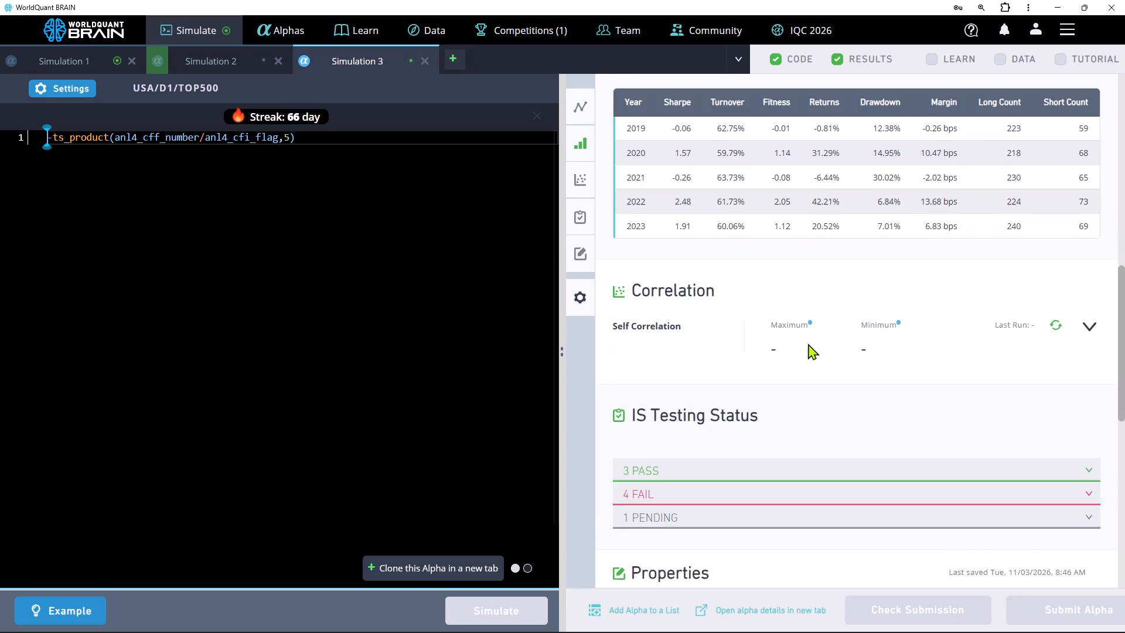
{"action": "left_click", "coordinate": [726, 395]}
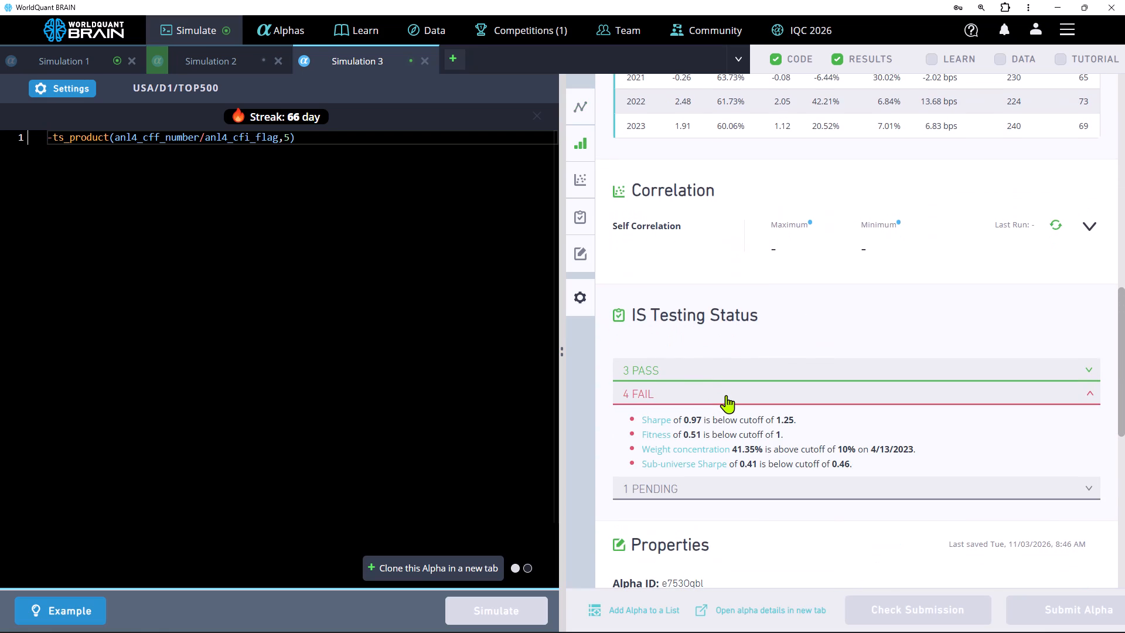
{"action": "left_click", "coordinate": [49, 135]}
{"action": "key", "text": "shift+parenleft"}
{"action": "key", "text": "Left"}
{"action": "type", "text": "gp"}
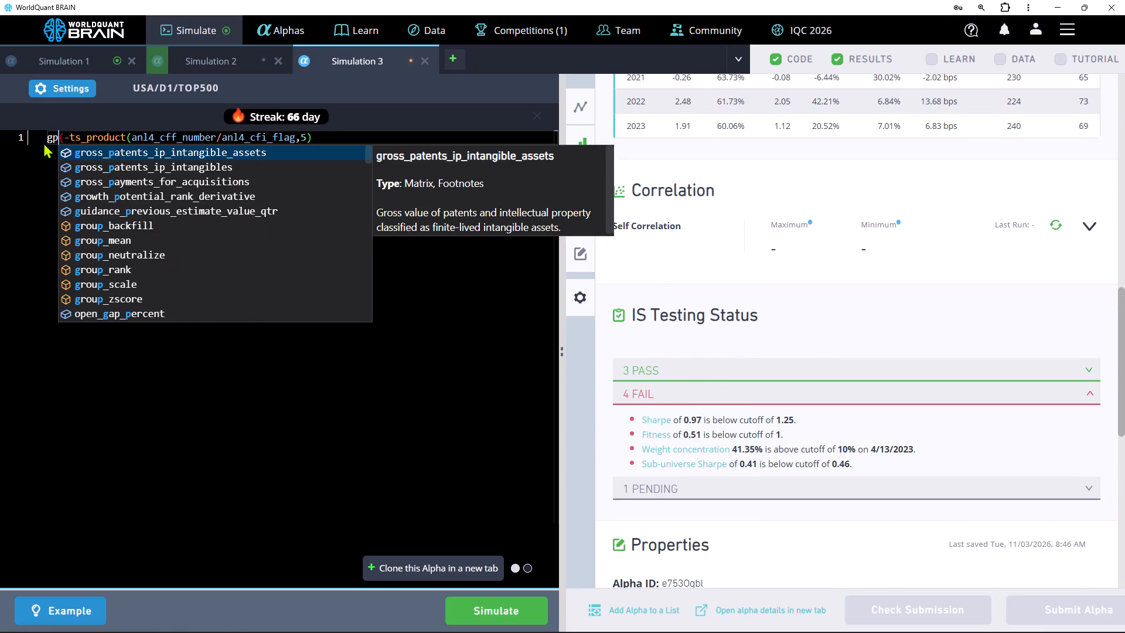
{"action": "left_click", "coordinate": [103, 222]}
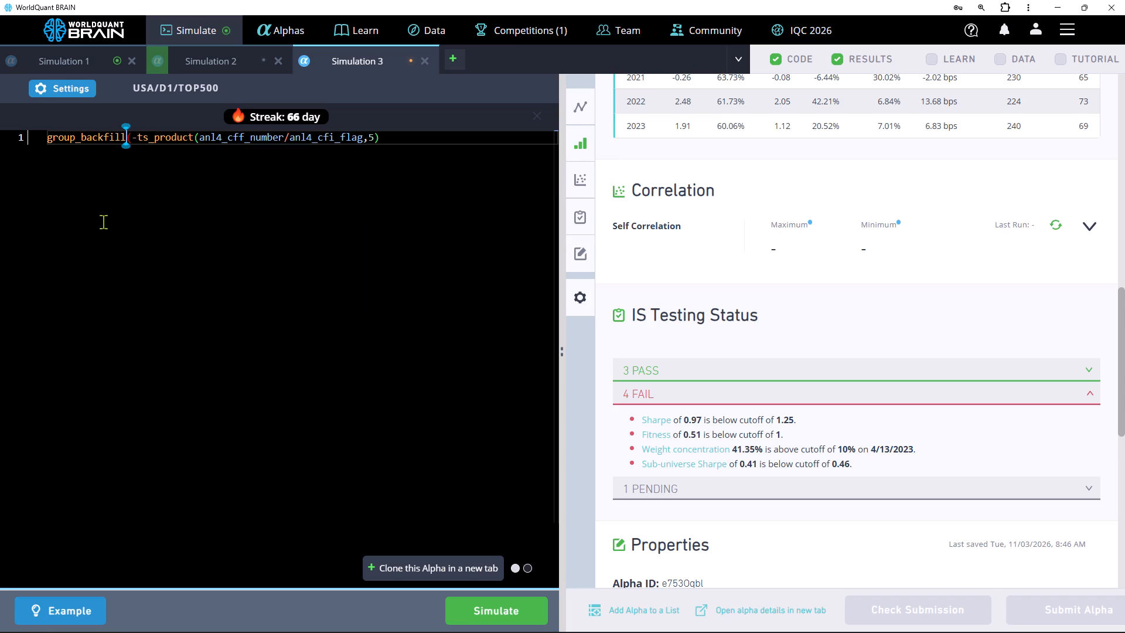
Complete Simulation 3's group_backfill with the market group and a lookback of 20, and run the simulation.
{"action": "left_click", "coordinate": [387, 135]}
{"action": "key", "text": "comma"}
{"action": "type", "text": "ma"}
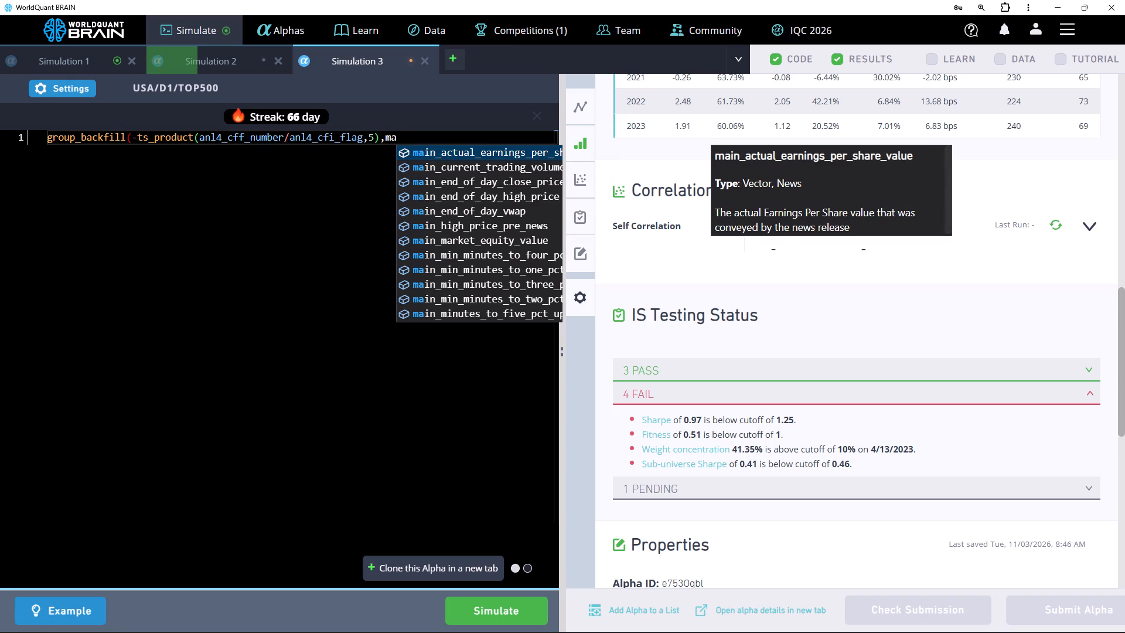
{"action": "key", "text": "r"}
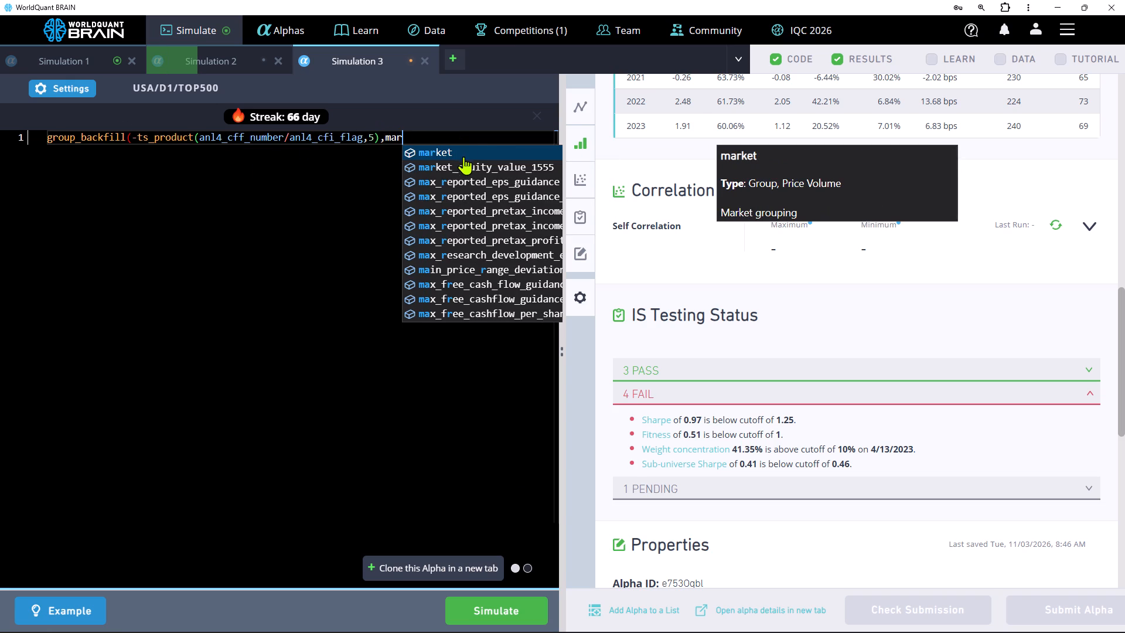
{"action": "left_click", "coordinate": [463, 156]}
{"action": "type", "text": ",20"}
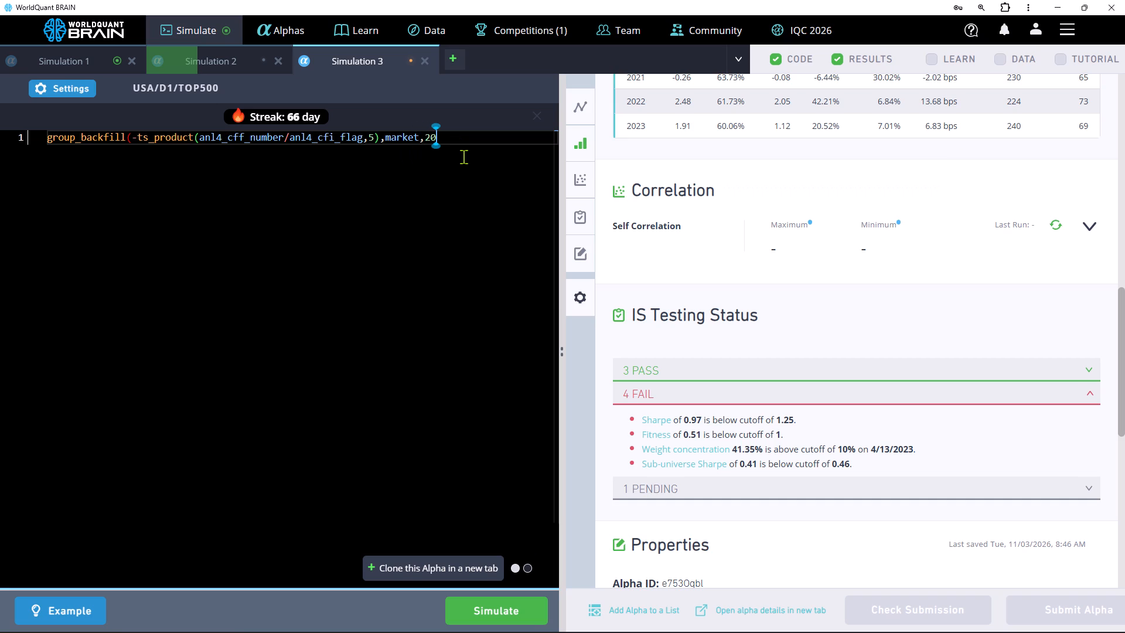
{"action": "key", "text": "shift+parenright"}
{"action": "left_click", "coordinate": [489, 604]}
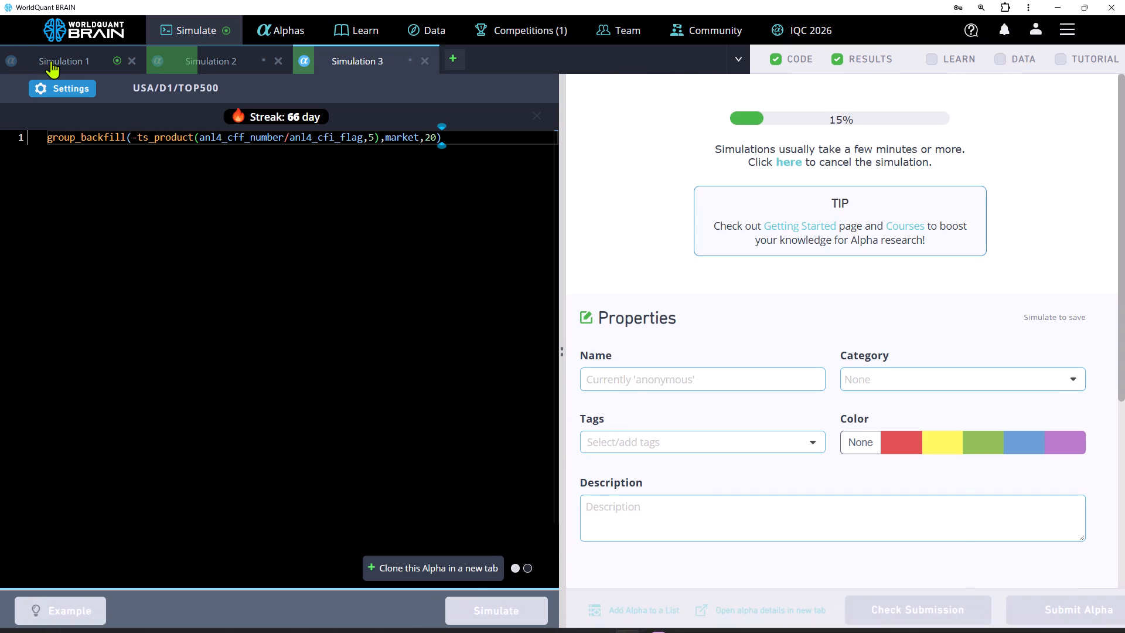
In Simulation 1, replace the ts_mean operator with ts_product and run the simulation.
{"action": "left_click", "coordinate": [51, 60]}
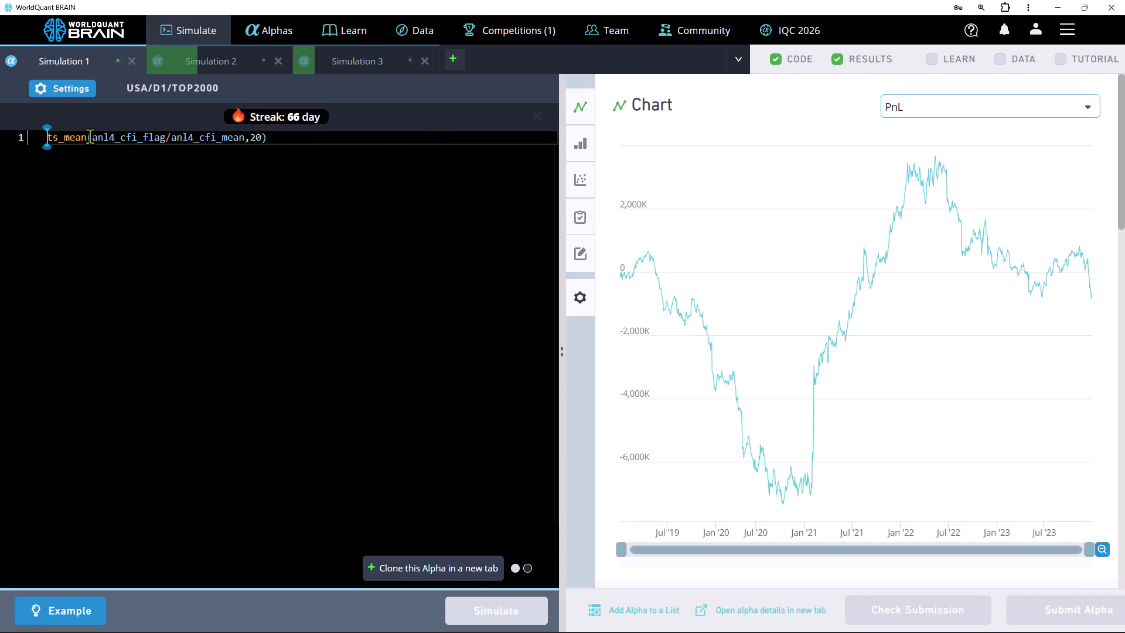
{"action": "left_click", "coordinate": [90, 136]}
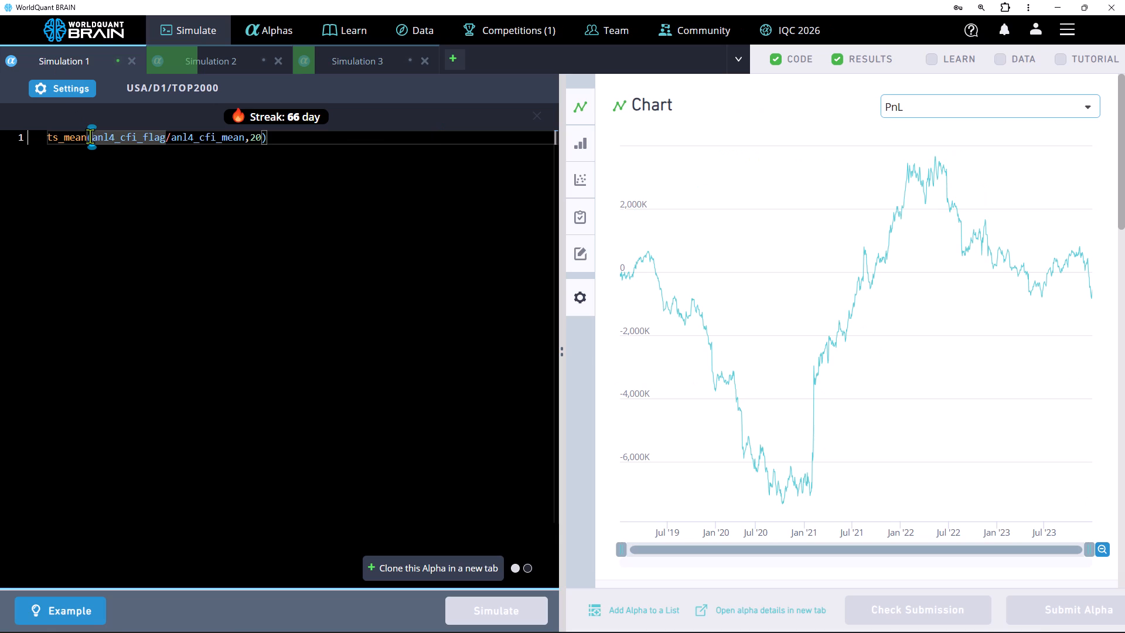
{"action": "key", "text": "Left"}
{"action": "key", "text": "BackSpace"}
{"action": "key", "text": "BackSpace"}
{"action": "key", "text": "BackSpace"}
{"action": "key", "text": "BackSpace"}
{"action": "key", "text": "BackSpace"}
{"action": "key", "text": "BackSpace"}
{"action": "key", "text": "BackSpace"}
{"action": "key", "text": "BackSpace"}
{"action": "key", "text": "BackSpace"}
{"action": "key", "text": "BackSpace"}
{"action": "key", "text": "BackSpace"}
{"action": "key", "text": "BackSpace"}
{"action": "key", "text": "BackSpace"}
{"action": "key", "text": "BackSpace"}
{"action": "key", "text": "BackSpace"}
{"action": "key", "text": "BackSpace"}
{"action": "key", "text": "BackSpace"}
{"action": "key", "text": "BackSpace"}
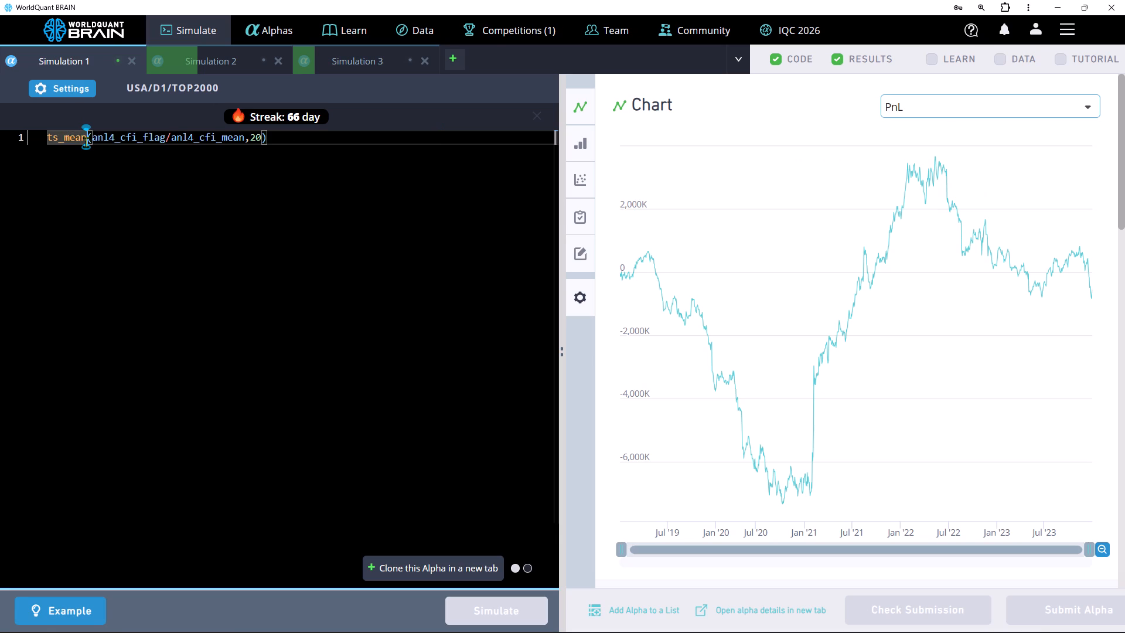
{"action": "type", "text": "ts"}
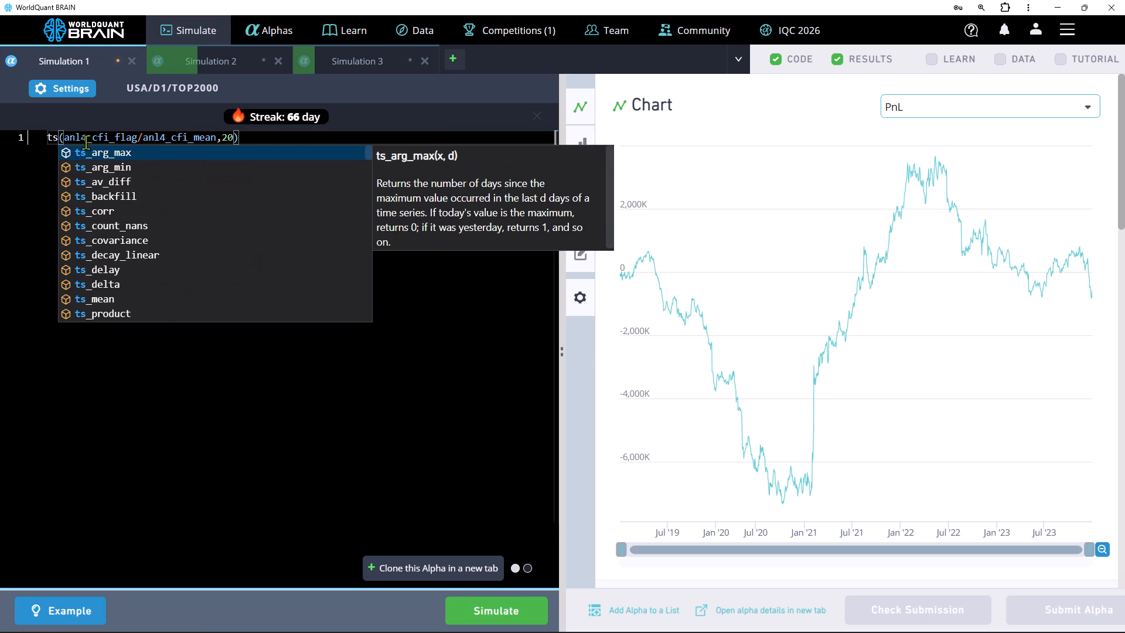
{"action": "scroll", "coordinate": [146, 298], "scroll_direction": "down", "scroll_amount": 1}
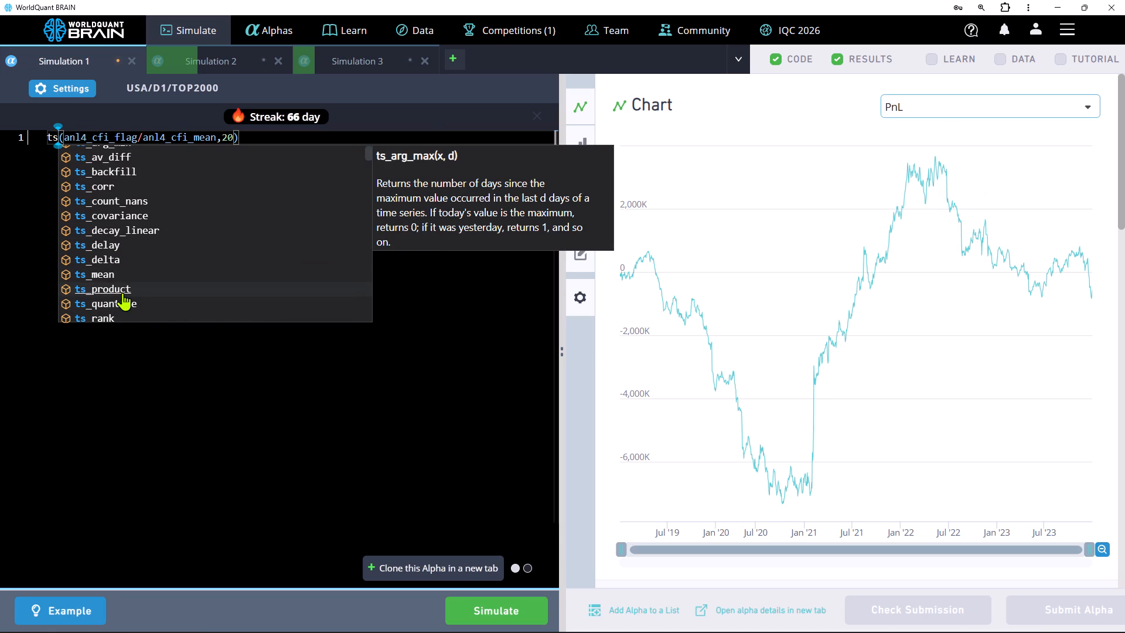
{"action": "left_click", "coordinate": [122, 292]}
{"action": "left_click", "coordinate": [483, 602]}
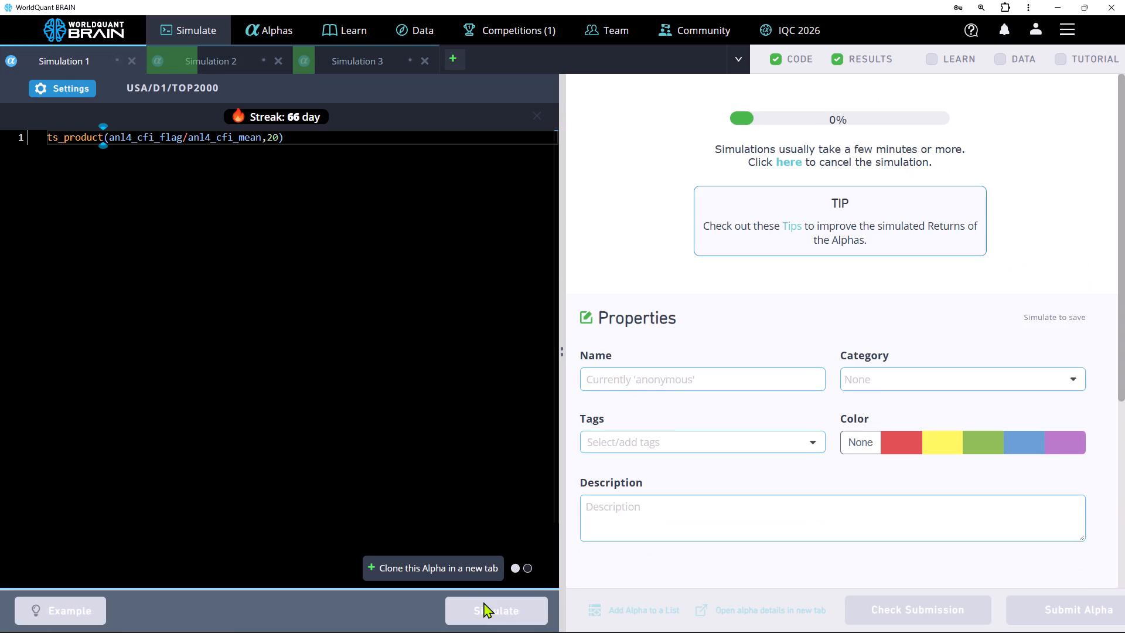
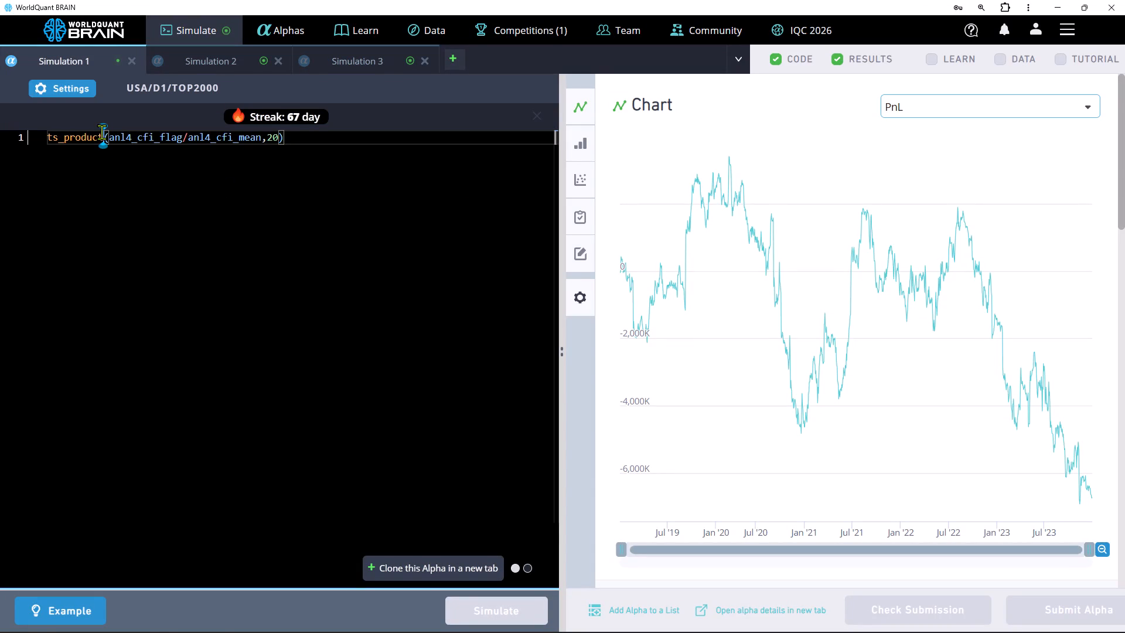
In Simulation 1, replace the ts_product operator with ts_quantile and run the simulation.
{"action": "key", "text": "BackSpace"}
{"action": "key", "text": "BackSpace"}
{"action": "key", "text": "BackSpace"}
{"action": "key", "text": "BackSpace"}
{"action": "key", "text": "BackSpace"}
{"action": "key", "text": "BackSpace"}
{"action": "key", "text": "BackSpace"}
{"action": "key", "text": "BackSpace"}
{"action": "key", "text": "BackSpace"}
{"action": "key", "text": "BackSpace"}
{"action": "key", "text": "BackSpace"}
{"action": "key", "text": "BackSpace"}
{"action": "key", "text": "BackSpace"}
{"action": "key", "text": "BackSpace"}
{"action": "key", "text": "BackSpace"}
{"action": "key", "text": "BackSpace"}
{"action": "key", "text": "BackSpace"}
{"action": "key", "text": "BackSpace"}
{"action": "key", "text": "BackSpace"}
{"action": "key", "text": "BackSpace"}
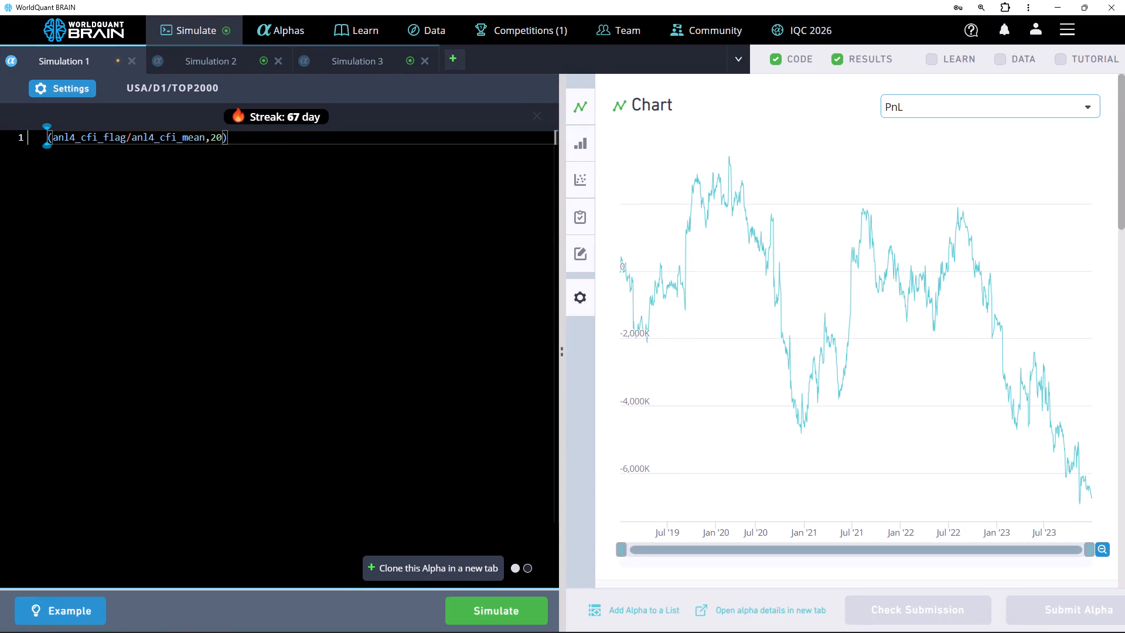
{"action": "type", "text": "ts"}
{"action": "scroll", "coordinate": [143, 295], "scroll_direction": "down", "scroll_amount": 2}
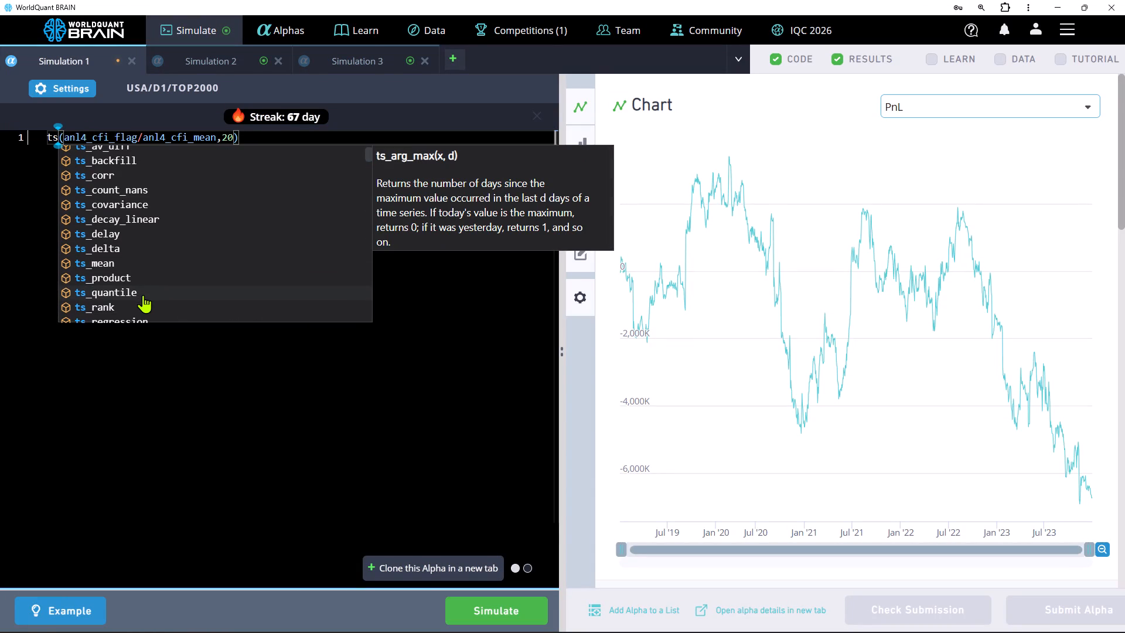
{"action": "left_click", "coordinate": [128, 292]}
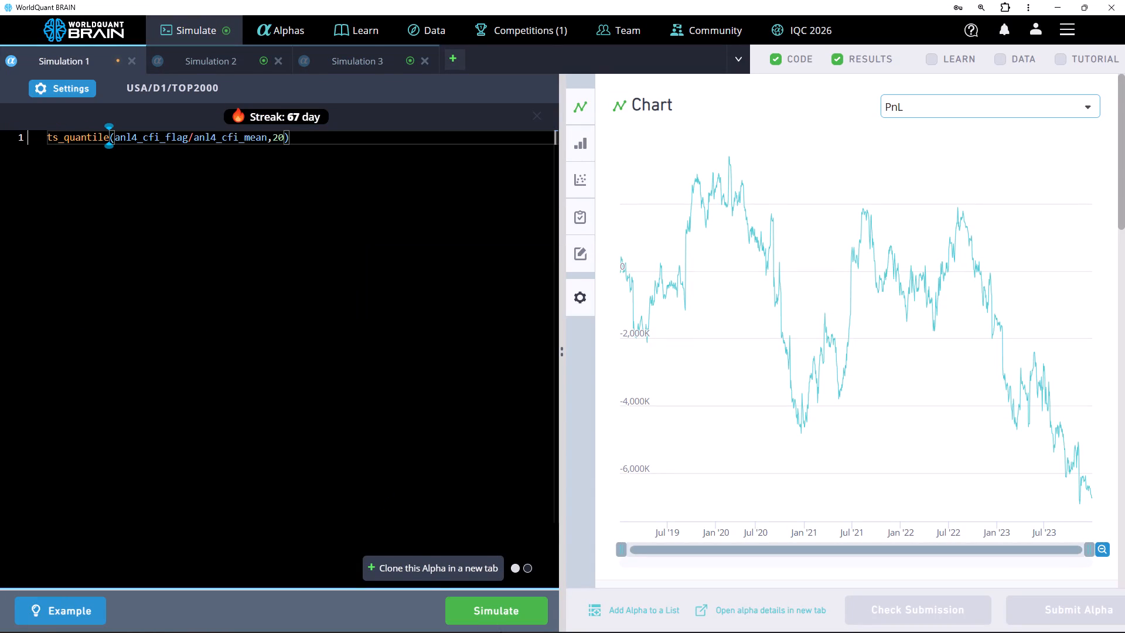
{"action": "left_click", "coordinate": [510, 609]}
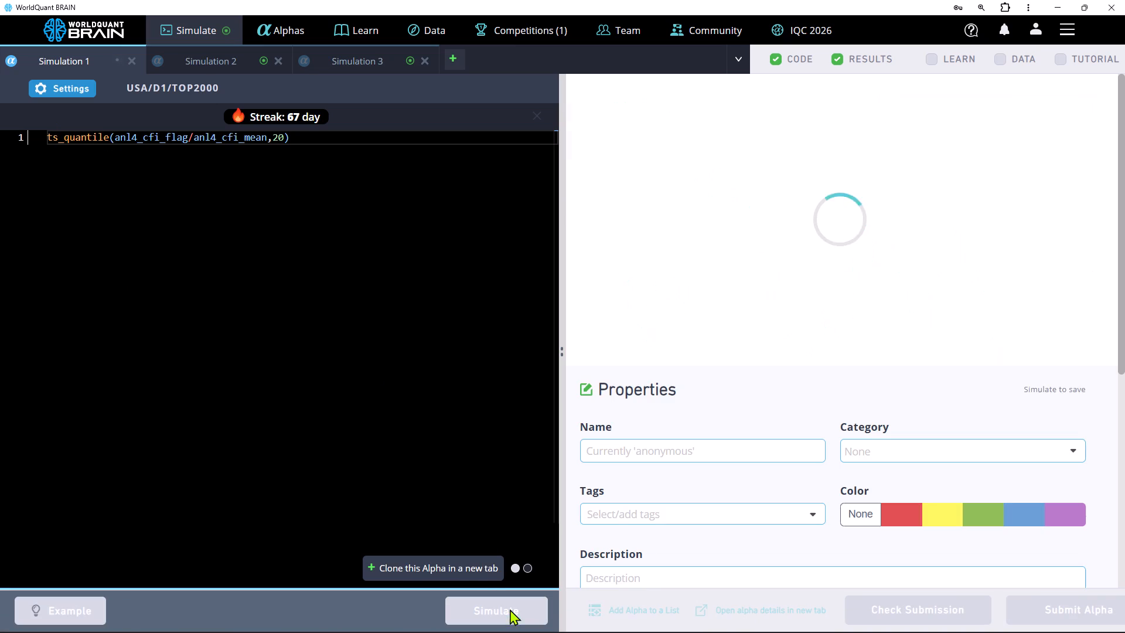
In Simulation 2, change the operator between the two cfps fields from multiplication to addition and run the simulation.
{"action": "left_click", "coordinate": [215, 60]}
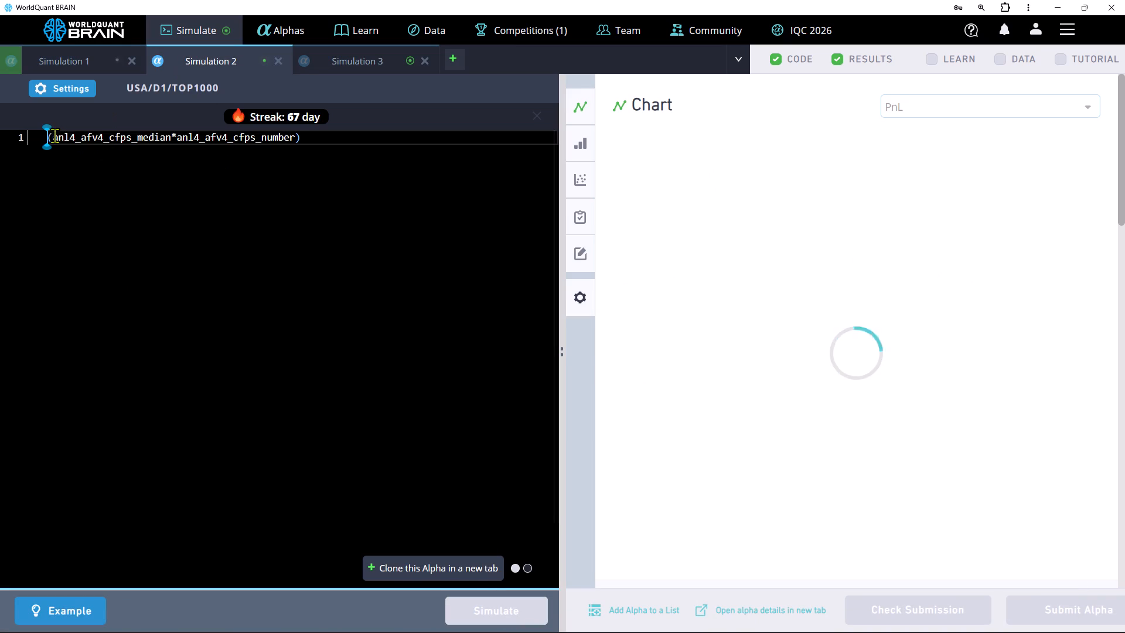
{"action": "left_click", "coordinate": [175, 136]}
{"action": "key", "text": "BackSpace"}
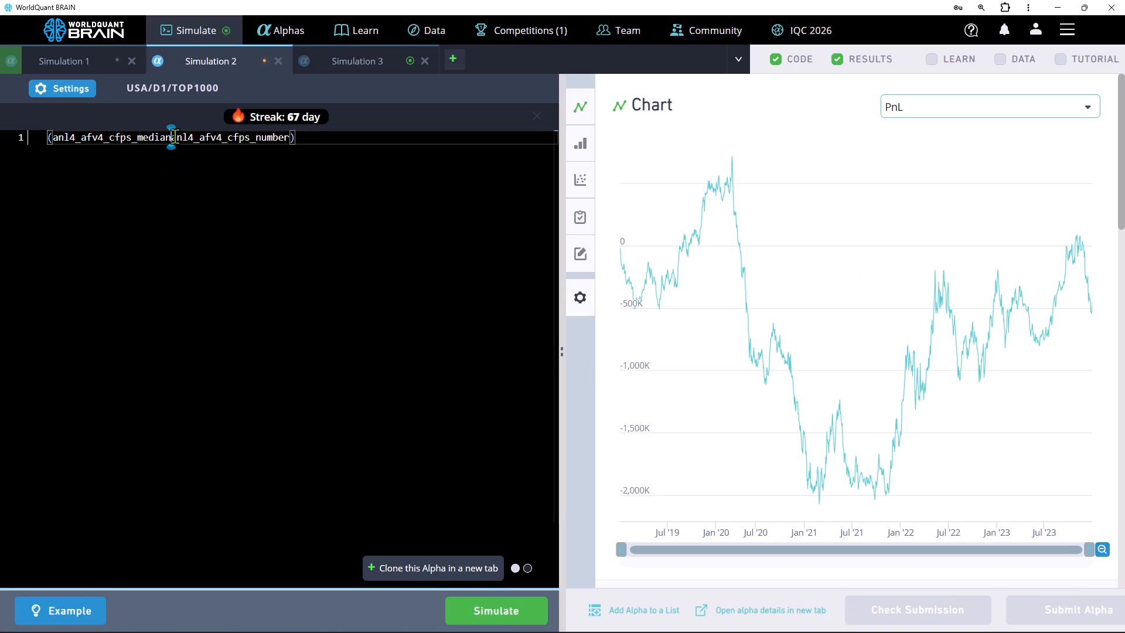
{"action": "key", "text": "shift+plus"}
{"action": "left_click", "coordinate": [512, 610]}
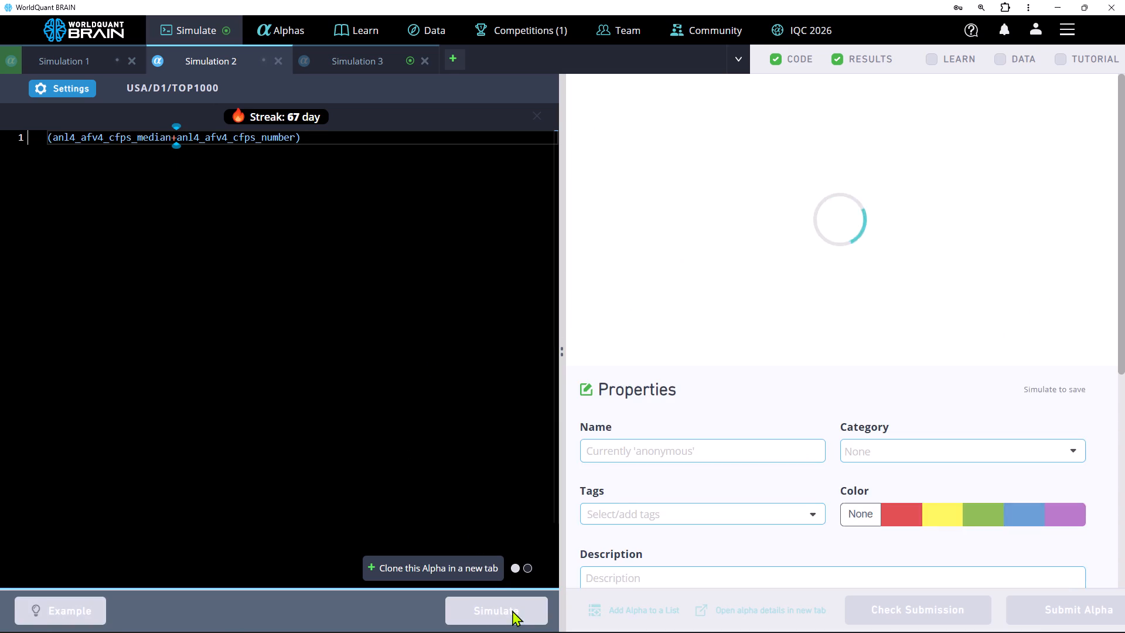
Review Simulation 3's PnL chart, IS summary and failed IS tests, and compute its self correlation.
{"action": "left_click", "coordinate": [349, 64]}
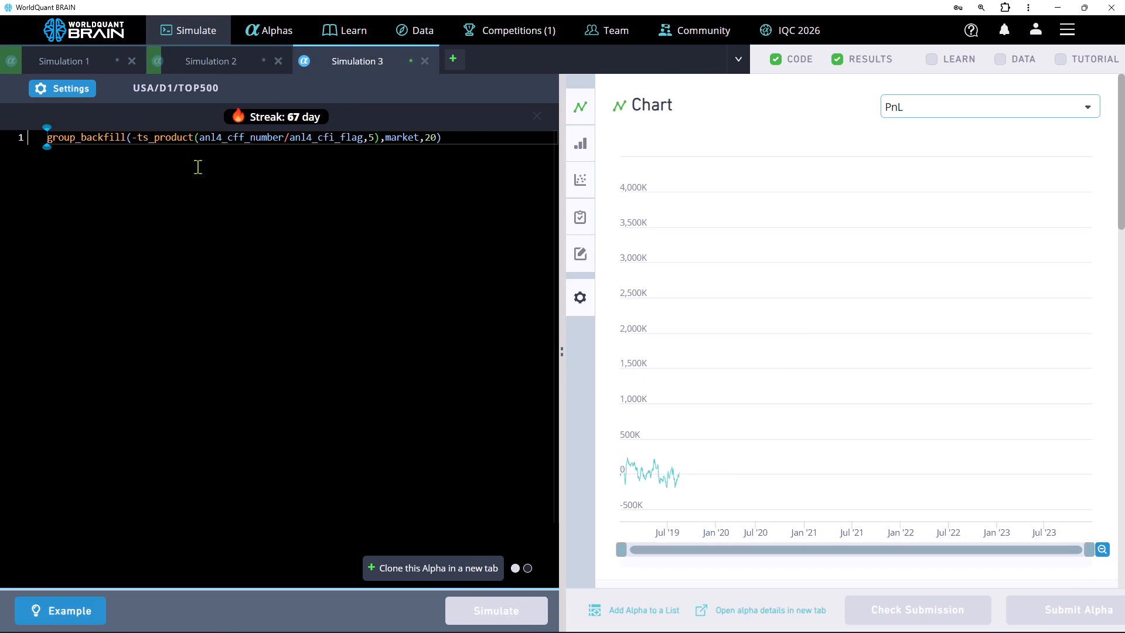
{"action": "scroll", "coordinate": [787, 341], "scroll_direction": "down", "scroll_amount": 4}
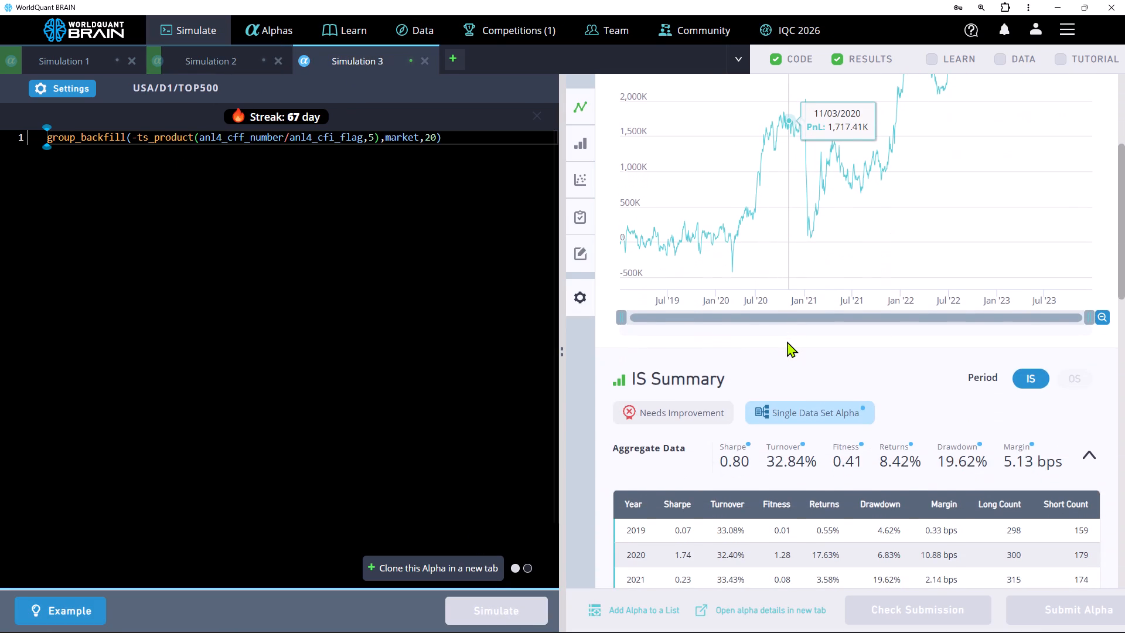
{"action": "scroll", "coordinate": [787, 341], "scroll_direction": "down", "scroll_amount": 5}
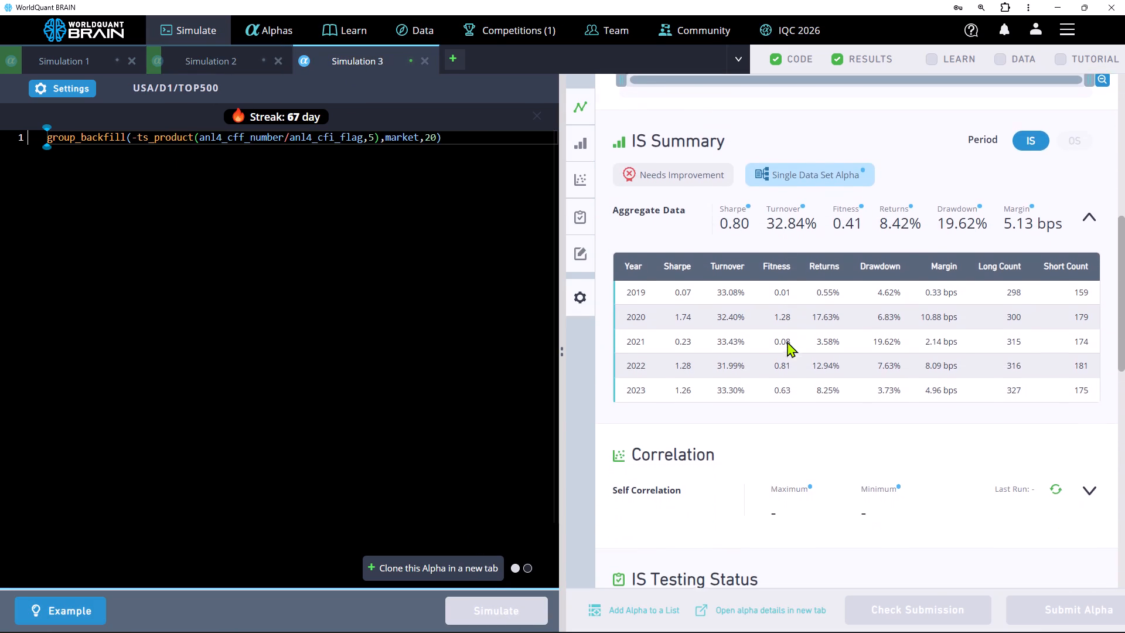
{"action": "scroll", "coordinate": [787, 341], "scroll_direction": "down", "scroll_amount": 5}
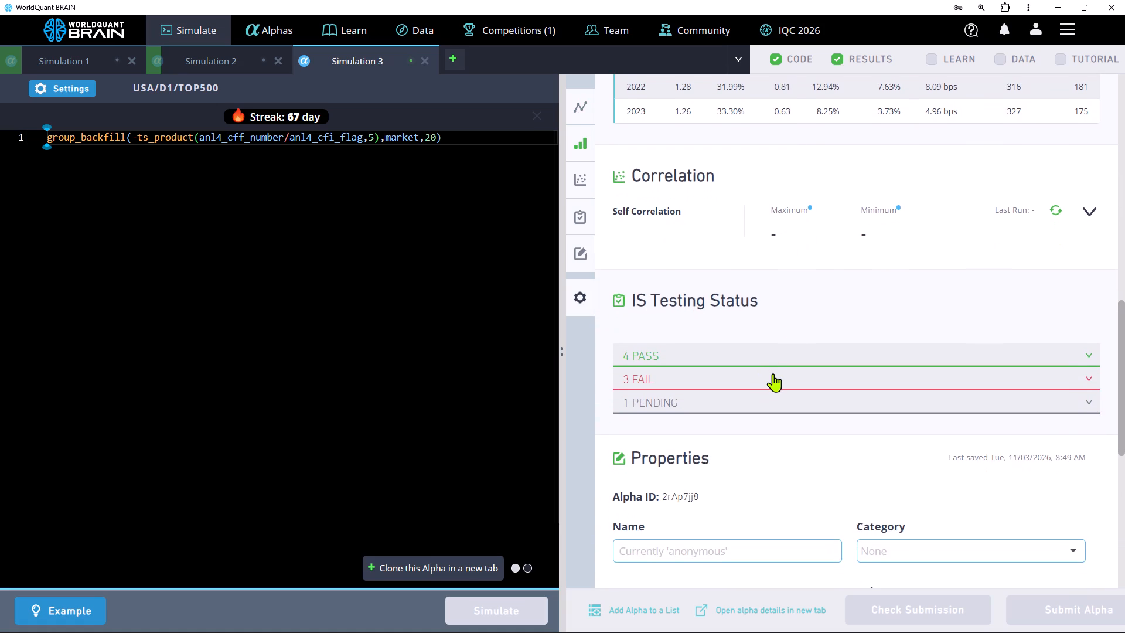
{"action": "left_click", "coordinate": [773, 373]}
{"action": "left_click", "coordinate": [773, 373]}
{"action": "scroll", "coordinate": [739, 301], "scroll_direction": "up", "scroll_amount": 2}
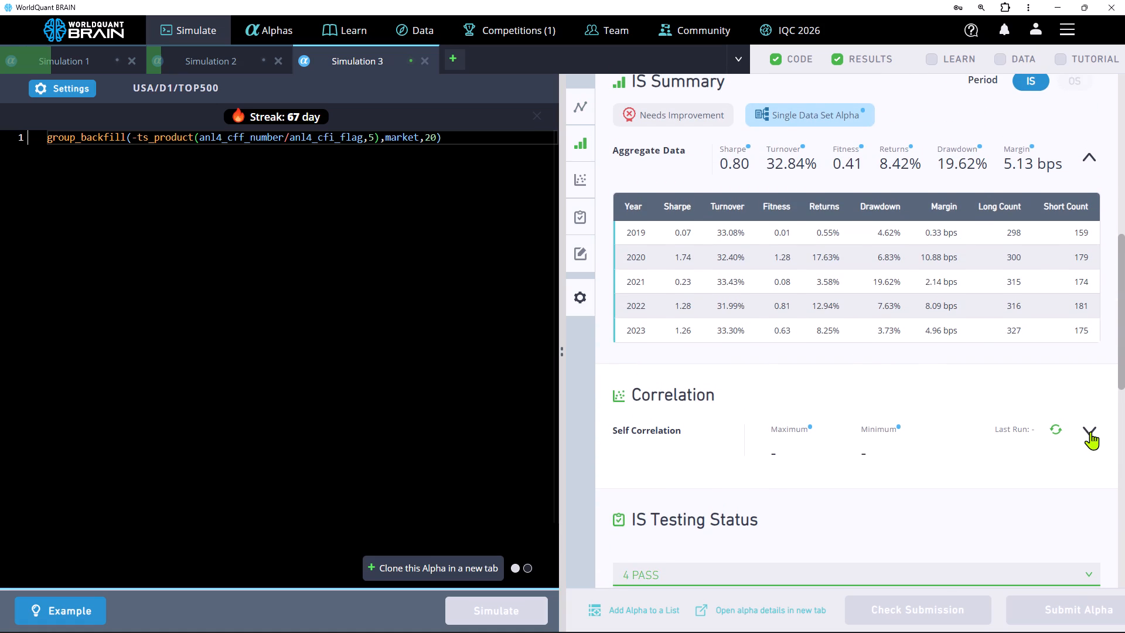
{"action": "left_click", "coordinate": [1088, 430]}
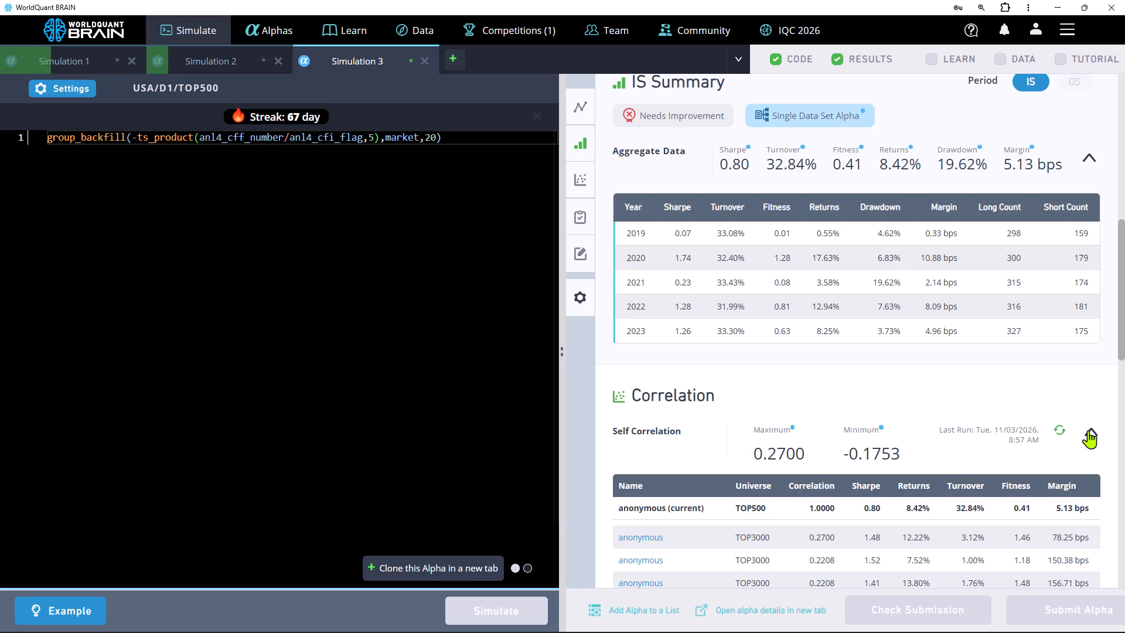
{"action": "scroll", "coordinate": [803, 412], "scroll_direction": "up", "scroll_amount": 4}
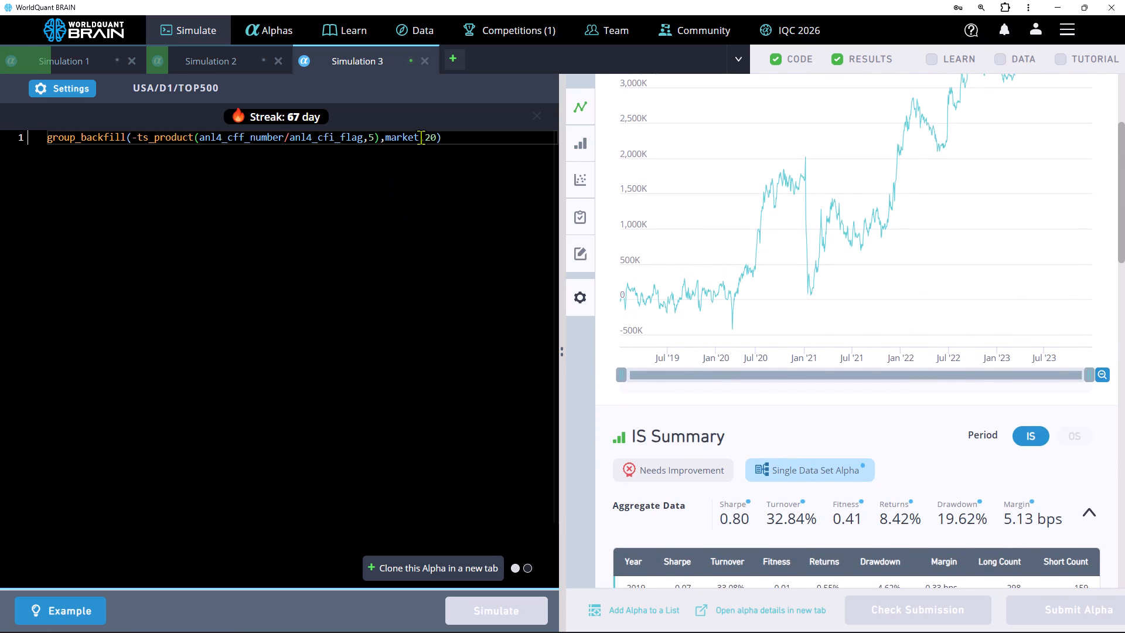
In Simulation 3, change the group_backfill group from market to industry and run the simulation.
{"action": "left_click", "coordinate": [418, 134]}
{"action": "key", "text": "BackSpace"}
{"action": "key", "text": "BackSpace"}
{"action": "key", "text": "BackSpace"}
{"action": "key", "text": "BackSpace"}
{"action": "key", "text": "BackSpace"}
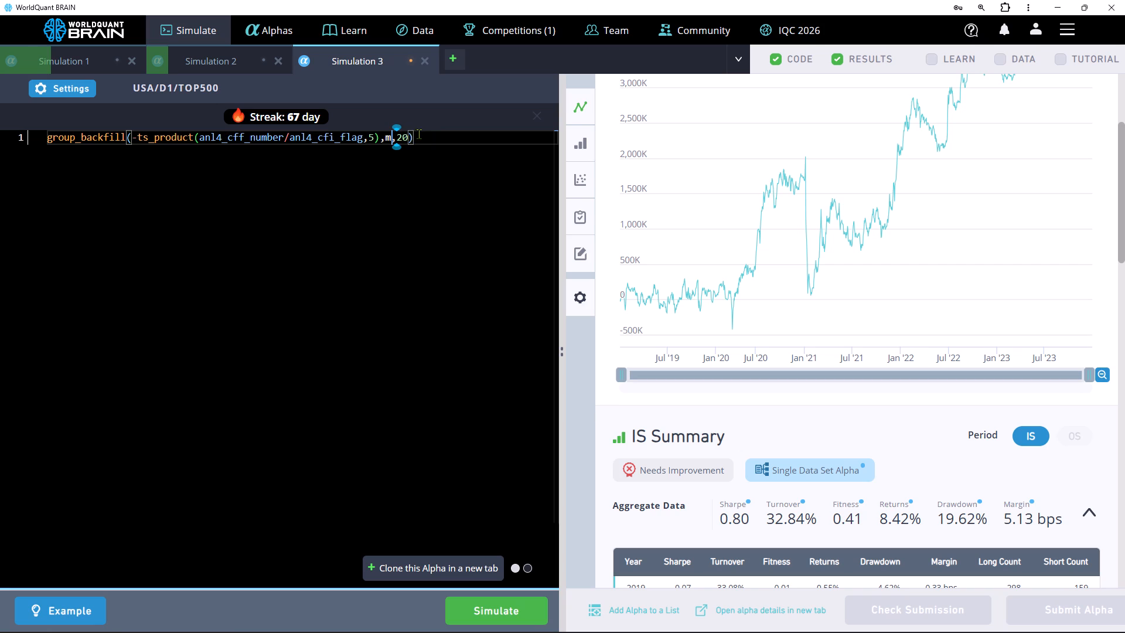
{"action": "key", "text": "BackSpace"}
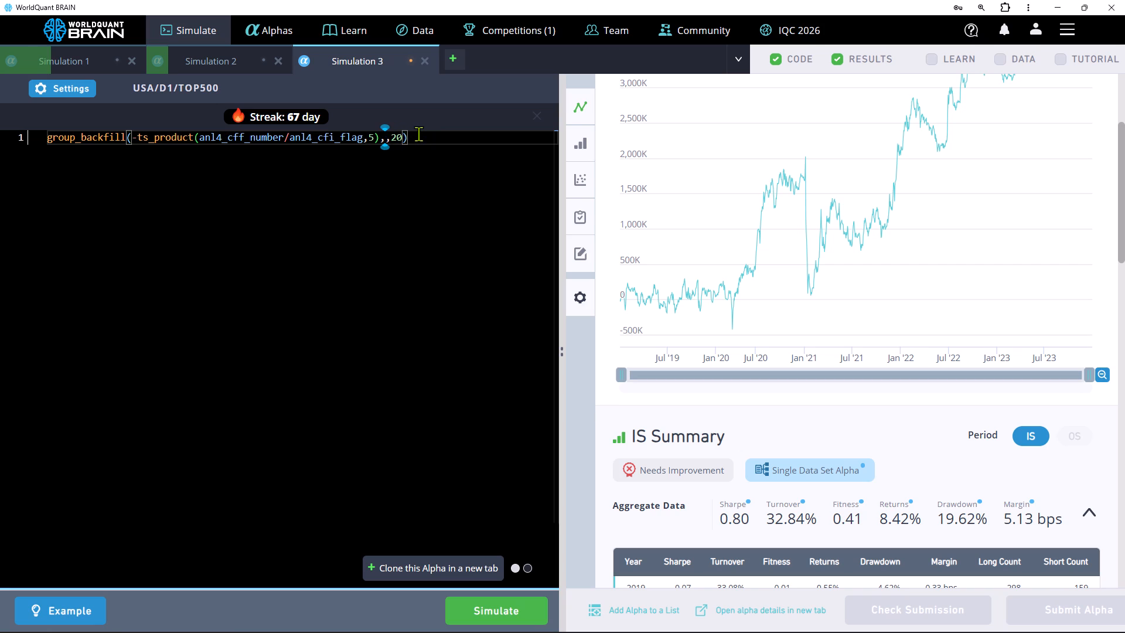
{"action": "type", "text": "in"}
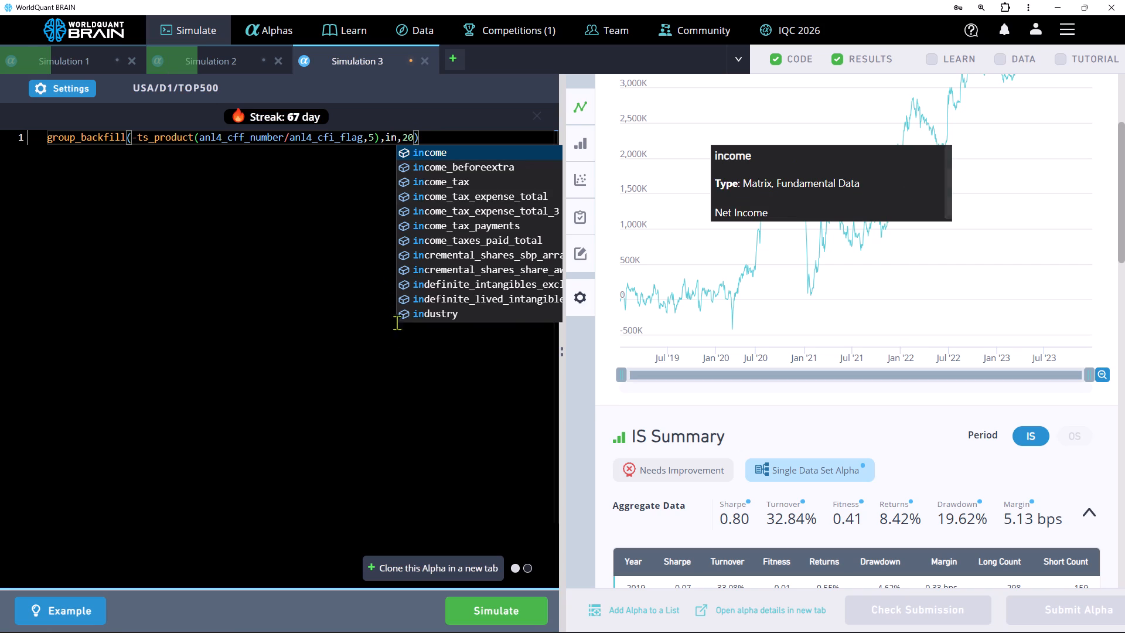
{"action": "left_click", "coordinate": [442, 320]}
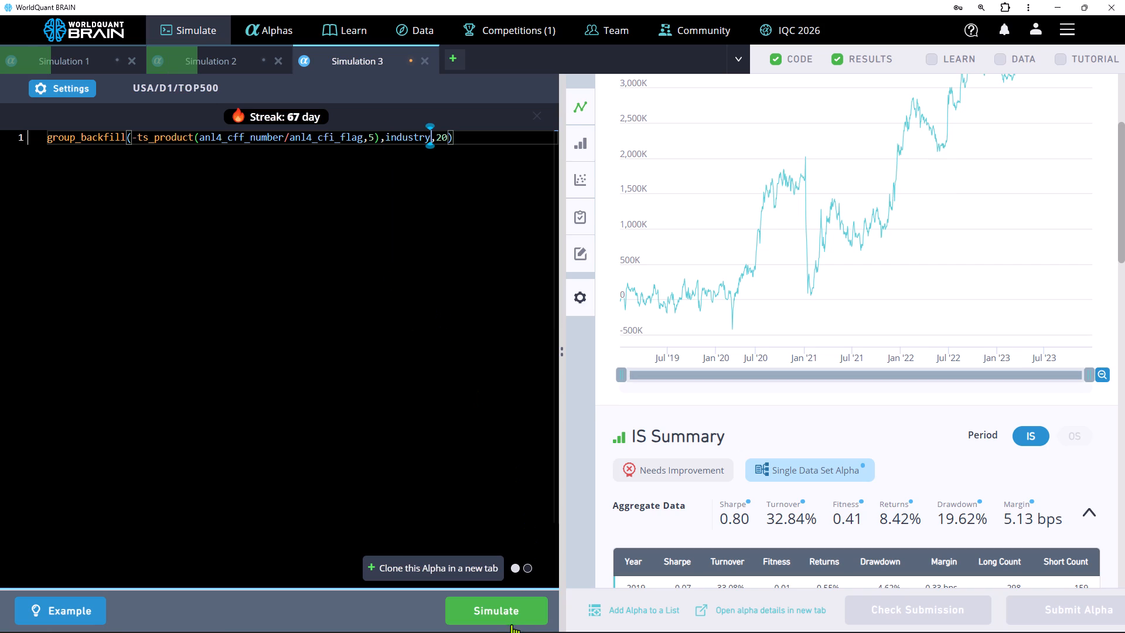
{"action": "left_click", "coordinate": [512, 625]}
{"action": "left_click", "coordinate": [493, 603]}
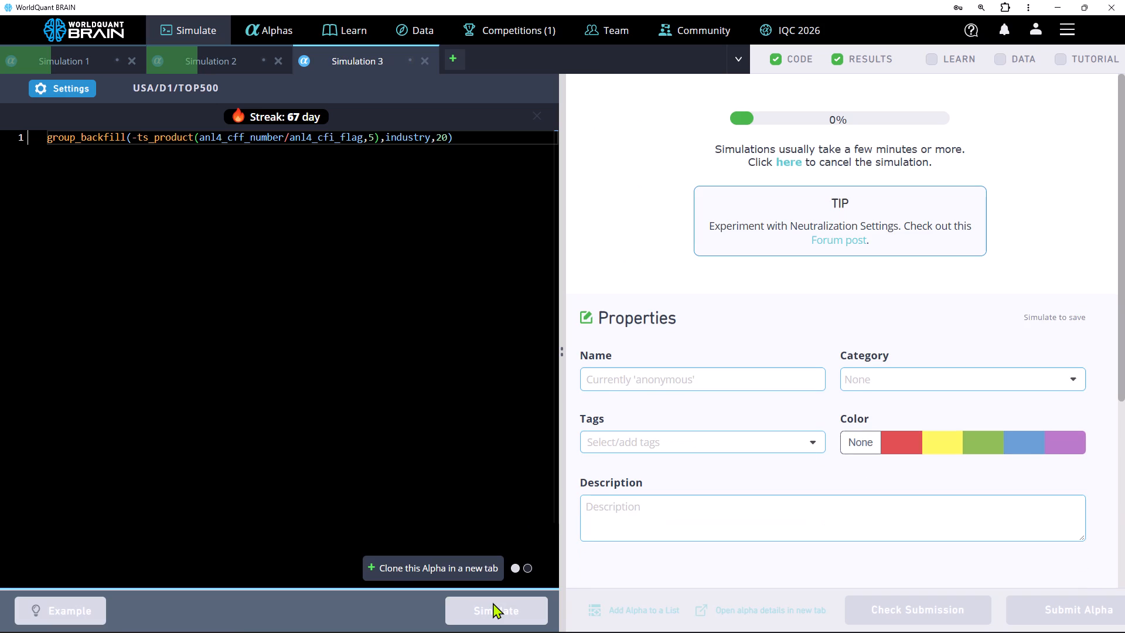
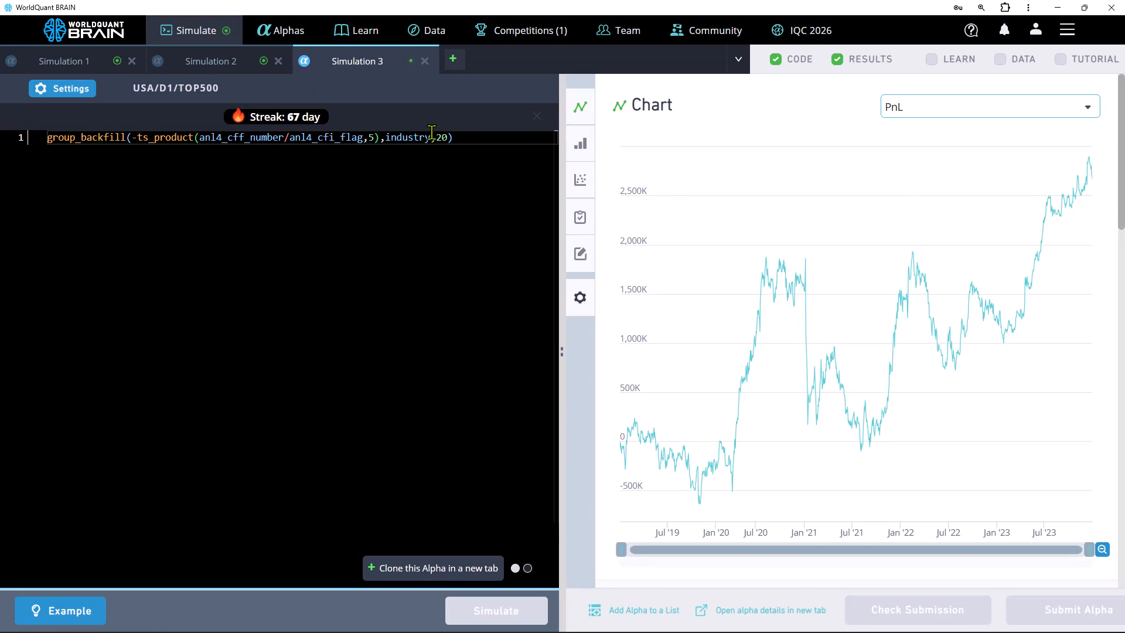
In Simulation 3, change the group_backfill group from industry to subindustry and run the simulation.
{"action": "left_click", "coordinate": [431, 132]}
{"action": "key", "text": "BackSpace"}
{"action": "key", "text": "BackSpace"}
{"action": "key", "text": "BackSpace"}
{"action": "key", "text": "BackSpace"}
{"action": "key", "text": "BackSpace"}
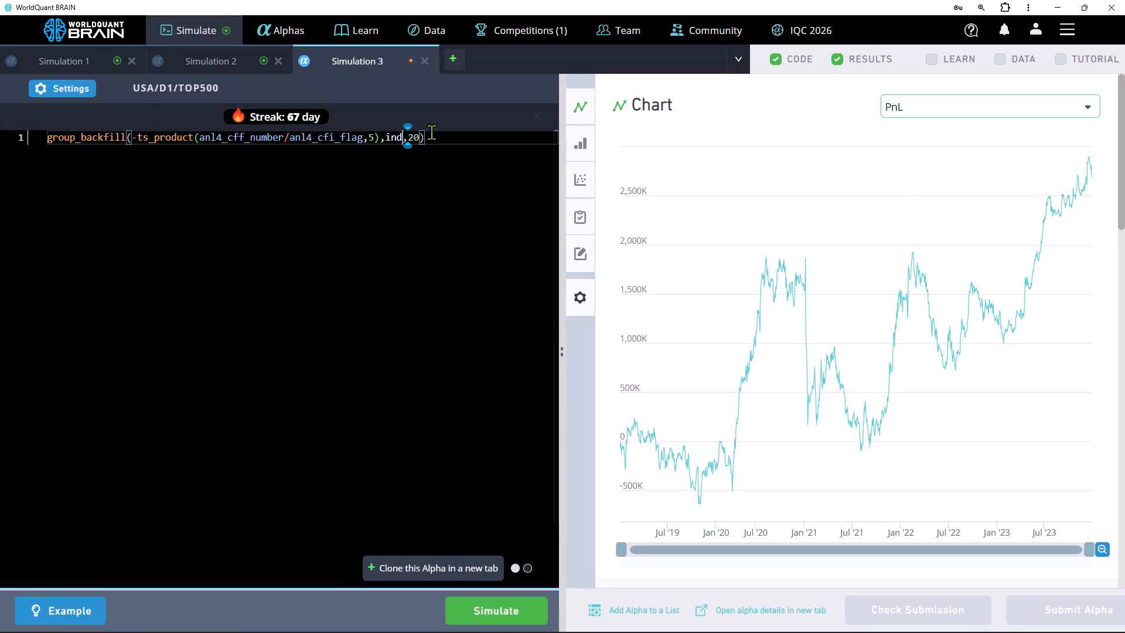
{"action": "key", "text": "BackSpace"}
{"action": "key", "text": "BackSpace"}
{"action": "key", "text": "BackSpace"}
{"action": "type", "text": "sub"}
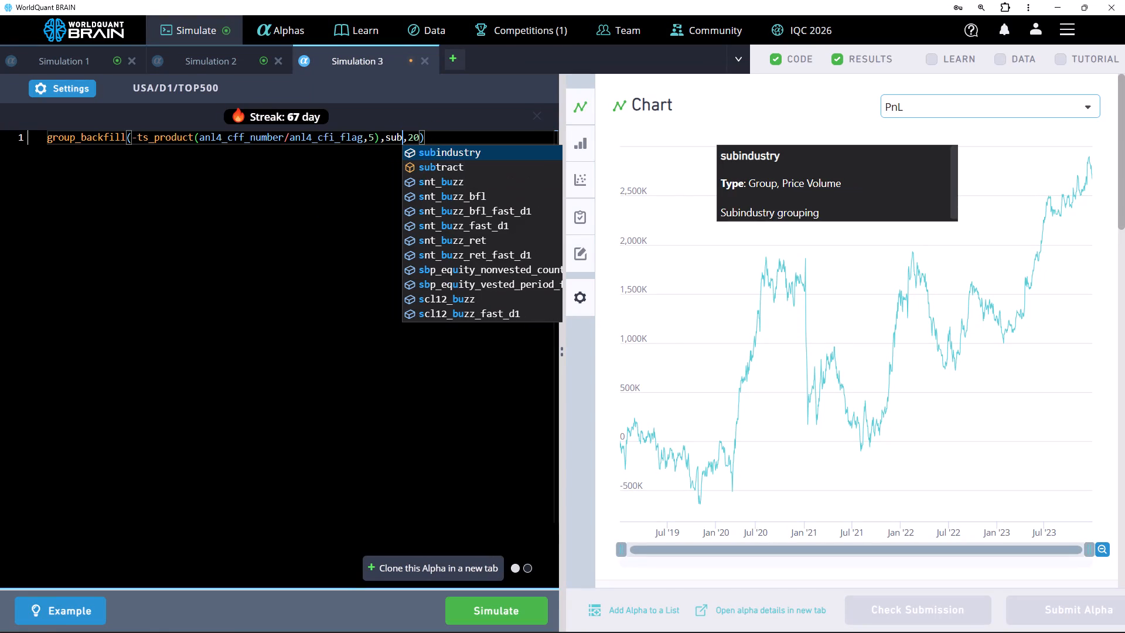
{"action": "left_click", "coordinate": [441, 151]}
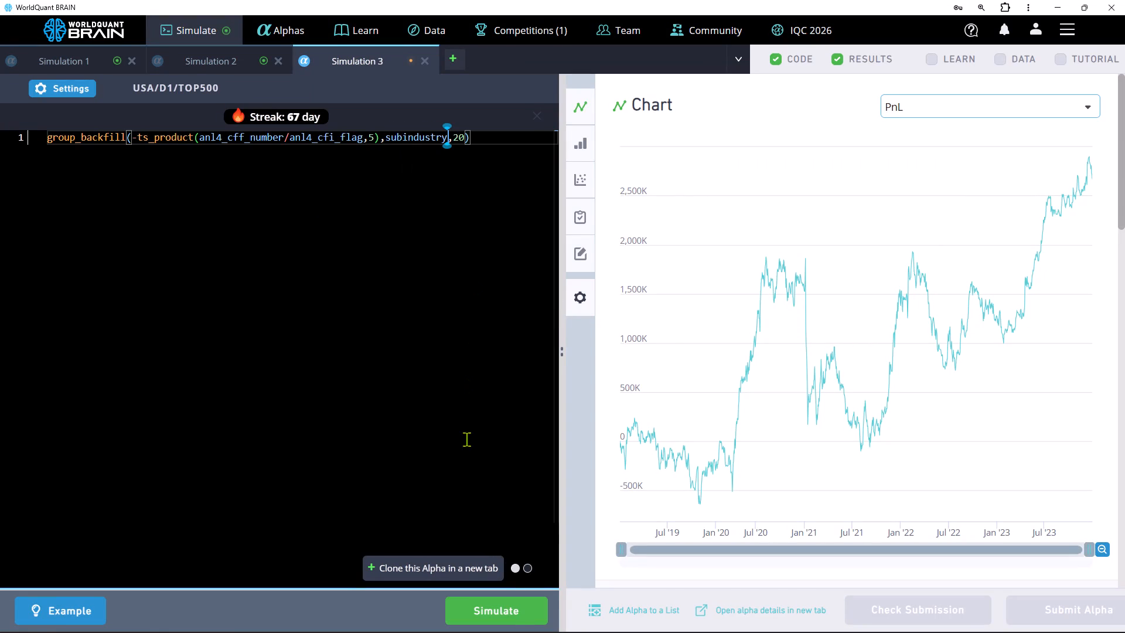
{"action": "left_click", "coordinate": [517, 605]}
In Simulation 2, wrap the sum of the two cfps fields in ts_arg_max with a lookback of 20 and run the simulation.
{"action": "left_click", "coordinate": [220, 59]}
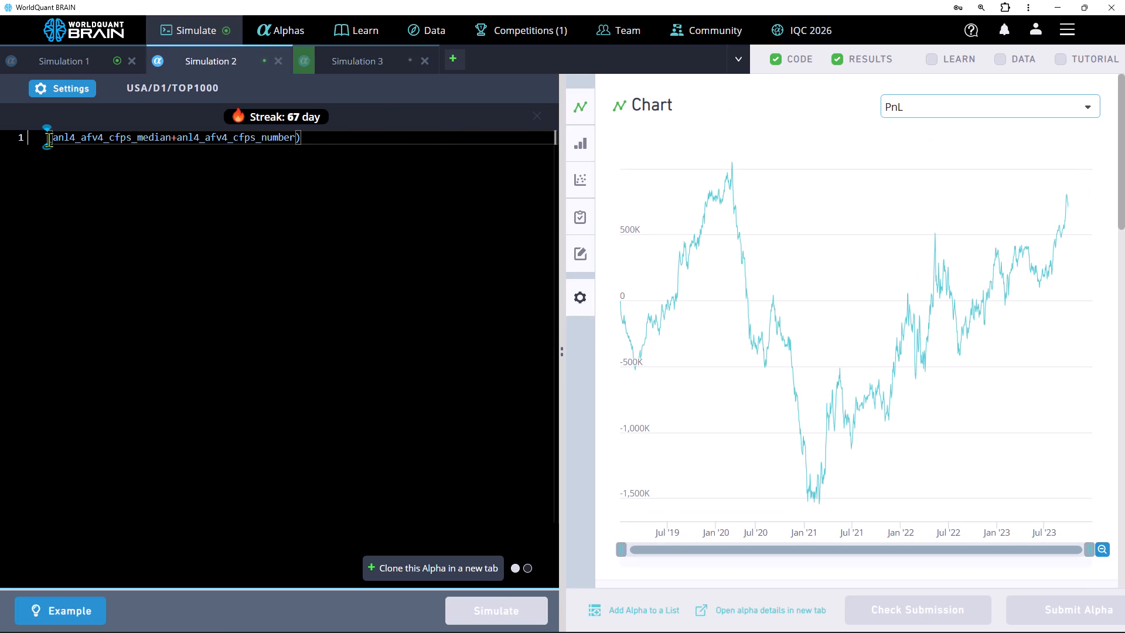
{"action": "left_click", "coordinate": [336, 133]}
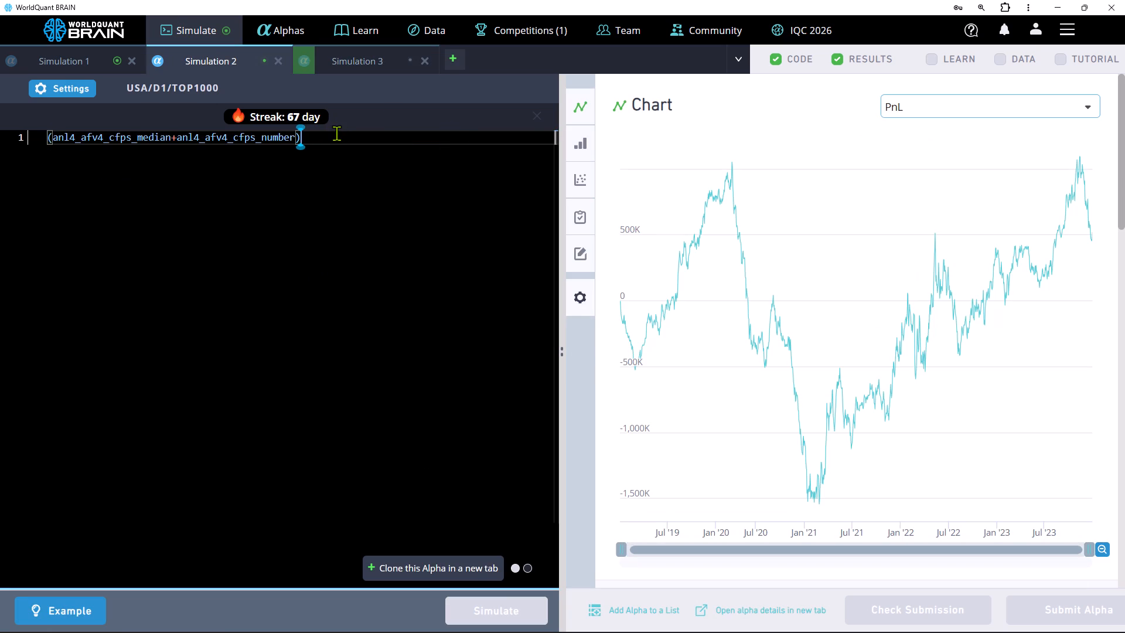
{"action": "key", "text": "Left"}
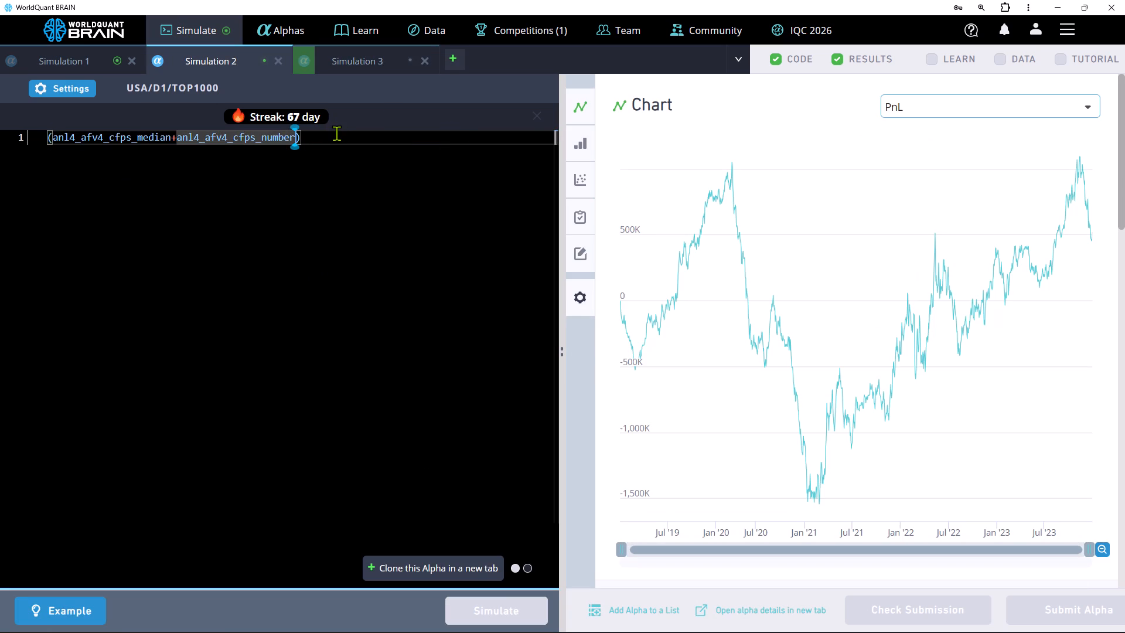
{"action": "type", "text": ",20"}
{"action": "key", "text": "Up"}
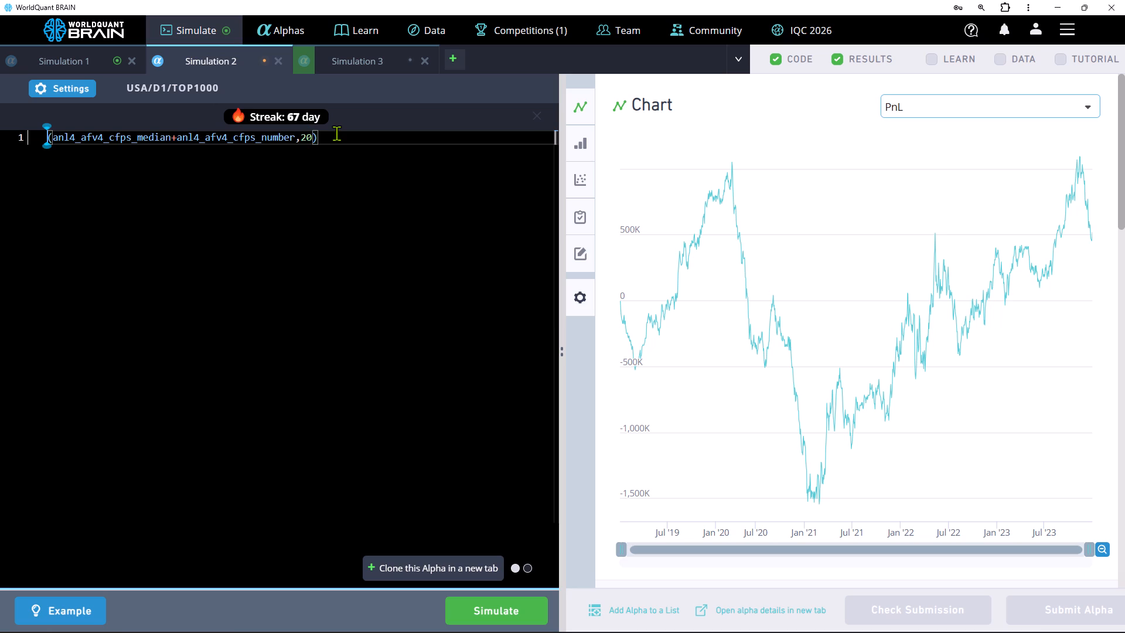
{"action": "type", "text": "ts"}
{"action": "left_click_drag", "start_coordinate": [207, 150], "coordinate": [483, 561]}
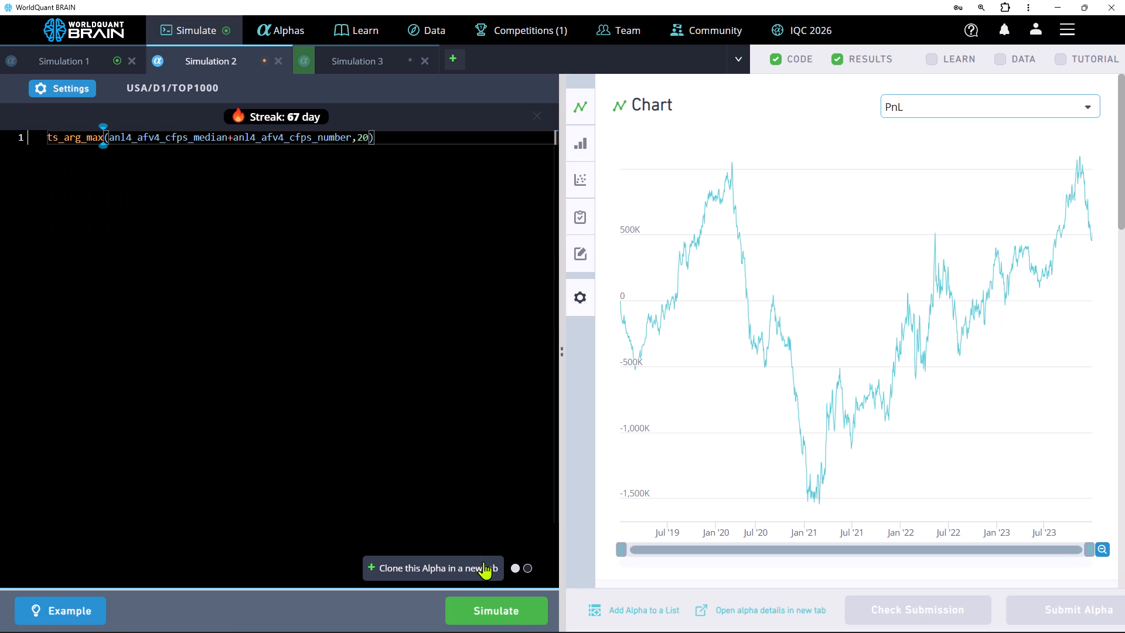
{"action": "left_click_drag", "start_coordinate": [483, 561], "coordinate": [507, 603]}
{"action": "left_click", "coordinate": [507, 603]}
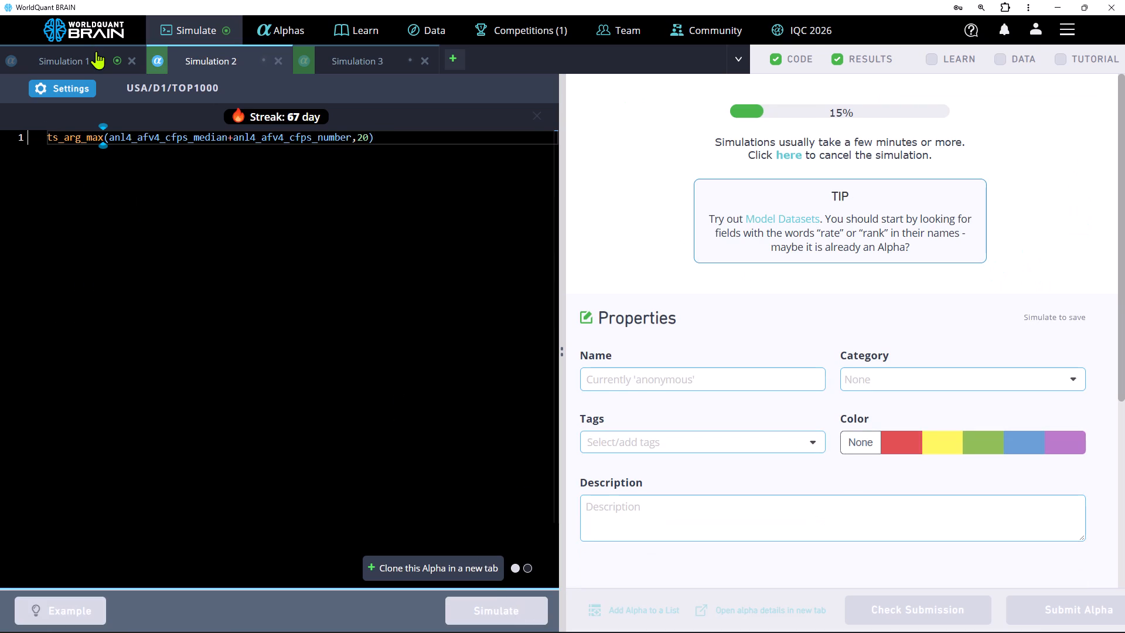
In Simulation 1, replace the ts_quantile operator with ts_rank and run the simulation.
{"action": "left_click", "coordinate": [94, 63]}
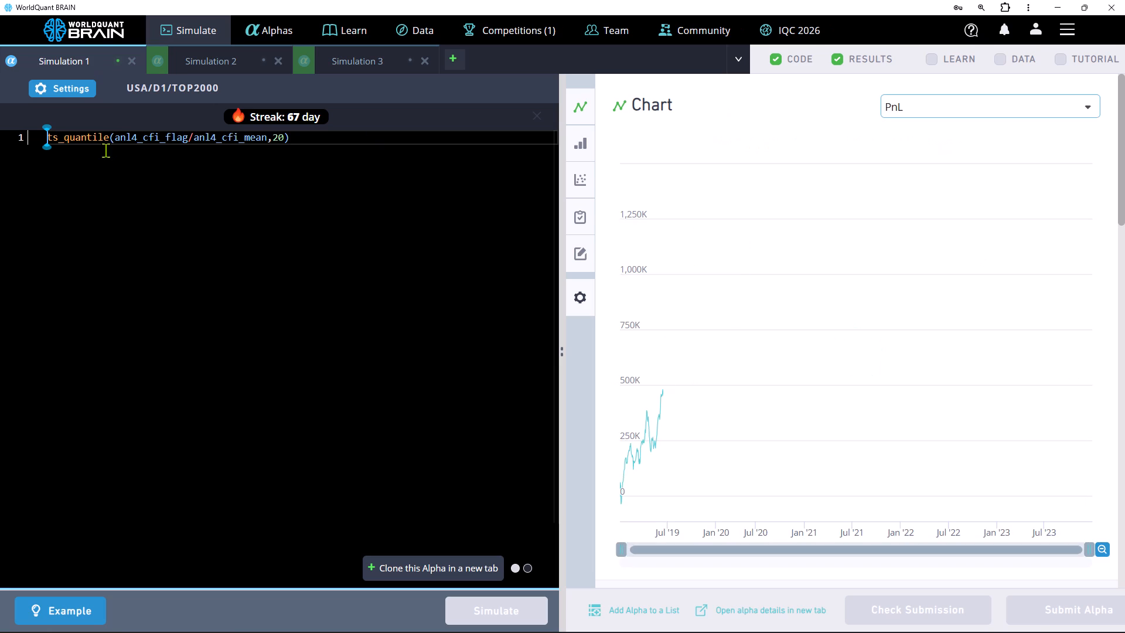
{"action": "left_click", "coordinate": [109, 138]}
{"action": "key", "text": "BackSpace"}
{"action": "key", "text": "BackSpace"}
{"action": "key", "text": "BackSpace"}
{"action": "key", "text": "BackSpace"}
{"action": "key", "text": "BackSpace"}
{"action": "key", "text": "BackSpace"}
{"action": "key", "text": "BackSpace"}
{"action": "key", "text": "BackSpace"}
{"action": "key", "text": "BackSpace"}
{"action": "key", "text": "BackSpace"}
{"action": "key", "text": "BackSpace"}
{"action": "key", "text": "BackSpace"}
{"action": "key", "text": "BackSpace"}
{"action": "key", "text": "BackSpace"}
{"action": "key", "text": "BackSpace"}
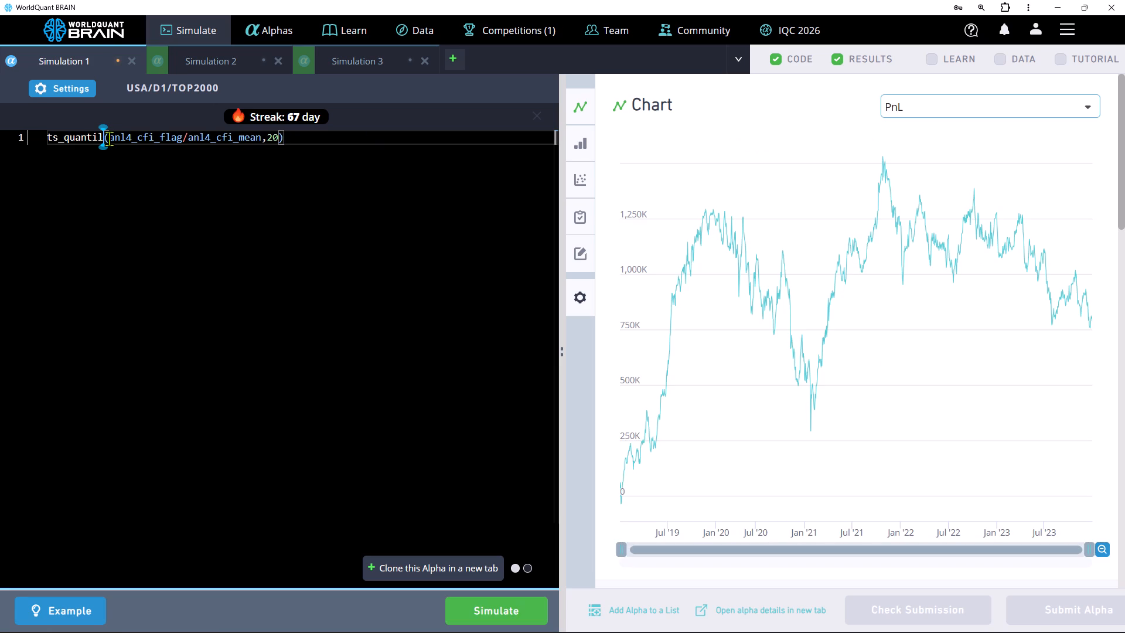
{"action": "type", "text": "ts"}
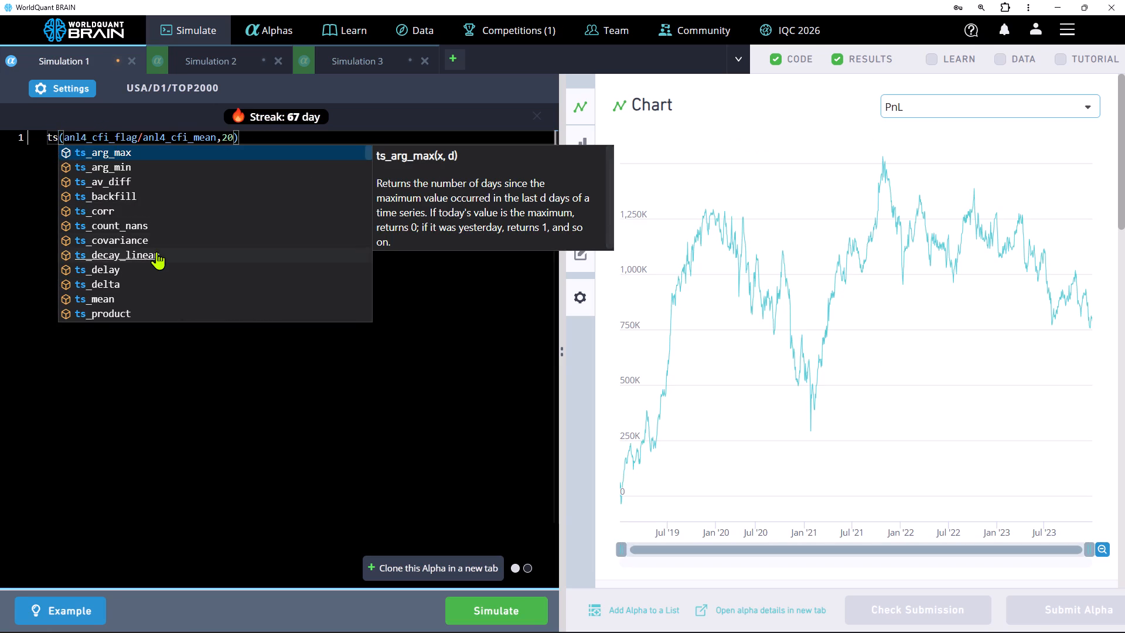
{"action": "scroll", "coordinate": [156, 251], "scroll_direction": "down", "scroll_amount": 3}
{"action": "left_click", "coordinate": [98, 243]}
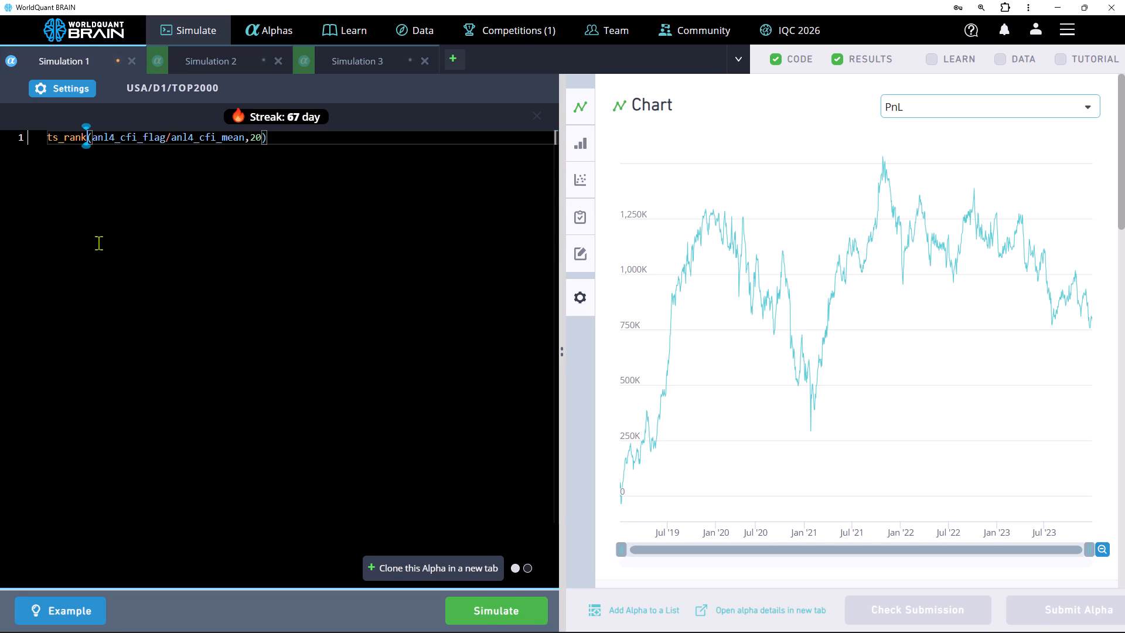
{"action": "left_click", "coordinate": [488, 604]}
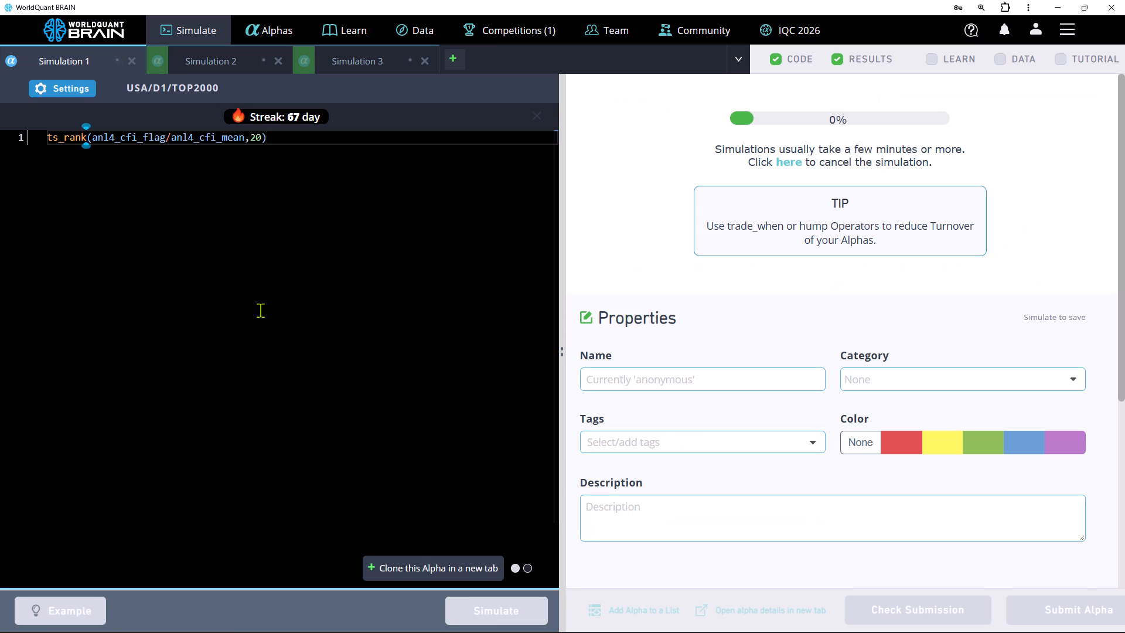
Examine the newest submitted alpha's expression and simulation settings in the submitted alphas list, and return to the simulations.
{"action": "left_click", "coordinate": [279, 30]}
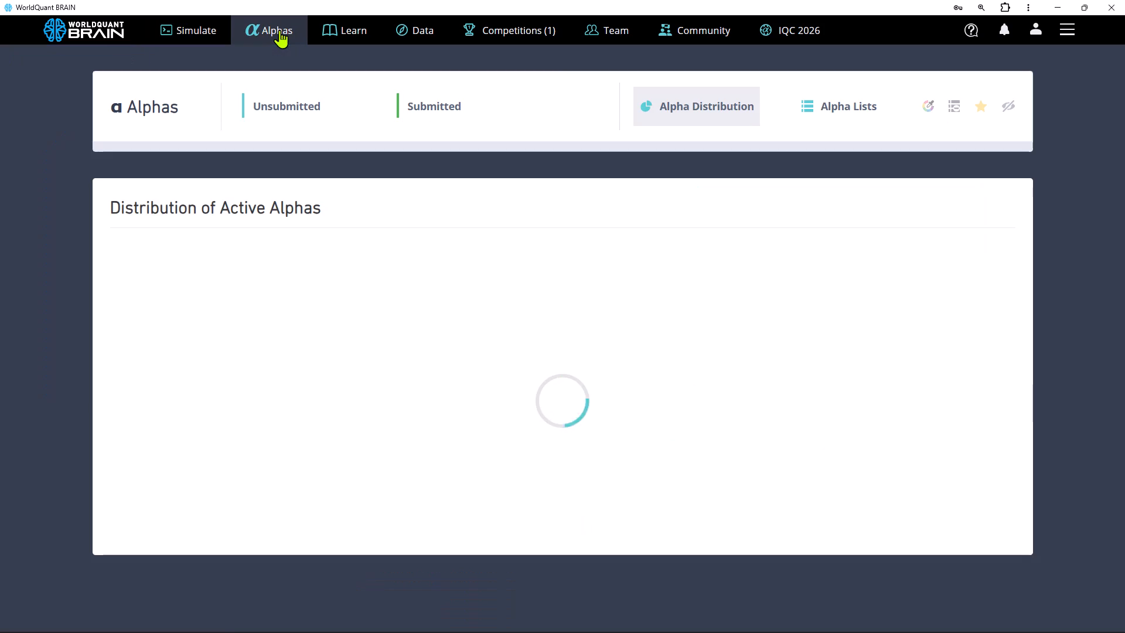
{"action": "left_click", "coordinate": [449, 101]}
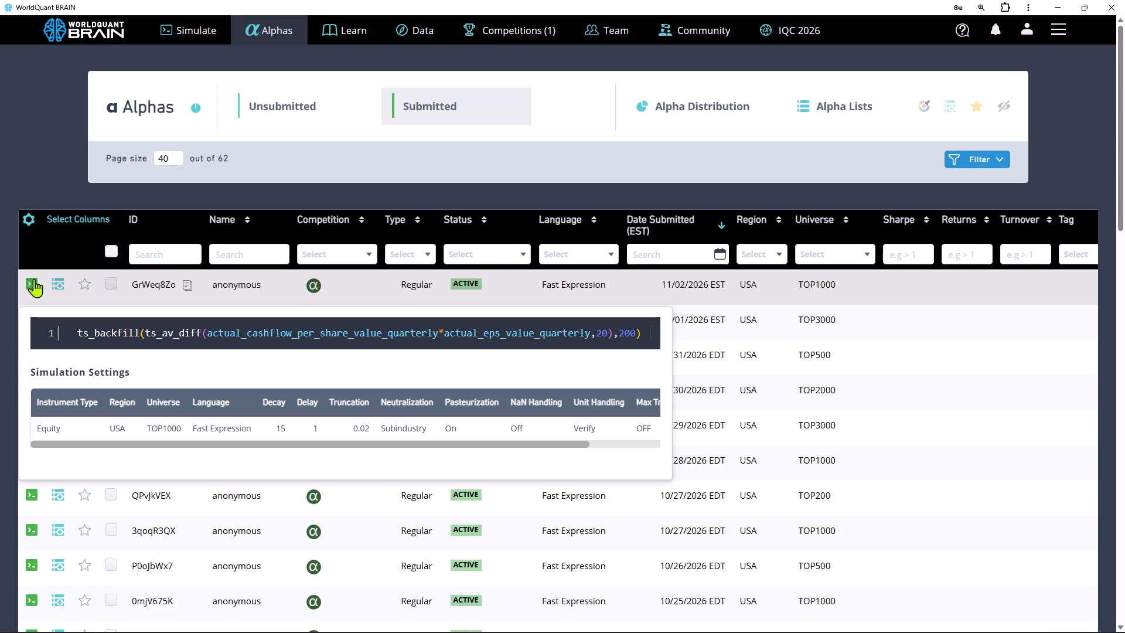
{"action": "left_click", "coordinate": [202, 35]}
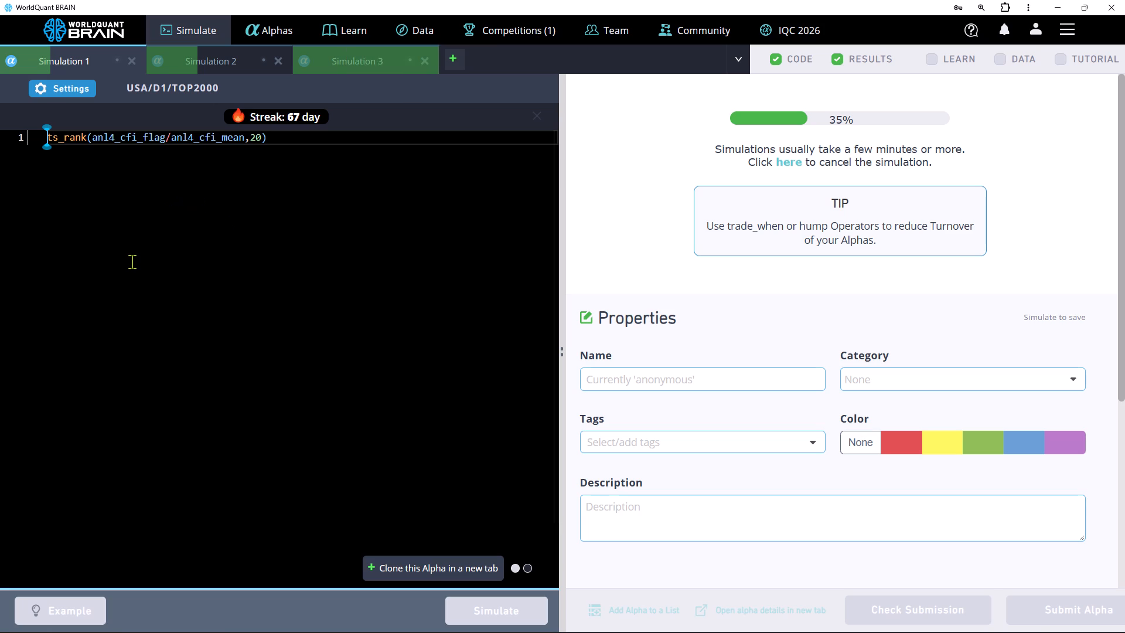
Check Simulation 3's IS summary, change its group_backfill group from subindustry to sector, and run the simulation.
{"action": "left_click", "coordinate": [348, 57]}
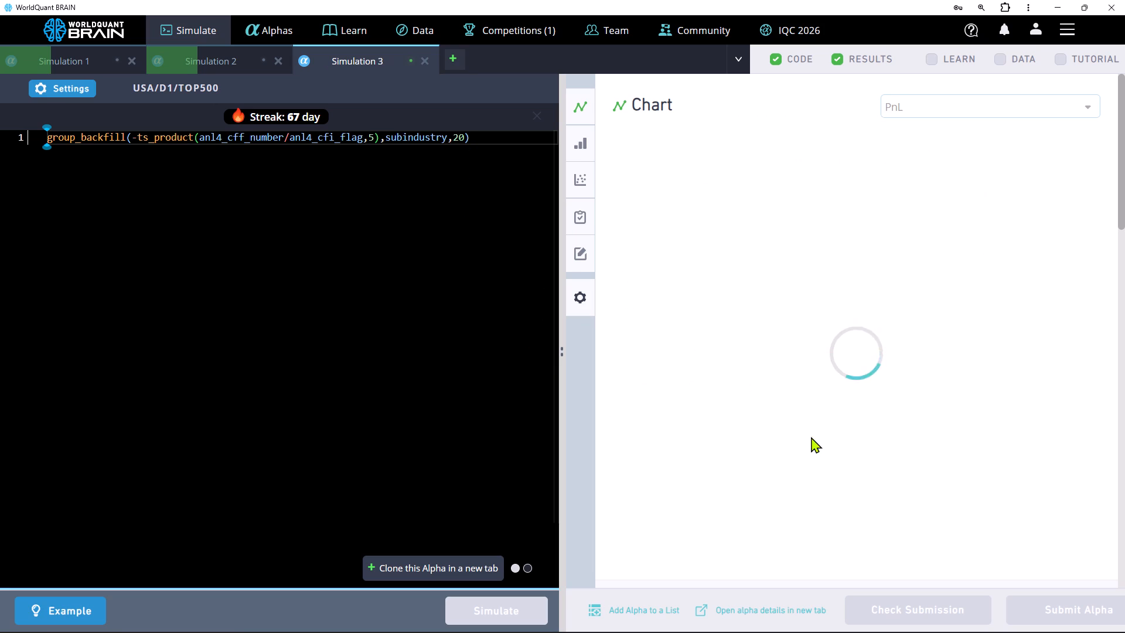
{"action": "scroll", "coordinate": [793, 346], "scroll_direction": "down", "scroll_amount": 3}
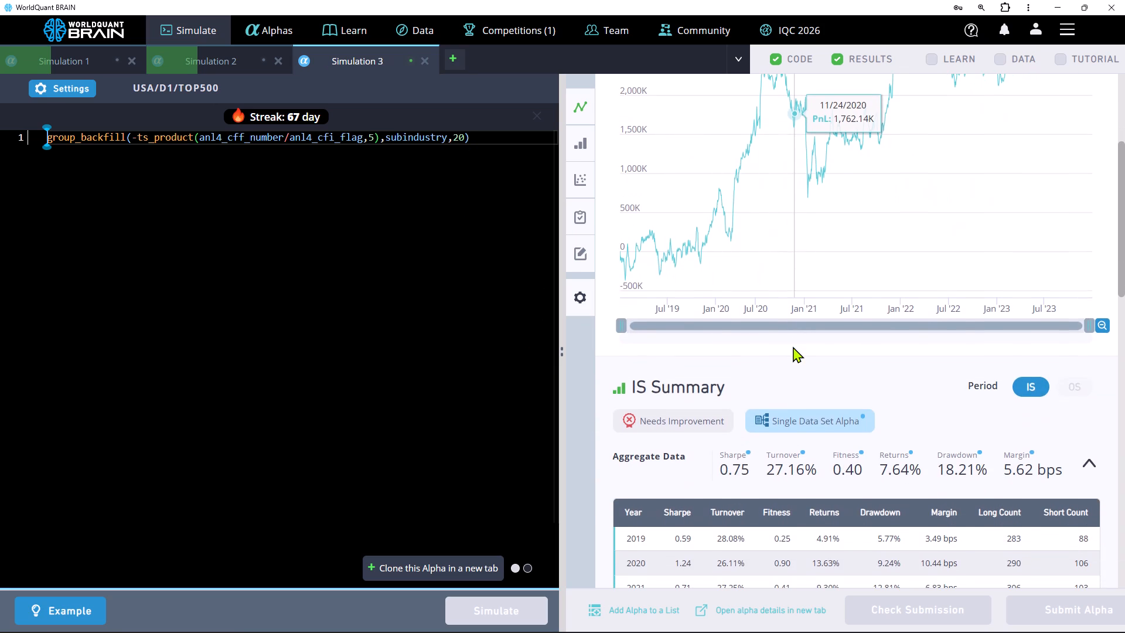
{"action": "left_click", "coordinate": [446, 134]}
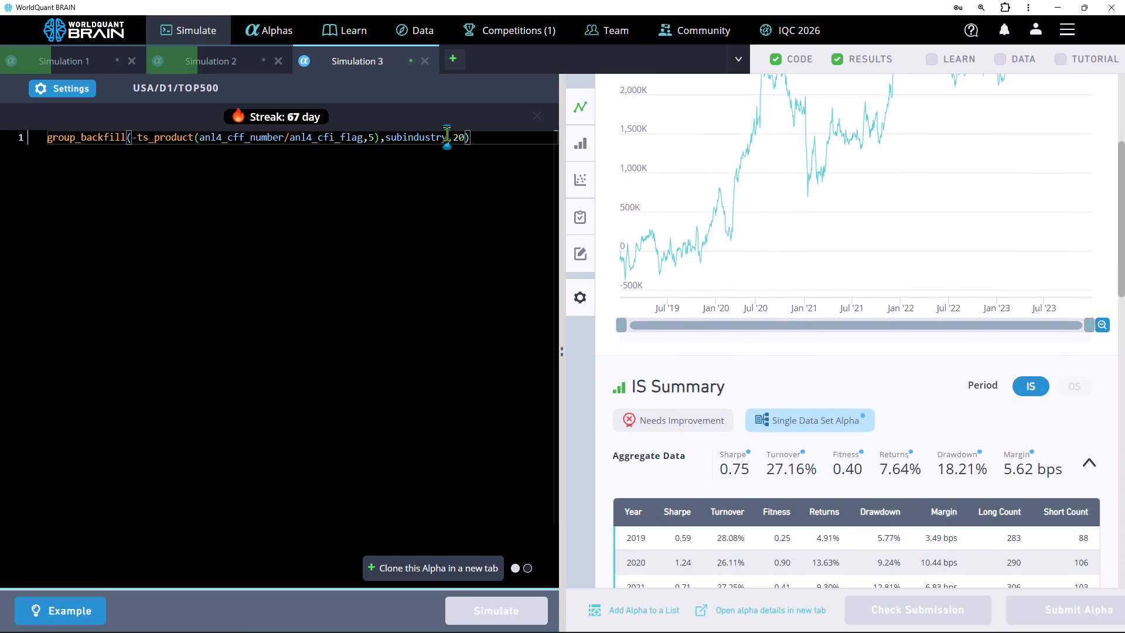
{"action": "key", "text": "BackSpace"}
{"action": "key", "text": "BackSpace"}
{"action": "key", "text": "BackSpace"}
{"action": "key", "text": "BackSpace"}
{"action": "key", "text": "BackSpace"}
{"action": "key", "text": "BackSpace"}
{"action": "key", "text": "BackSpace"}
{"action": "key", "text": "BackSpace"}
{"action": "key", "text": "BackSpace"}
{"action": "key", "text": "BackSpace"}
{"action": "key", "text": "BackSpace"}
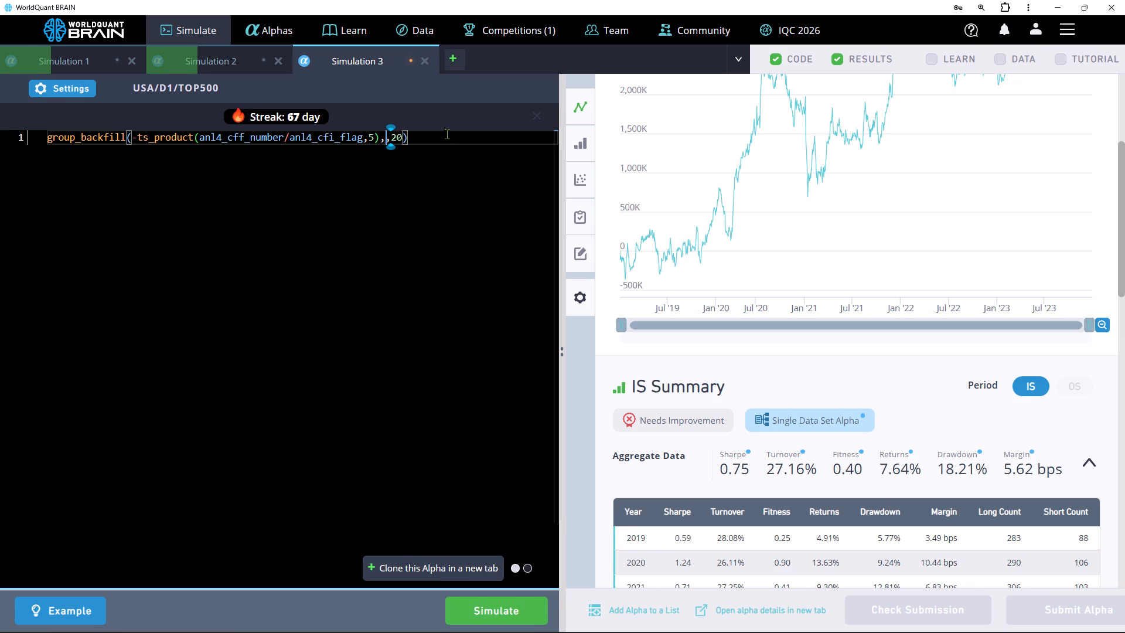
{"action": "type", "text": "sr"}
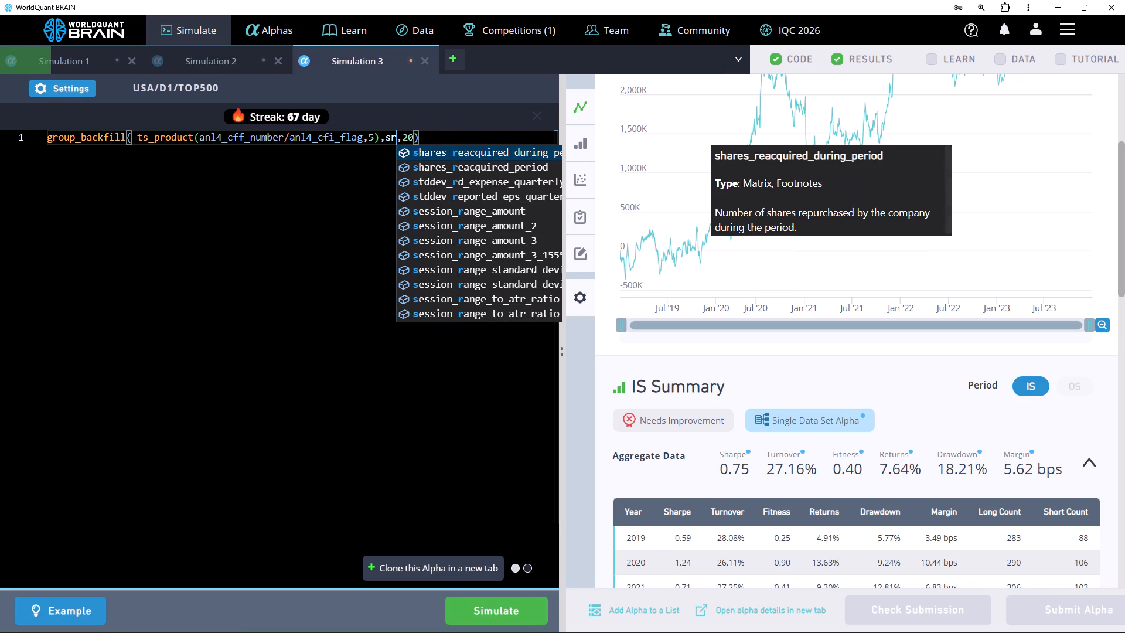
{"action": "key", "text": "BackSpace"}
{"action": "key", "text": "e"}
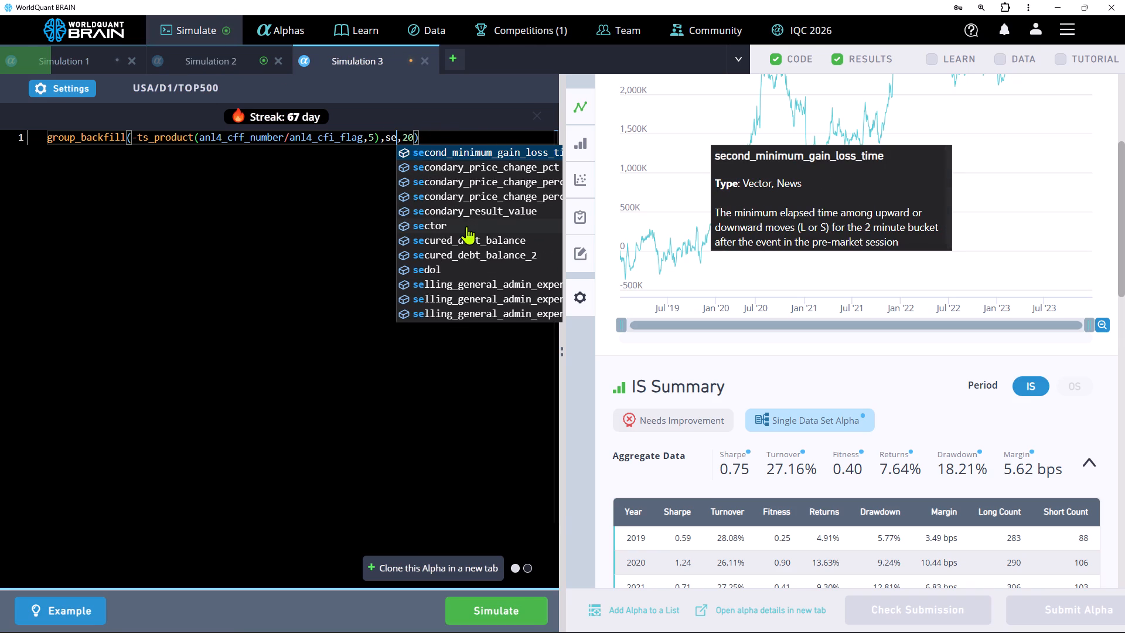
{"action": "left_click", "coordinate": [427, 227]}
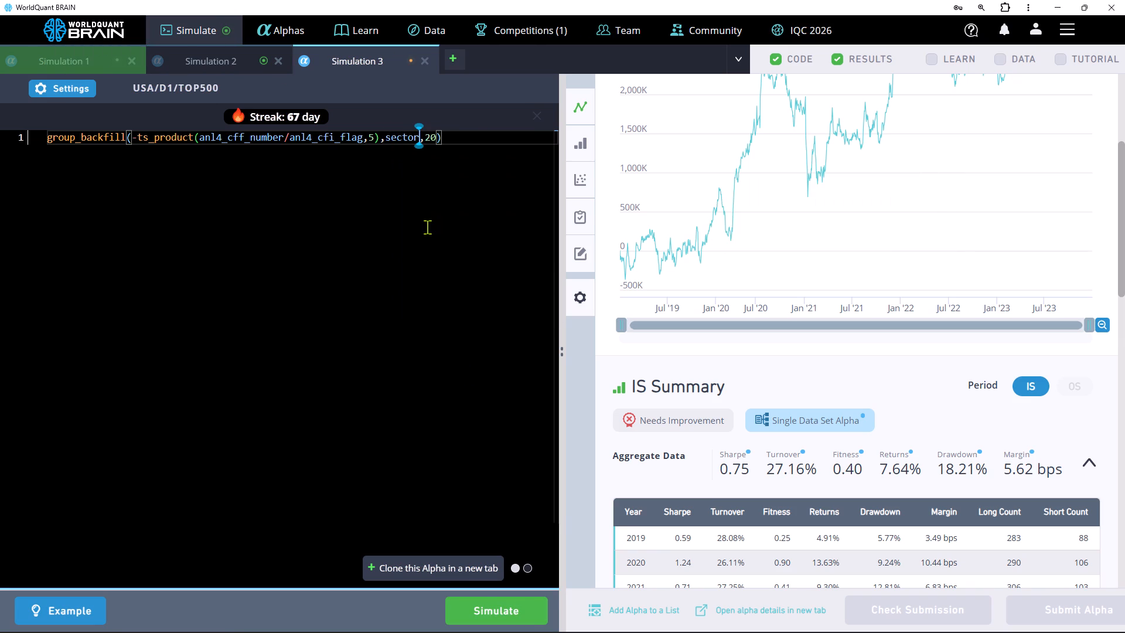
{"action": "left_click", "coordinate": [496, 612]}
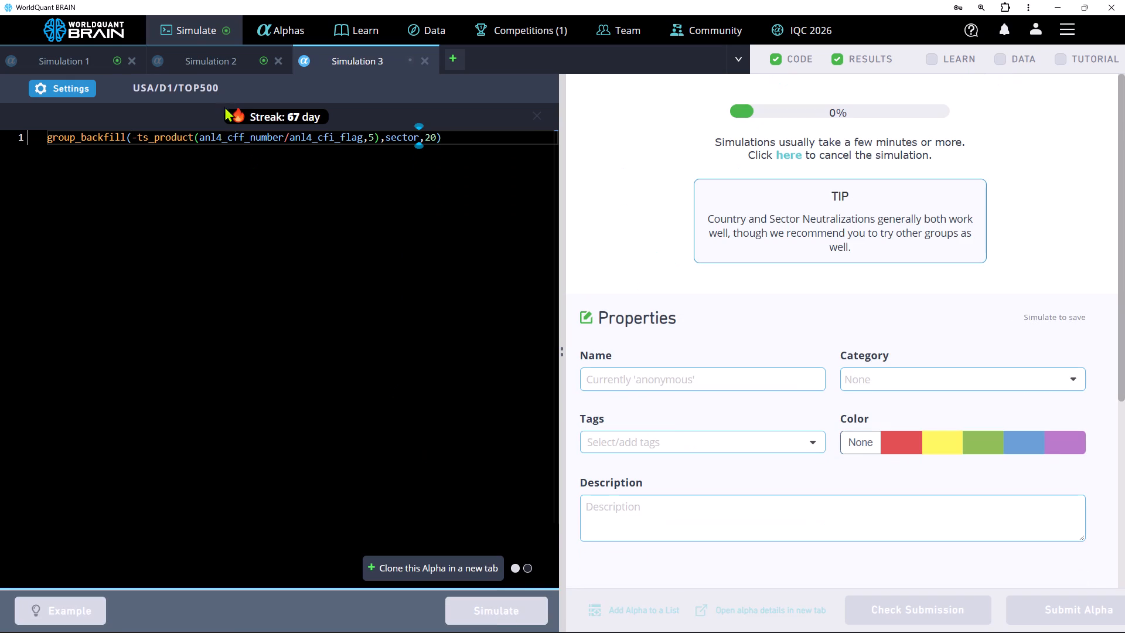
Check Simulation 2's IS summary, set its neutralization to Industry, and run the simulation.
{"action": "left_click", "coordinate": [214, 68]}
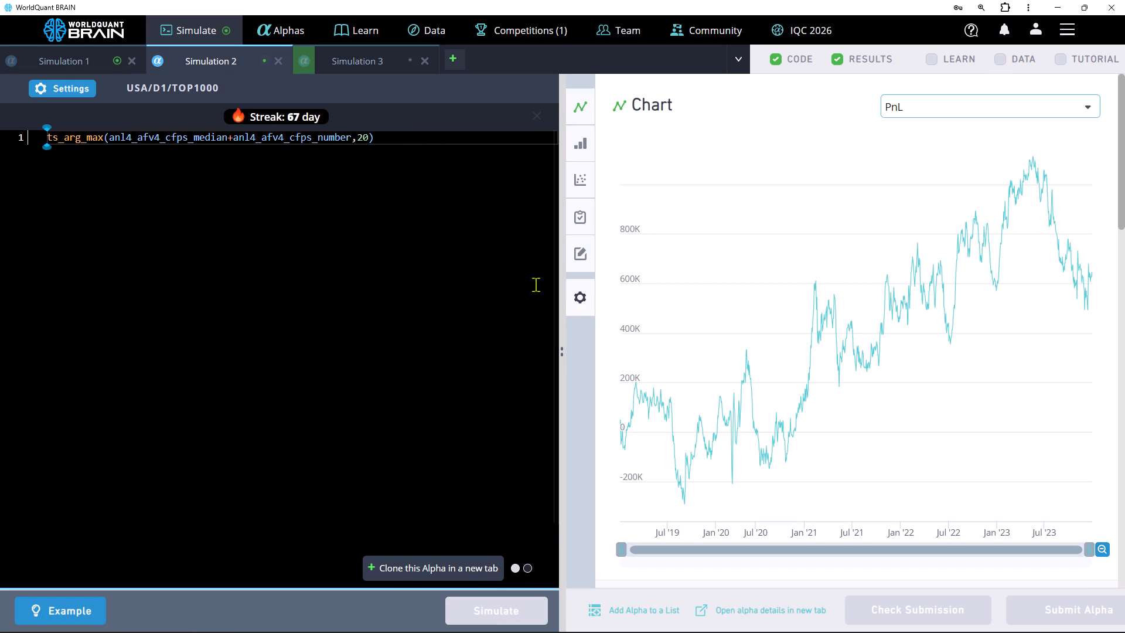
{"action": "scroll", "coordinate": [721, 298], "scroll_direction": "down", "scroll_amount": 3}
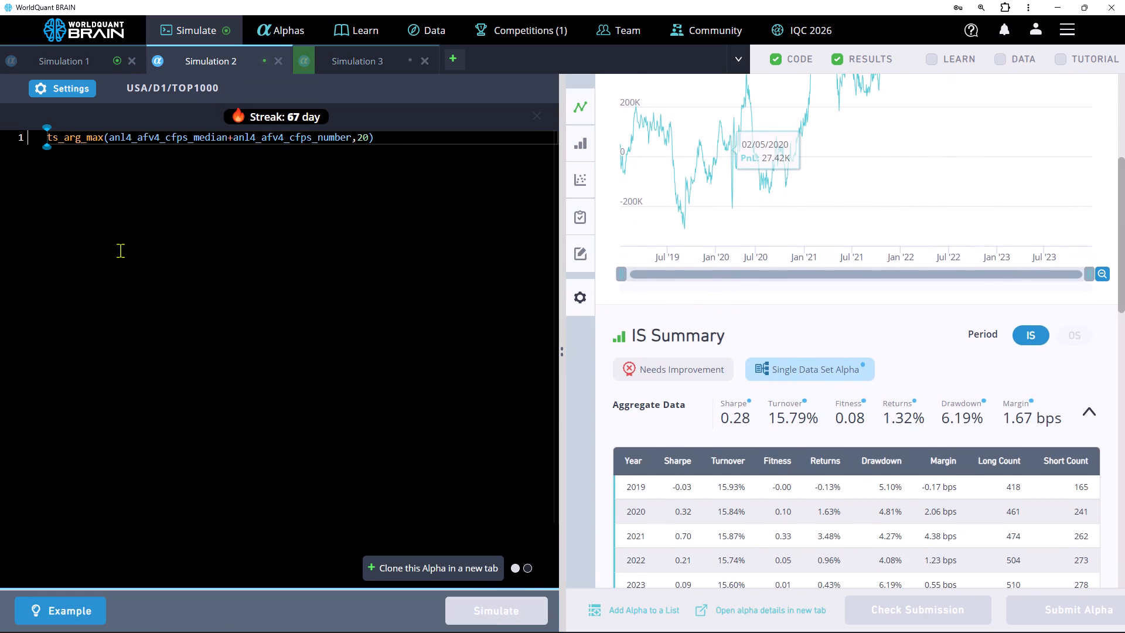
{"action": "left_click", "coordinate": [72, 81]}
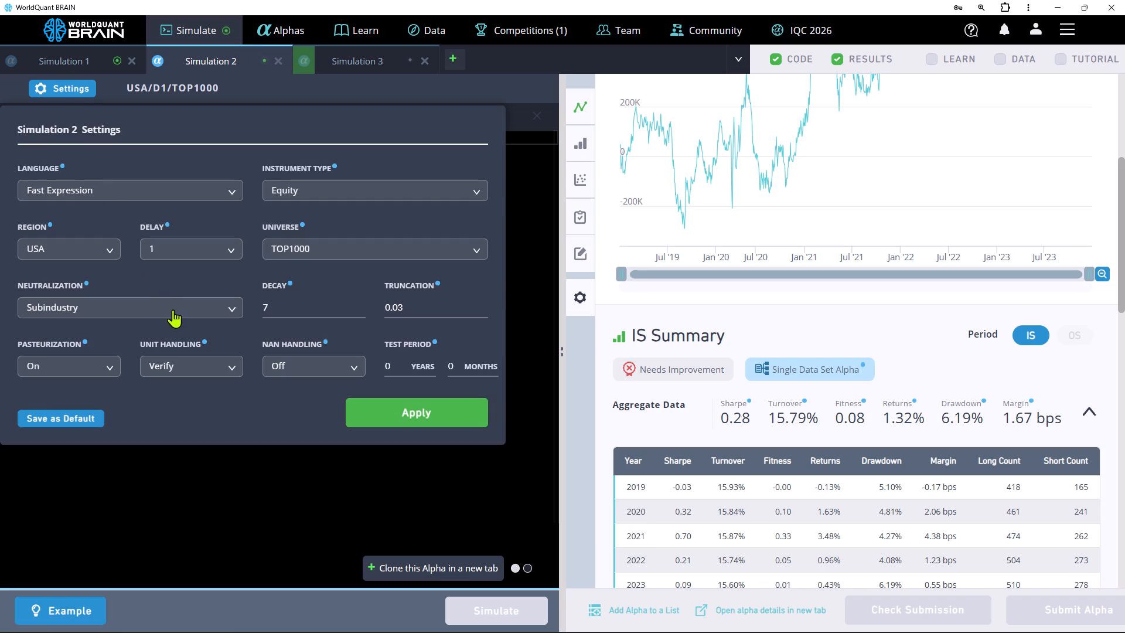
{"action": "left_click", "coordinate": [173, 309]}
{"action": "left_click", "coordinate": [77, 394]}
{"action": "left_click", "coordinate": [397, 417]}
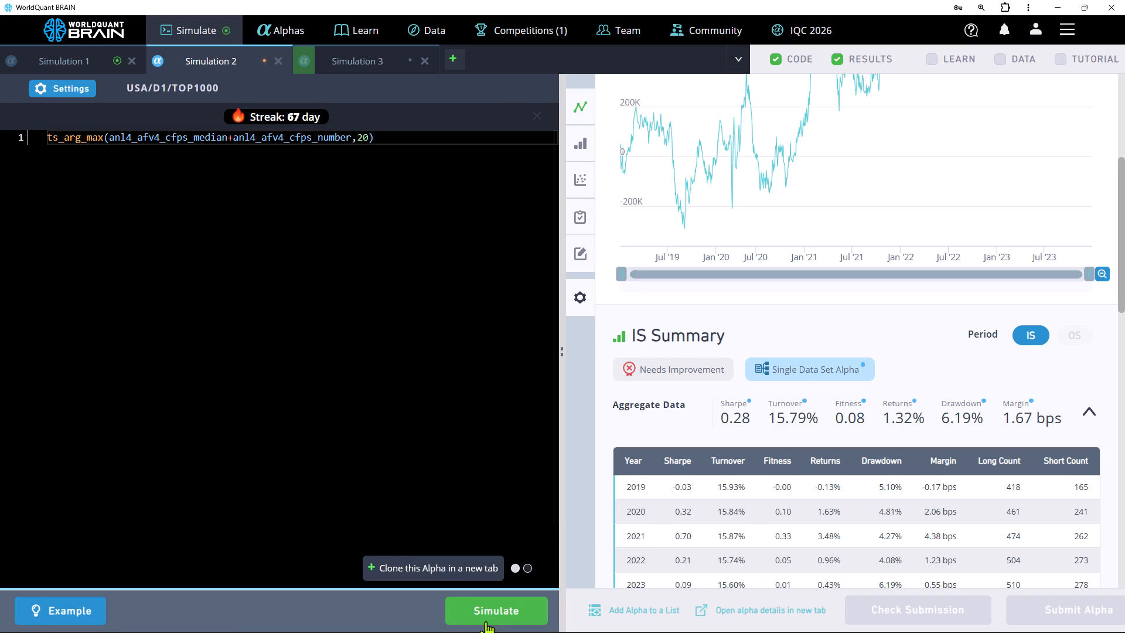
{"action": "left_click", "coordinate": [497, 626]}
{"action": "left_click", "coordinate": [479, 612]}
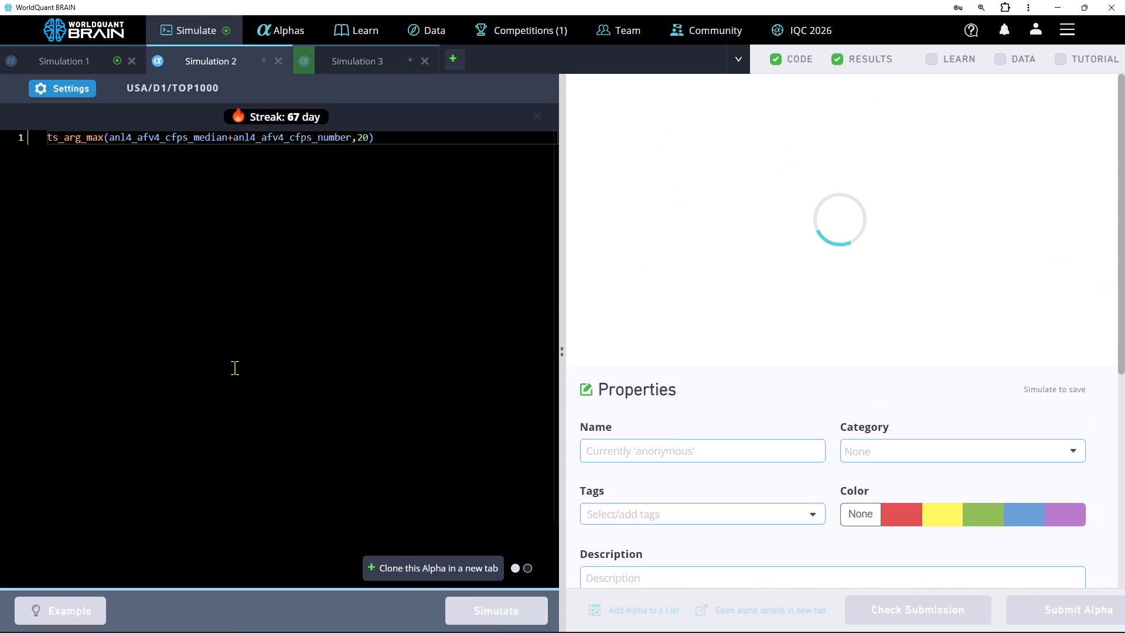
In Simulation 1, replace the ts_rank operator with ts_scale and run the simulation.
{"action": "left_click", "coordinate": [76, 58]}
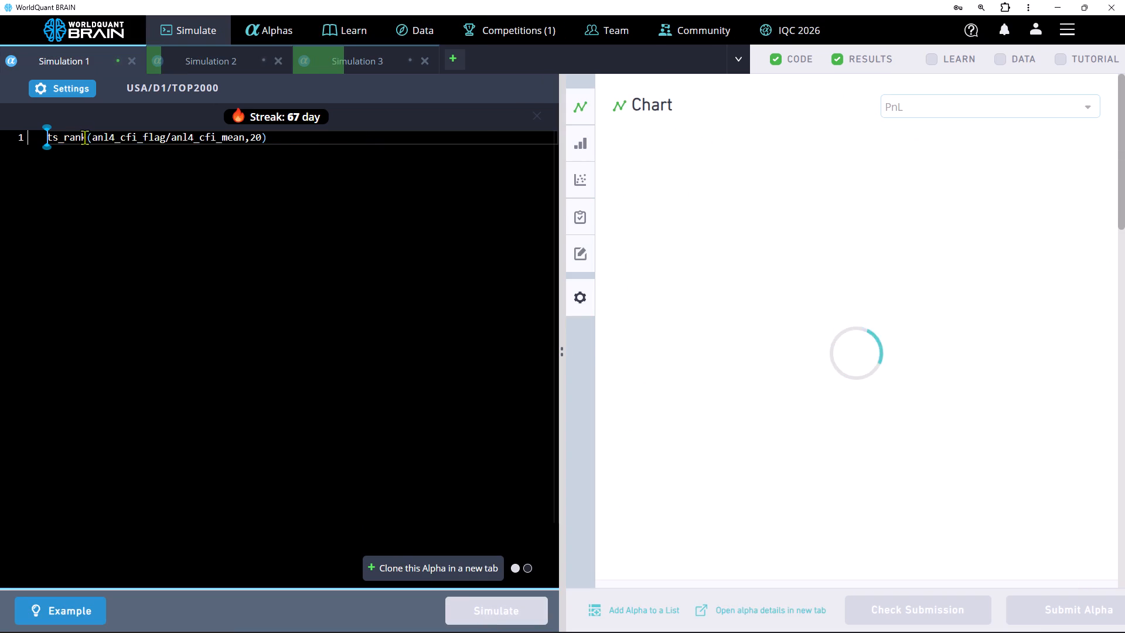
{"action": "left_click", "coordinate": [89, 137]}
{"action": "key", "text": "BackSpace"}
{"action": "key", "text": "BackSpace"}
{"action": "key", "text": "BackSpace"}
{"action": "key", "text": "BackSpace"}
{"action": "key", "text": "BackSpace"}
{"action": "key", "text": "BackSpace"}
{"action": "key", "text": "BackSpace"}
{"action": "key", "text": "BackSpace"}
{"action": "key", "text": "BackSpace"}
{"action": "key", "text": "BackSpace"}
{"action": "key", "text": "BackSpace"}
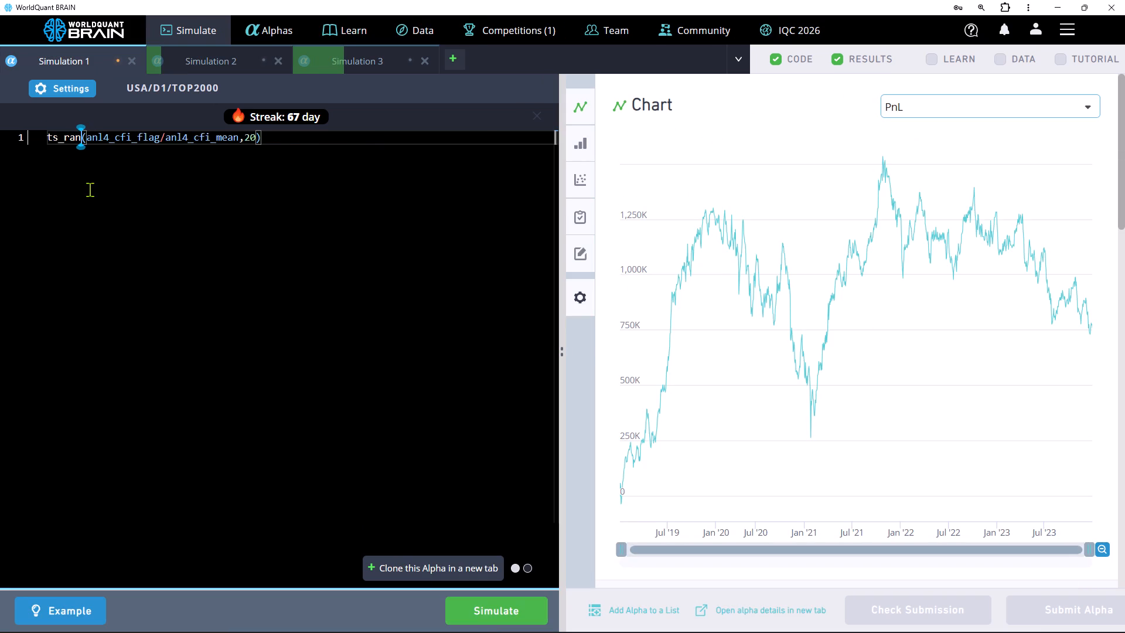
{"action": "type", "text": "ts"}
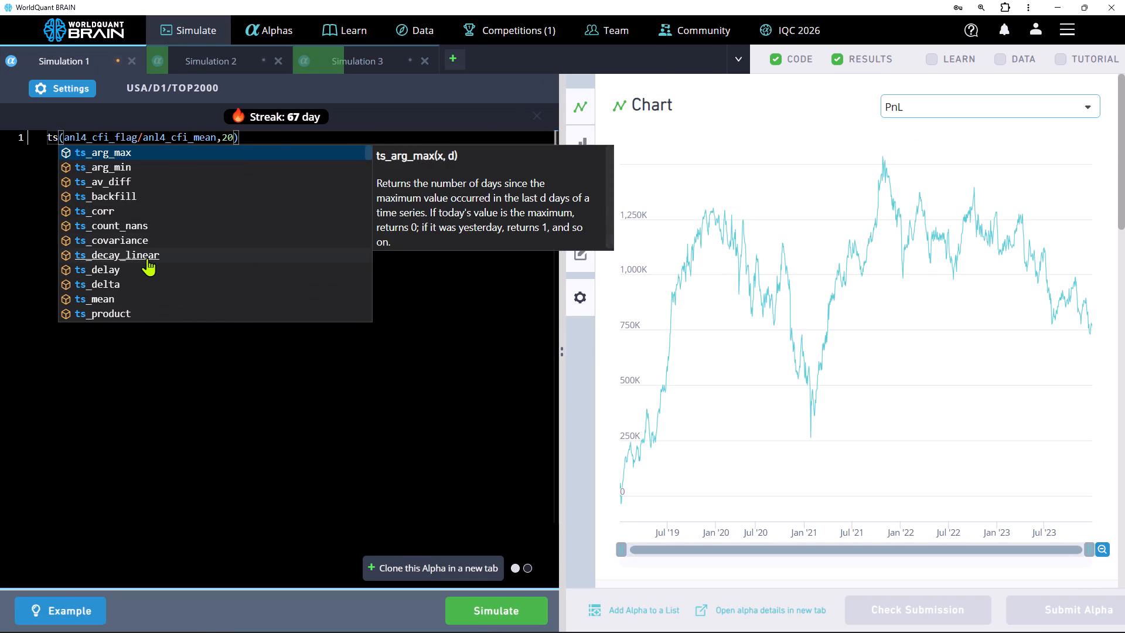
{"action": "scroll", "coordinate": [147, 258], "scroll_direction": "down", "scroll_amount": 4}
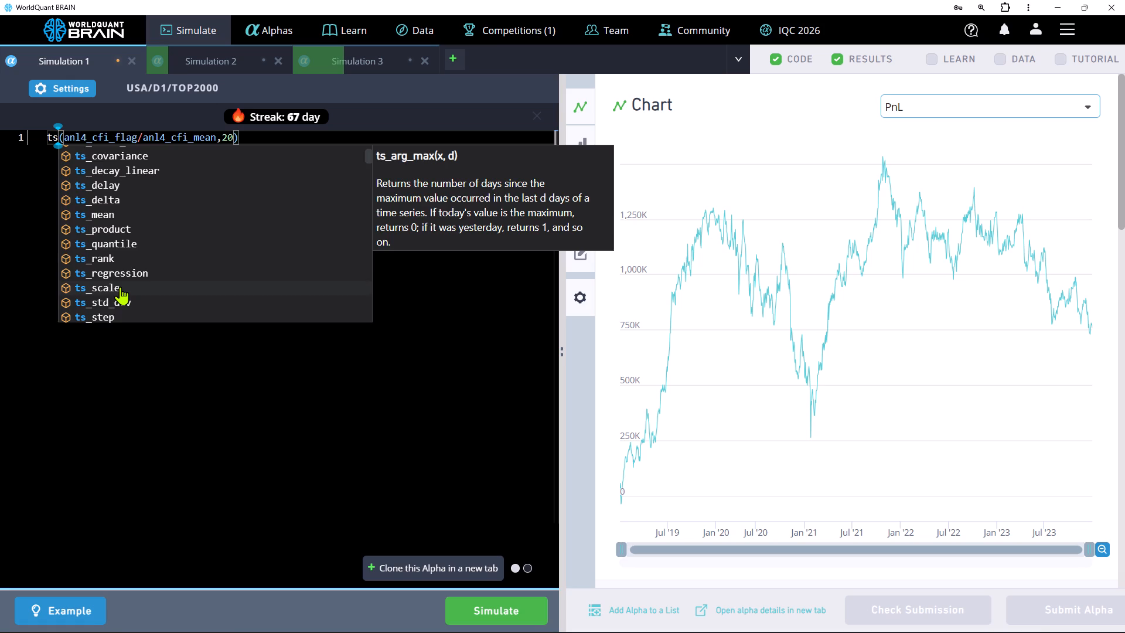
{"action": "left_click", "coordinate": [120, 287]}
{"action": "left_click", "coordinate": [502, 617]}
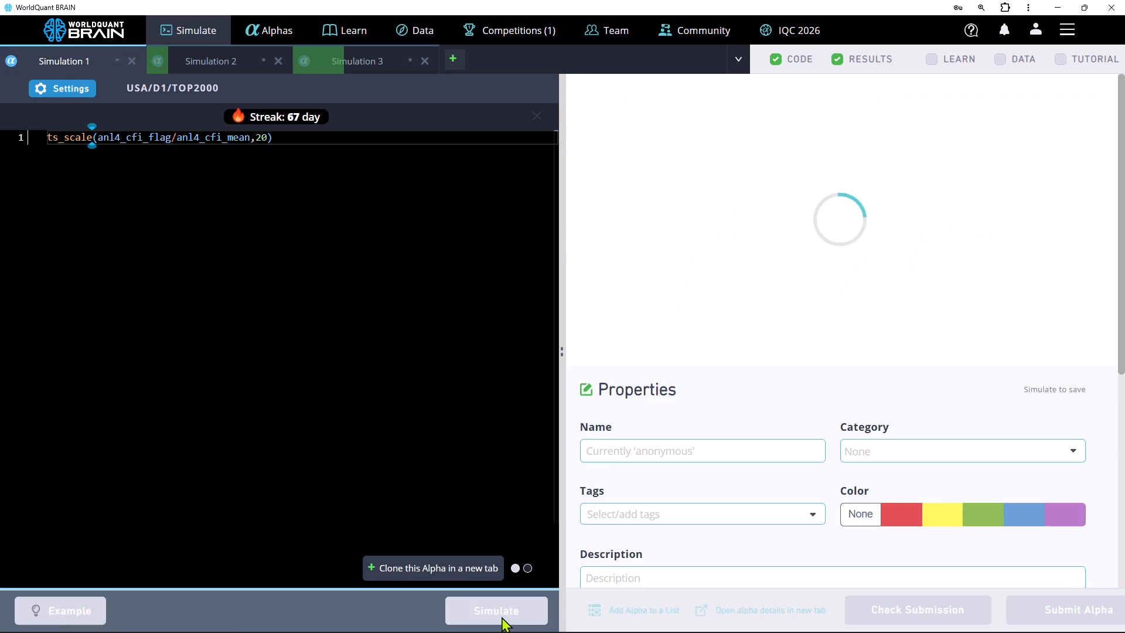
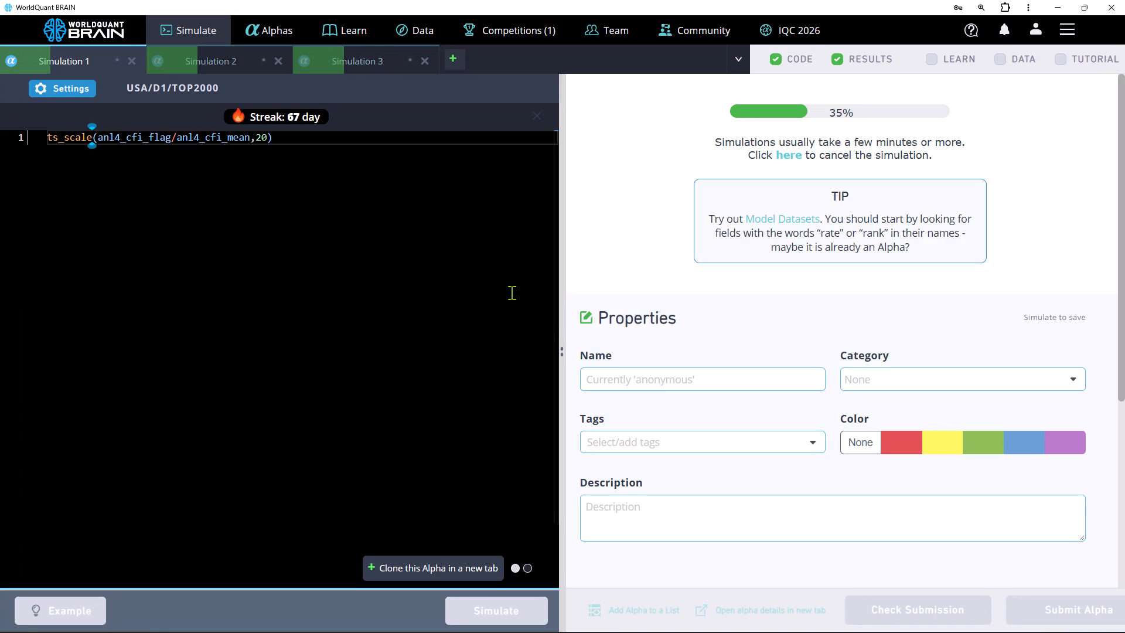
Check Simulation 3's IS summary and change its group_backfill group from sector to market.
{"action": "left_click", "coordinate": [356, 316]}
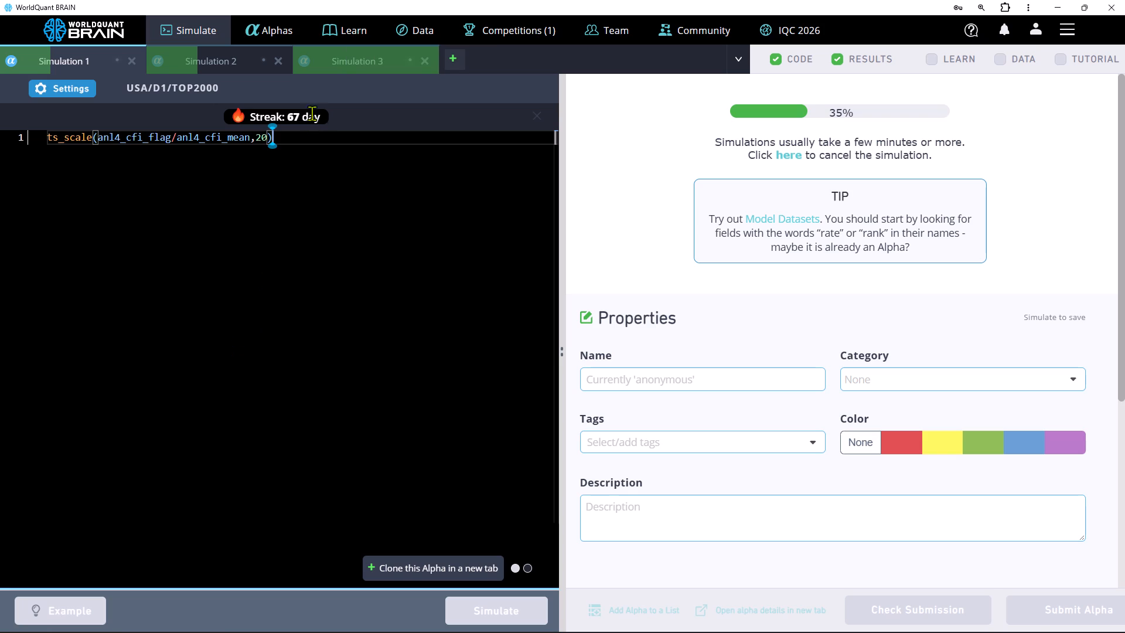
{"action": "left_click", "coordinate": [373, 54]}
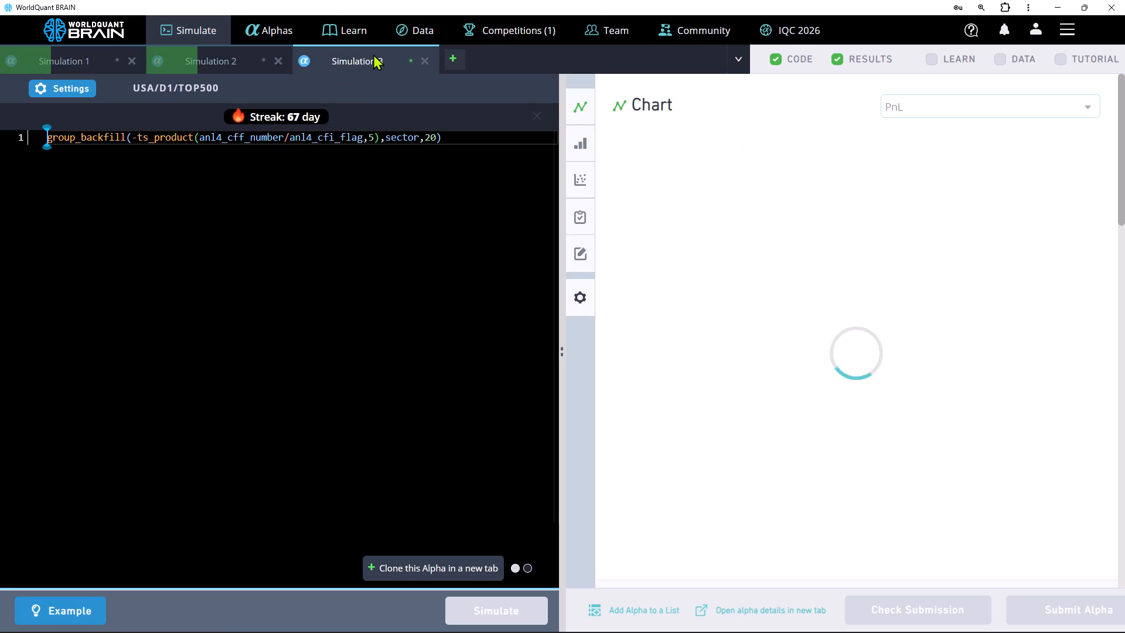
{"action": "scroll", "coordinate": [850, 254], "scroll_direction": "down", "scroll_amount": 3}
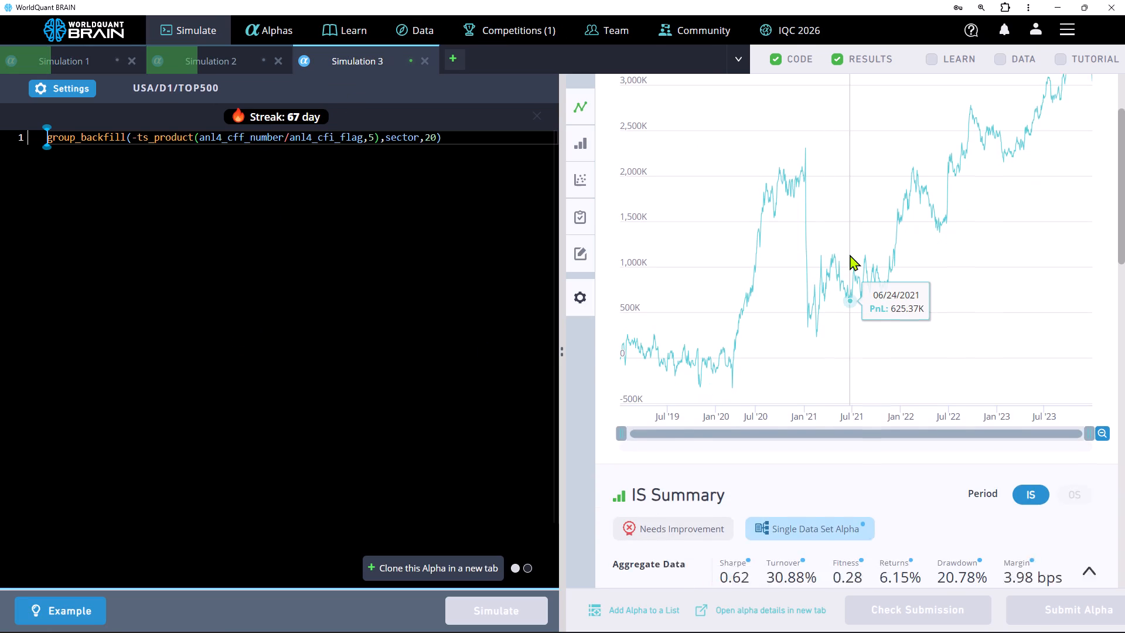
{"action": "scroll", "coordinate": [850, 254], "scroll_direction": "down", "scroll_amount": 2}
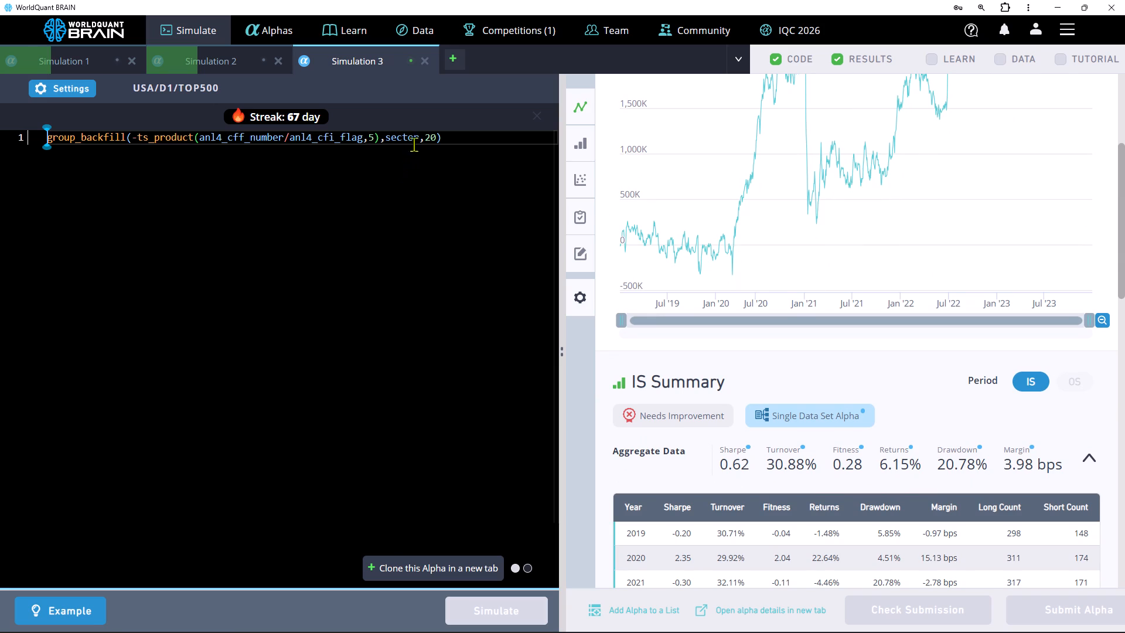
{"action": "left_click", "coordinate": [418, 135]}
{"action": "key", "text": "BackSpace"}
{"action": "key", "text": "BackSpace"}
{"action": "key", "text": "BackSpace"}
{"action": "key", "text": "BackSpace"}
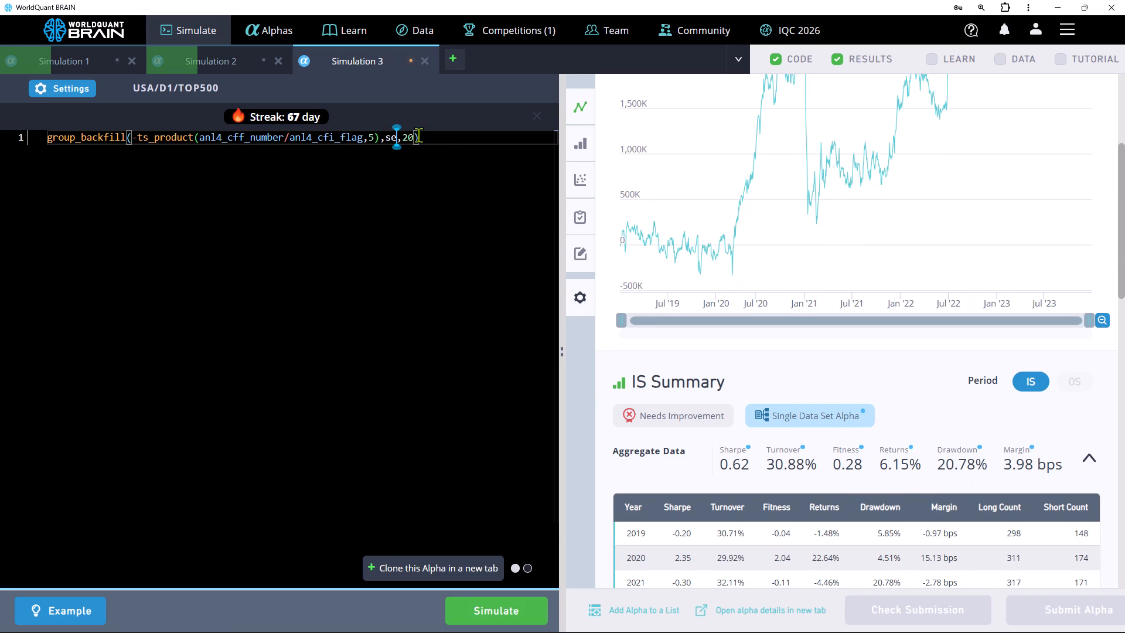
{"action": "key", "text": "BackSpace"}
{"action": "key", "text": "BackSpace"}
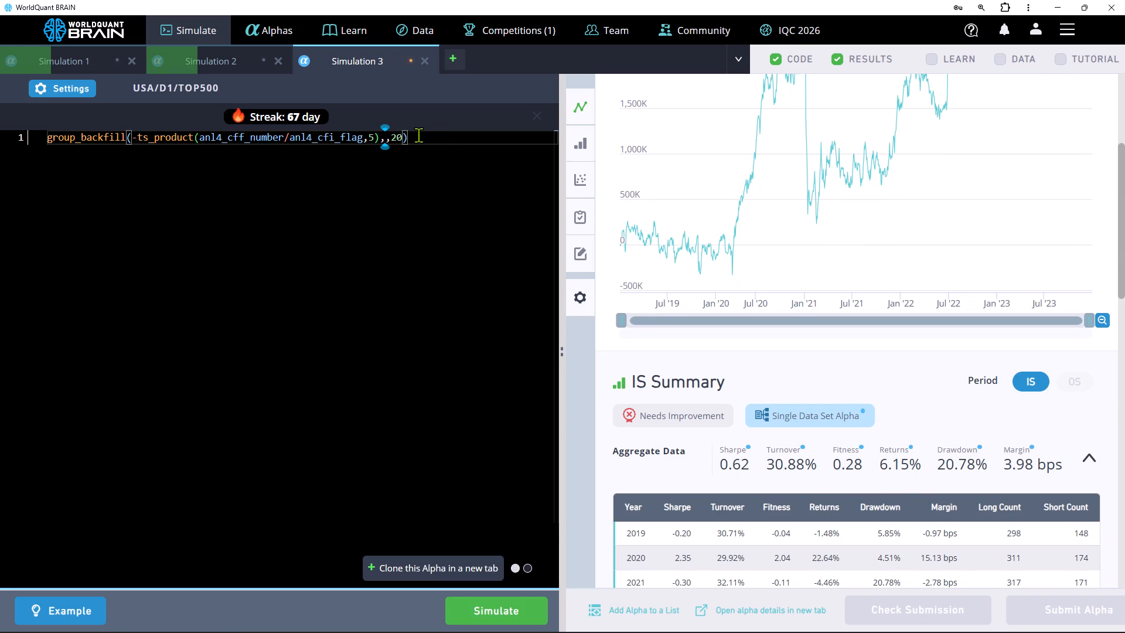
{"action": "type", "text": "amr"}
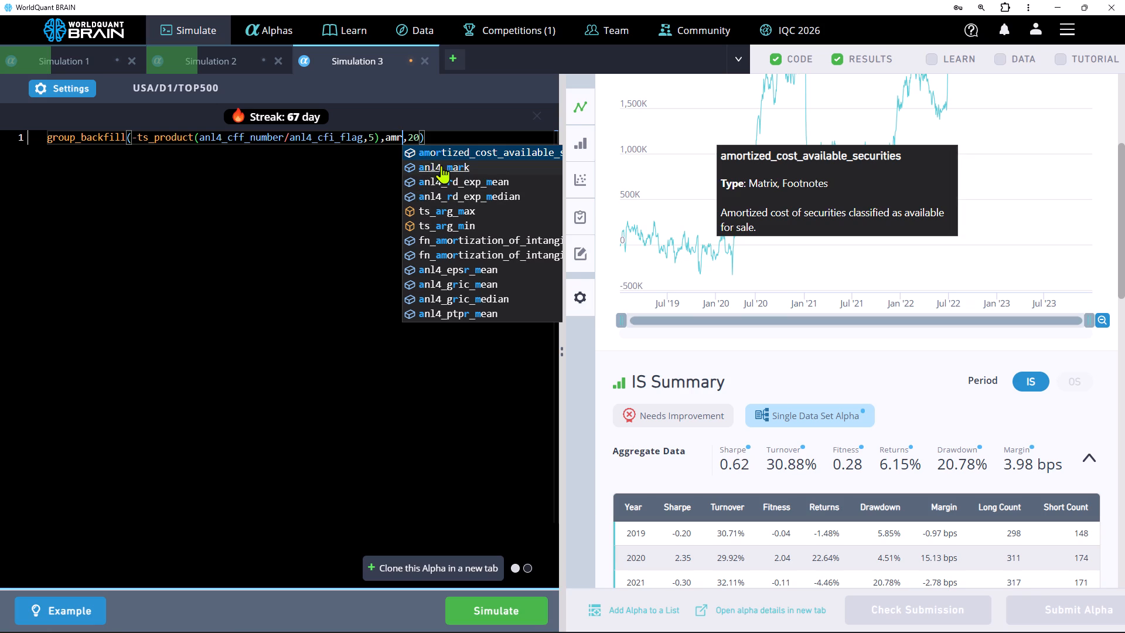
{"action": "key", "text": "BackSpace"}
{"action": "key", "text": "BackSpace"}
{"action": "key", "text": "BackSpace"}
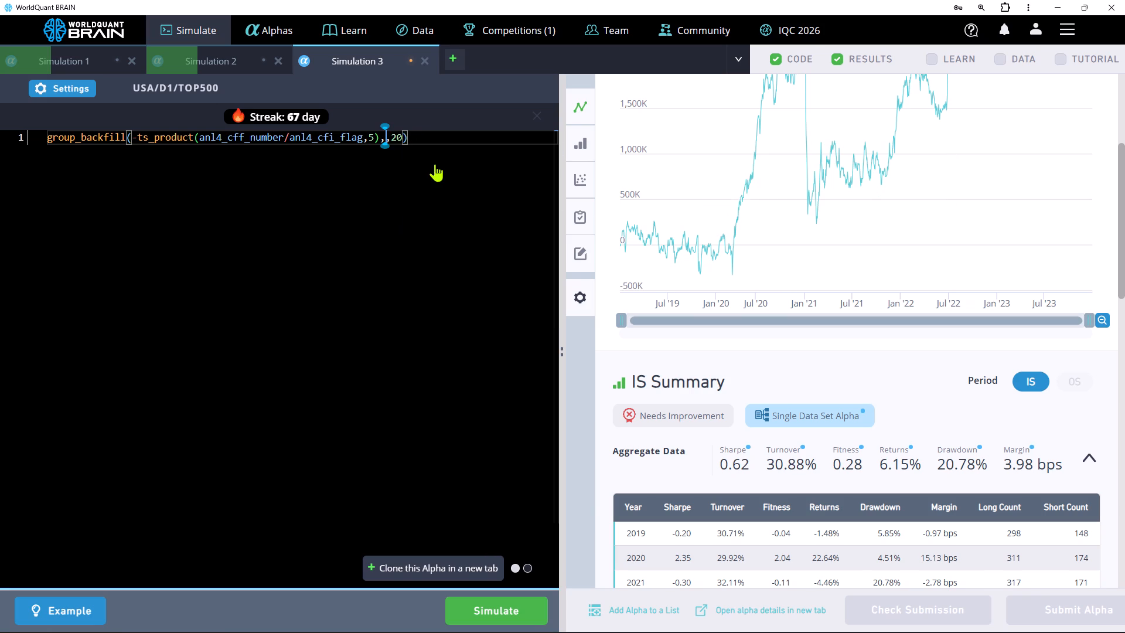
{"action": "type", "text": "mar"}
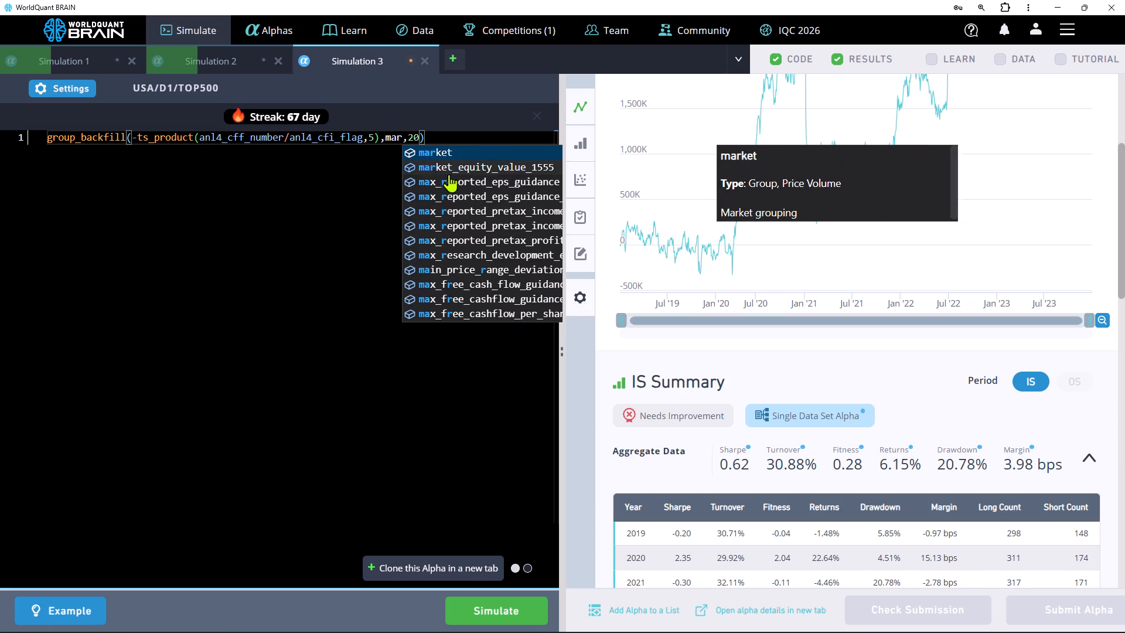
{"action": "left_click", "coordinate": [454, 153]}
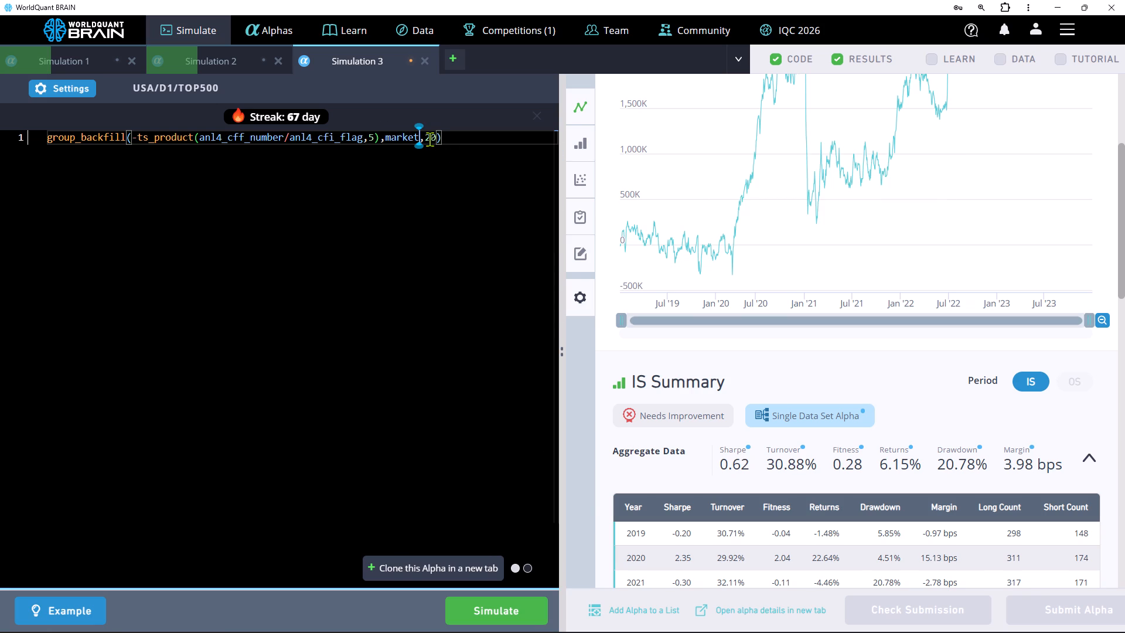
Set the group_backfill lookback in Simulation 3 to 50 and run the simulation.
{"action": "left_click", "coordinate": [429, 139]}
{"action": "key", "text": "BackSpace"}
{"action": "key", "text": "5"}
{"action": "left_click", "coordinate": [496, 616]}
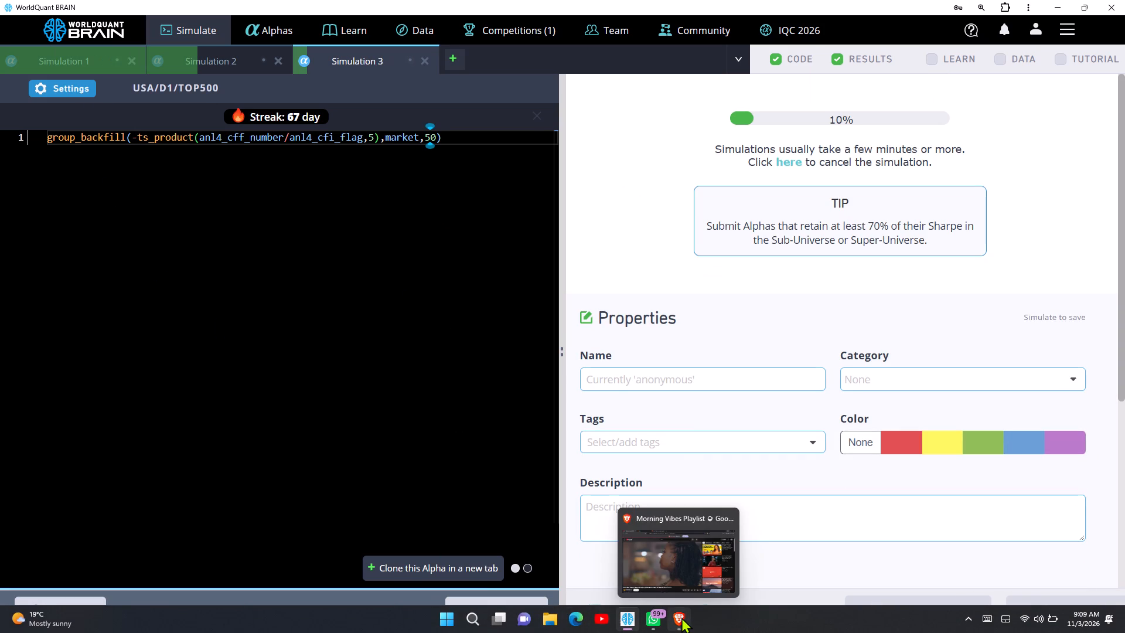
In Simulation 2, replace the ts_arg_max operator with ts_arg_min and run the simulation.
{"action": "left_click", "coordinate": [204, 59]}
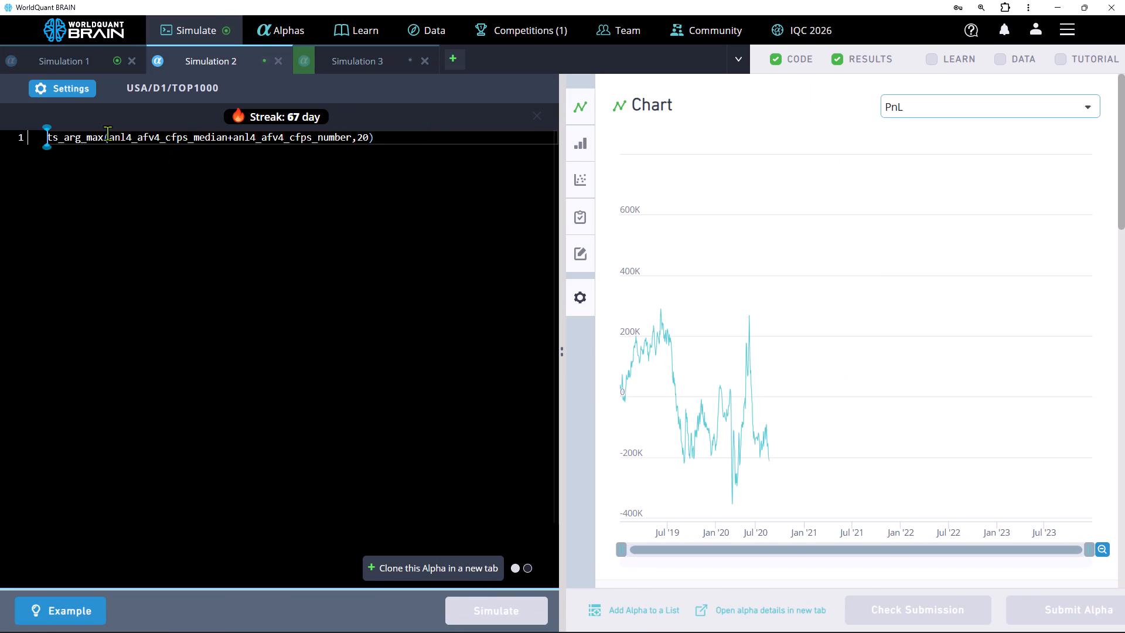
{"action": "left_click", "coordinate": [105, 134]}
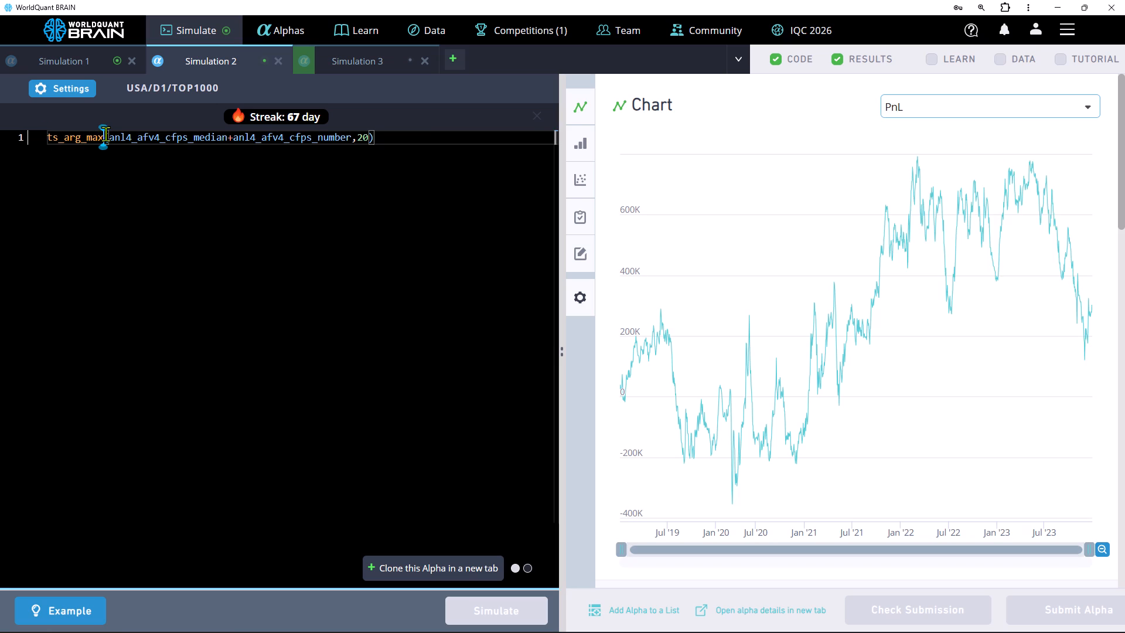
{"action": "key", "text": "BackSpace"}
{"action": "key", "text": "BackSpace"}
{"action": "type", "text": "in"}
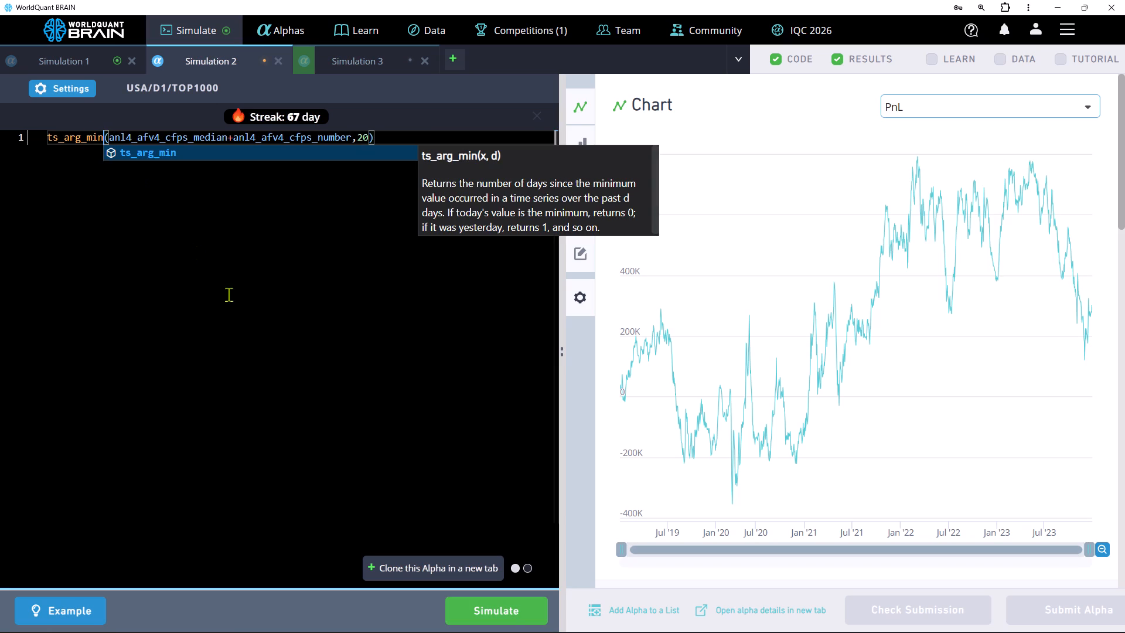
{"action": "left_click", "coordinate": [513, 617]}
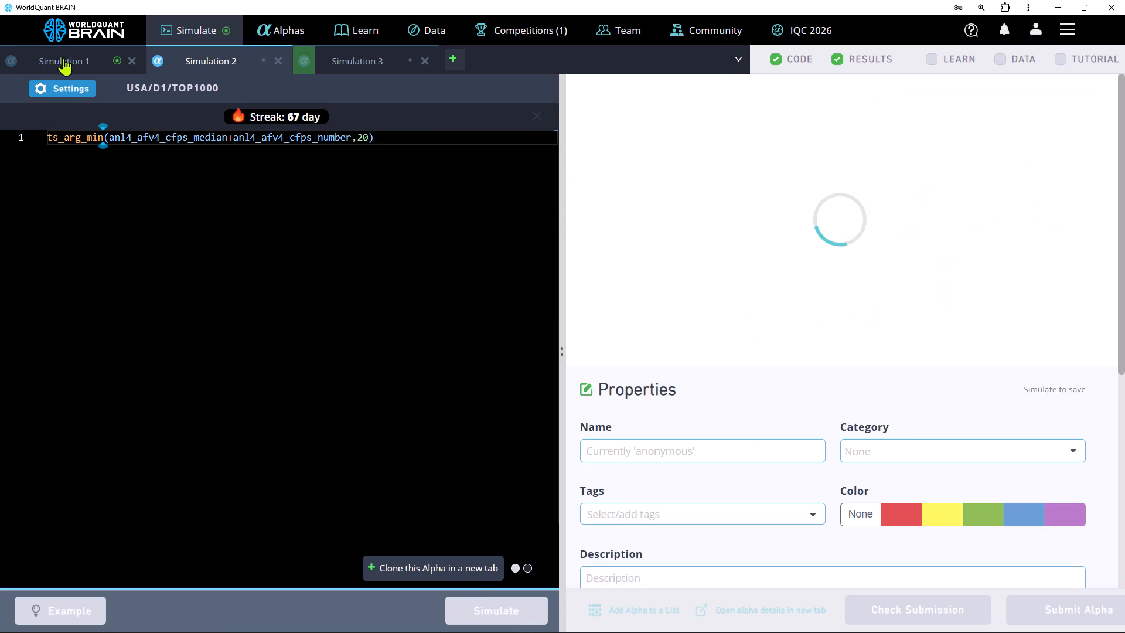
In Simulation 1, replace the ts_scale operator with ts_sum and run the simulation.
{"action": "left_click", "coordinate": [67, 67]}
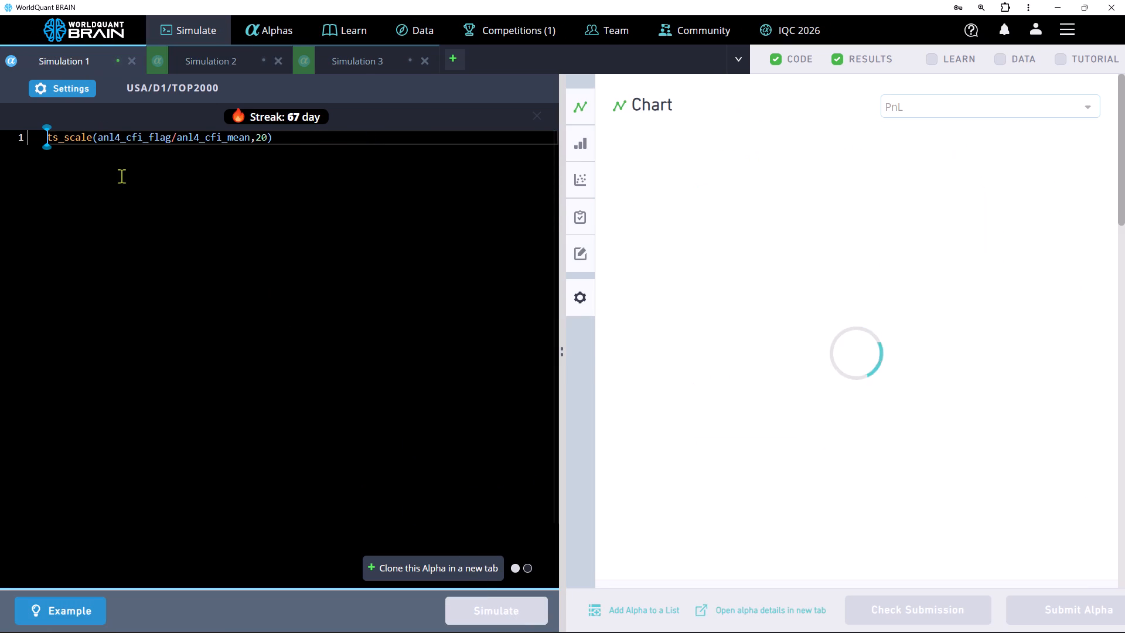
{"action": "left_click", "coordinate": [91, 137]}
{"action": "key", "text": "BackSpace"}
{"action": "key", "text": "BackSpace"}
{"action": "key", "text": "BackSpace"}
{"action": "key", "text": "BackSpace"}
{"action": "key", "text": "BackSpace"}
{"action": "key", "text": "BackSpace"}
{"action": "key", "text": "BackSpace"}
{"action": "key", "text": "BackSpace"}
{"action": "key", "text": "BackSpace"}
{"action": "key", "text": "BackSpace"}
{"action": "key", "text": "BackSpace"}
{"action": "key", "text": "BackSpace"}
{"action": "key", "text": "BackSpace"}
{"action": "key", "text": "BackSpace"}
{"action": "key", "text": "BackSpace"}
{"action": "key", "text": "BackSpace"}
{"action": "key", "text": "BackSpace"}
{"action": "key", "text": "BackSpace"}
{"action": "key", "text": "BackSpace"}
{"action": "key", "text": "BackSpace"}
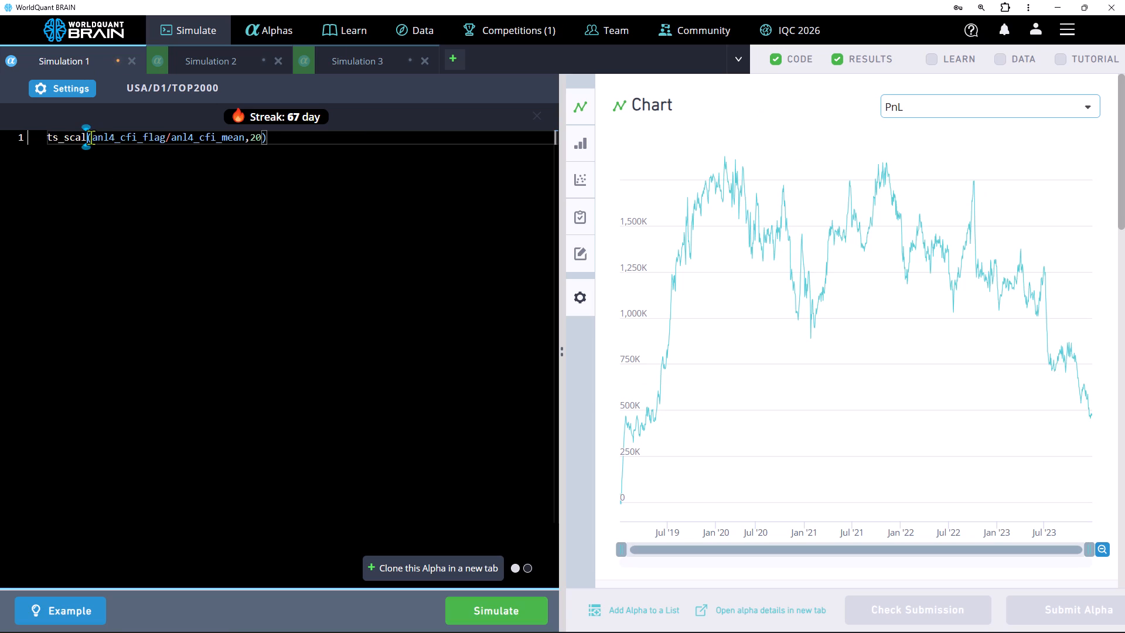
{"action": "type", "text": "ts"}
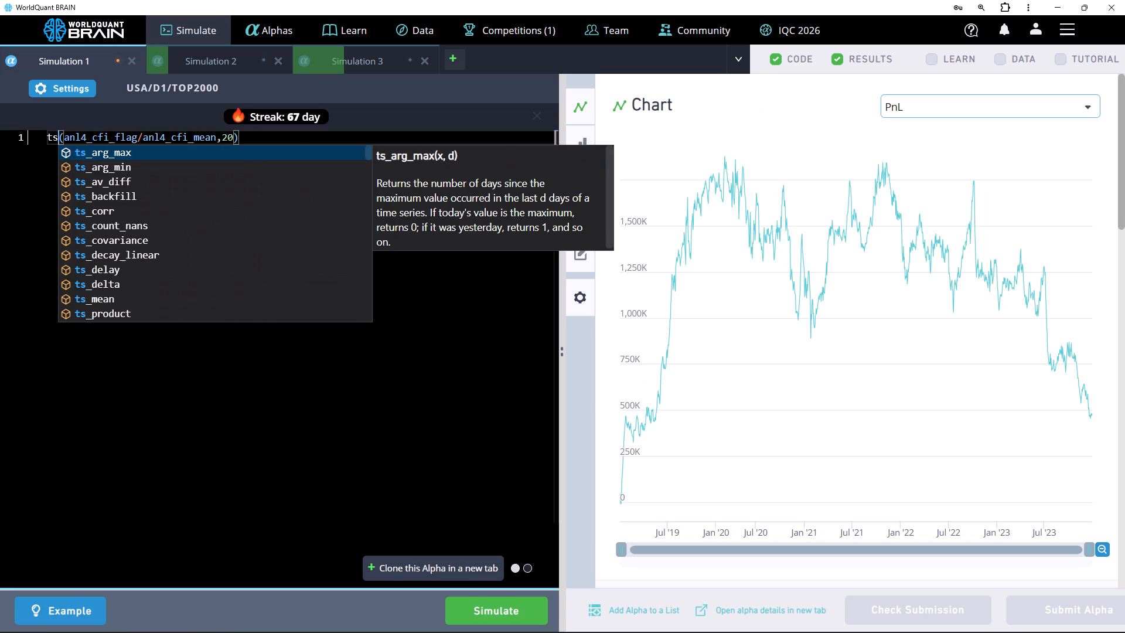
{"action": "scroll", "coordinate": [197, 236], "scroll_direction": "down", "scroll_amount": 3}
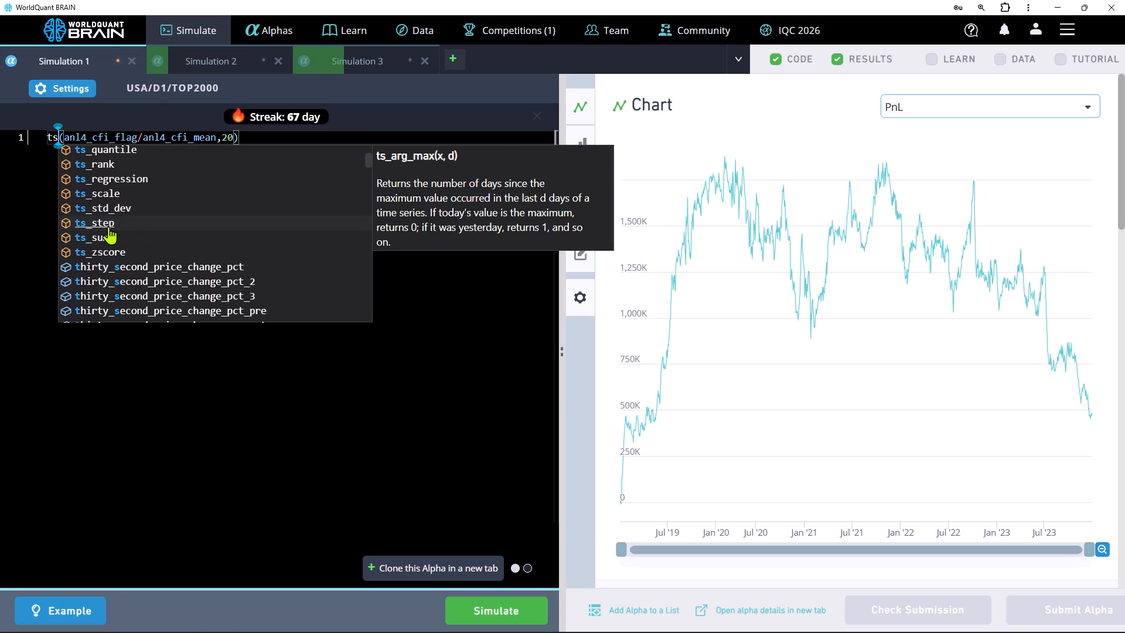
{"action": "left_click", "coordinate": [115, 232]}
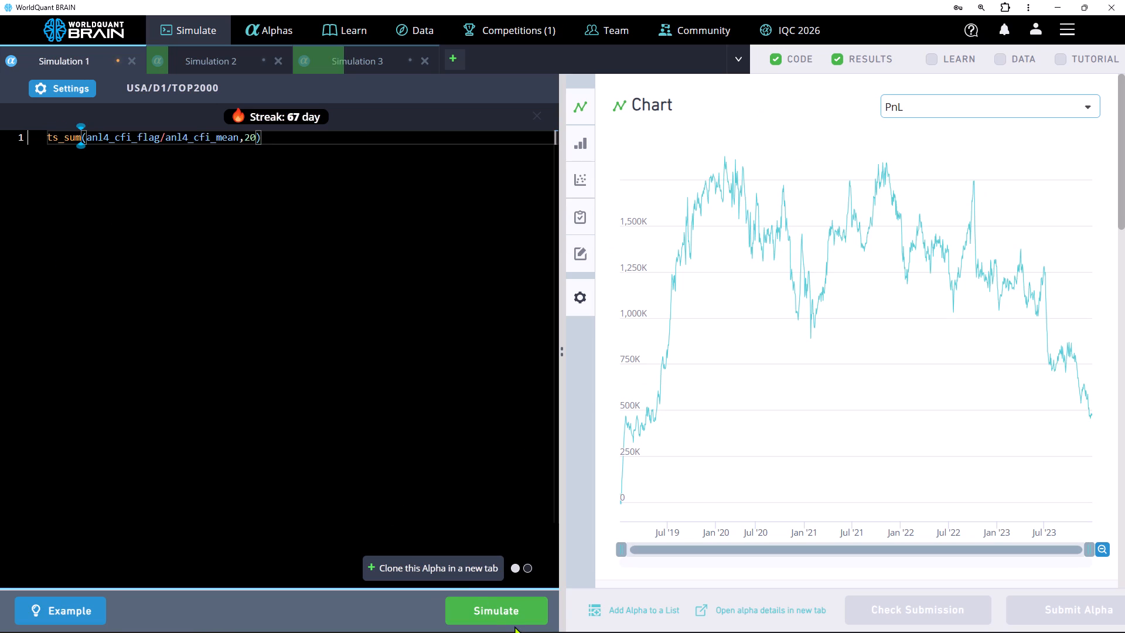
{"action": "left_click", "coordinate": [496, 607]}
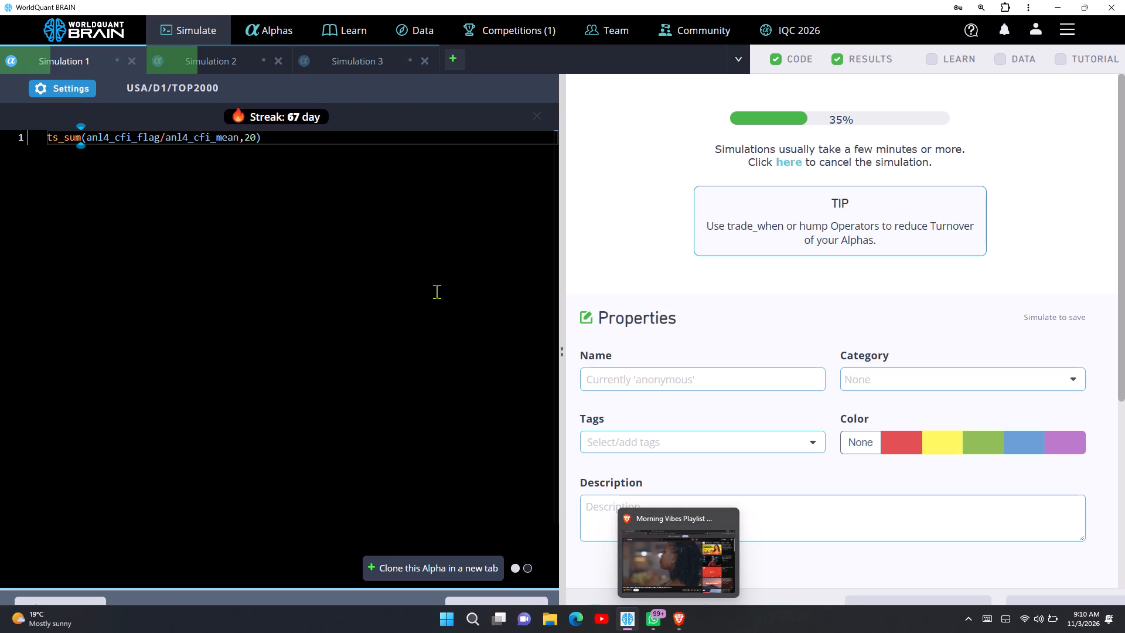
Review Simulation 3's IS summary and failed tests, set its group_backfill lookback to 90, and run the simulation.
{"action": "left_click", "coordinate": [364, 64]}
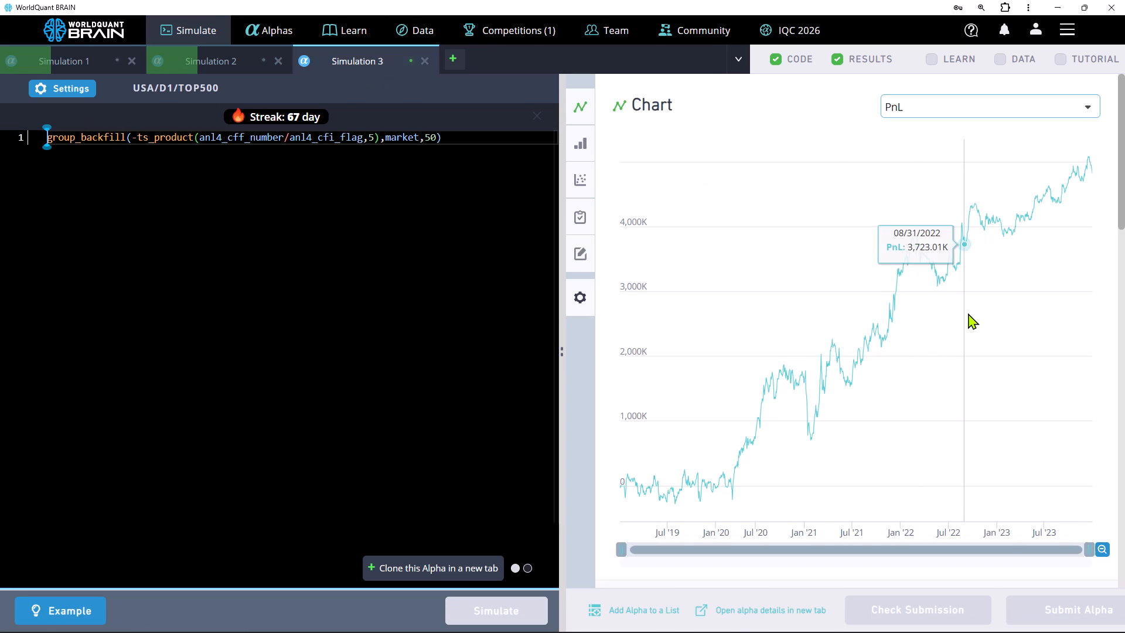
{"action": "scroll", "coordinate": [968, 313], "scroll_direction": "down", "scroll_amount": 4}
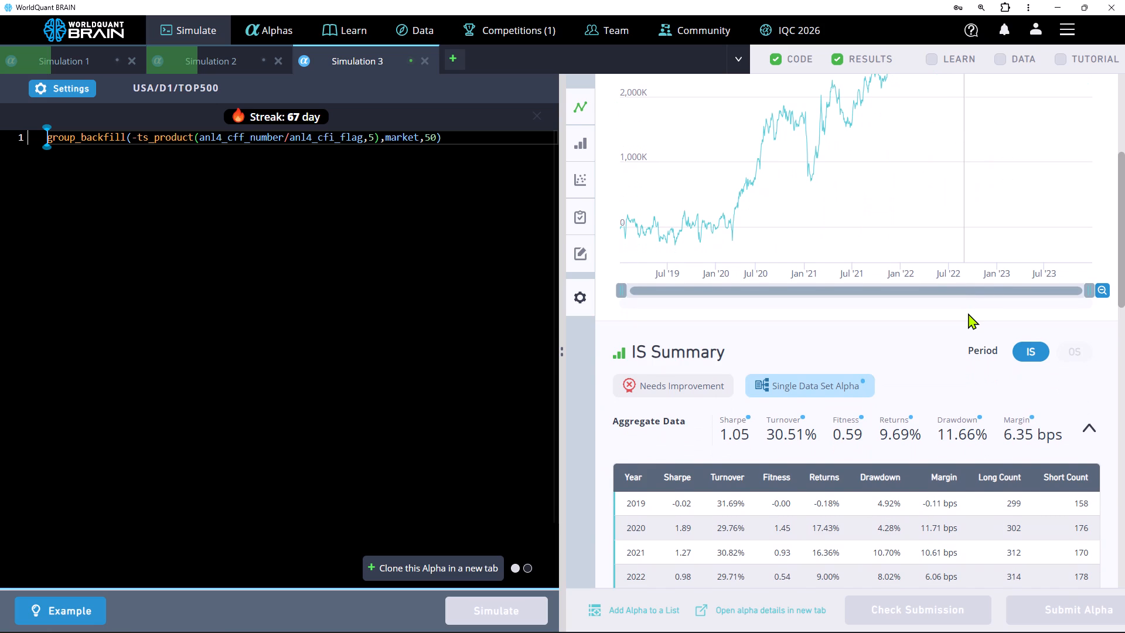
{"action": "scroll", "coordinate": [968, 313], "scroll_direction": "down", "scroll_amount": 8}
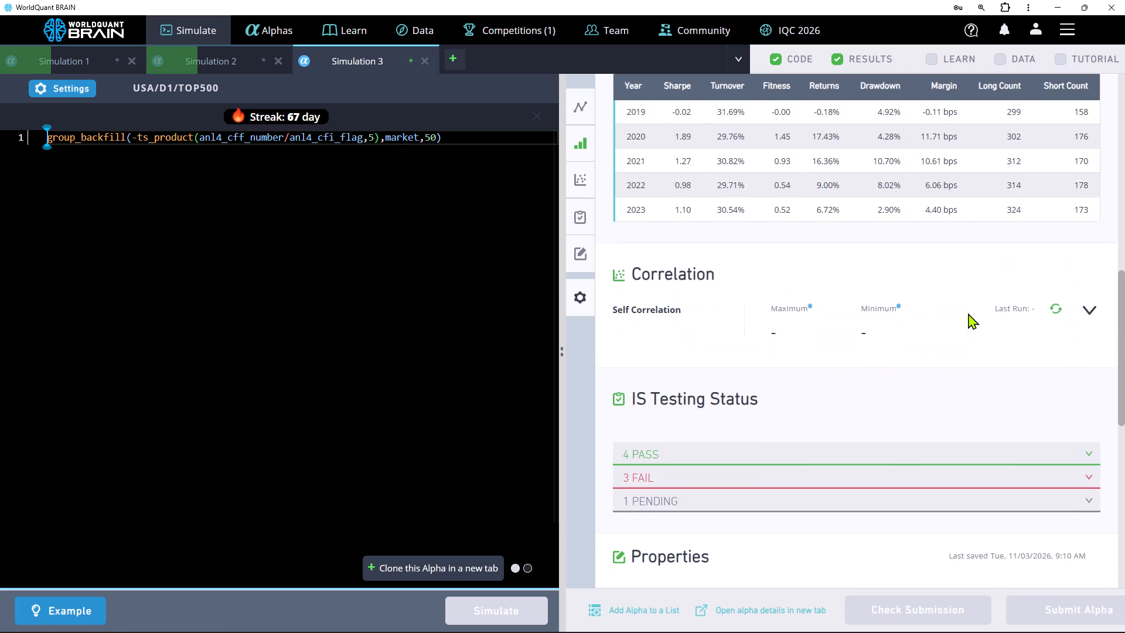
{"action": "left_click", "coordinate": [792, 413]}
{"action": "left_click", "coordinate": [792, 413]}
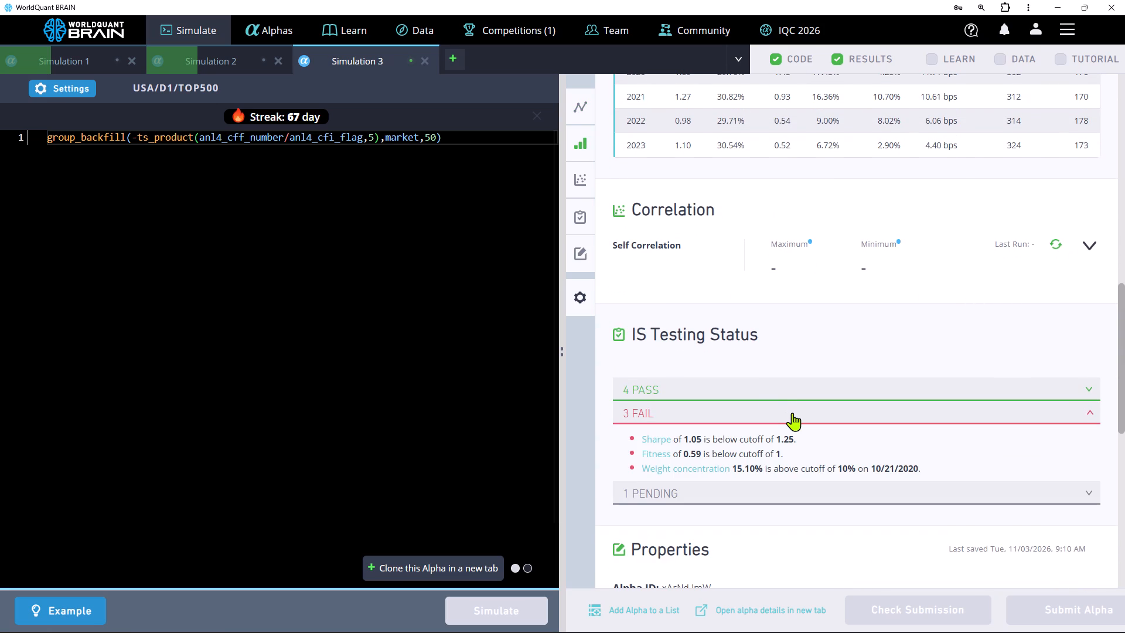
{"action": "left_click", "coordinate": [431, 134]}
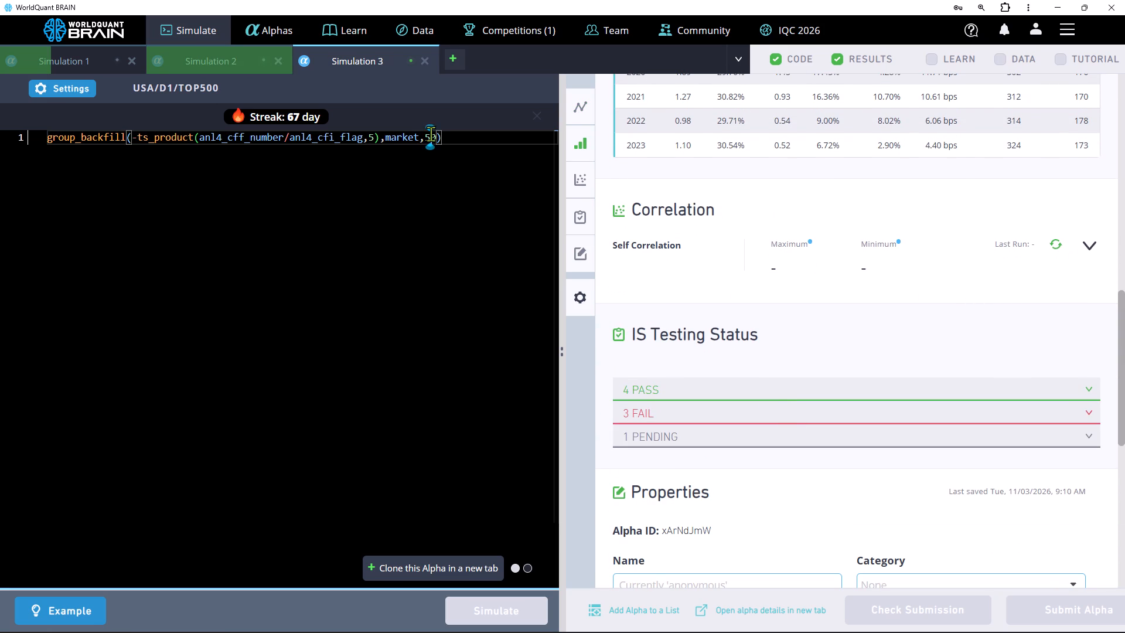
{"action": "key", "text": "BackSpace"}
{"action": "key", "text": "9"}
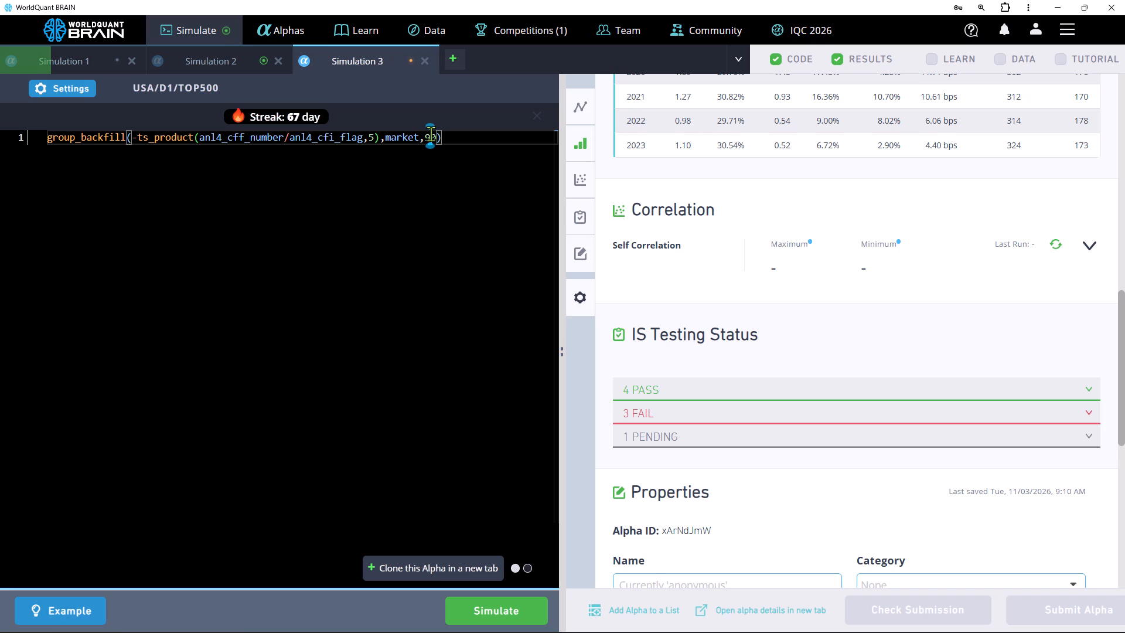
{"action": "left_click", "coordinate": [513, 607]}
{"action": "left_click", "coordinate": [513, 607]}
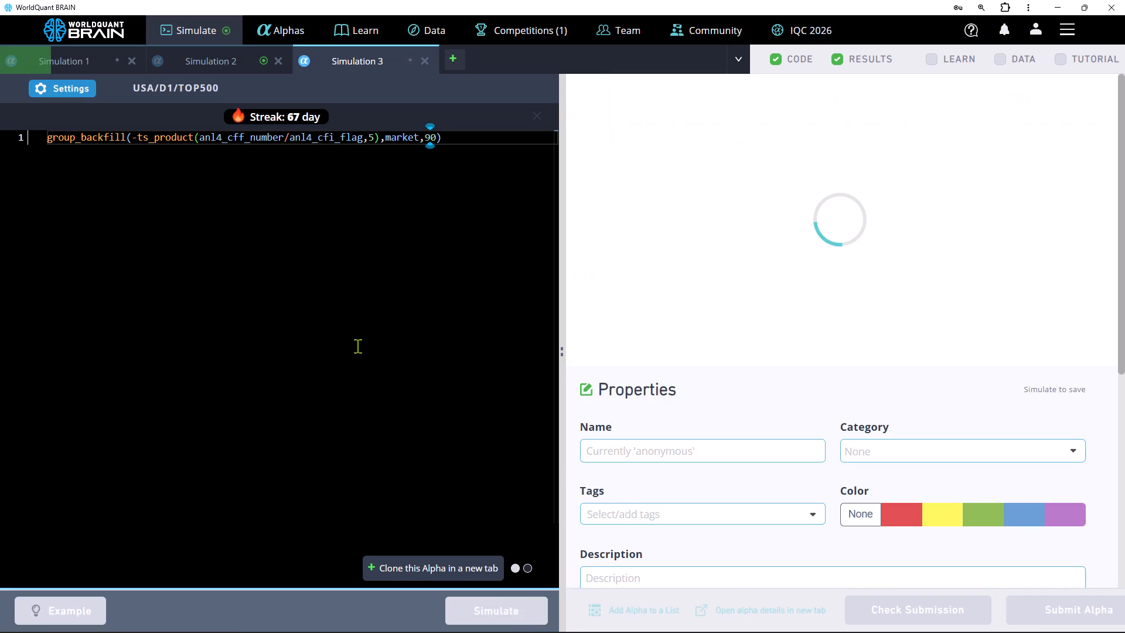
Examine Simulation 2's PnL chart, yearly IS summary and failed tests.
{"action": "left_click", "coordinate": [197, 64]}
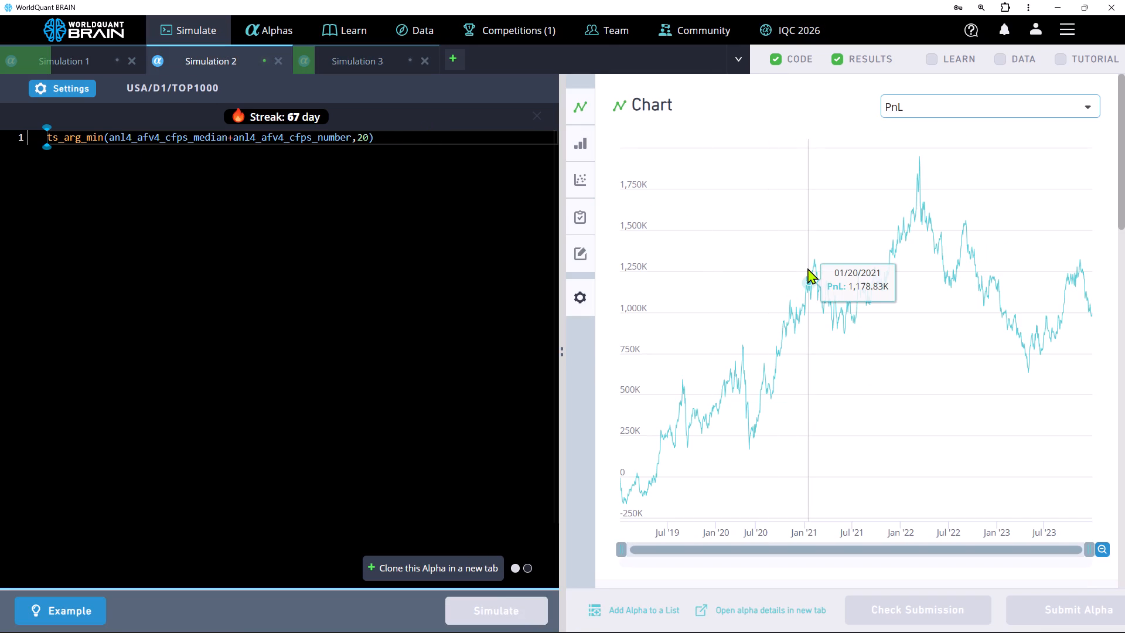
{"action": "scroll", "coordinate": [807, 268], "scroll_direction": "down", "scroll_amount": 3}
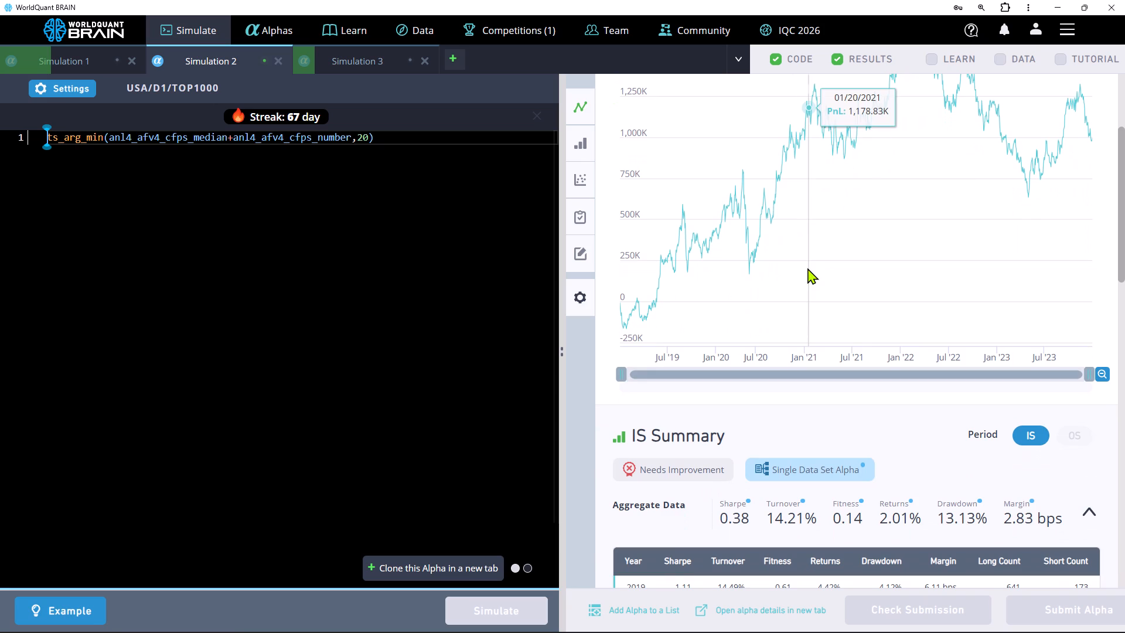
{"action": "scroll", "coordinate": [799, 403], "scroll_direction": "down", "scroll_amount": 3}
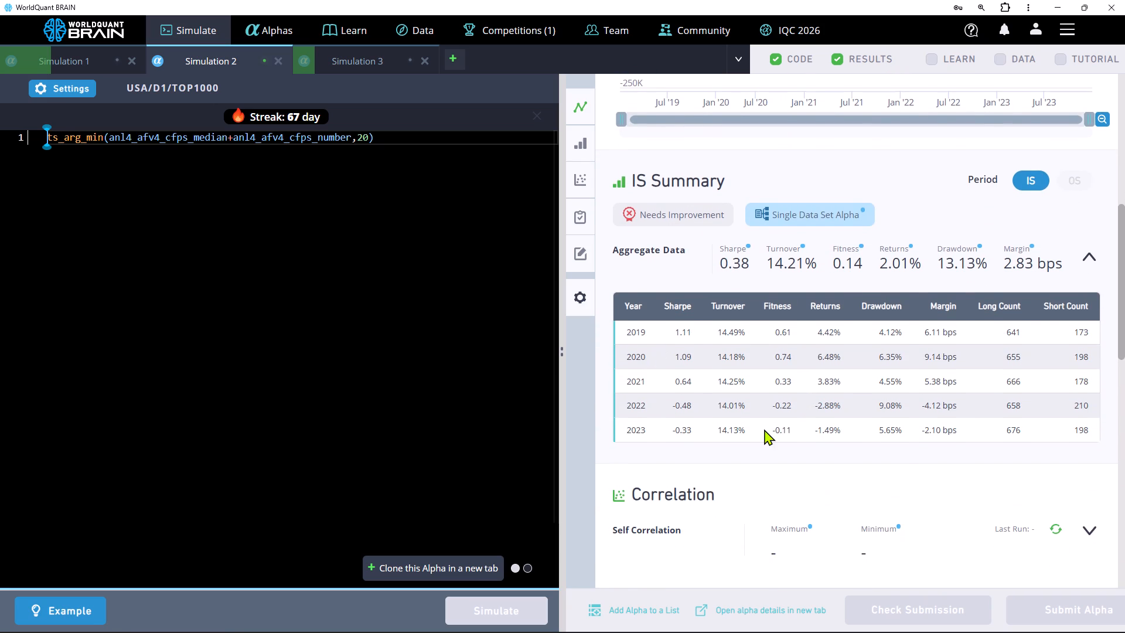
{"action": "scroll", "coordinate": [764, 429], "scroll_direction": "down", "scroll_amount": 2}
{"action": "left_click", "coordinate": [728, 422]}
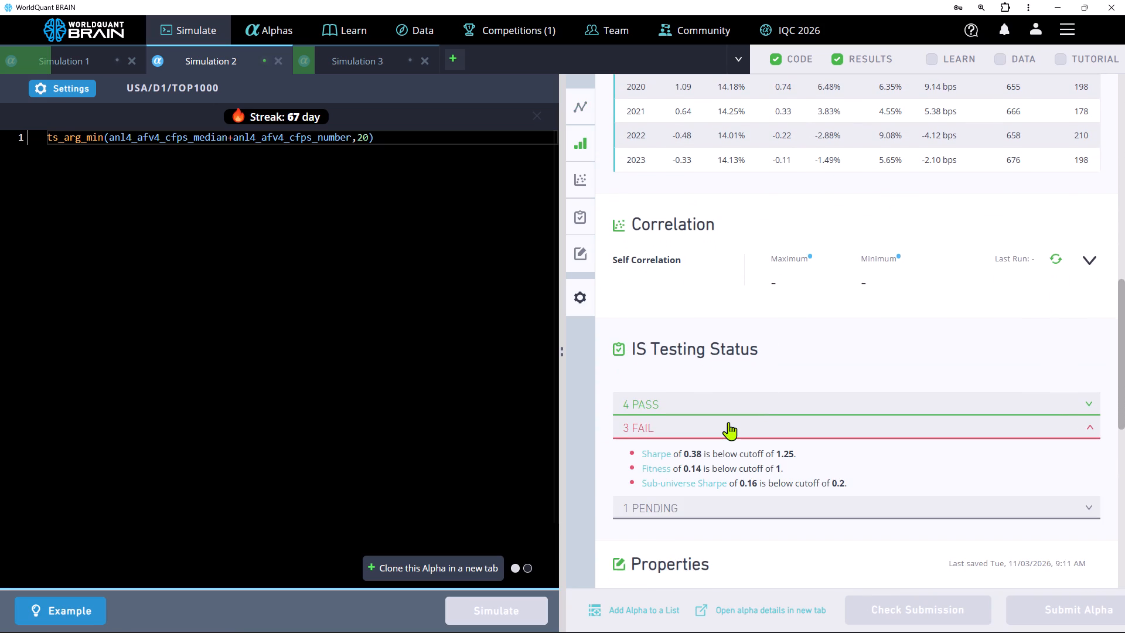
{"action": "left_click", "coordinate": [728, 422]}
{"action": "scroll", "coordinate": [860, 414], "scroll_direction": "up", "scroll_amount": 2}
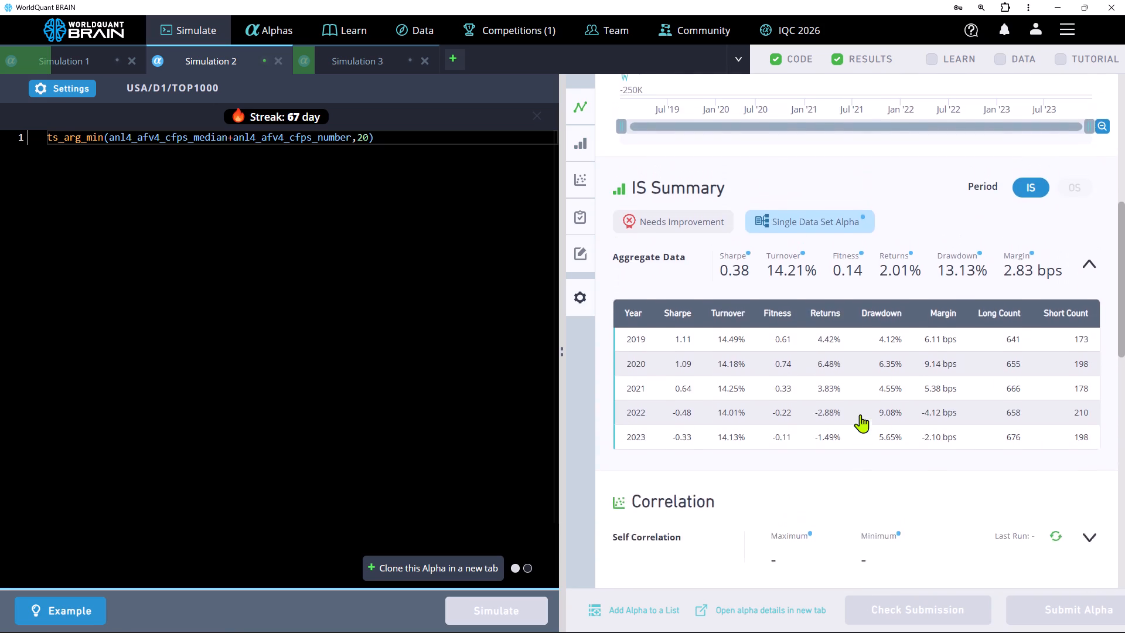
{"action": "scroll", "coordinate": [860, 414], "scroll_direction": "up", "scroll_amount": 4}
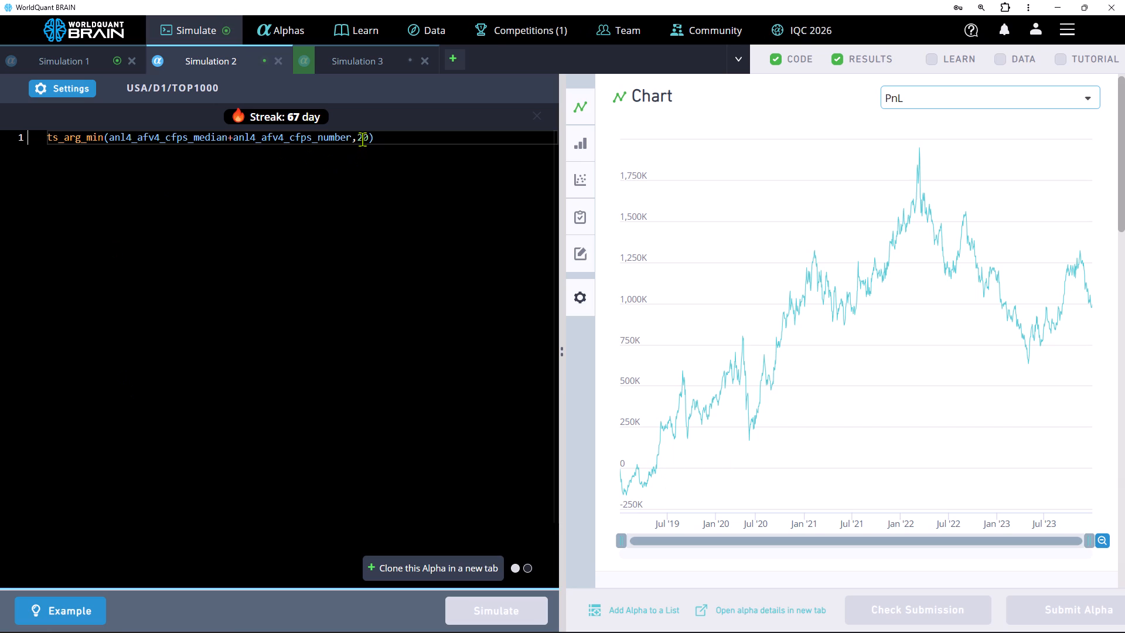
In Simulation 2's settings, set neutralization to Subindustry, decay to 9 and truncation to 0.07, and run the simulation.
{"action": "left_click", "coordinate": [62, 92]}
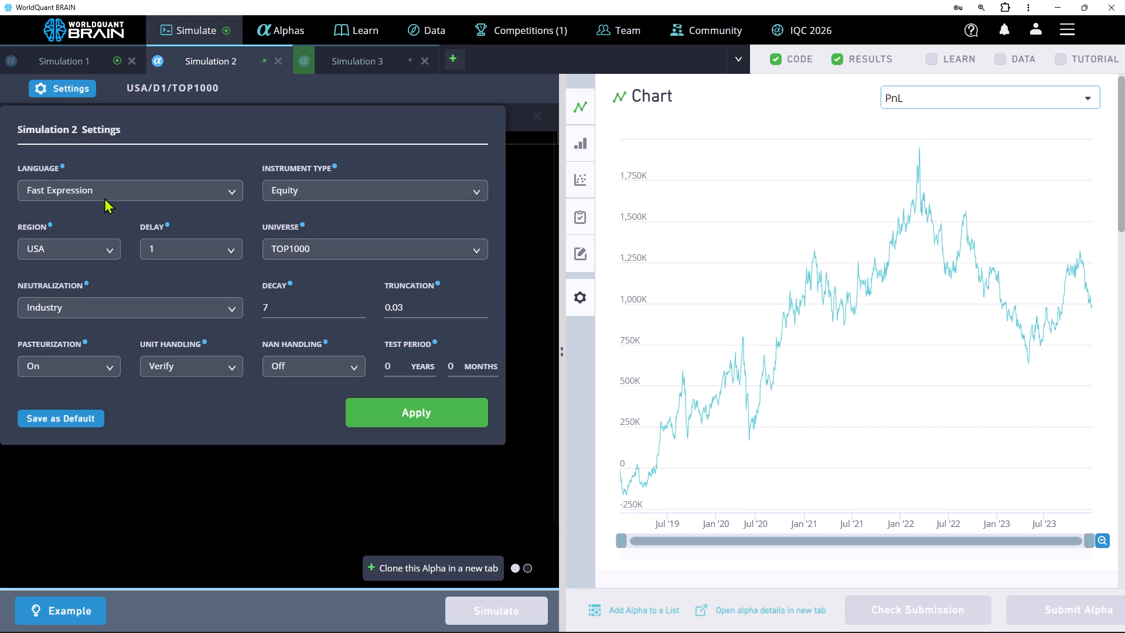
{"action": "left_click", "coordinate": [172, 312]}
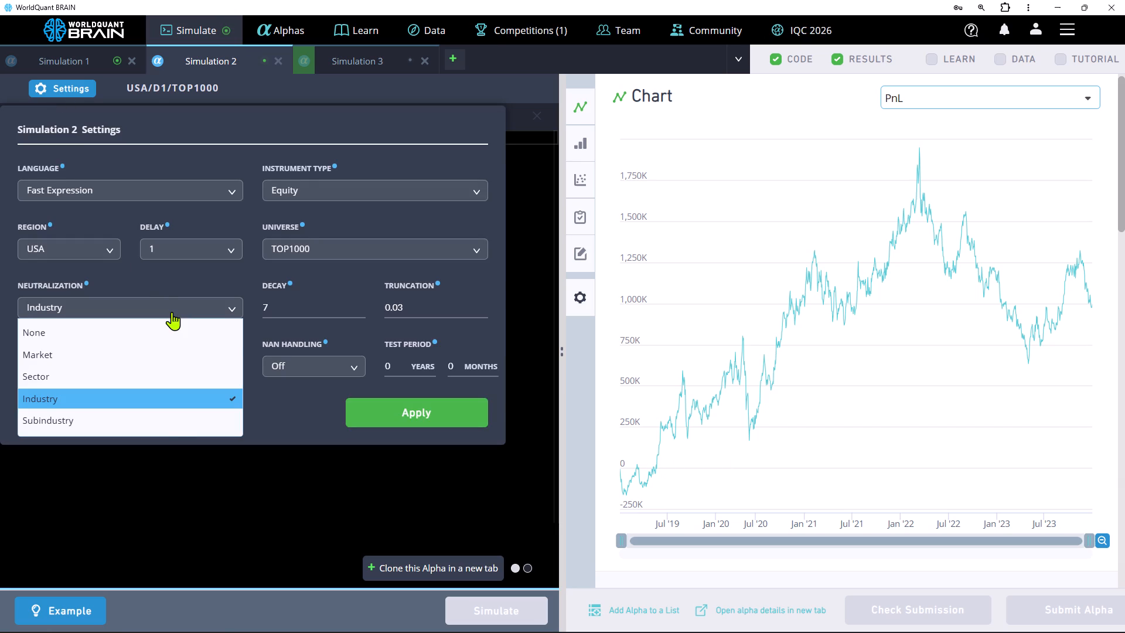
{"action": "left_click", "coordinate": [172, 420]}
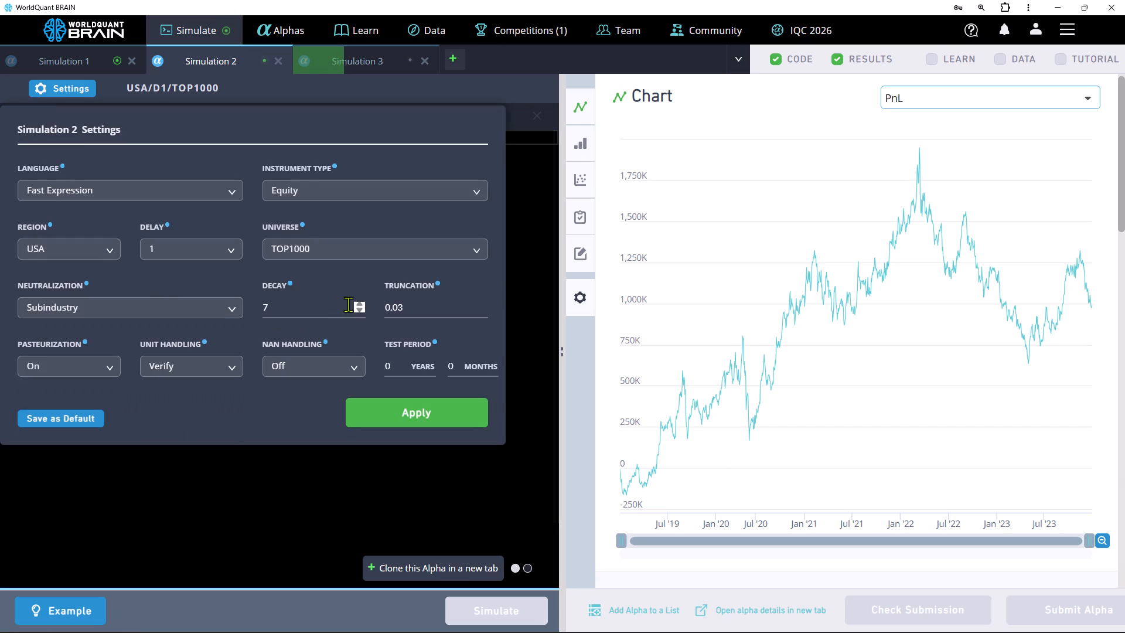
{"action": "double_click", "coordinate": [359, 304]}
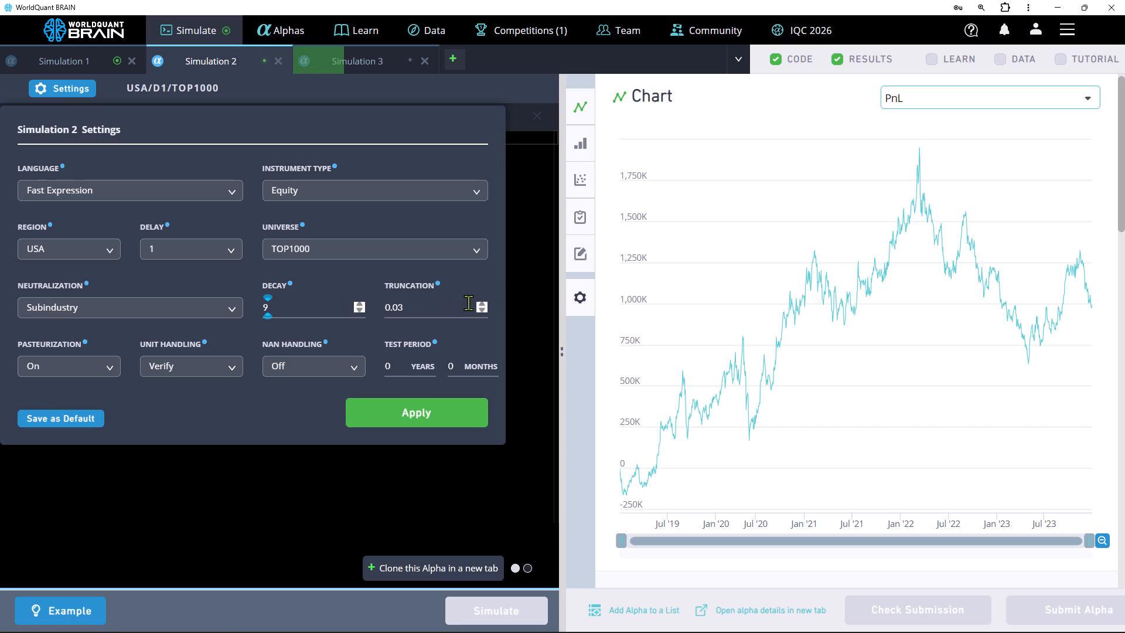
{"action": "triple_click", "coordinate": [480, 304]}
{"action": "left_click", "coordinate": [480, 304]}
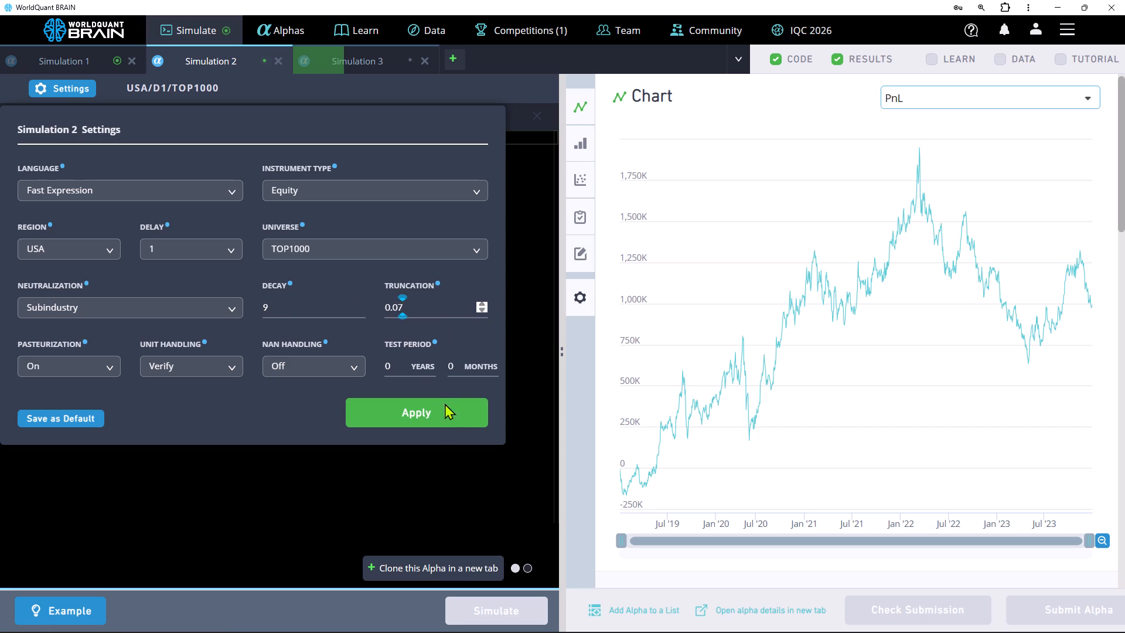
{"action": "left_click", "coordinate": [450, 414]}
{"action": "left_click", "coordinate": [495, 607]}
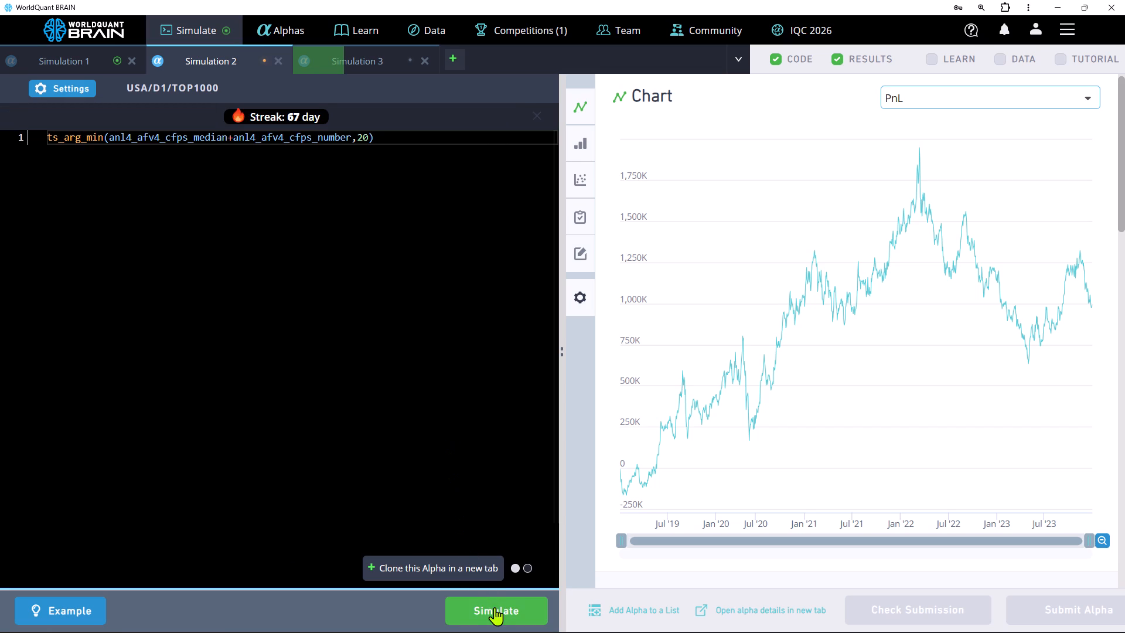
In Simulation 1, change the operation between anl4_cfi_flag and anl4_cfi_mean from division to addition and run the simulation.
{"action": "left_click", "coordinate": [79, 57]}
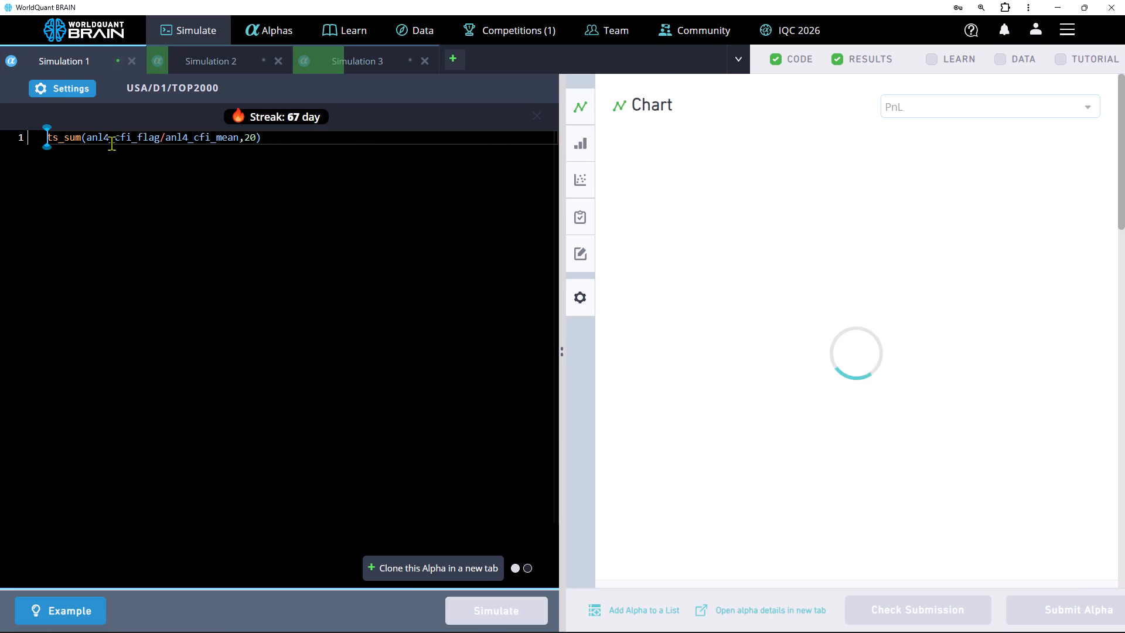
{"action": "left_click", "coordinate": [162, 139]}
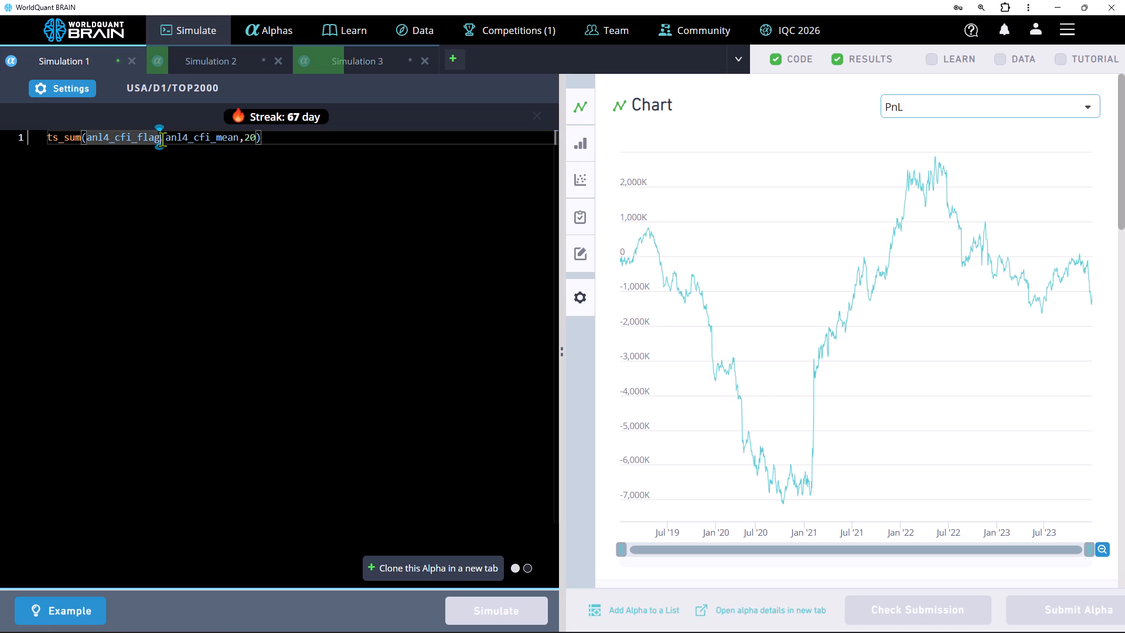
{"action": "key", "text": "Right"}
{"action": "key", "text": "BackSpace"}
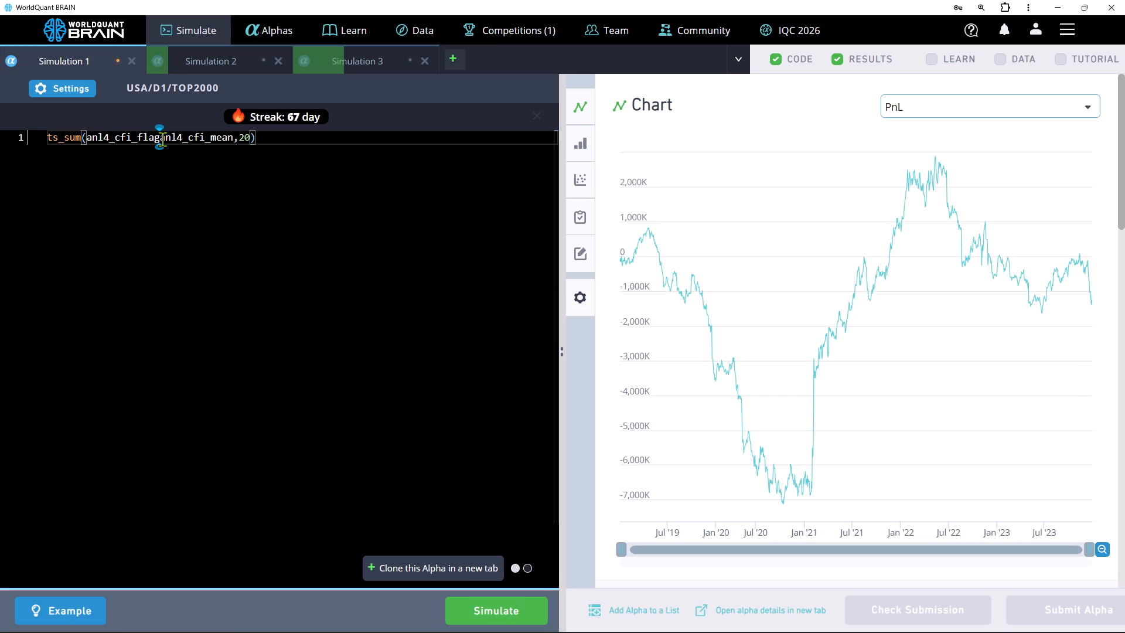
{"action": "key", "text": "shift+plus"}
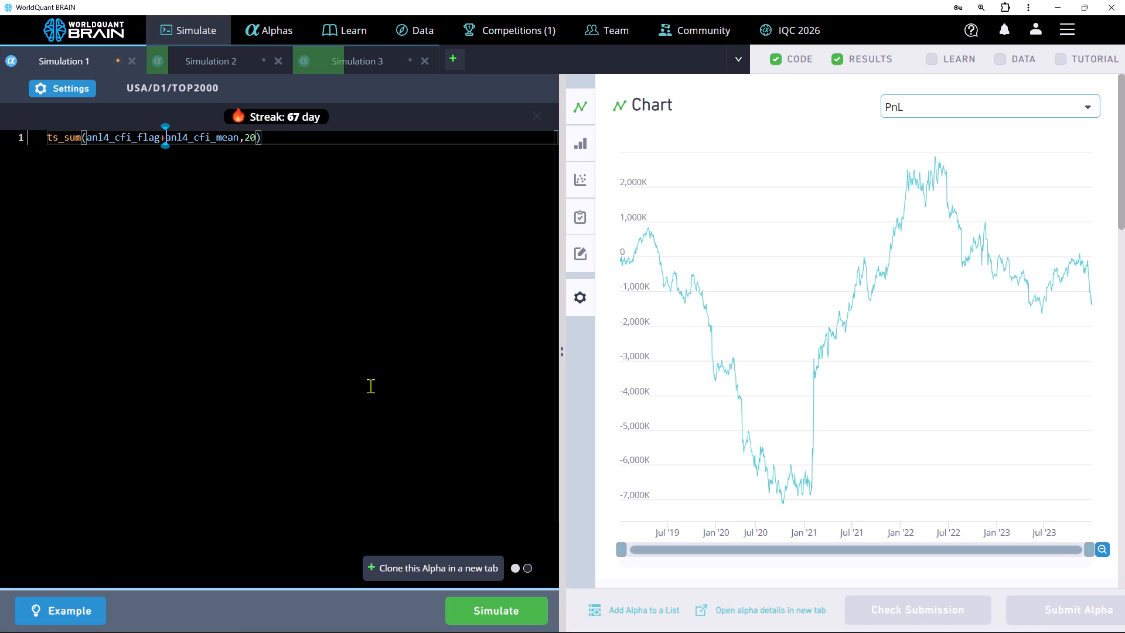
{"action": "left_click", "coordinate": [490, 615]}
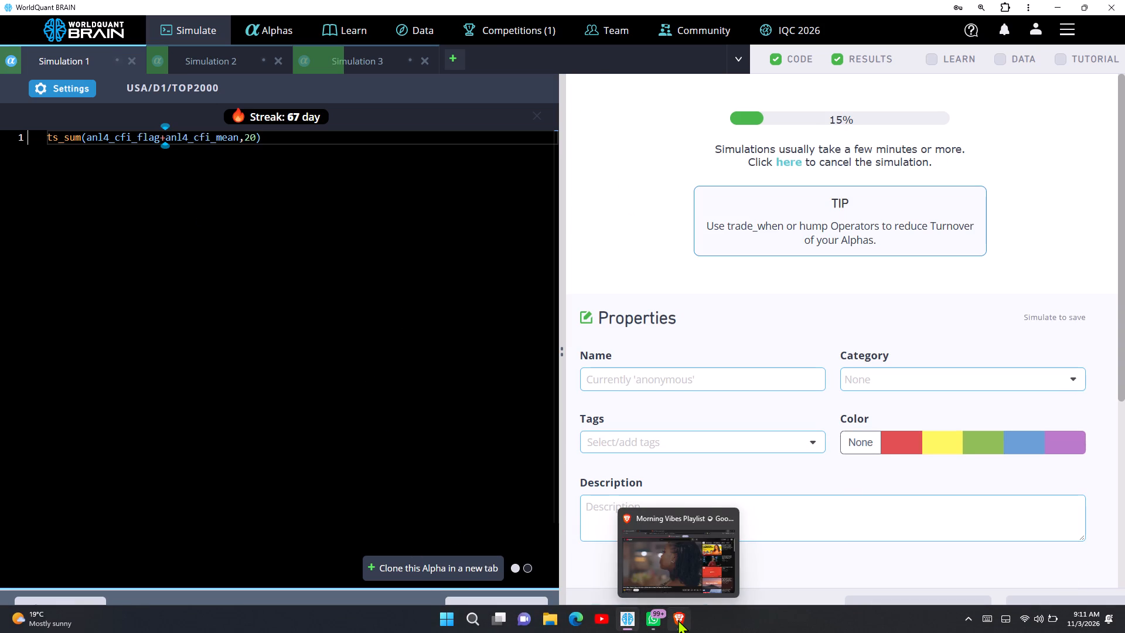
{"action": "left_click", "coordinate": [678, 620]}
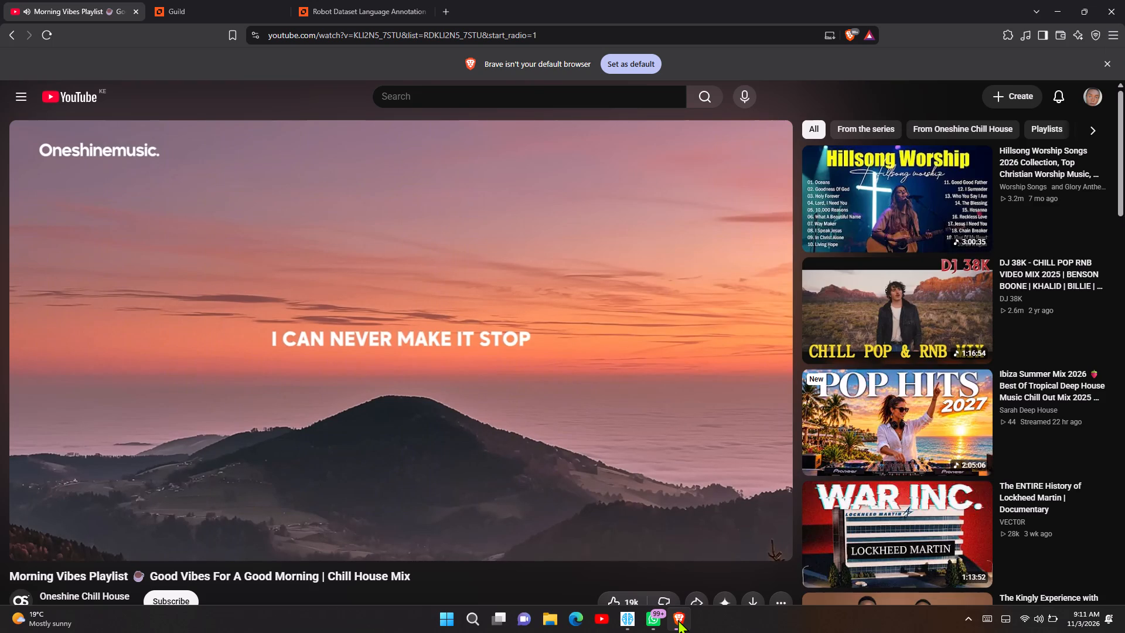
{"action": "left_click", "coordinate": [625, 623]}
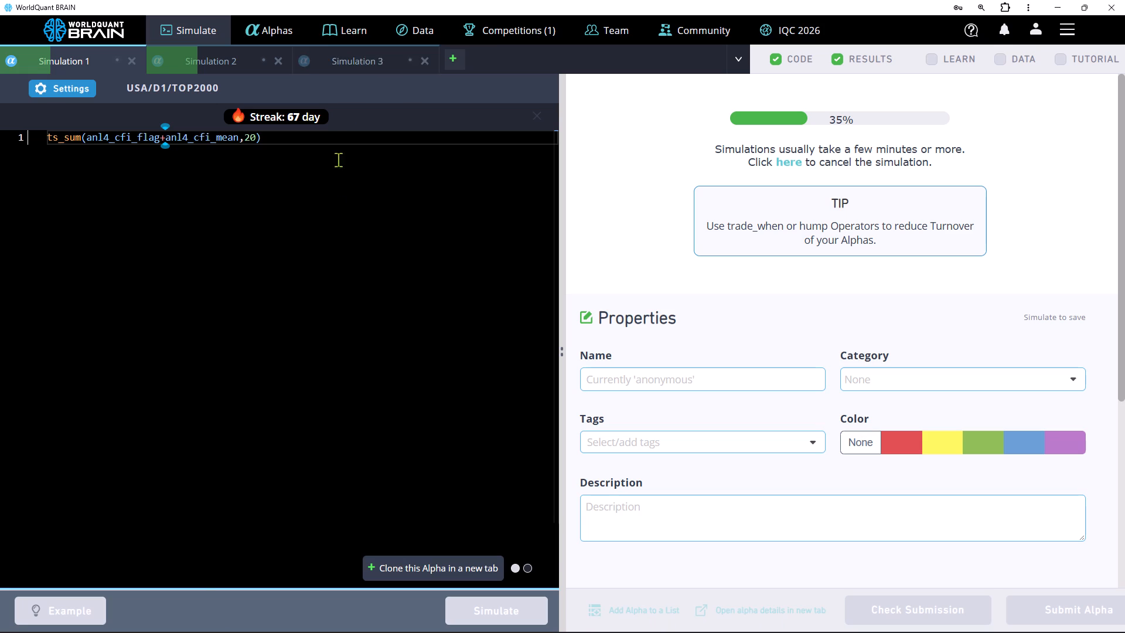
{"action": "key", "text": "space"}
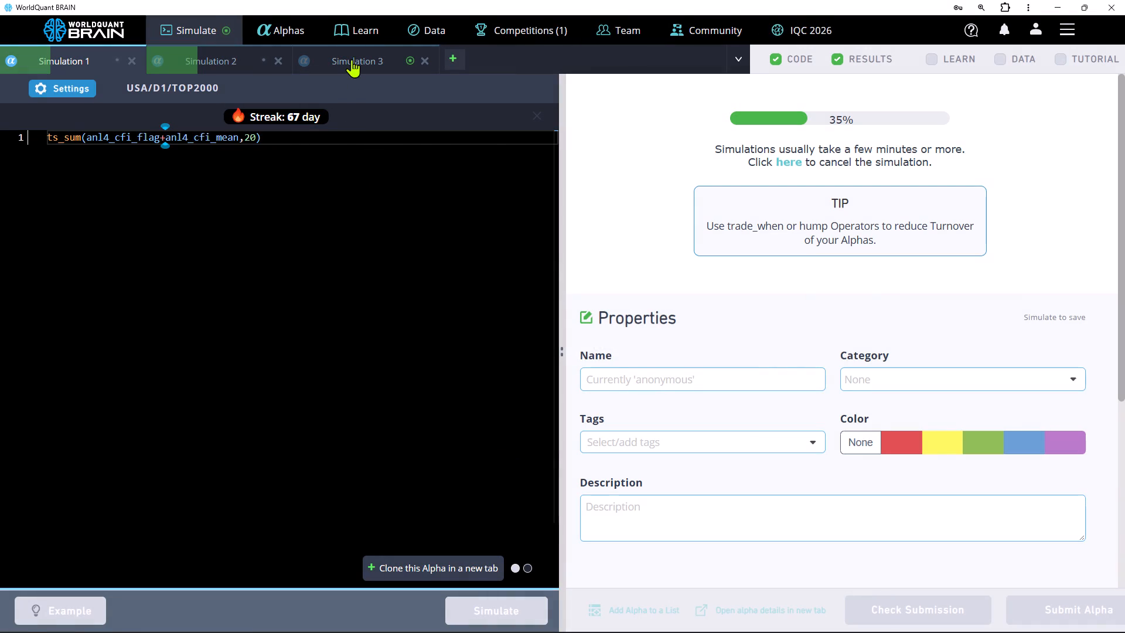
Review Simulation 3's PnL chart, IS summary and failed tests, and set its group_backfill lookback to 150.
{"action": "left_click", "coordinate": [352, 59]}
{"action": "scroll", "coordinate": [778, 265], "scroll_direction": "down", "scroll_amount": 1}
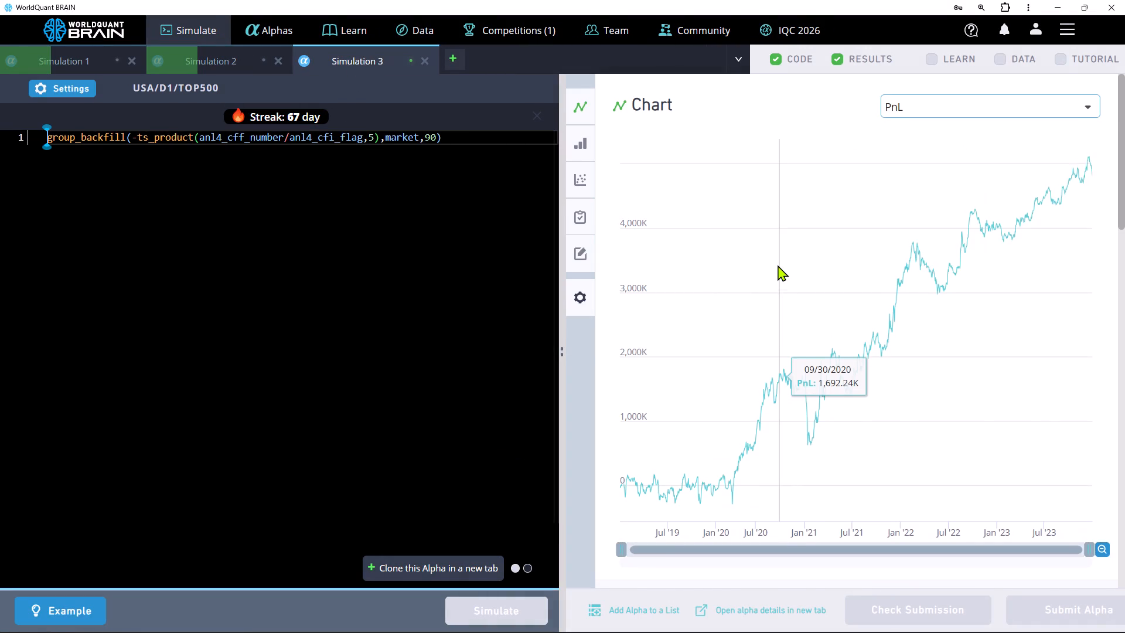
{"action": "scroll", "coordinate": [778, 265], "scroll_direction": "down", "scroll_amount": 4}
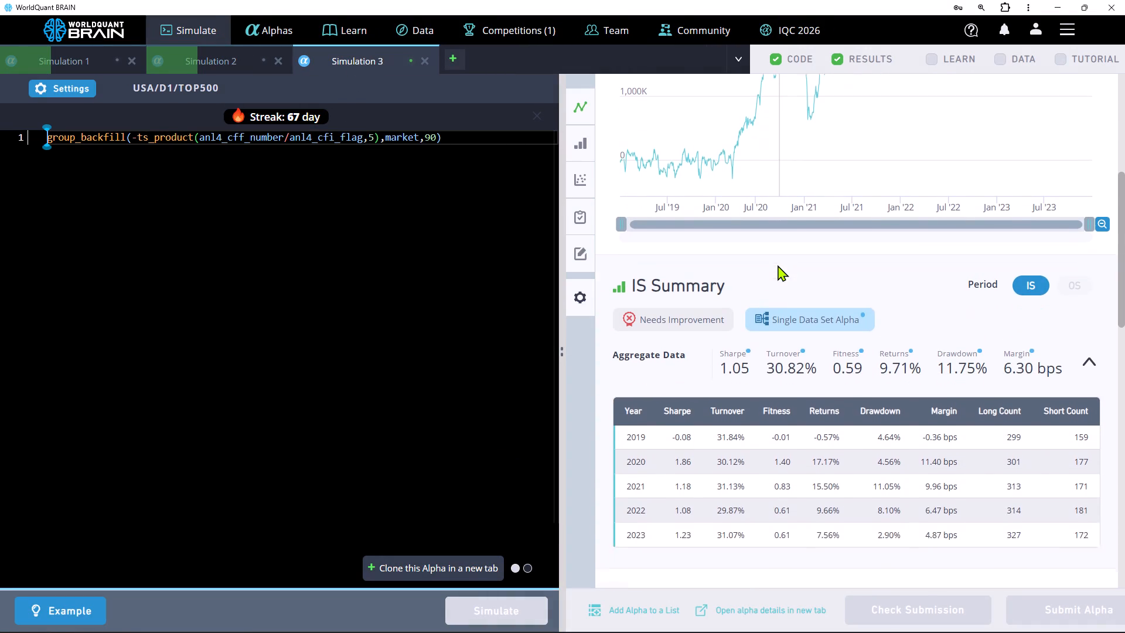
{"action": "scroll", "coordinate": [778, 265], "scroll_direction": "down", "scroll_amount": 4}
{"action": "left_click", "coordinate": [693, 287]}
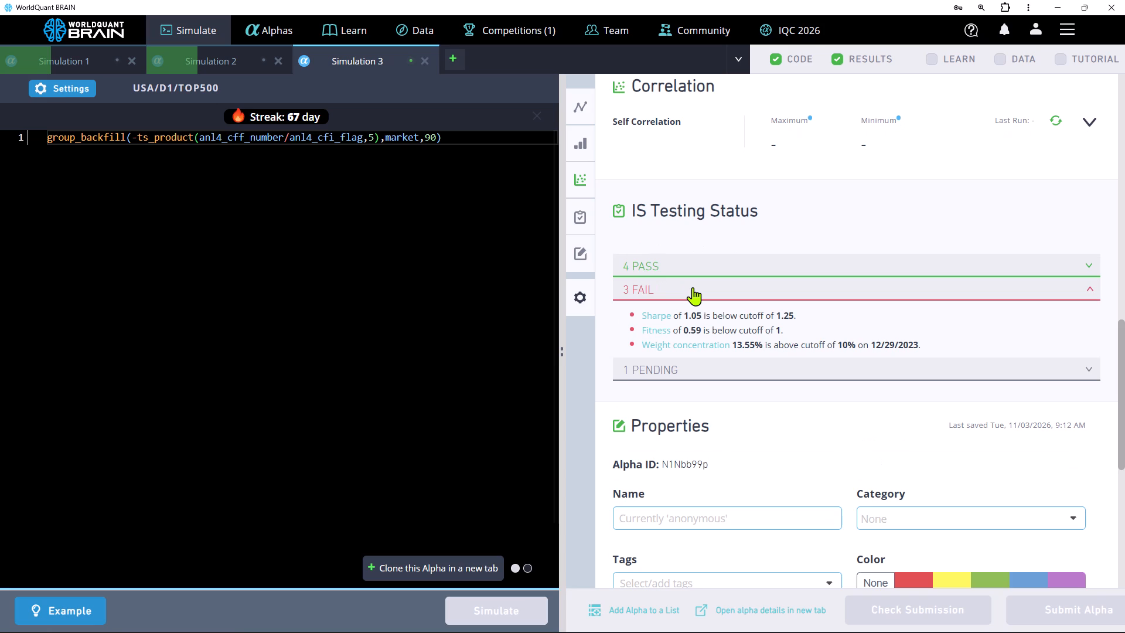
{"action": "left_click", "coordinate": [431, 134]}
{"action": "key", "text": "BackSpace"}
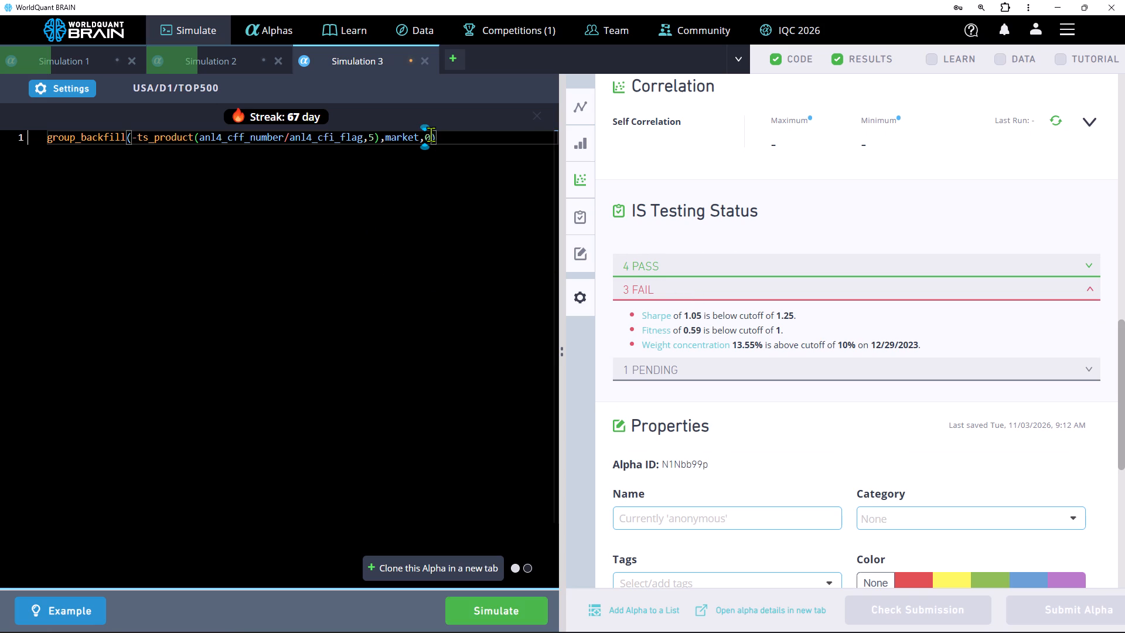
{"action": "type", "text": "150"}
{"action": "key", "text": "BackSpace"}
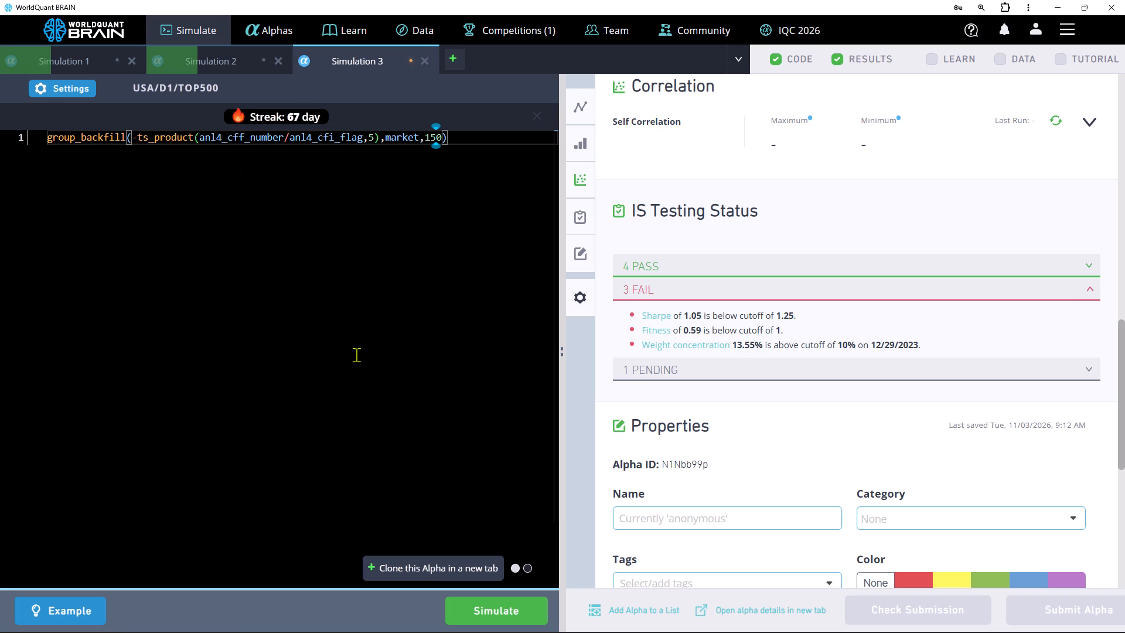
Set Simulation 3's truncation to 0.01 and run the simulation.
{"action": "left_click", "coordinate": [67, 88]}
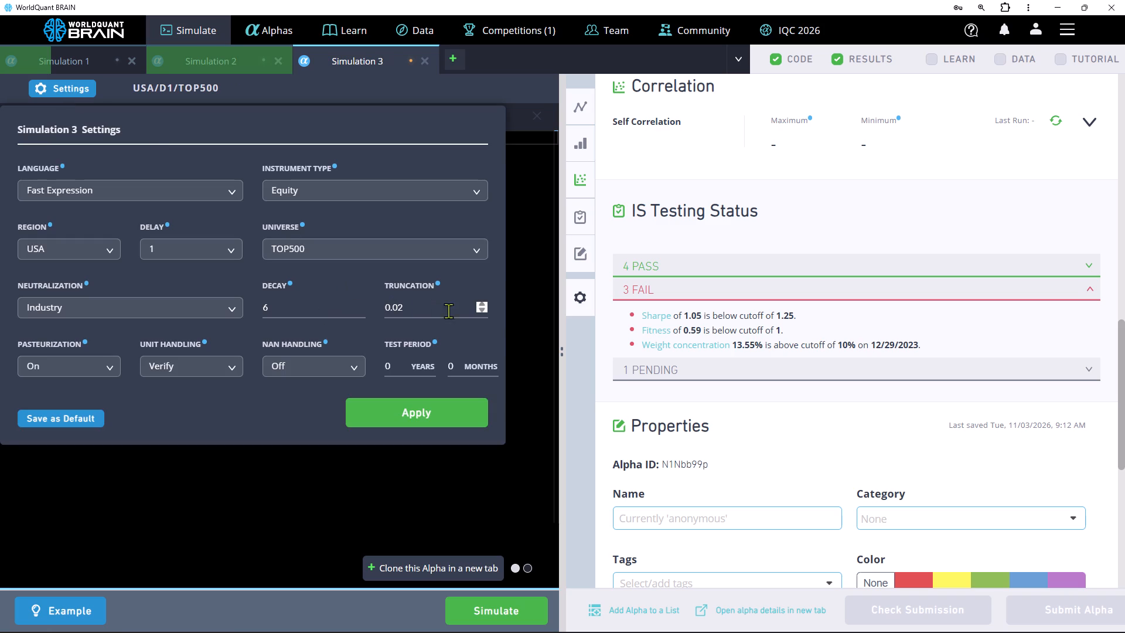
{"action": "left_click", "coordinate": [482, 312]}
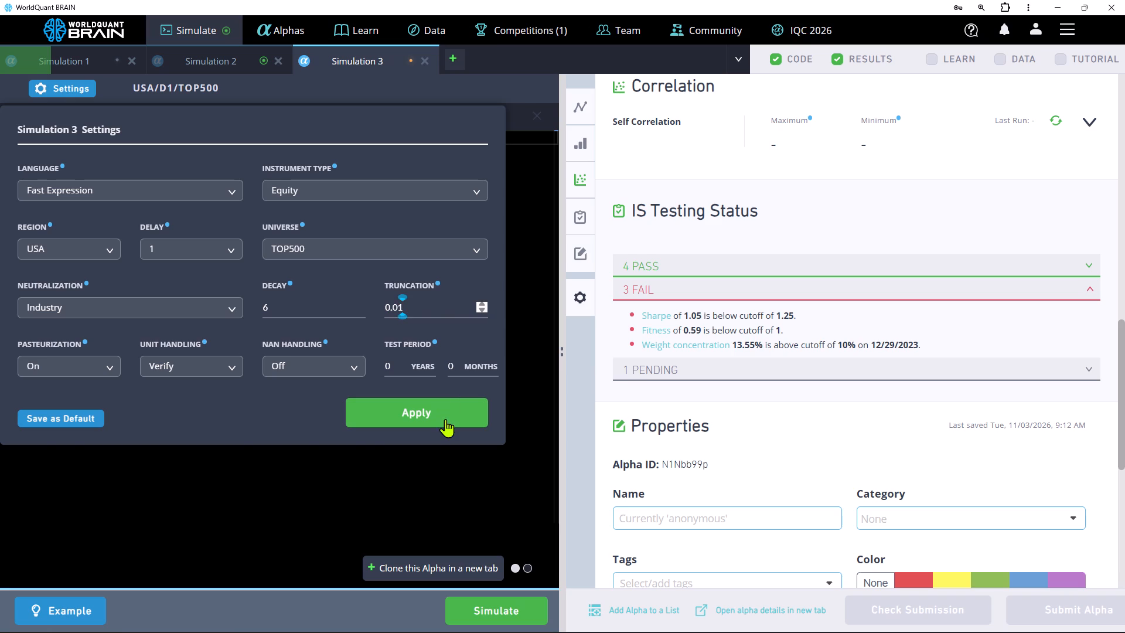
{"action": "left_click", "coordinate": [445, 419]}
{"action": "left_click", "coordinate": [508, 606]}
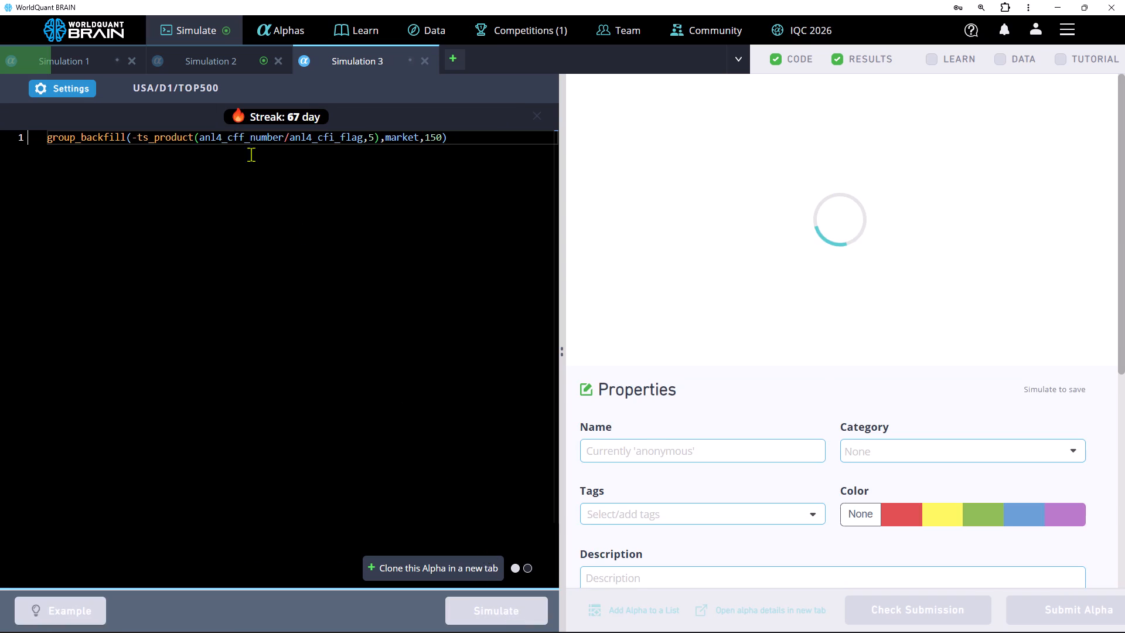
Check Simulation 2's PnL chart and IS summary, set its ts_arg_min lookback to 50, and run the simulation.
{"action": "left_click", "coordinate": [217, 63]}
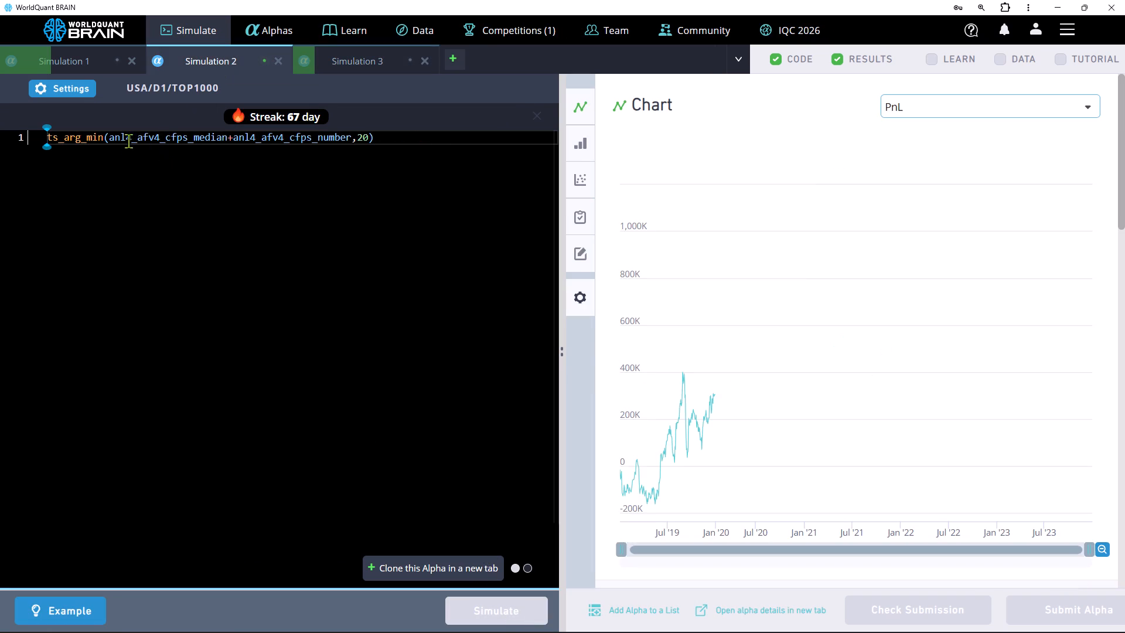
{"action": "scroll", "coordinate": [714, 278], "scroll_direction": "down", "scroll_amount": 2}
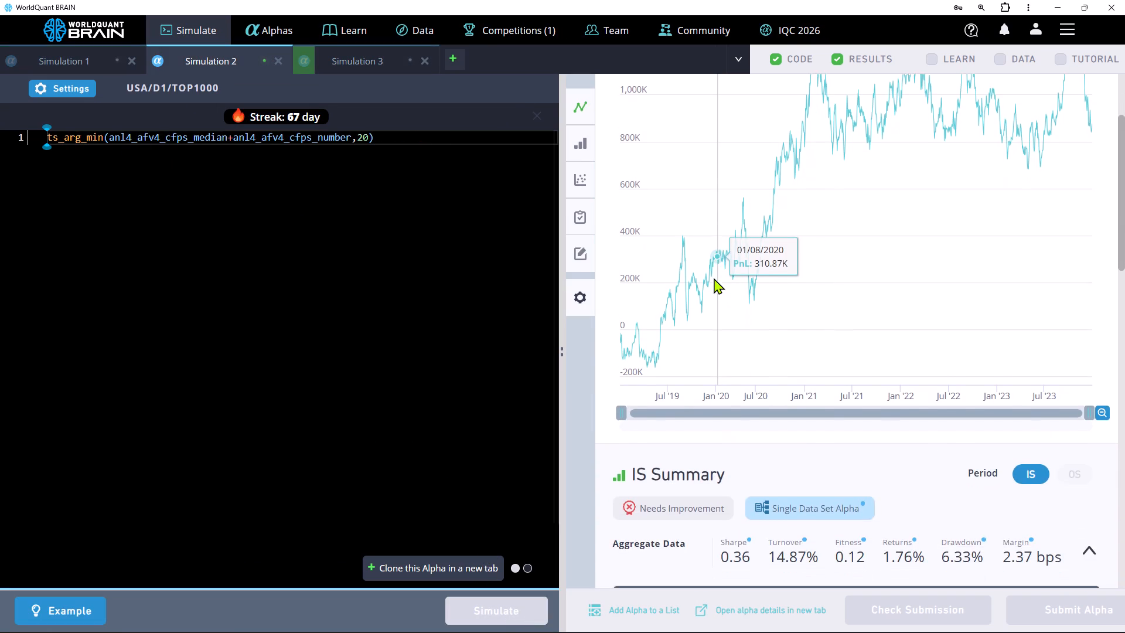
{"action": "left_click", "coordinate": [104, 135]}
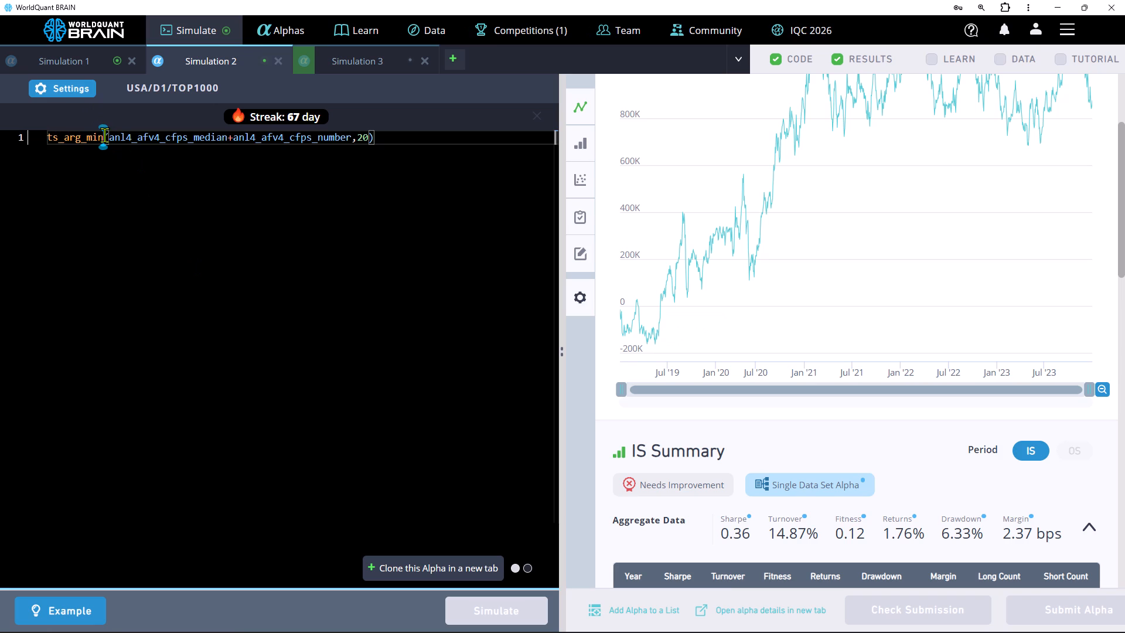
{"action": "left_click", "coordinate": [361, 136]}
{"action": "key", "text": "BackSpace"}
{"action": "key", "text": "7"}
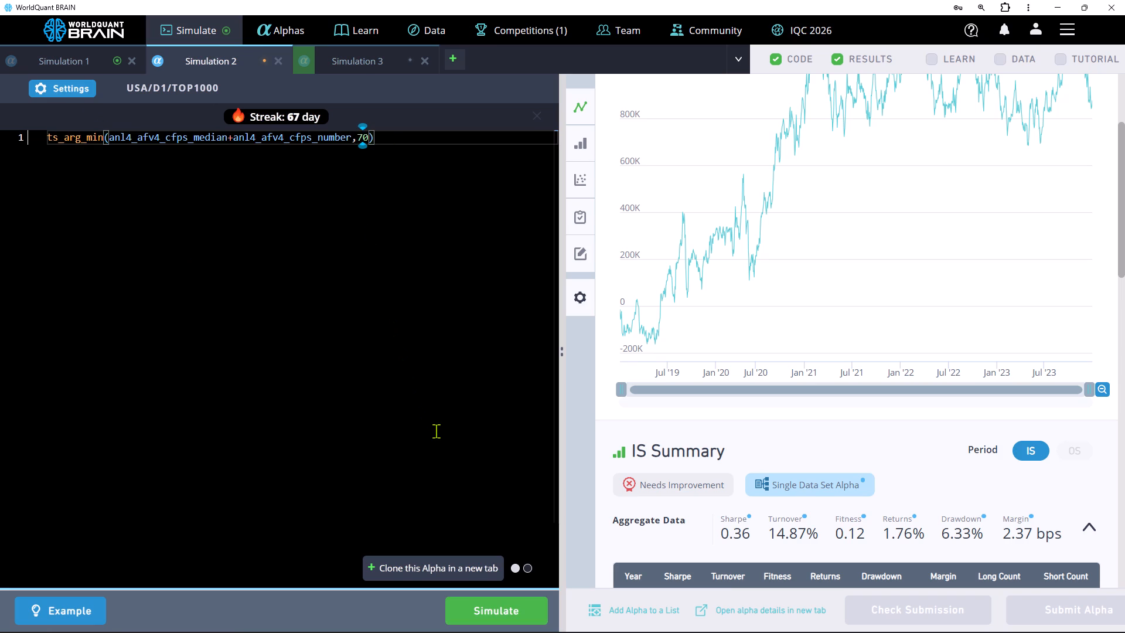
{"action": "key", "text": "BackSpace"}
{"action": "key", "text": "5"}
{"action": "left_click", "coordinate": [503, 611]}
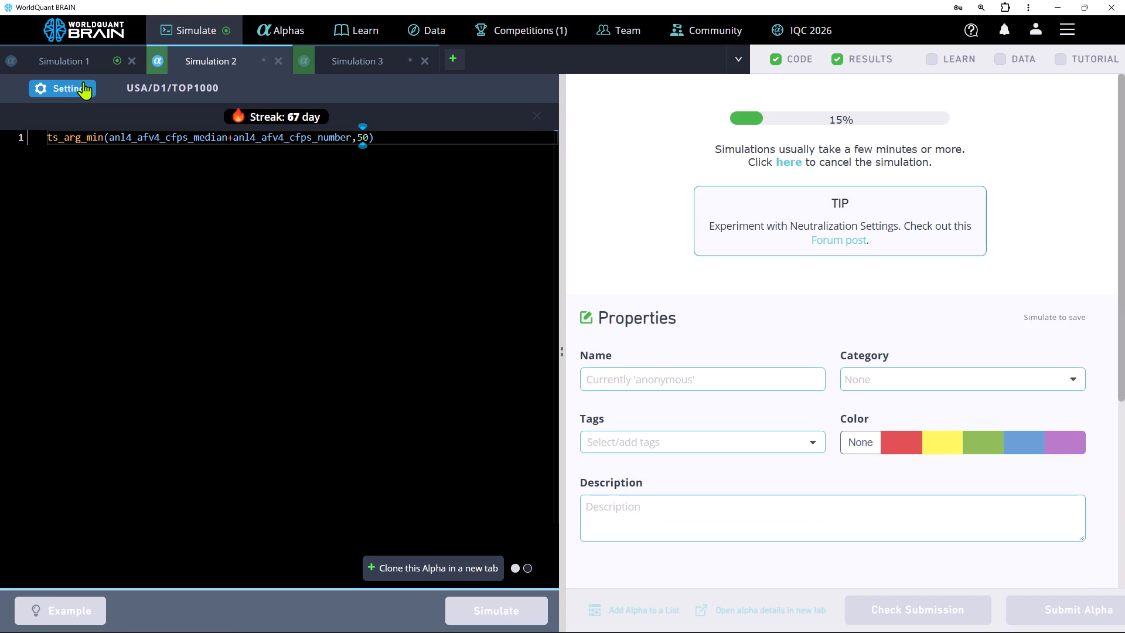
In Simulation 1, replace the ts_sum operator with ts_zscore and run the simulation.
{"action": "left_click", "coordinate": [74, 73]}
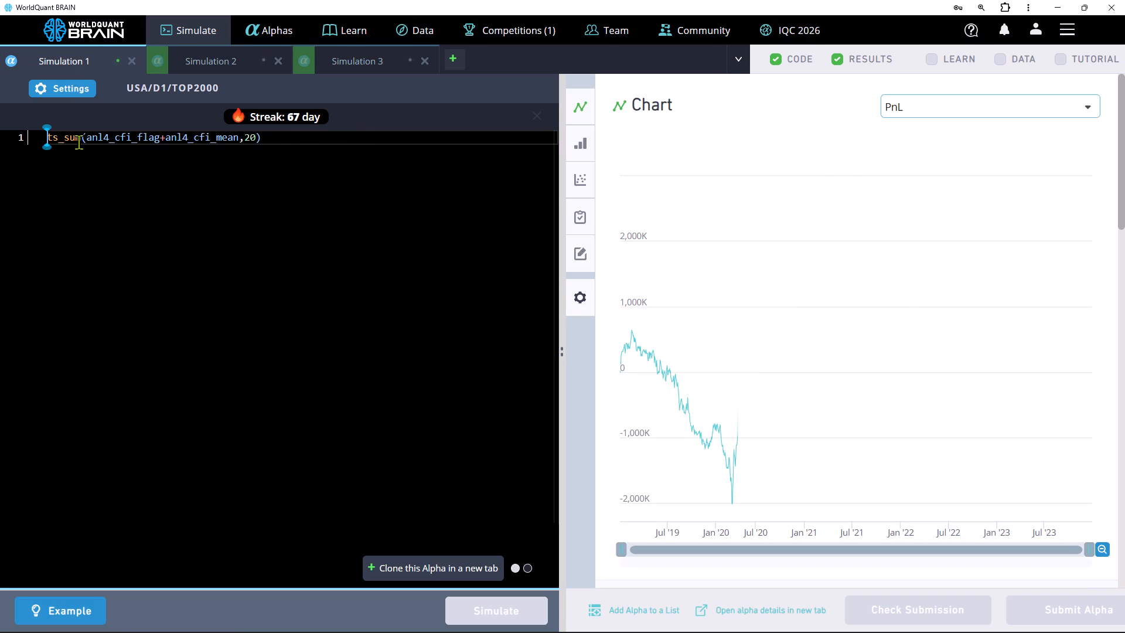
{"action": "left_click", "coordinate": [82, 137]}
{"action": "key", "text": "BackSpace"}
{"action": "key", "text": "BackSpace"}
{"action": "key", "text": "BackSpace"}
{"action": "key", "text": "BackSpace"}
{"action": "key", "text": "BackSpace"}
{"action": "key", "text": "BackSpace"}
{"action": "key", "text": "BackSpace"}
{"action": "key", "text": "BackSpace"}
{"action": "key", "text": "BackSpace"}
{"action": "key", "text": "BackSpace"}
{"action": "key", "text": "BackSpace"}
{"action": "key", "text": "BackSpace"}
{"action": "key", "text": "BackSpace"}
{"action": "key", "text": "BackSpace"}
{"action": "key", "text": "BackSpace"}
{"action": "key", "text": "BackSpace"}
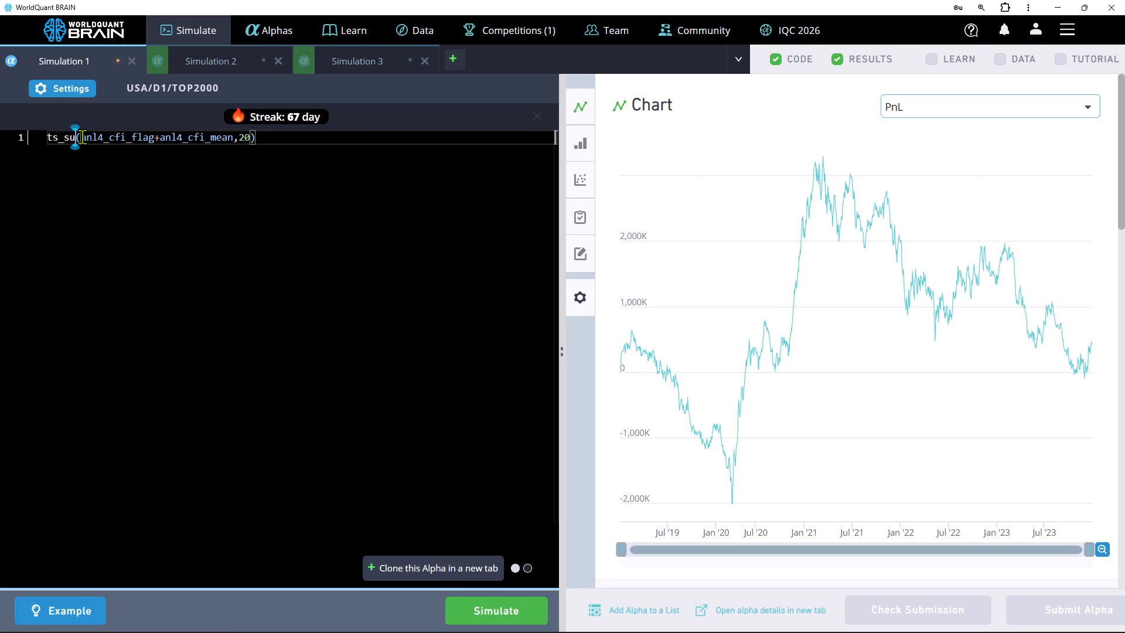
{"action": "type", "text": "ts"}
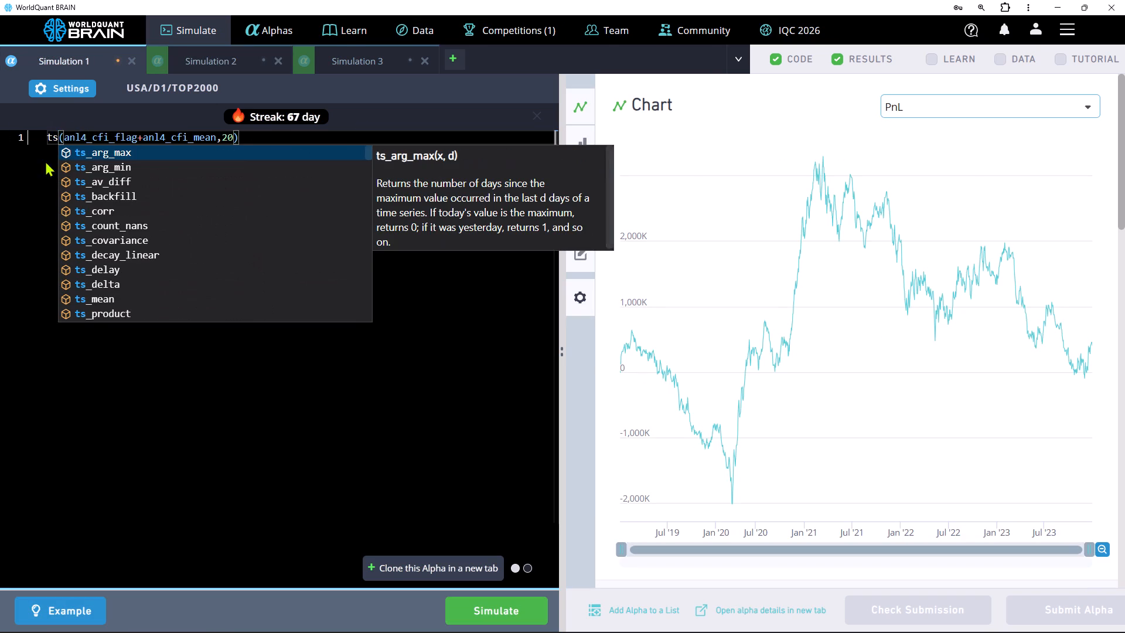
{"action": "scroll", "coordinate": [203, 251], "scroll_direction": "down", "scroll_amount": 3}
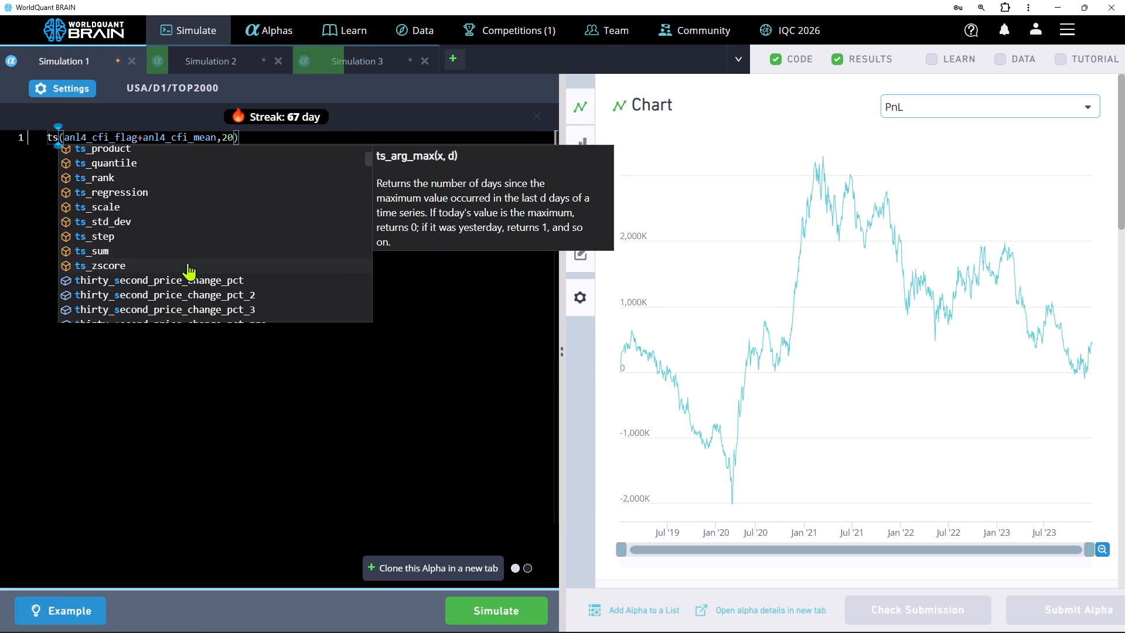
{"action": "left_click", "coordinate": [178, 264]}
{"action": "left_click", "coordinate": [494, 611]}
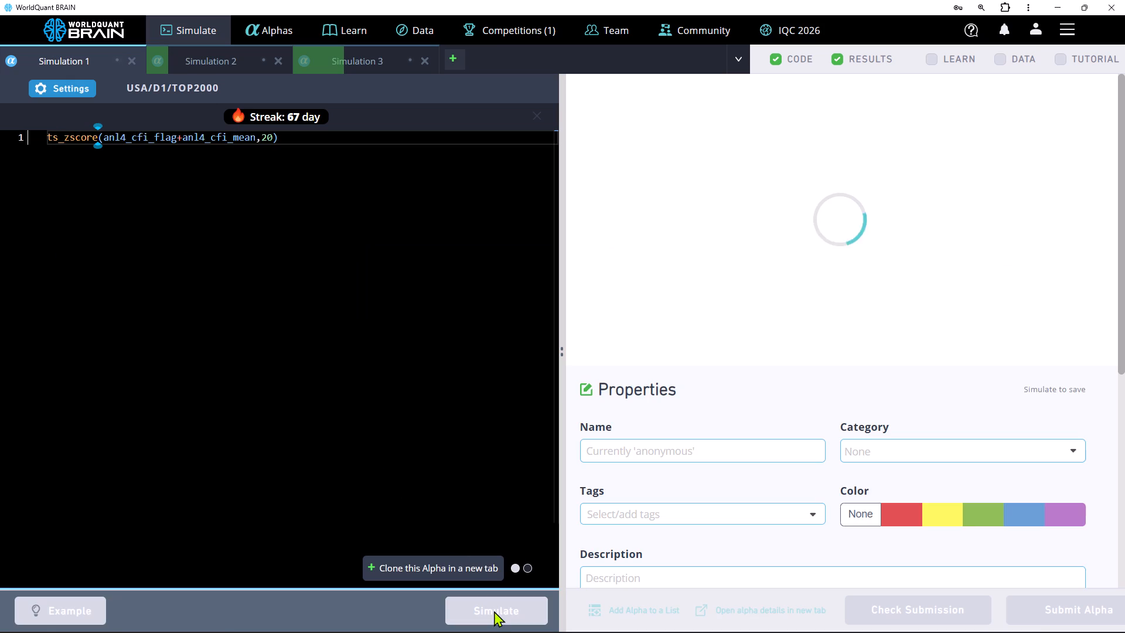
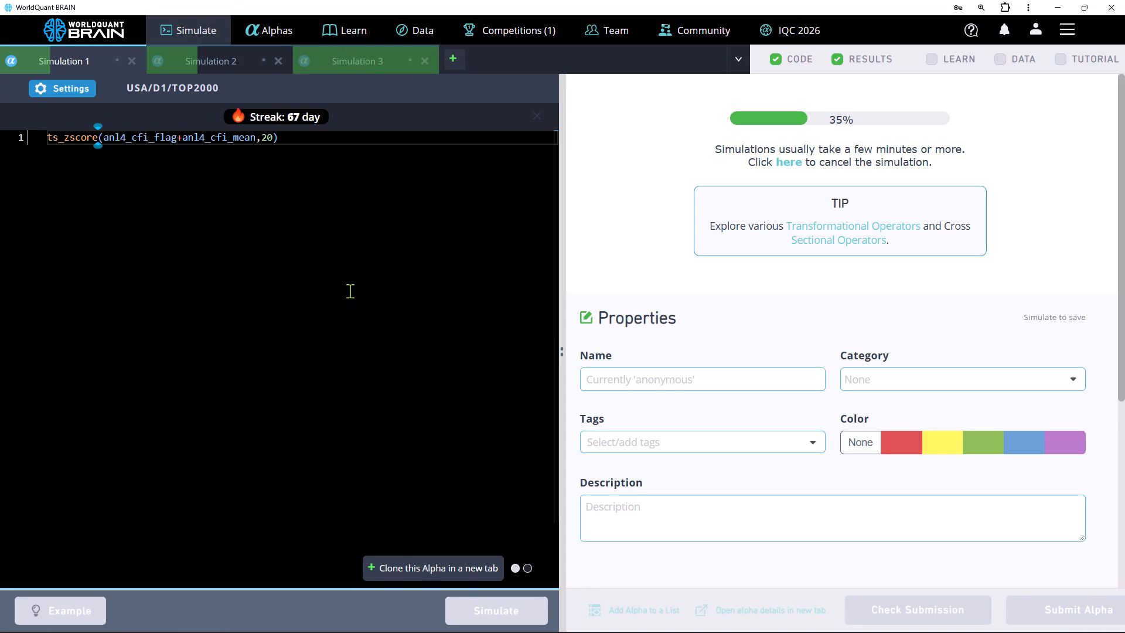
Review Simulation 3's PnL chart, IS summary and failed tests.
{"action": "left_click", "coordinate": [362, 59]}
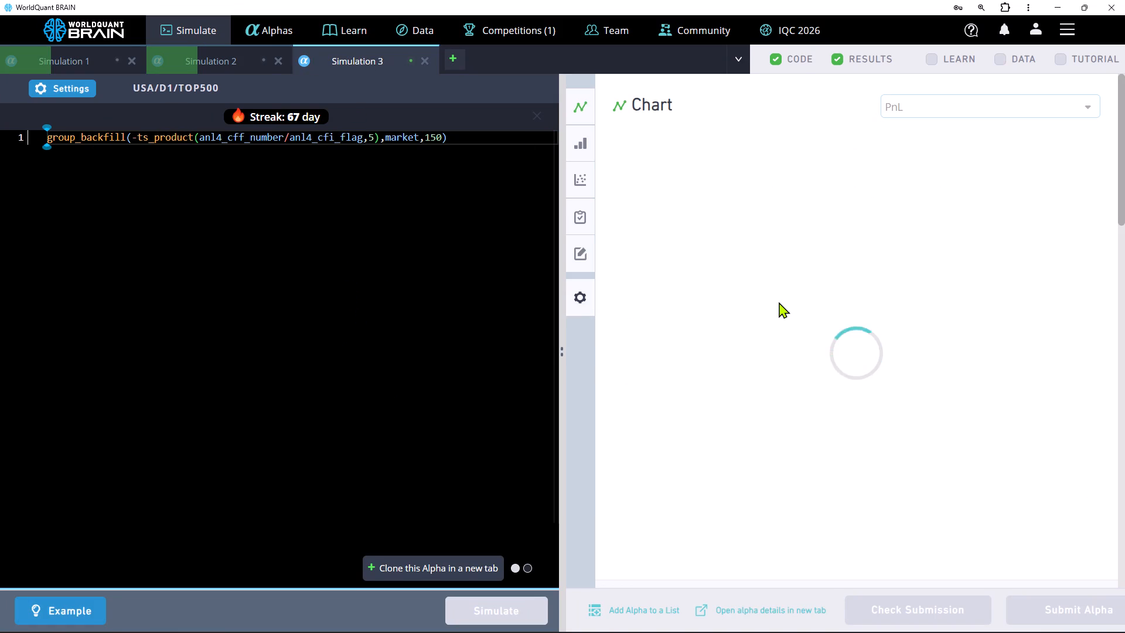
{"action": "scroll", "coordinate": [779, 302], "scroll_direction": "down", "scroll_amount": 3}
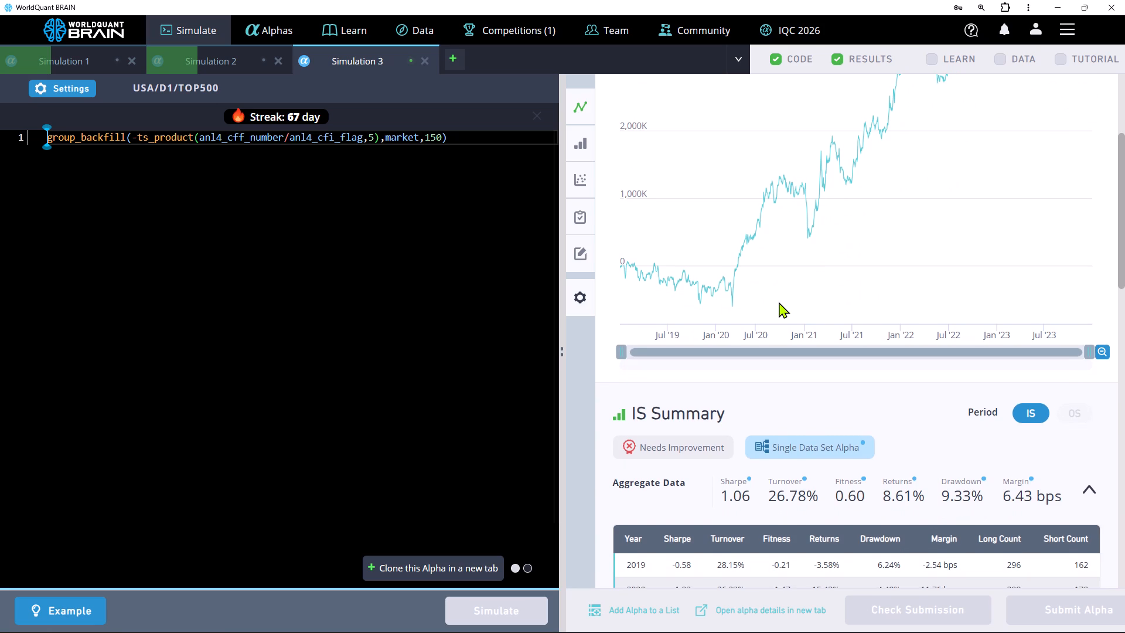
{"action": "scroll", "coordinate": [779, 302], "scroll_direction": "down", "scroll_amount": 10}
{"action": "left_click", "coordinate": [710, 300]}
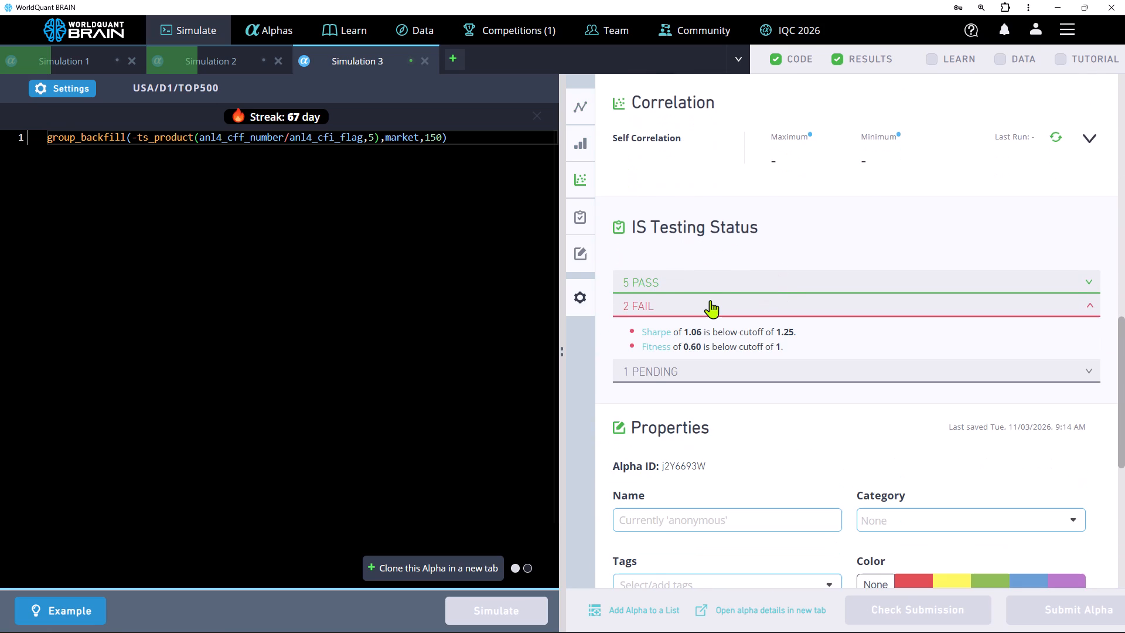
{"action": "left_click", "coordinate": [710, 300]}
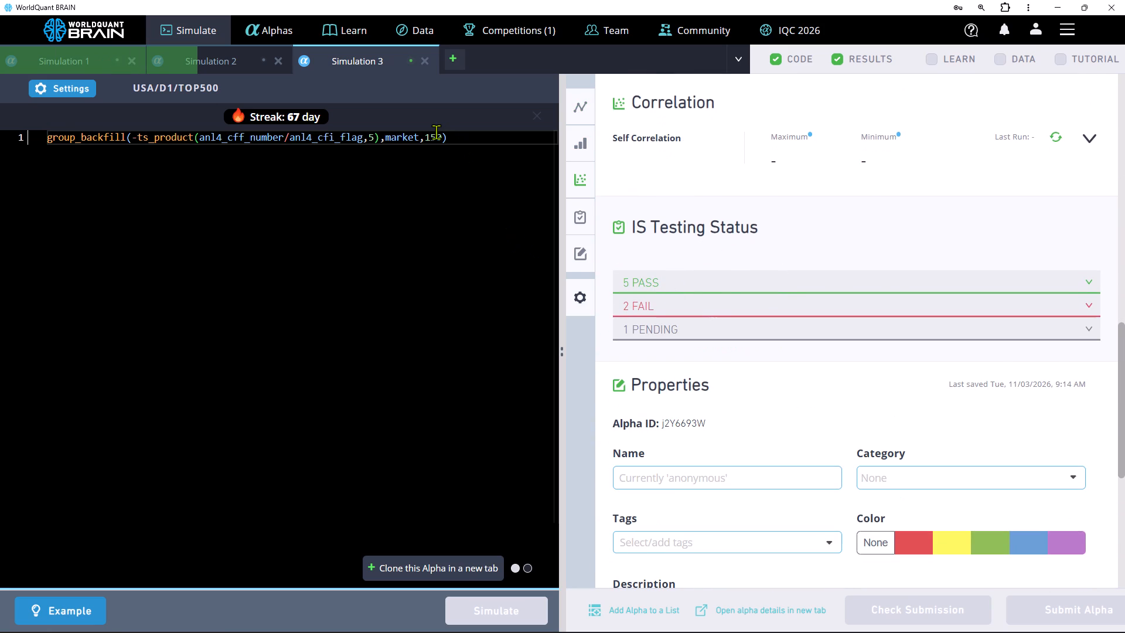
Set the group_backfill lookback in Simulation 3's expression to 200.
{"action": "left_click", "coordinate": [436, 135]}
{"action": "key", "text": "BackSpace"}
{"action": "key", "text": "BackSpace"}
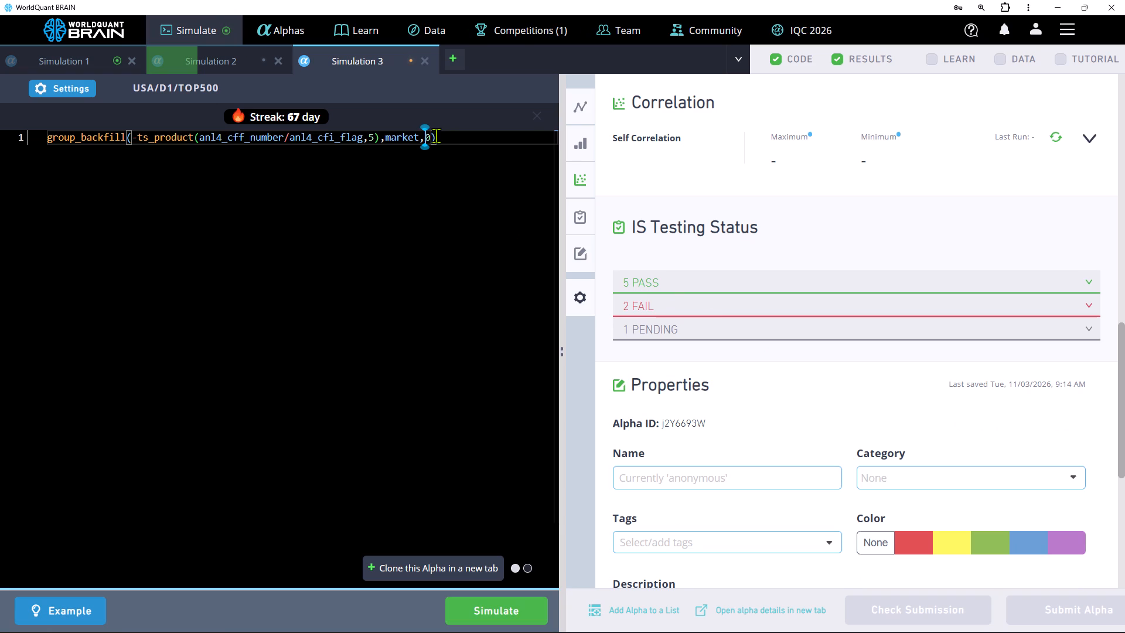
{"action": "type", "text": "20"}
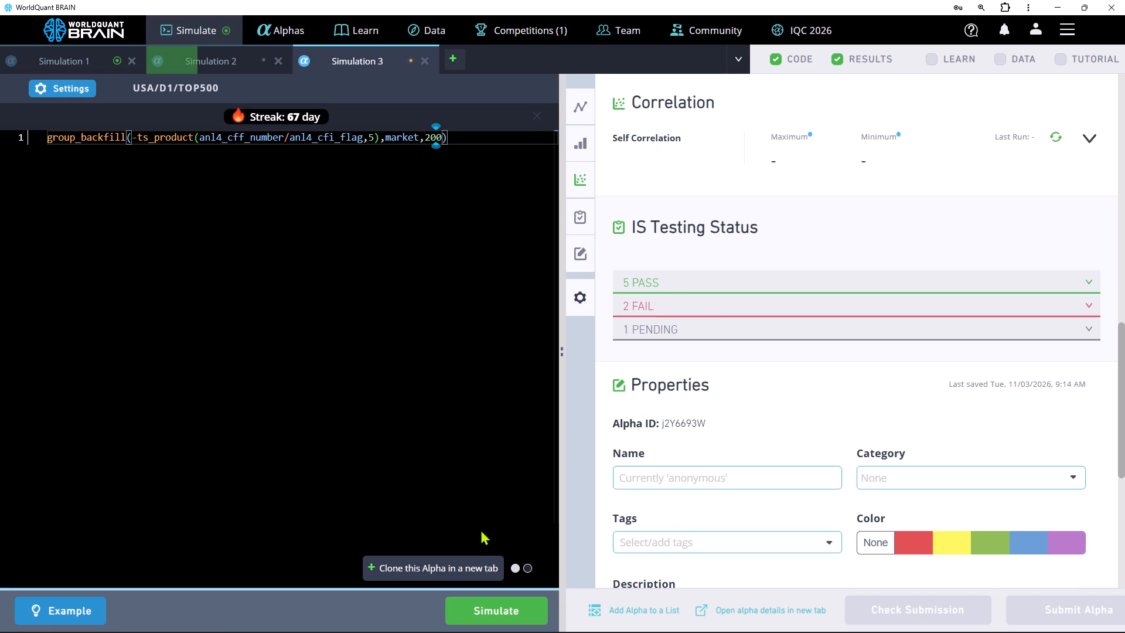
Set Simulation 3's decay to 5 and run the simulation.
{"action": "left_click", "coordinate": [61, 90]}
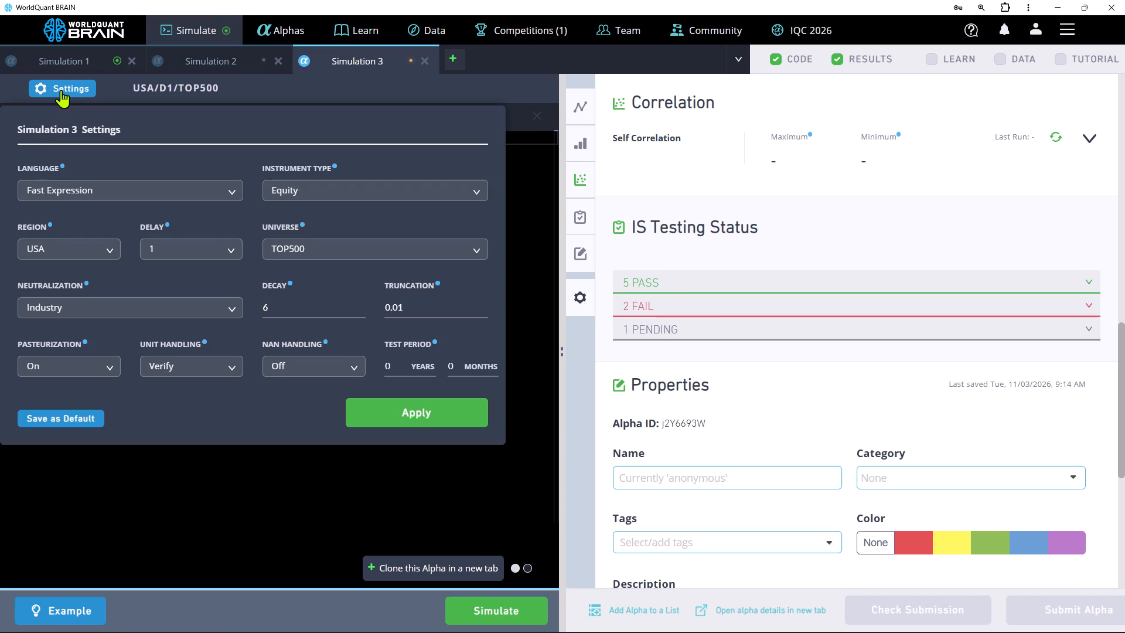
{"action": "left_click", "coordinate": [358, 312]}
{"action": "left_click", "coordinate": [404, 410]}
{"action": "left_click", "coordinate": [486, 600]}
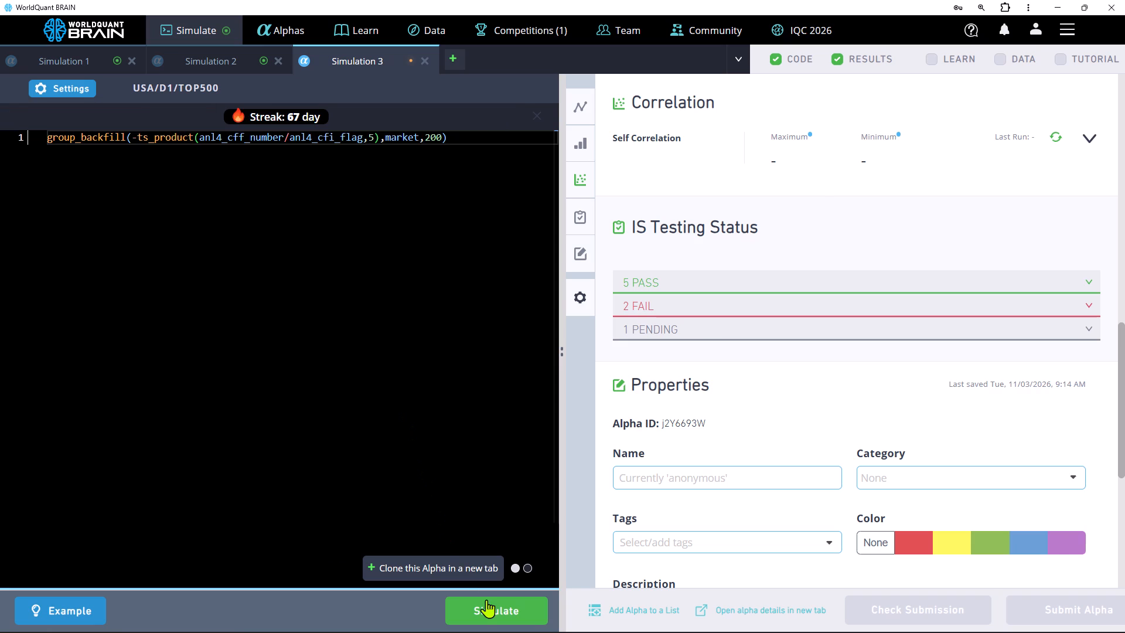
Check Simulation 2's PnL chart and IS summary, set its ts_arg_min lookback to 80, and run the simulation.
{"action": "left_click", "coordinate": [217, 53]}
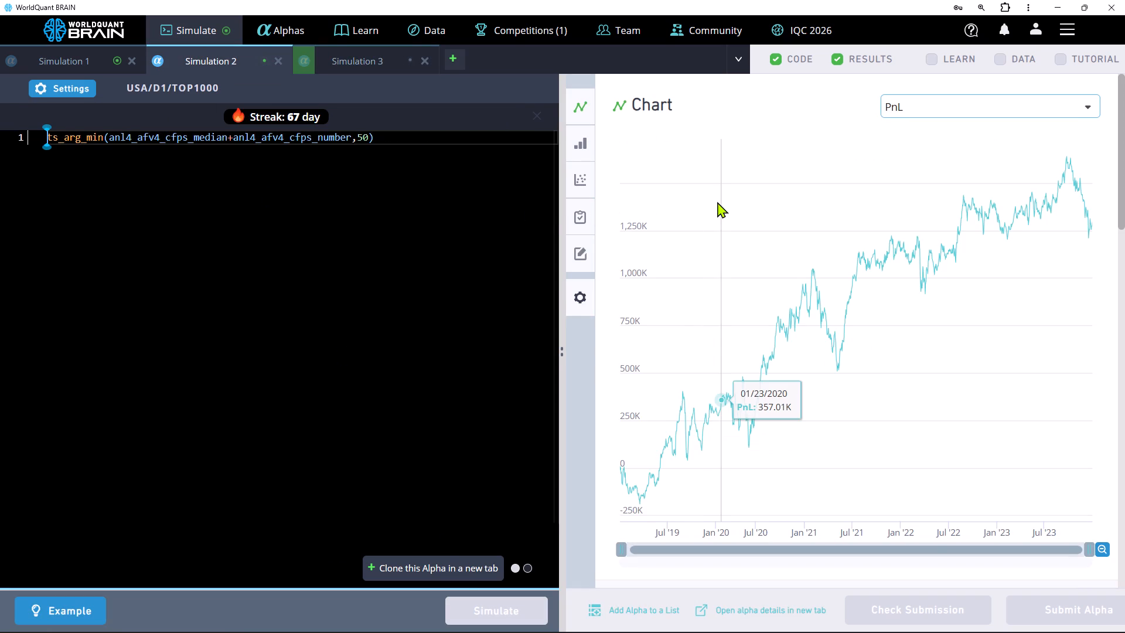
{"action": "scroll", "coordinate": [717, 202], "scroll_direction": "down", "scroll_amount": 4}
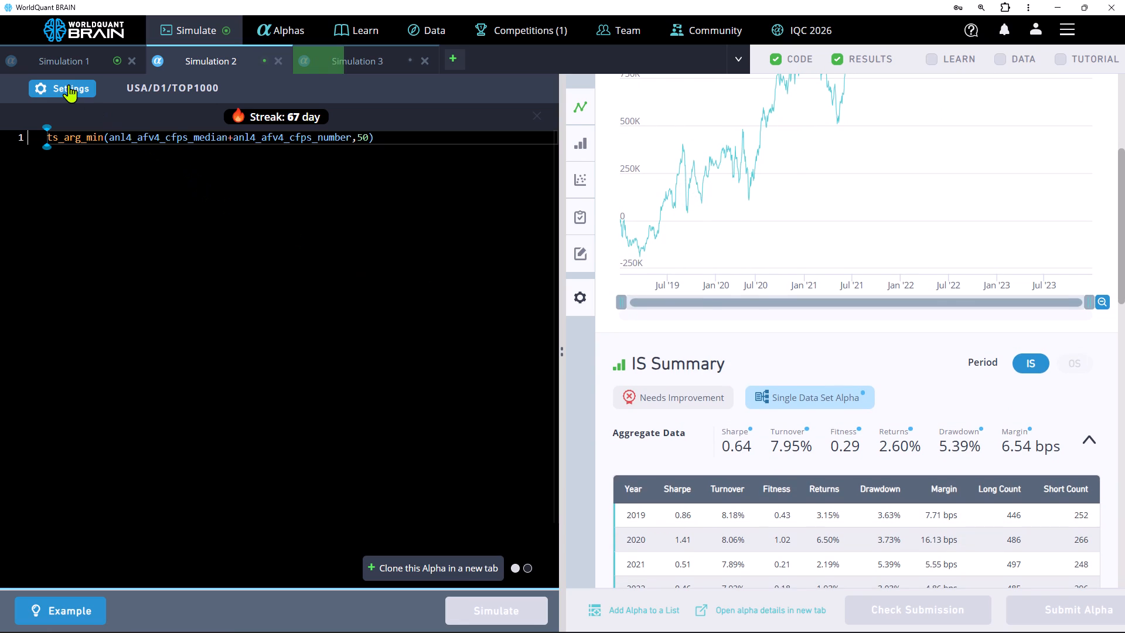
{"action": "left_click", "coordinate": [363, 137]}
{"action": "key", "text": "BackSpace"}
{"action": "key", "text": "8"}
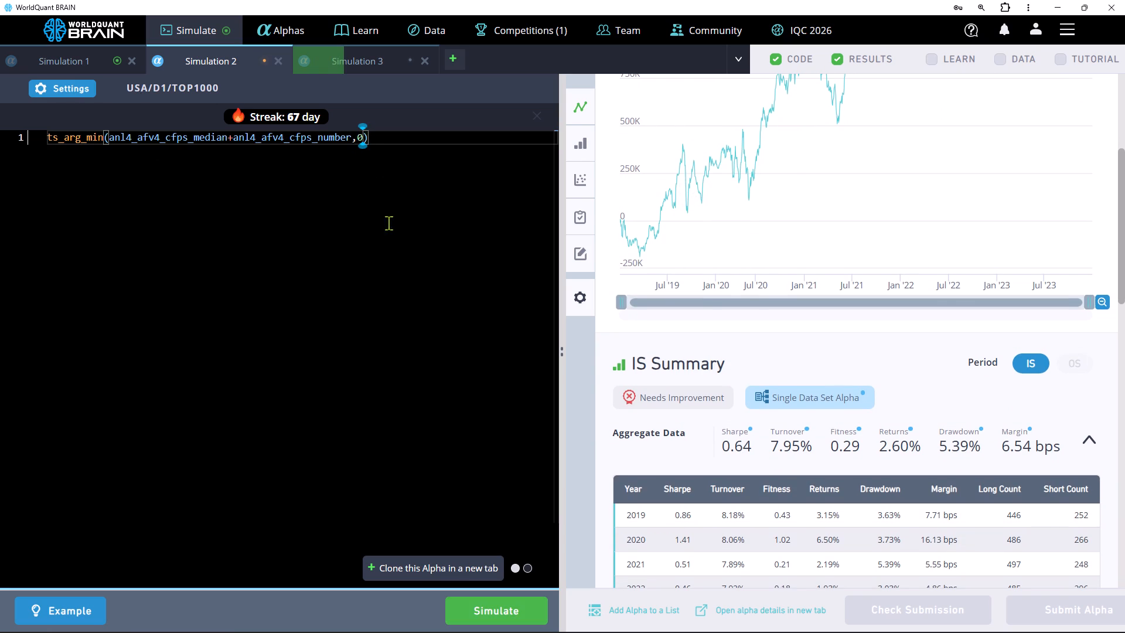
{"action": "left_click", "coordinate": [506, 611]}
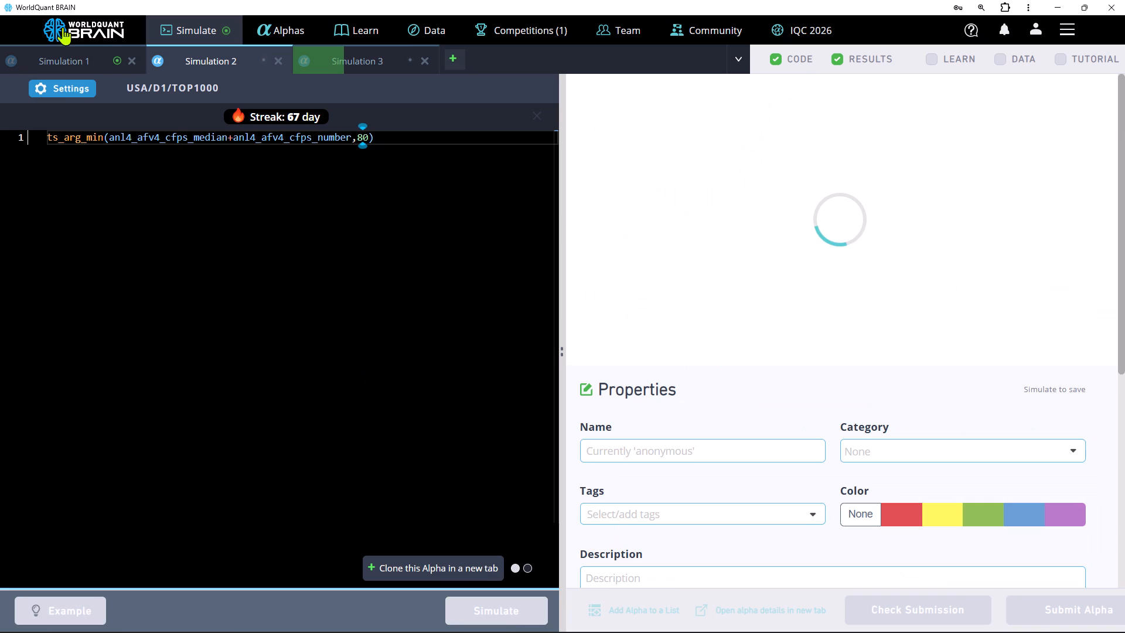
Check Simulation 1's PnL chart and clear its whole ts_zscore expression.
{"action": "left_click", "coordinate": [83, 57]}
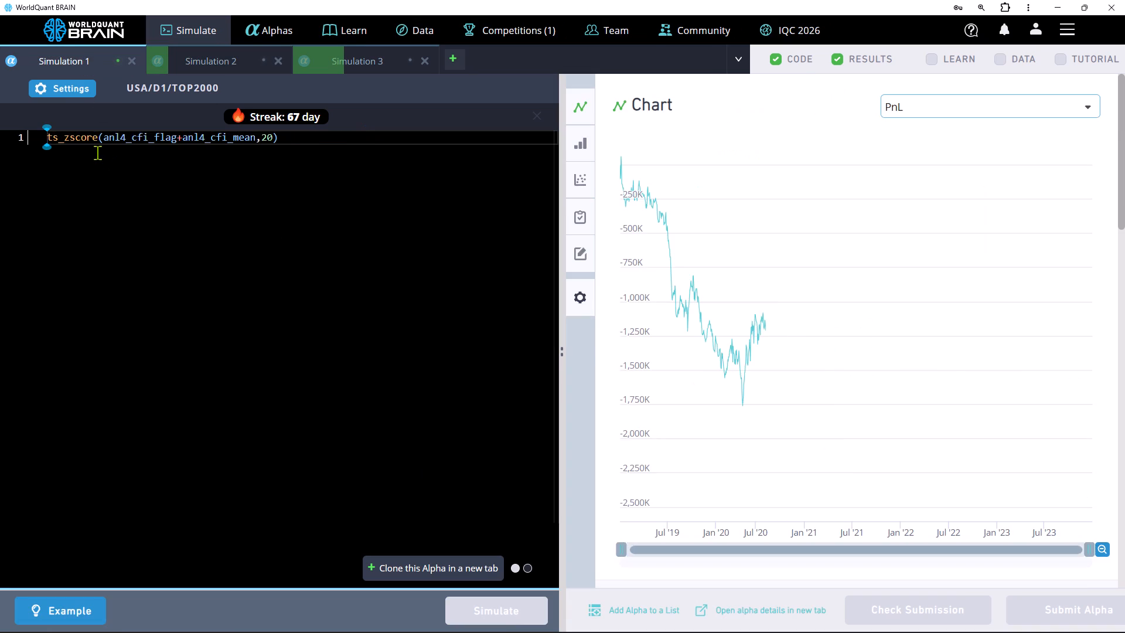
{"action": "left_click", "coordinate": [248, 137]}
{"action": "key", "text": "ctrl+a"}
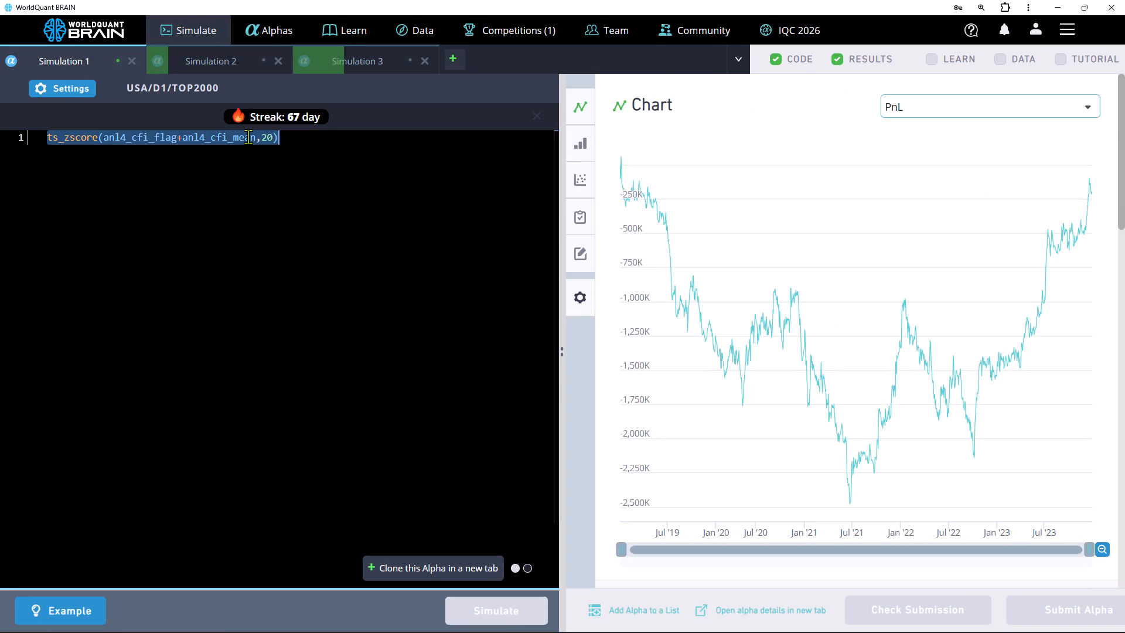
{"action": "key", "text": "BackSpace"}
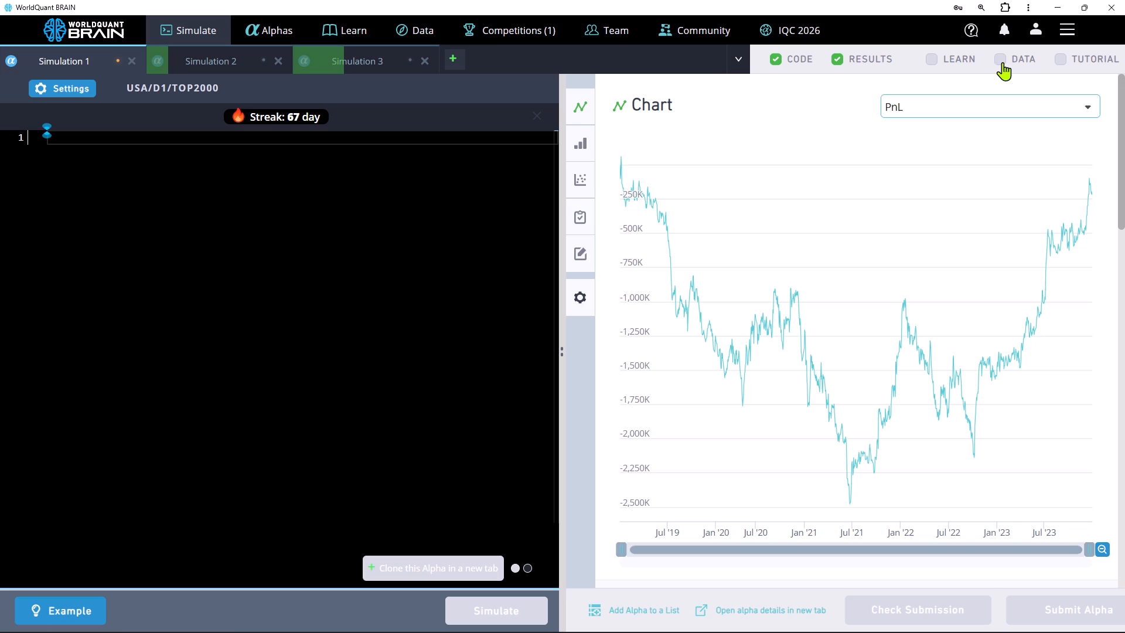
Browse the analyst estimate data fields through to page 9 and insert anl4_dts_rspe into Simulation 1's empty expression.
{"action": "left_click", "coordinate": [1003, 59]}
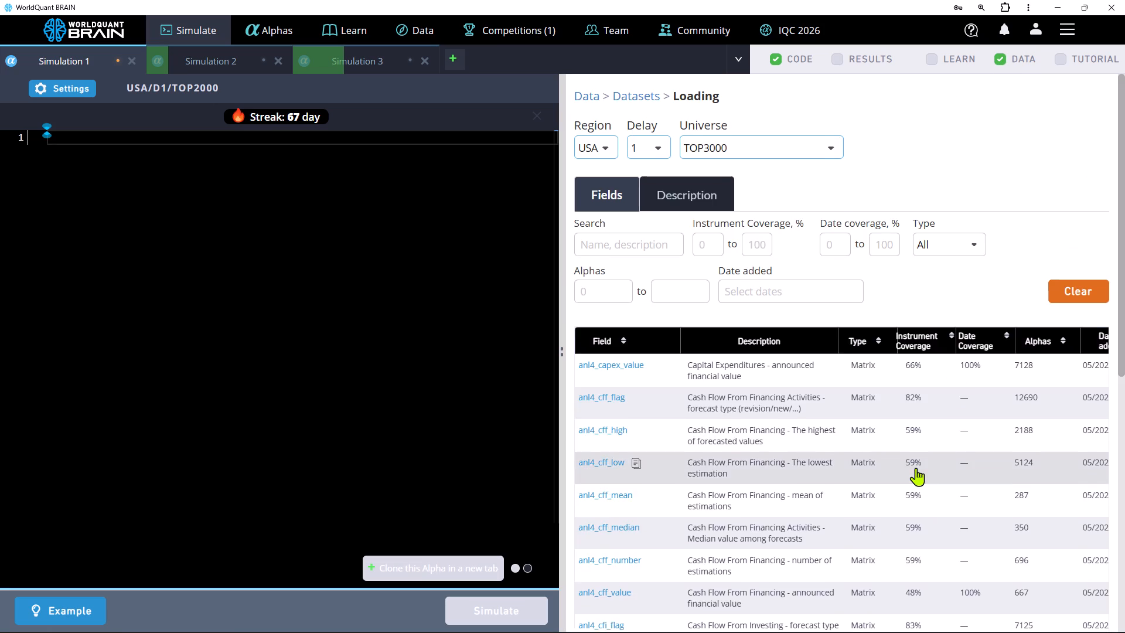
{"action": "scroll", "coordinate": [916, 468], "scroll_direction": "down", "scroll_amount": 6}
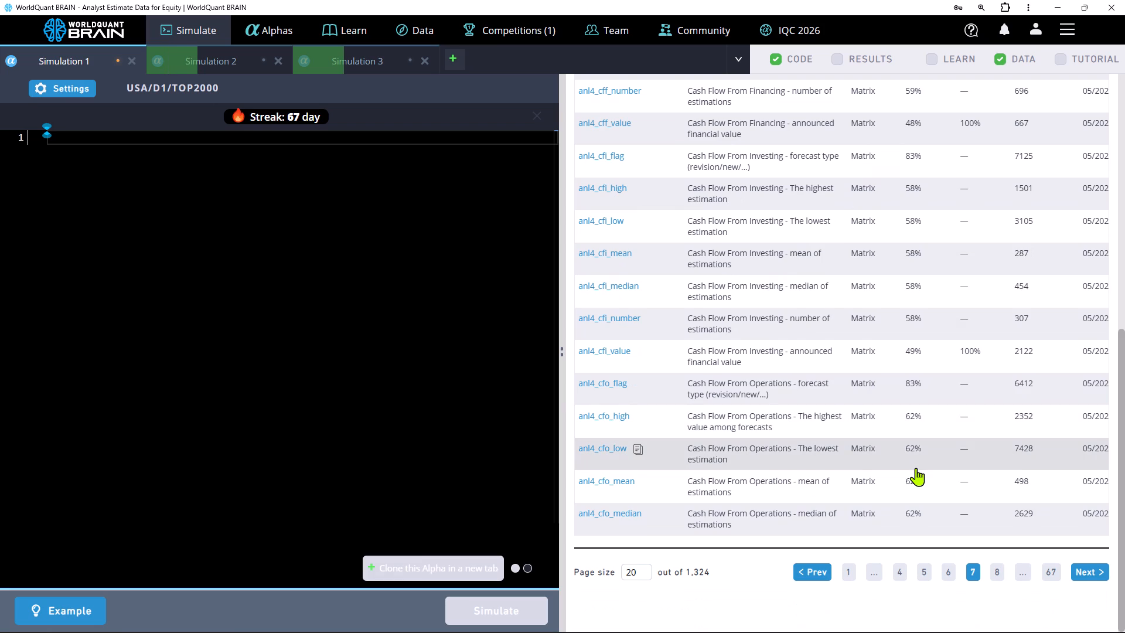
{"action": "scroll", "coordinate": [916, 468], "scroll_direction": "down", "scroll_amount": 2}
{"action": "left_click", "coordinate": [994, 570]}
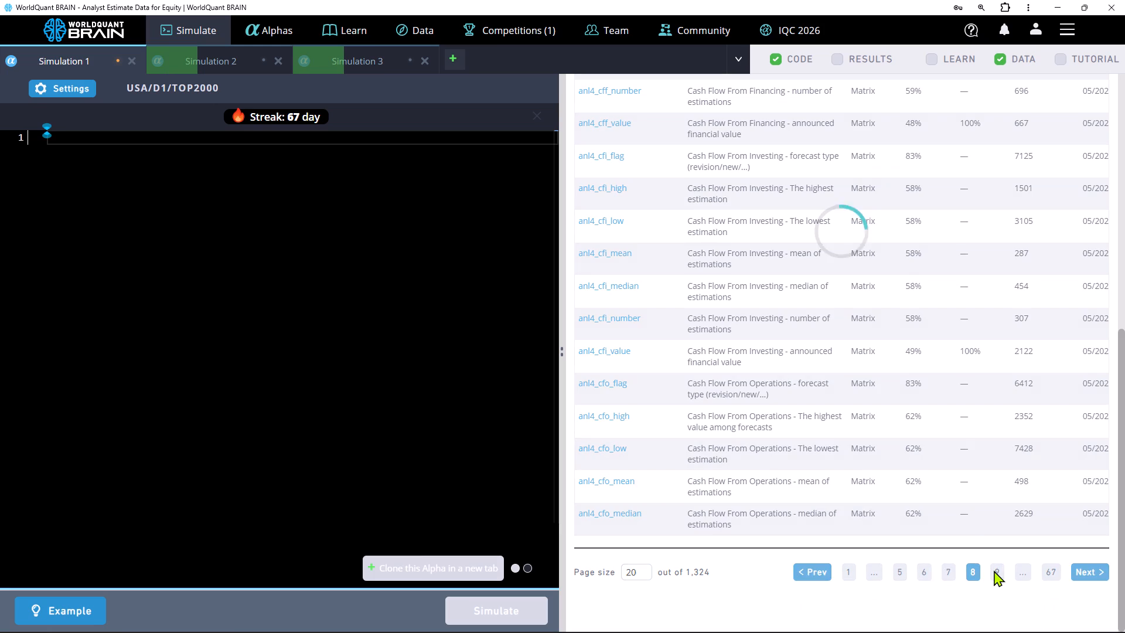
{"action": "scroll", "coordinate": [751, 346], "scroll_direction": "up", "scroll_amount": 4}
{"action": "scroll", "coordinate": [751, 346], "scroll_direction": "down", "scroll_amount": 4}
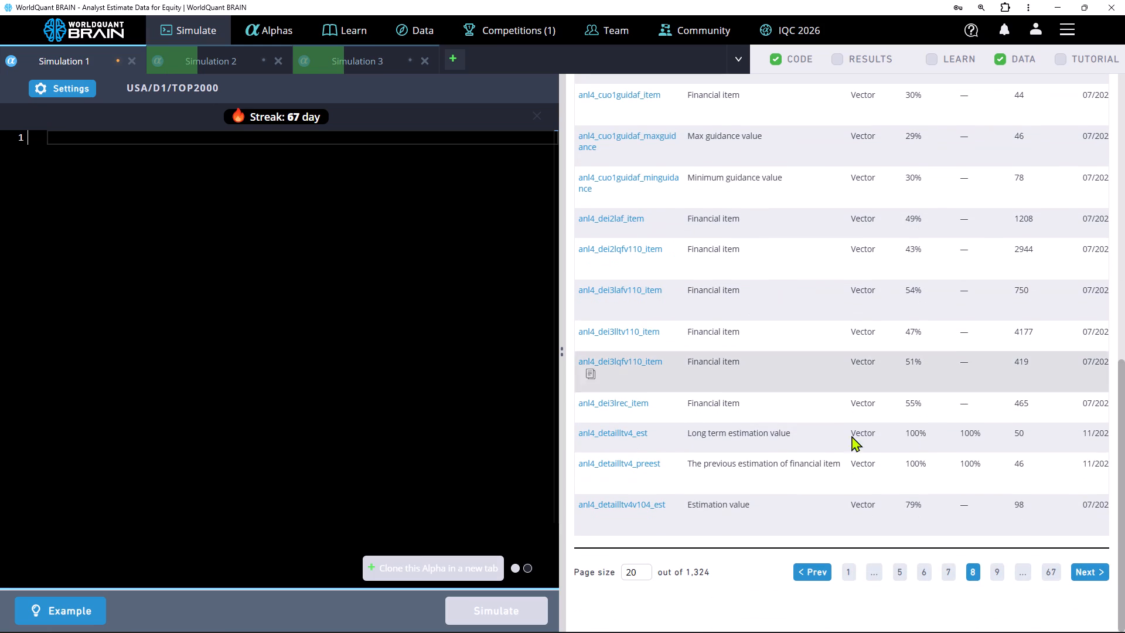
{"action": "left_click", "coordinate": [995, 574]}
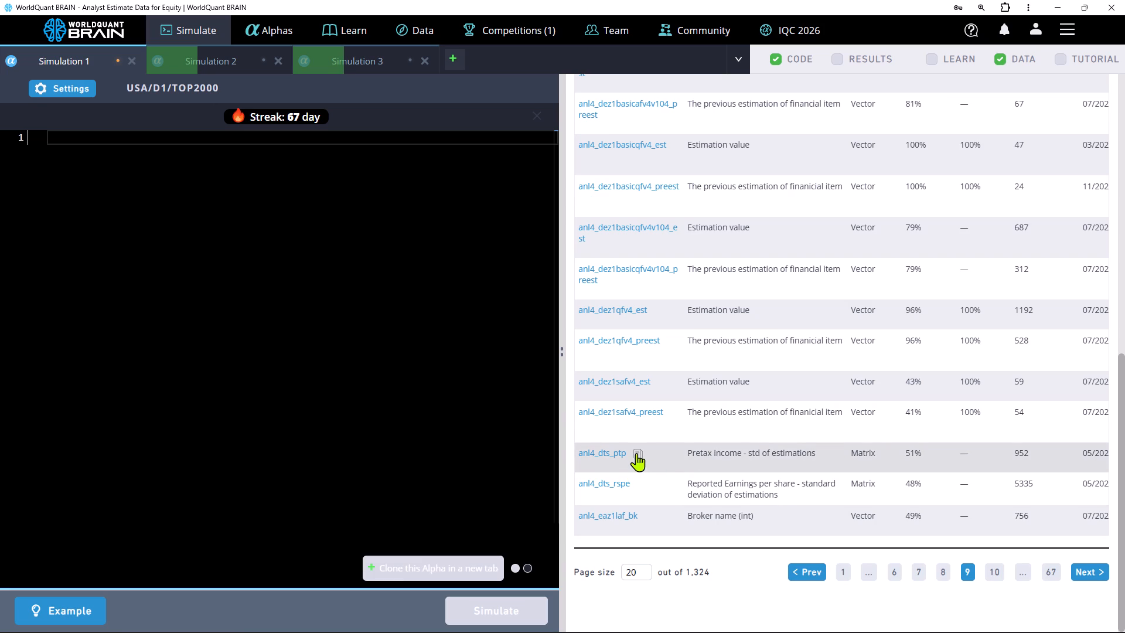
{"action": "left_click", "coordinate": [636, 486]}
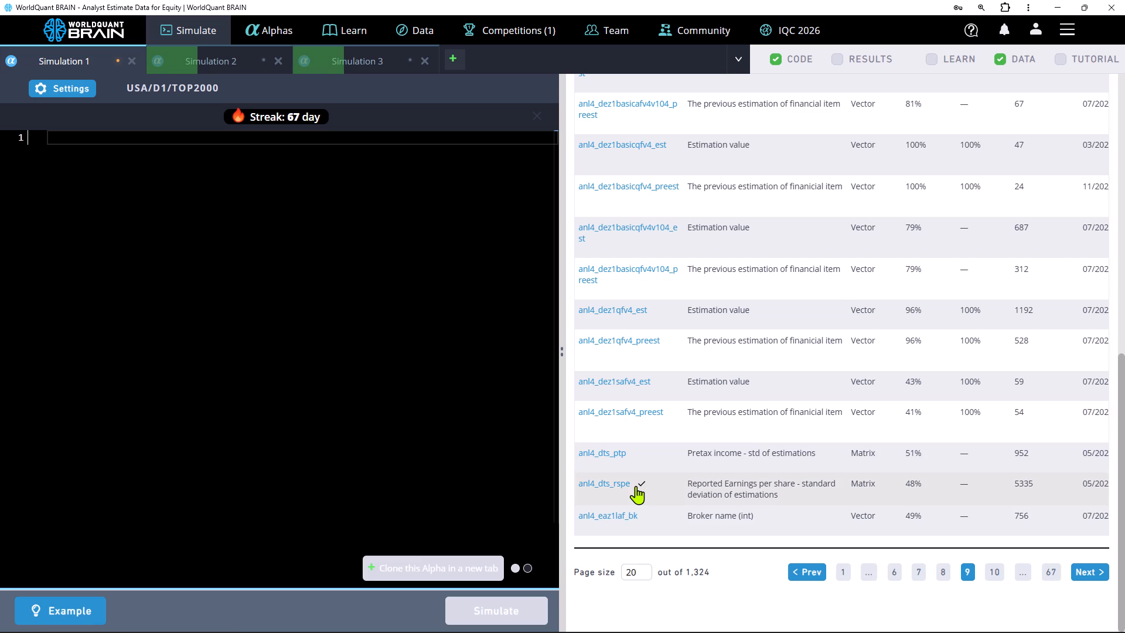
{"action": "left_click", "coordinate": [175, 139]}
{"action": "key", "text": "ctrl+v"}
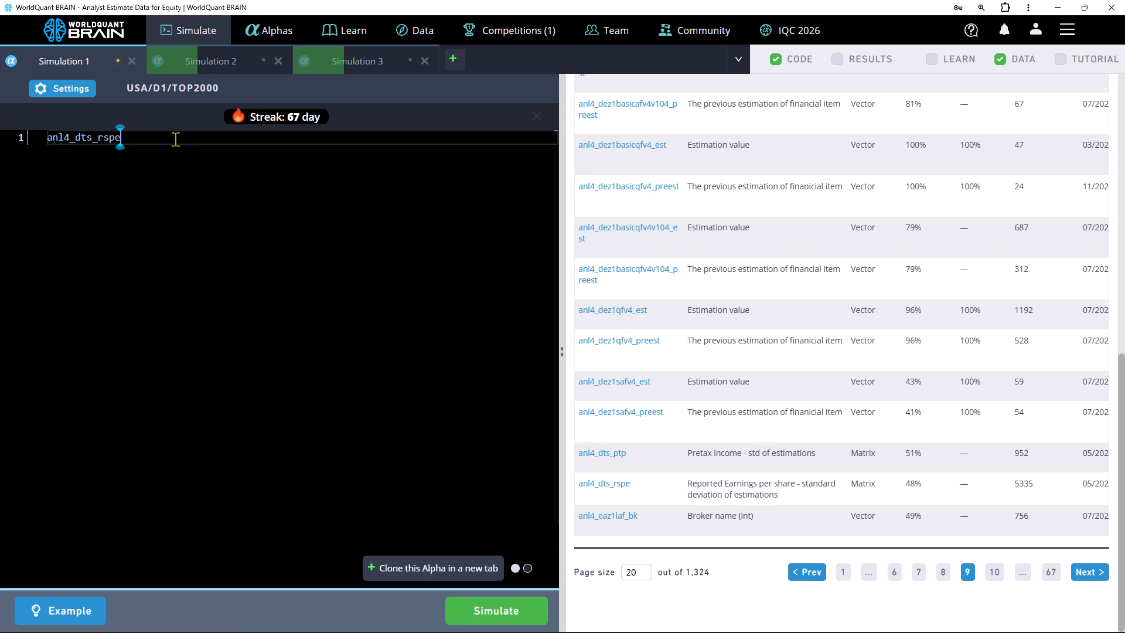
Complete Simulation 1's expression as anl4_dts_rspe+anl4_dts_ptp and run the simulation.
{"action": "key", "text": "shift+plus"}
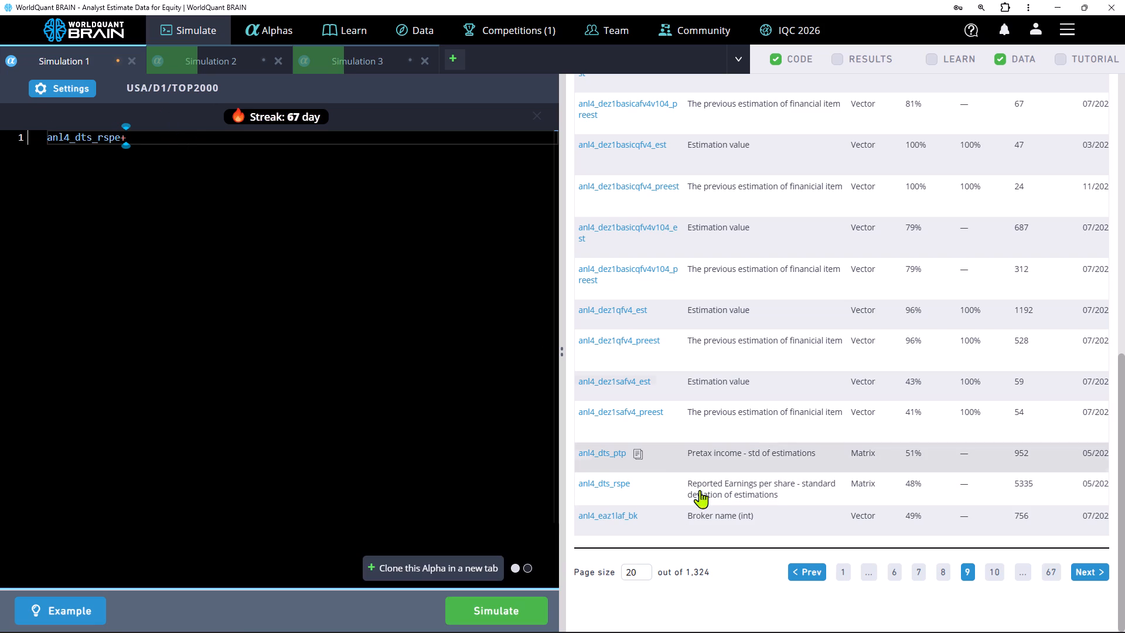
{"action": "left_click", "coordinate": [637, 457]}
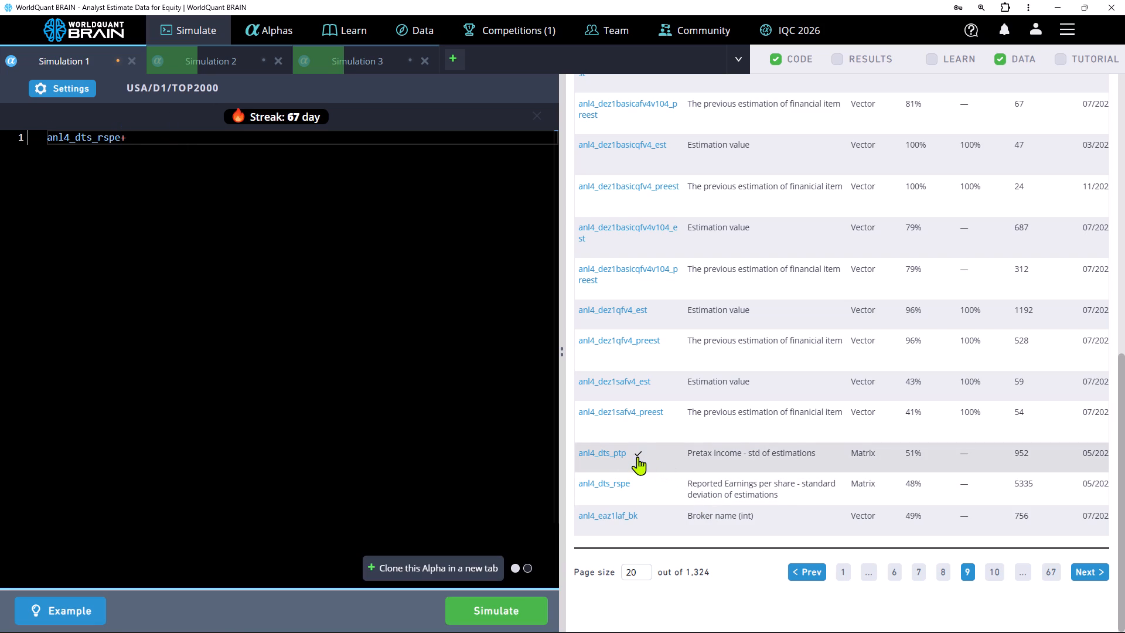
{"action": "left_click", "coordinate": [151, 143]}
{"action": "key", "text": "ctrl+v"}
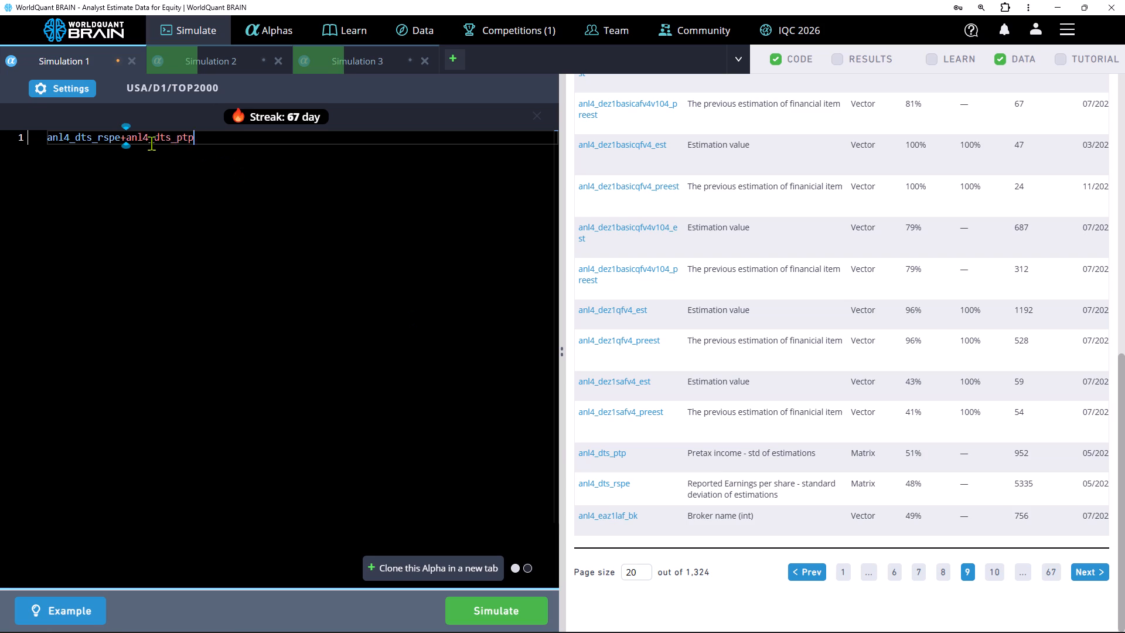
{"action": "left_click", "coordinate": [500, 598]}
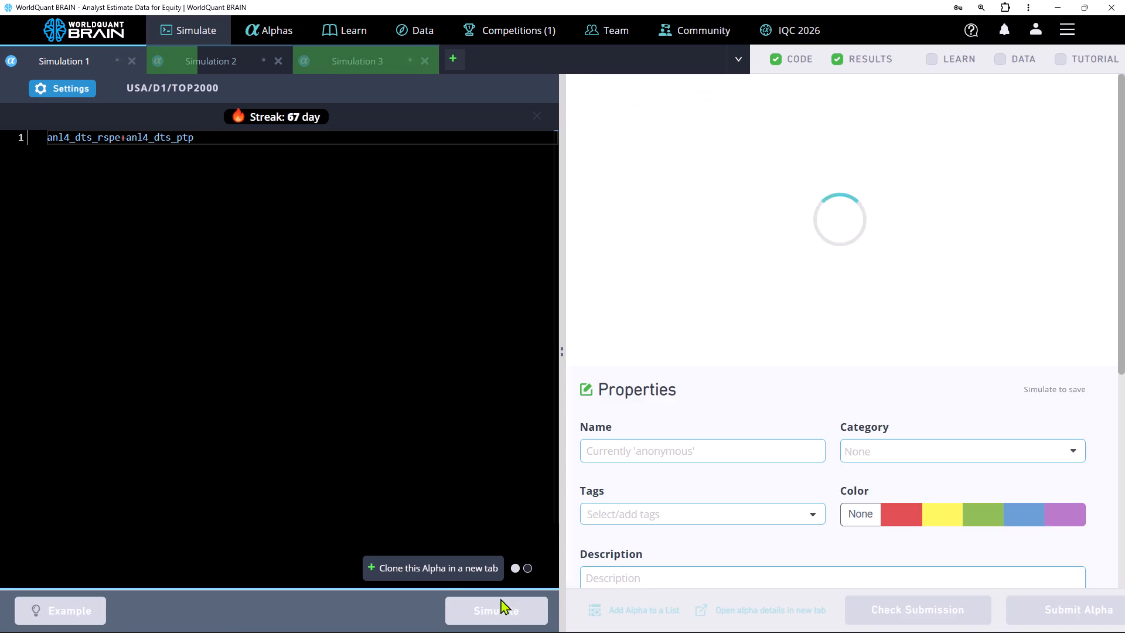
Review Simulation 3's new PnL chart, yearly IS summary and failed tests.
{"action": "left_click", "coordinate": [350, 53]}
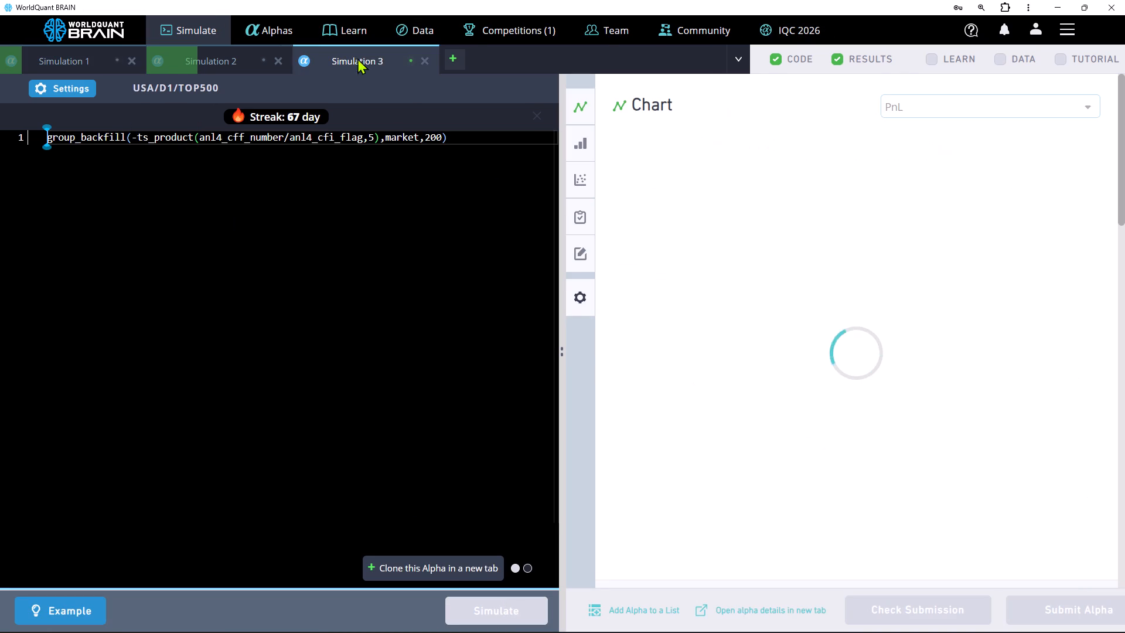
{"action": "scroll", "coordinate": [824, 360], "scroll_direction": "down", "scroll_amount": 2}
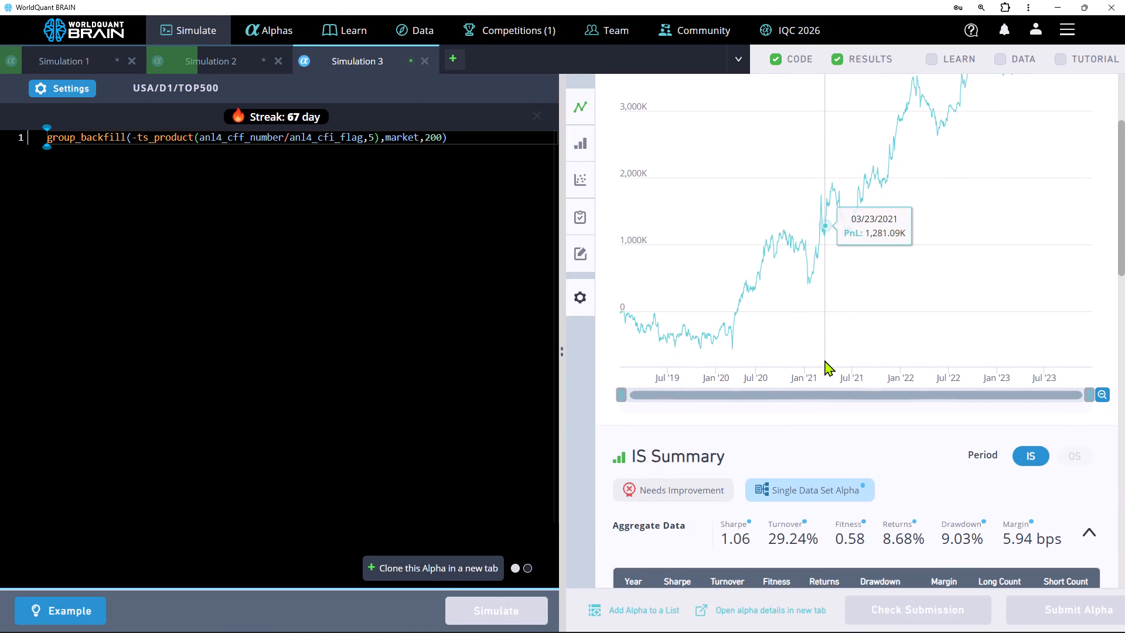
{"action": "scroll", "coordinate": [824, 360], "scroll_direction": "down", "scroll_amount": 5}
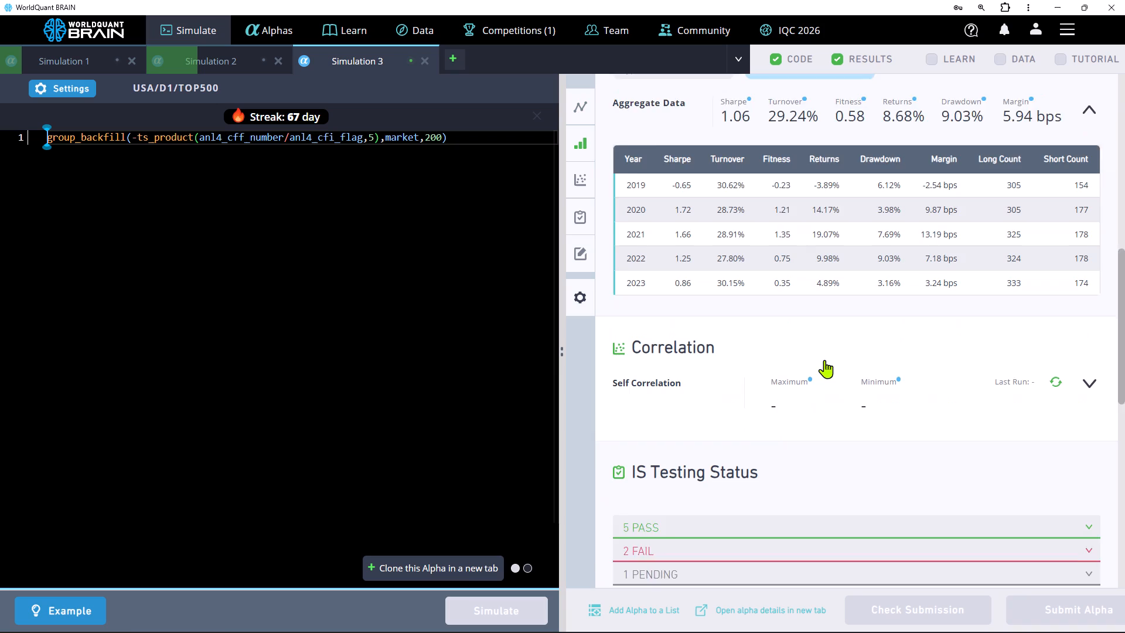
{"action": "scroll", "coordinate": [824, 360], "scroll_direction": "down", "scroll_amount": 1}
{"action": "left_click", "coordinate": [763, 428]}
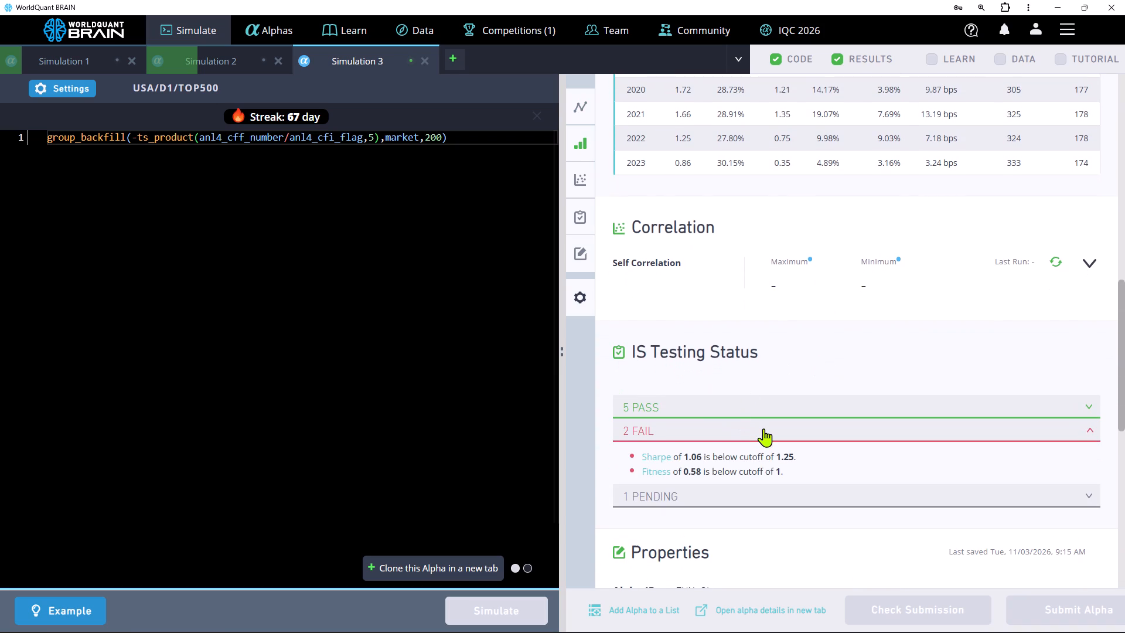
{"action": "scroll", "coordinate": [763, 428], "scroll_direction": "up", "scroll_amount": 4}
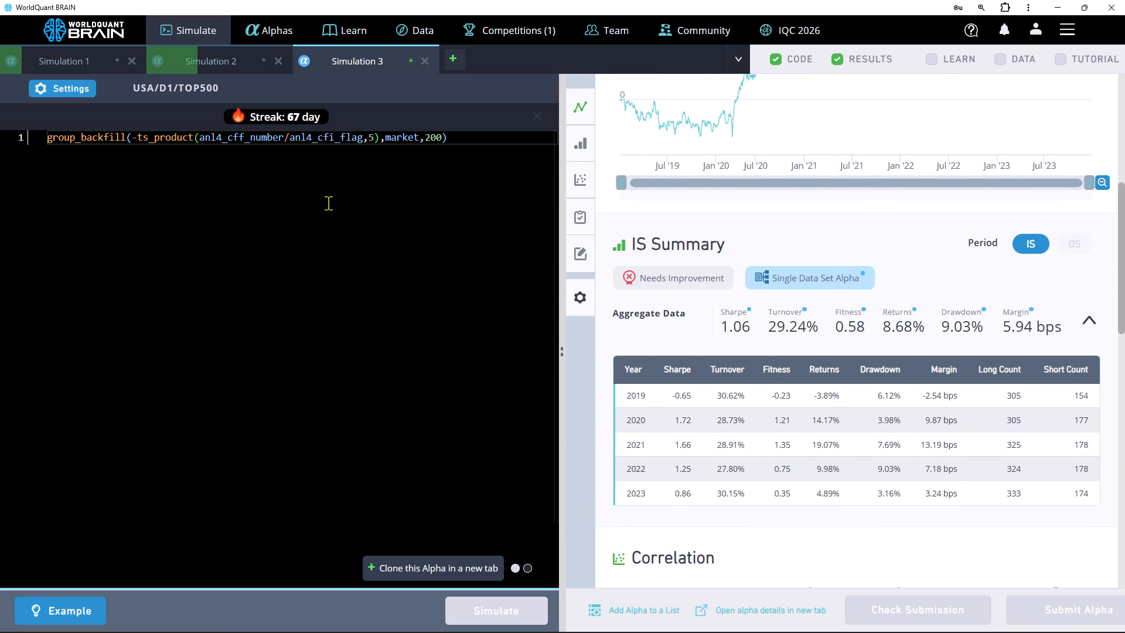
Set Simulation 3's decay to 8 in its settings and run the simulation again.
{"action": "left_click", "coordinate": [59, 86]}
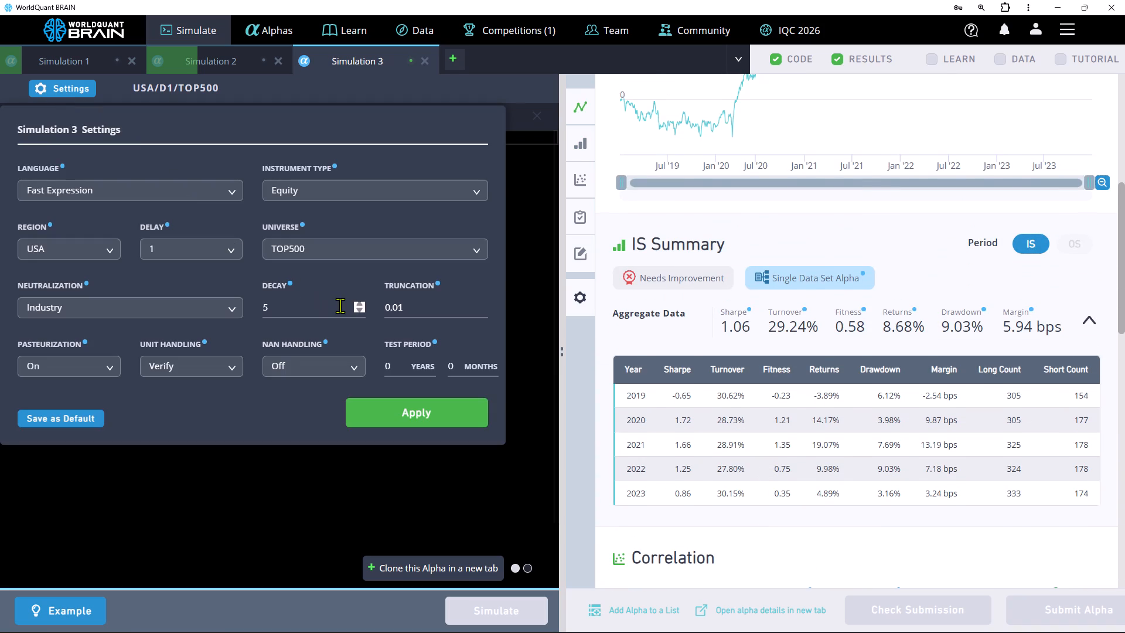
{"action": "double_click", "coordinate": [357, 304]}
{"action": "left_click", "coordinate": [357, 304]}
{"action": "left_click", "coordinate": [400, 412]}
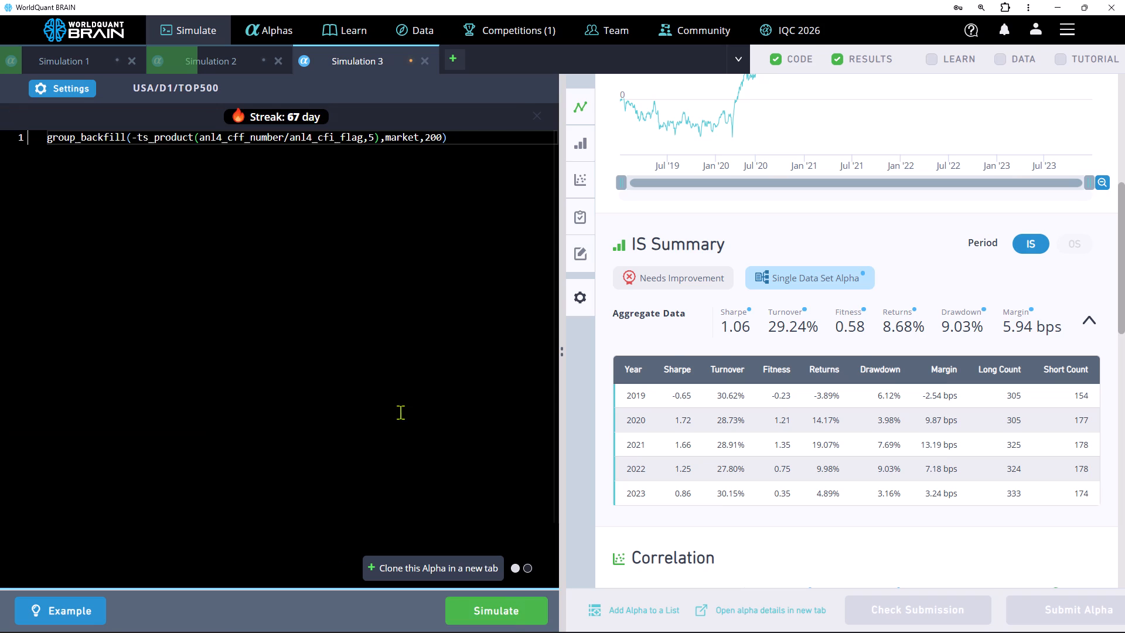
{"action": "left_click", "coordinate": [507, 615]}
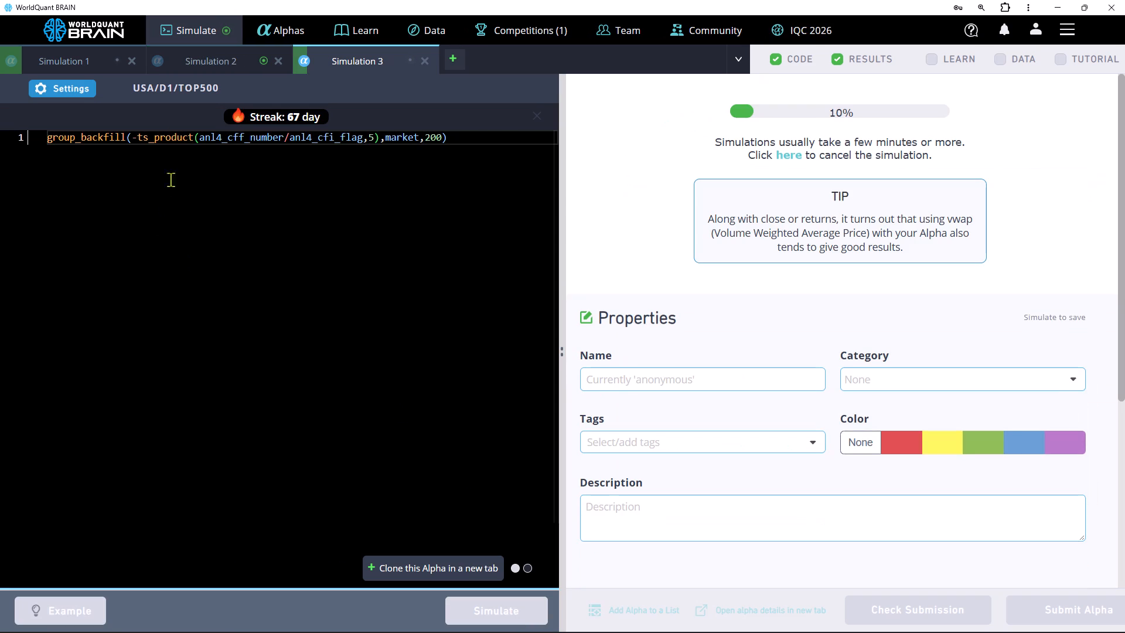
Check Simulation 2's PnL chart and IS summary, and change its ts_arg_min lookback to 50.
{"action": "left_click", "coordinate": [200, 67]}
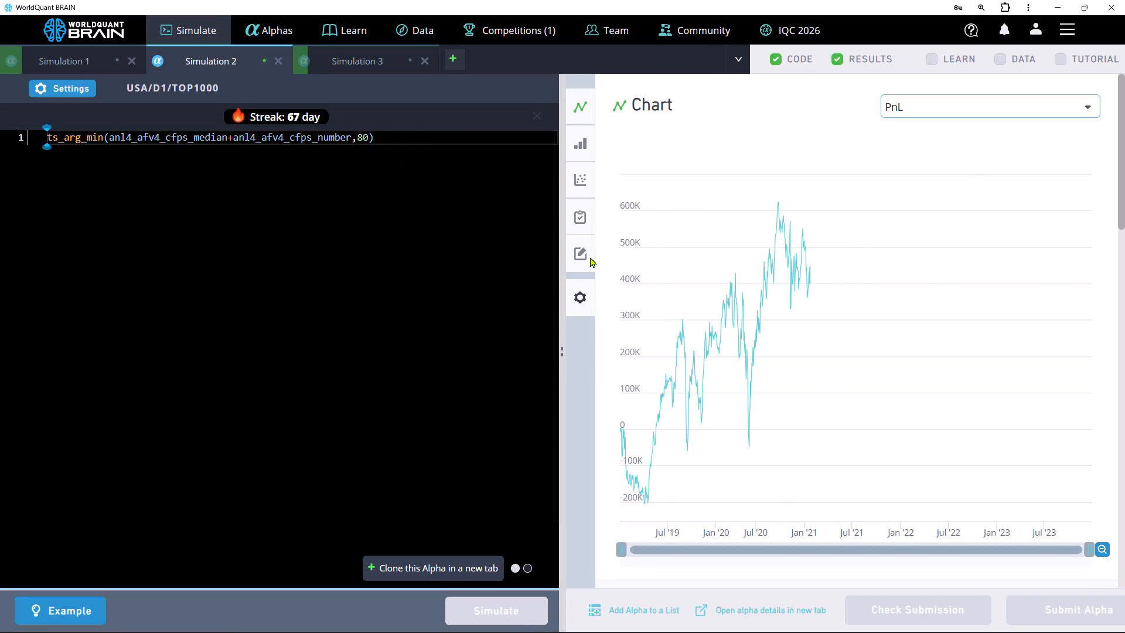
{"action": "scroll", "coordinate": [778, 321], "scroll_direction": "down", "scroll_amount": 2}
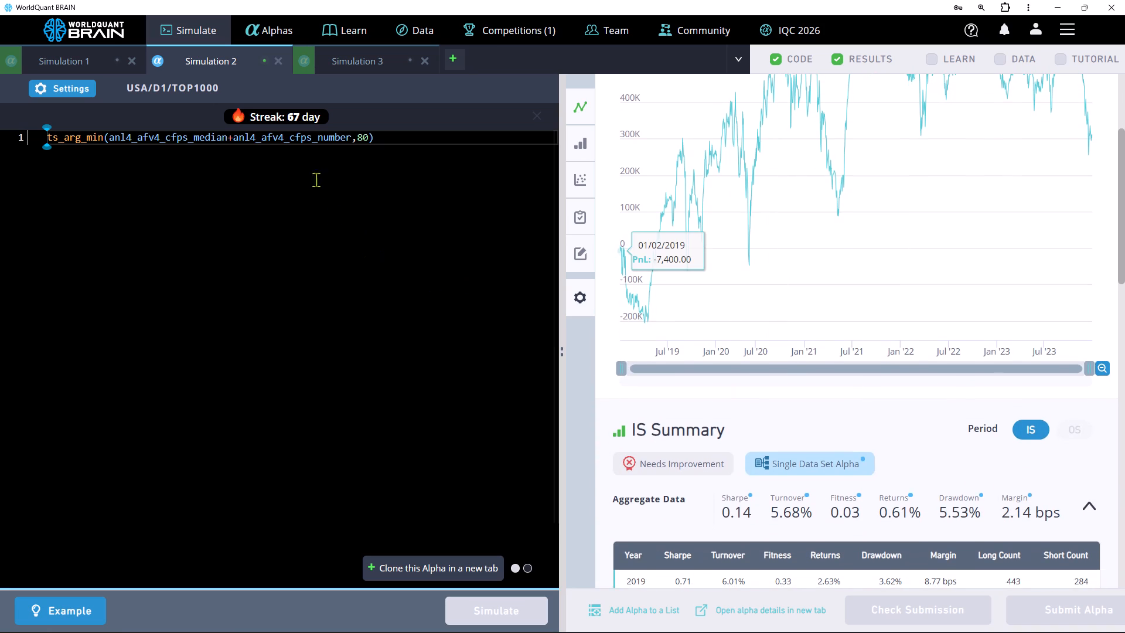
{"action": "left_click", "coordinate": [362, 136]}
{"action": "key", "text": "BackSpace"}
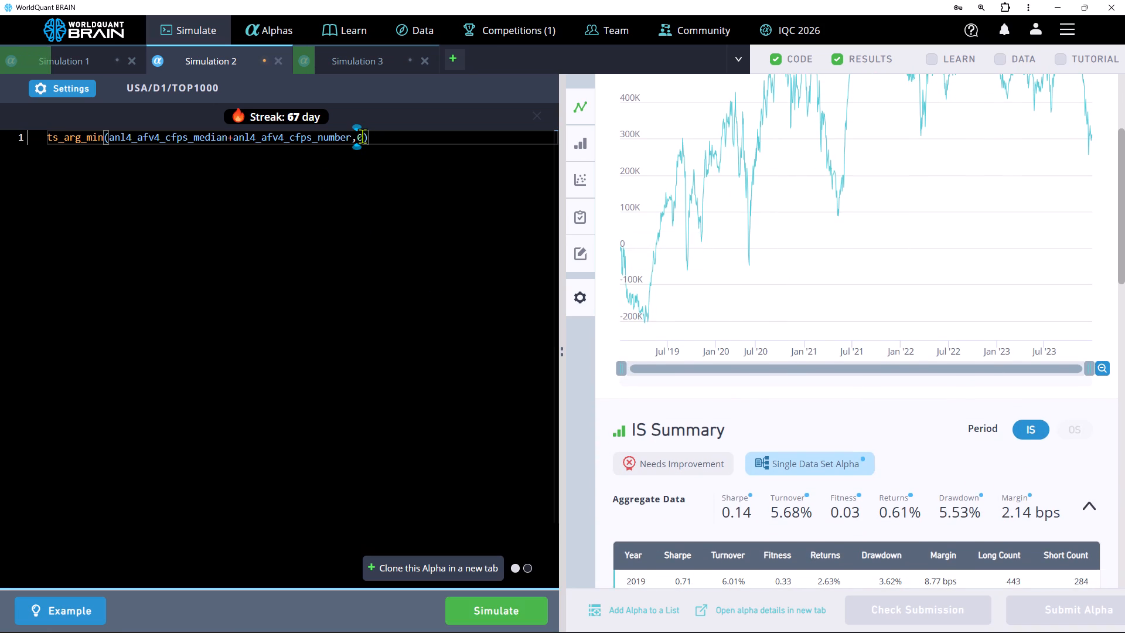
{"action": "key", "text": "5"}
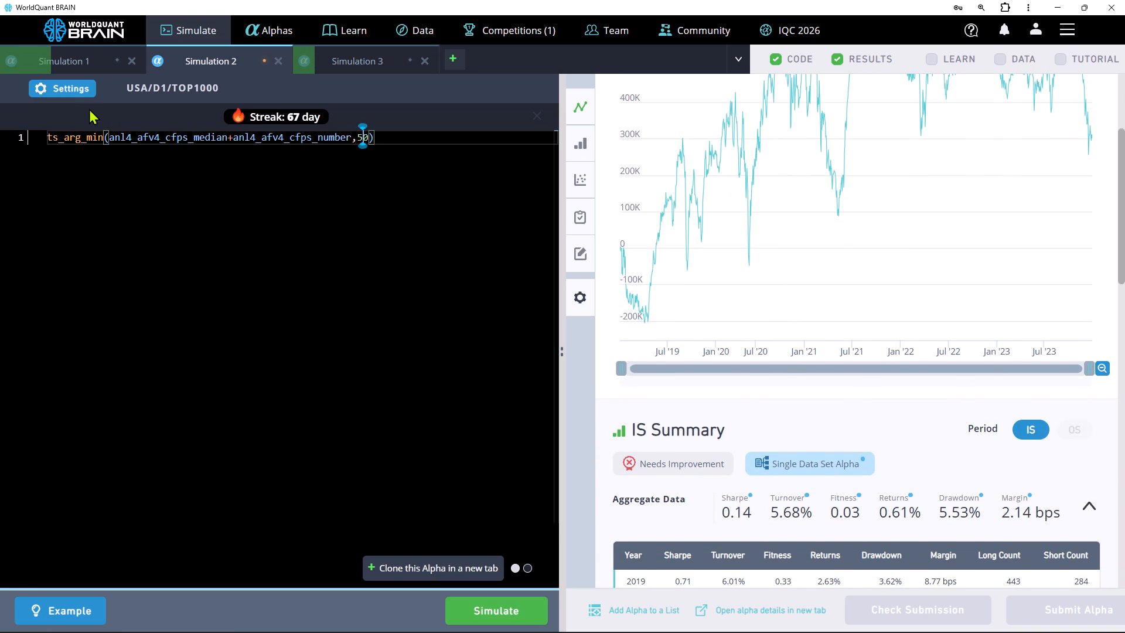
Set Simulation 2's decay to 6 in its settings and run the simulation.
{"action": "left_click", "coordinate": [68, 96]}
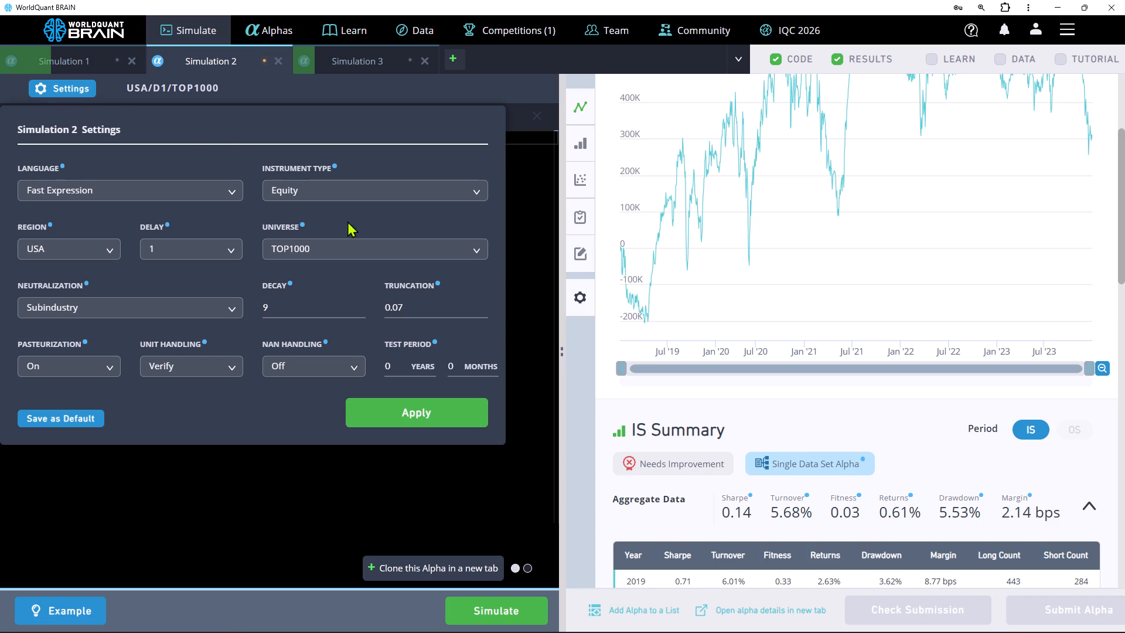
{"action": "triple_click", "coordinate": [355, 311]}
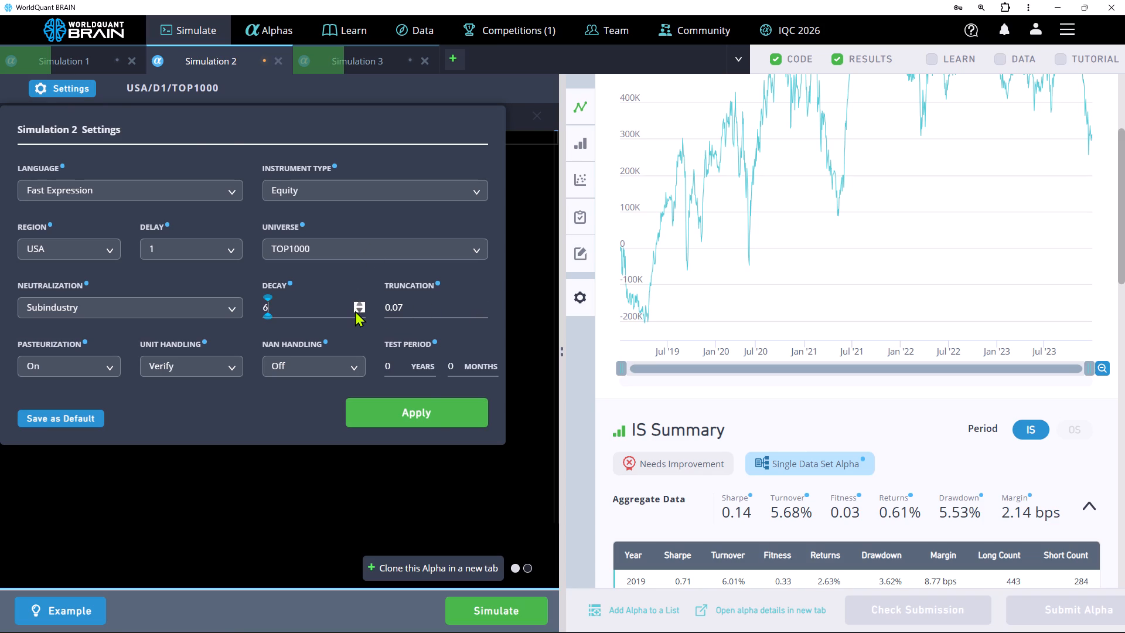
{"action": "left_click", "coordinate": [437, 413]}
{"action": "left_click", "coordinate": [513, 611]}
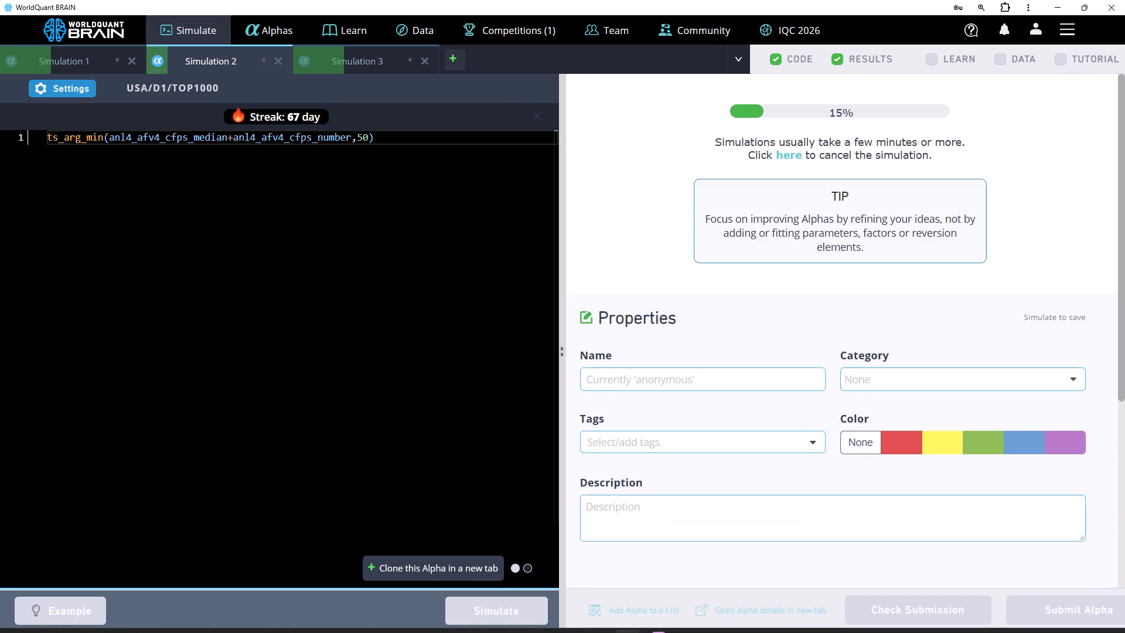
Switch to WhatsApp while the simulations run.
{"action": "left_click", "coordinate": [650, 615]}
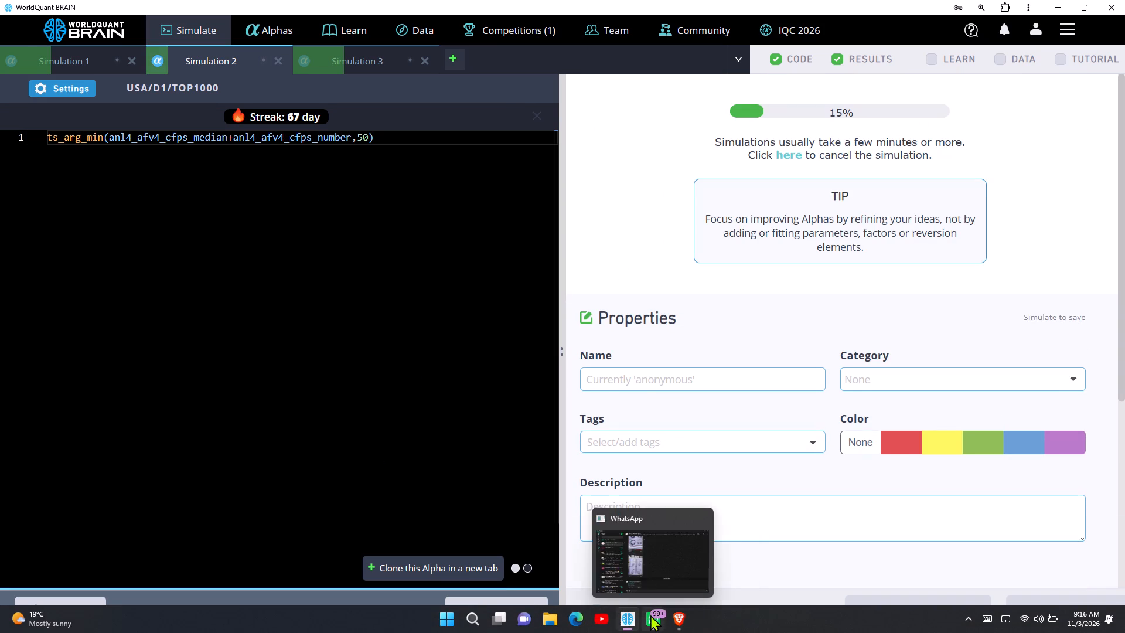
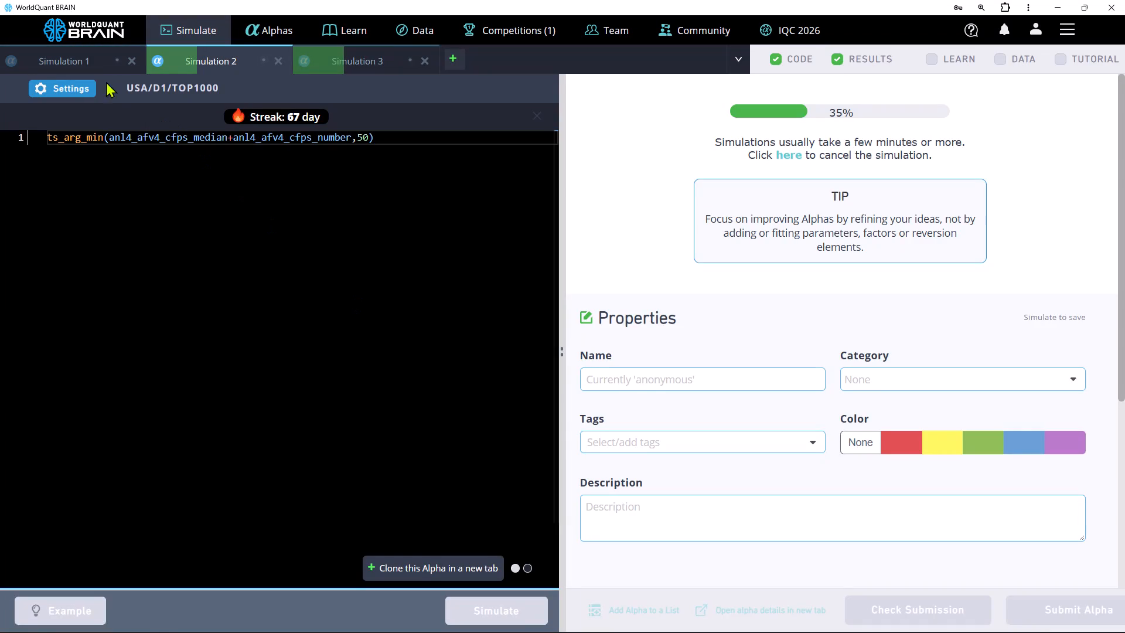
Wrap Simulation 1's expression in ts_arg_max with a lookback of 20 and run the simulation.
{"action": "left_click", "coordinate": [85, 62]}
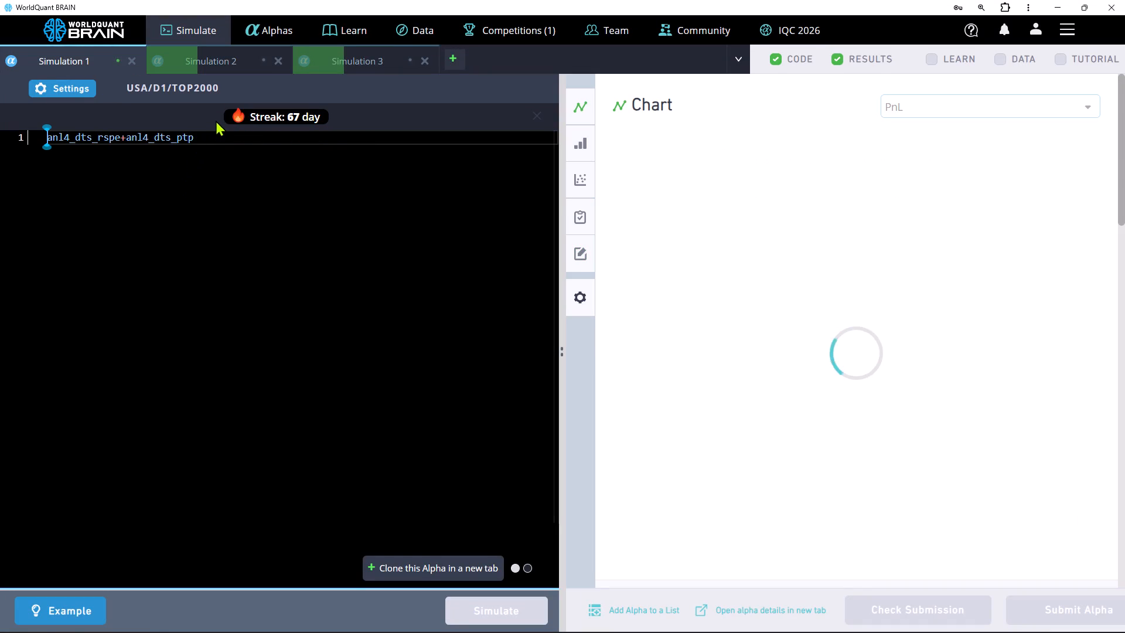
{"action": "left_click", "coordinate": [218, 142]}
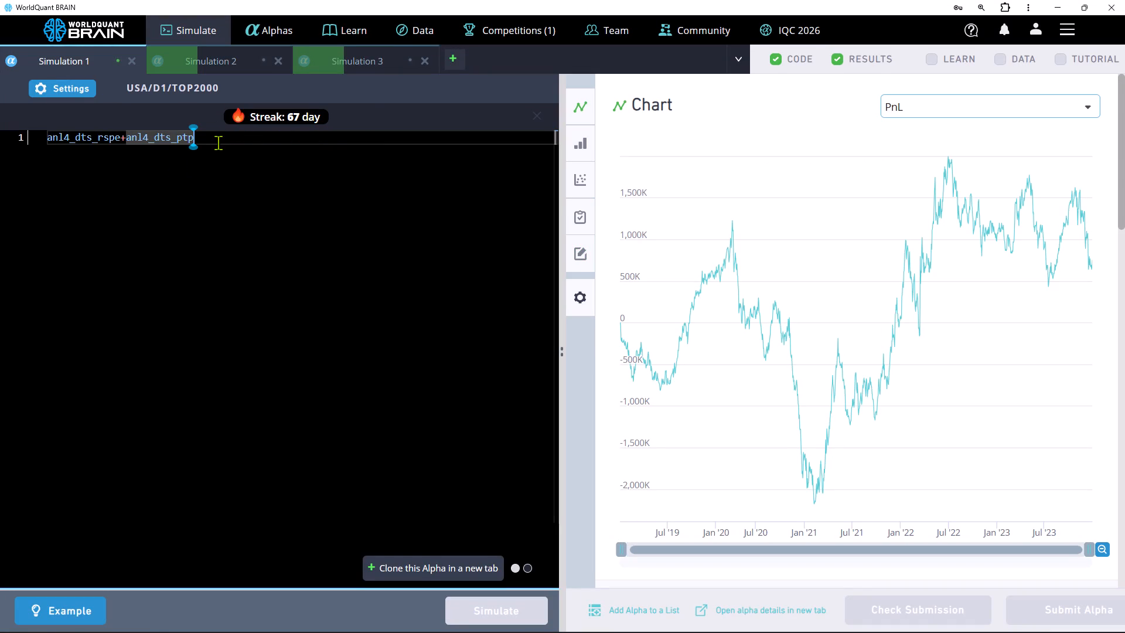
{"action": "type", "text": ",20"}
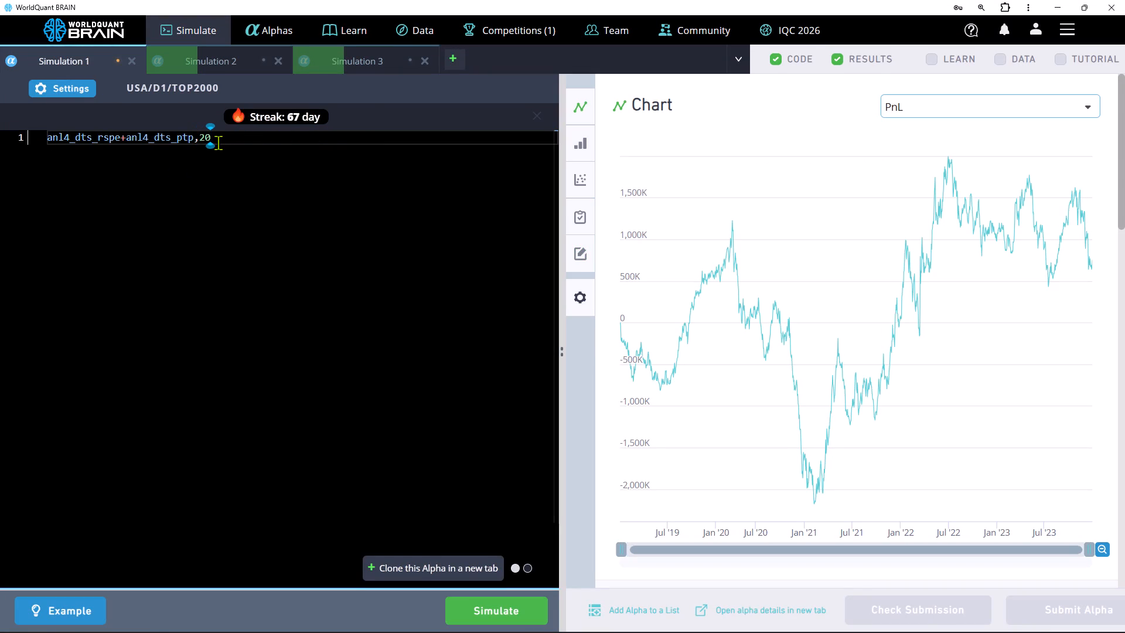
{"action": "key", "text": "shift+parenright"}
{"action": "key", "text": "Up"}
{"action": "key", "text": "shift+parenleft"}
{"action": "key", "text": "Left"}
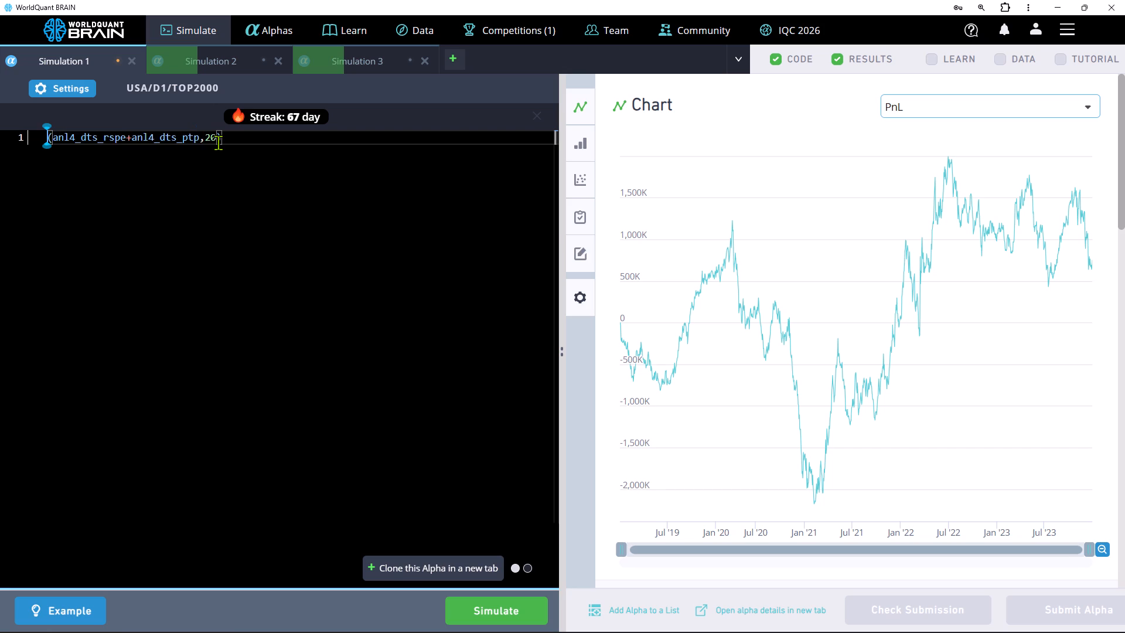
{"action": "type", "text": "ts"}
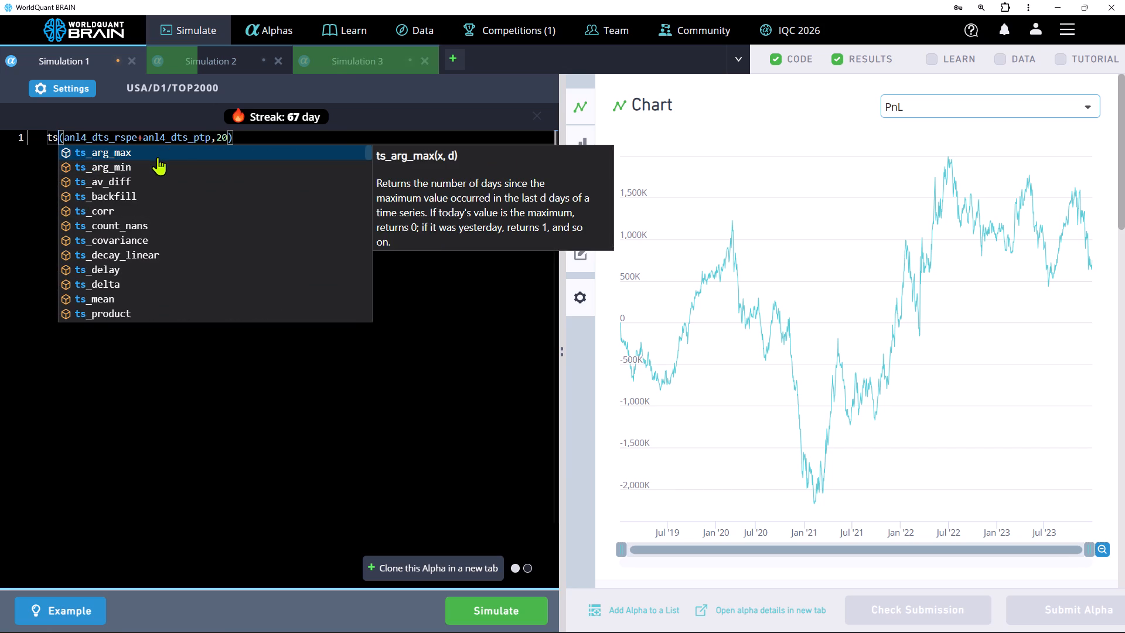
{"action": "left_click", "coordinate": [157, 156]}
{"action": "left_click", "coordinate": [479, 607]}
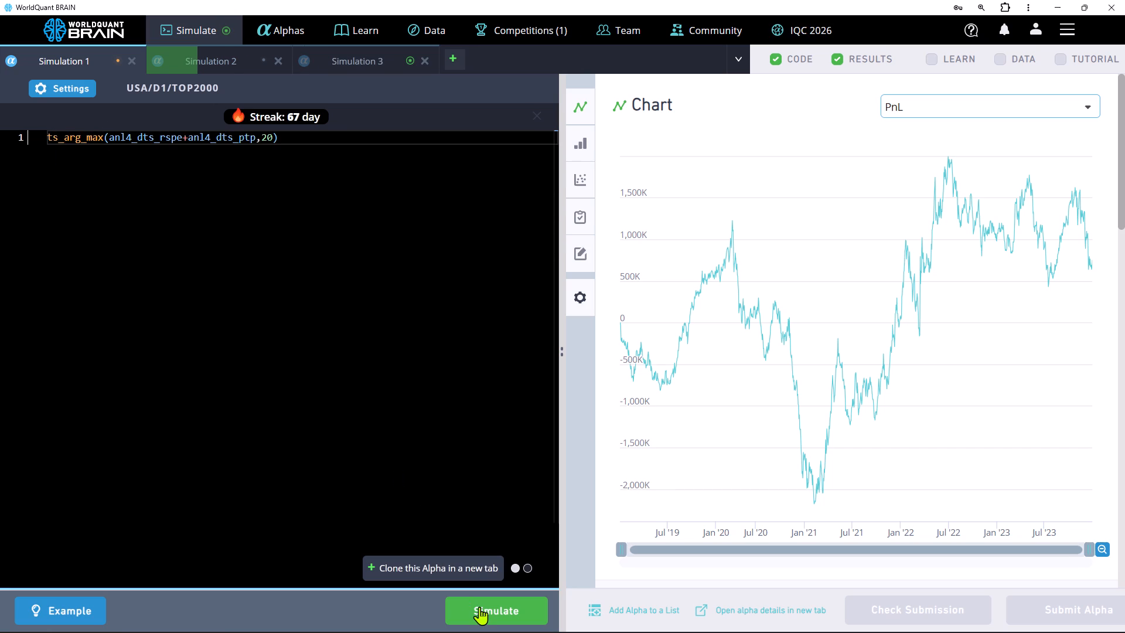
Check Simulation 3's IS summary and failed tests, set its decay to 3 in the settings and rerun it.
{"action": "left_click", "coordinate": [375, 66]}
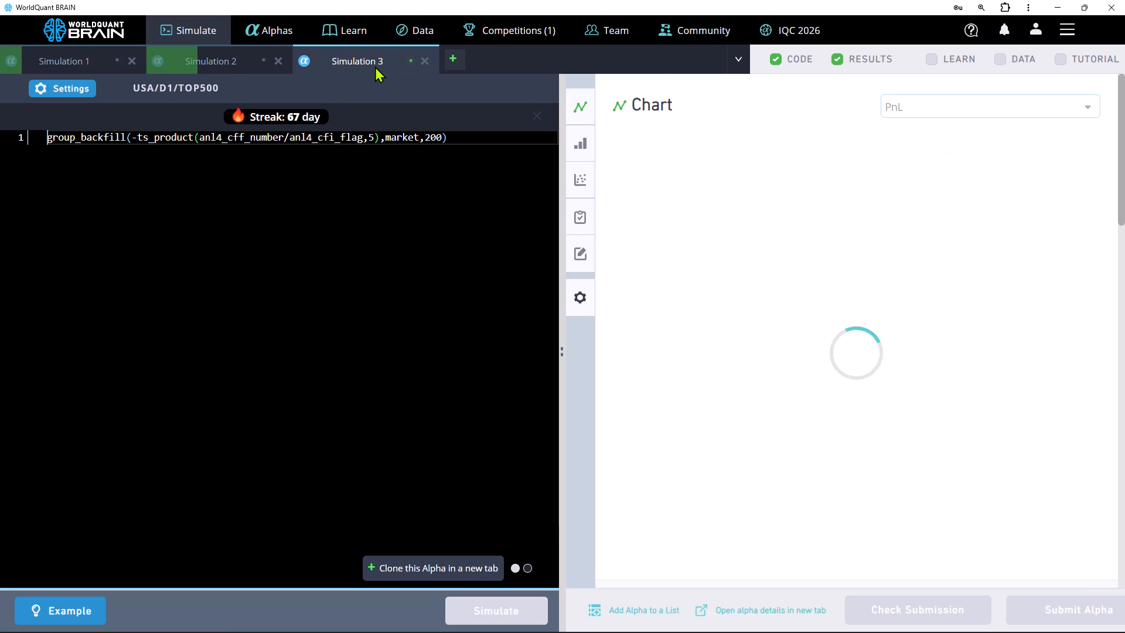
{"action": "scroll", "coordinate": [845, 369], "scroll_direction": "down", "scroll_amount": 3}
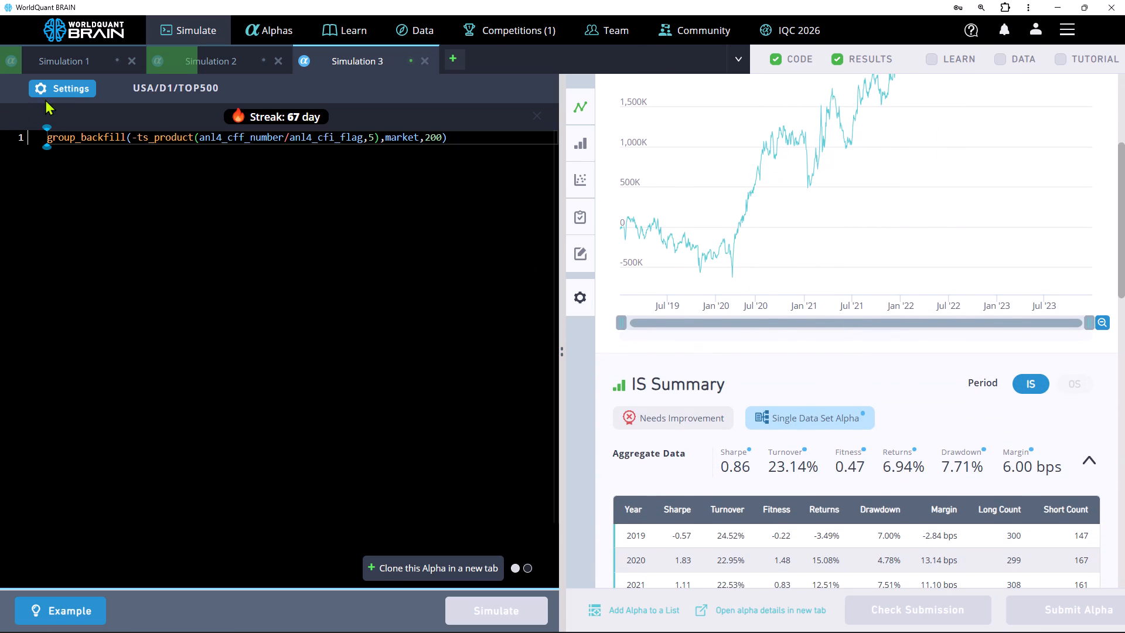
{"action": "left_click", "coordinate": [64, 93]}
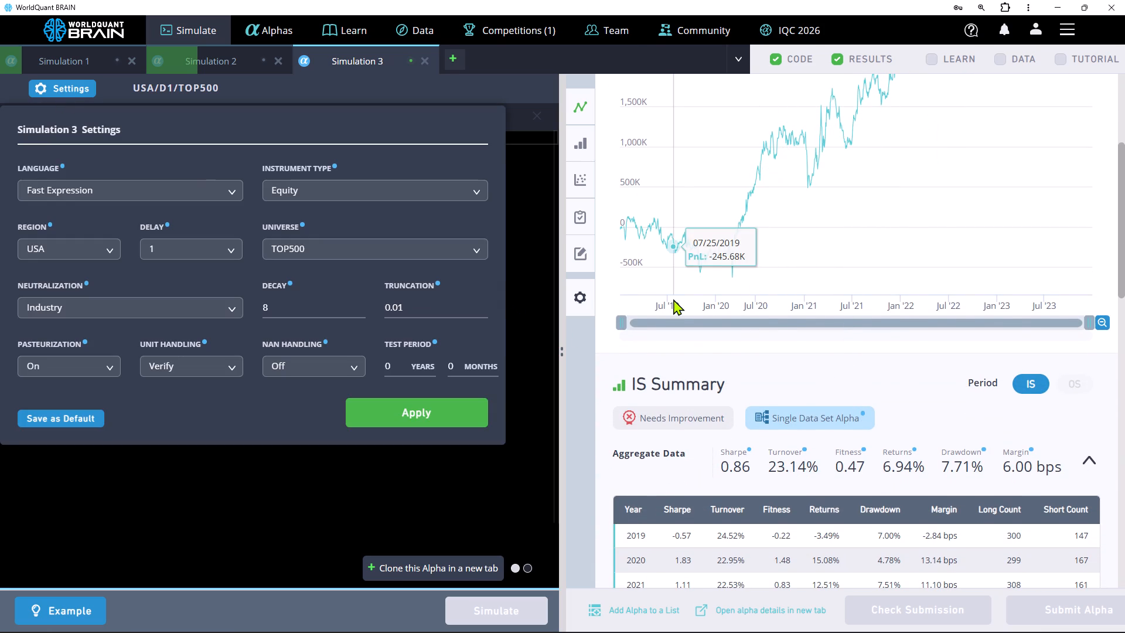
{"action": "scroll", "coordinate": [791, 412], "scroll_direction": "down", "scroll_amount": 5}
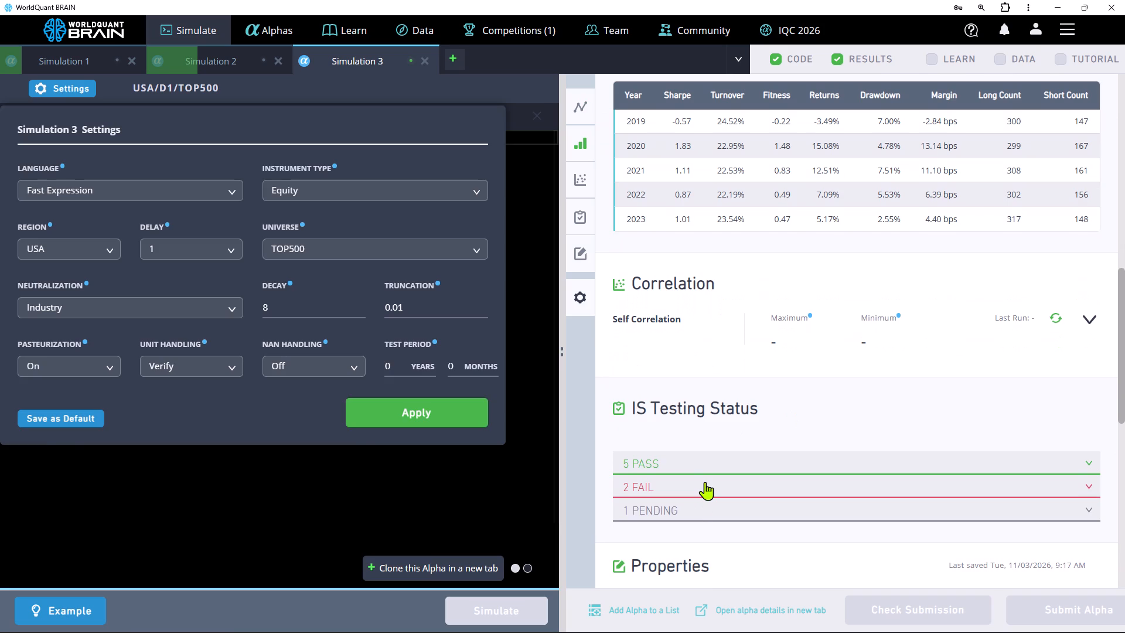
{"action": "left_click", "coordinate": [705, 482]}
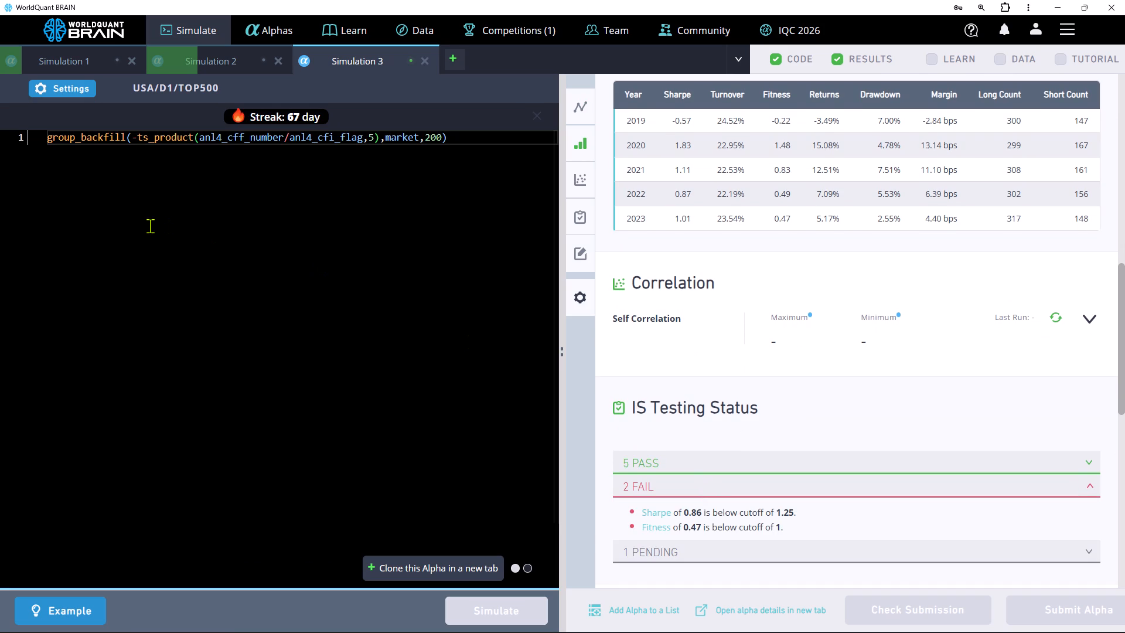
{"action": "left_click", "coordinate": [64, 94]}
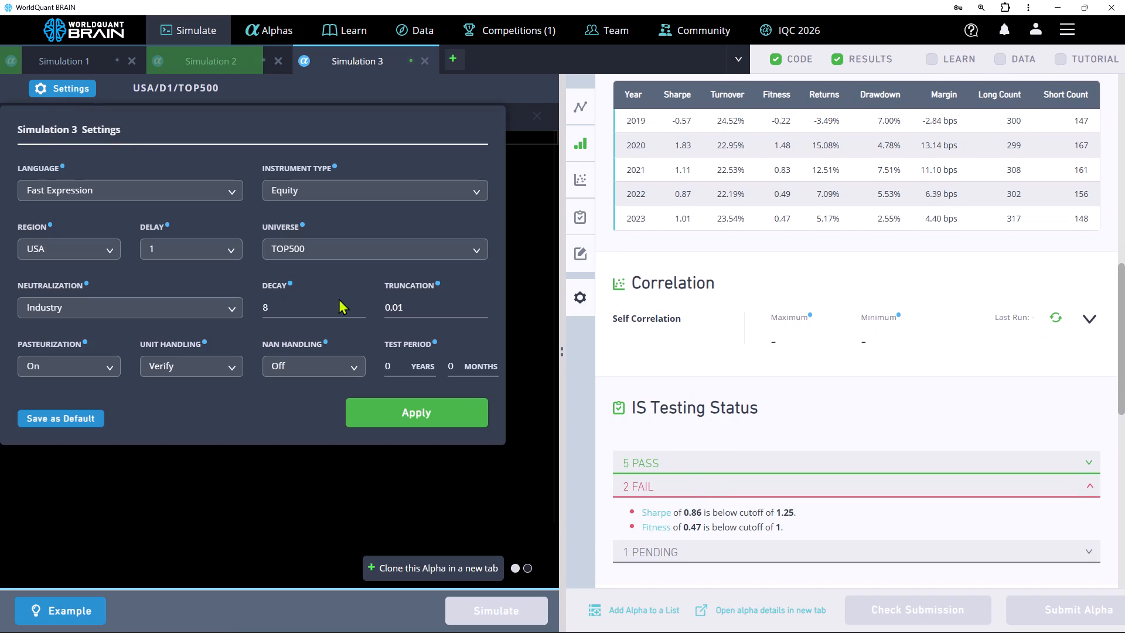
{"action": "triple_click", "coordinate": [357, 311]}
{"action": "double_click", "coordinate": [357, 311]}
{"action": "left_click", "coordinate": [414, 413]}
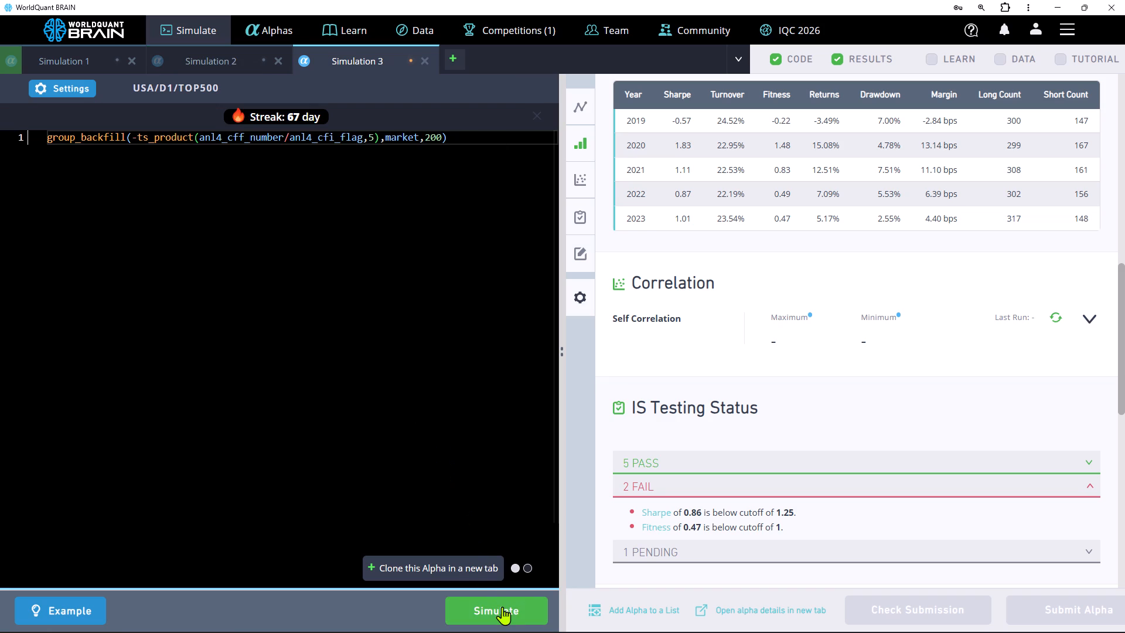
{"action": "left_click", "coordinate": [502, 607]}
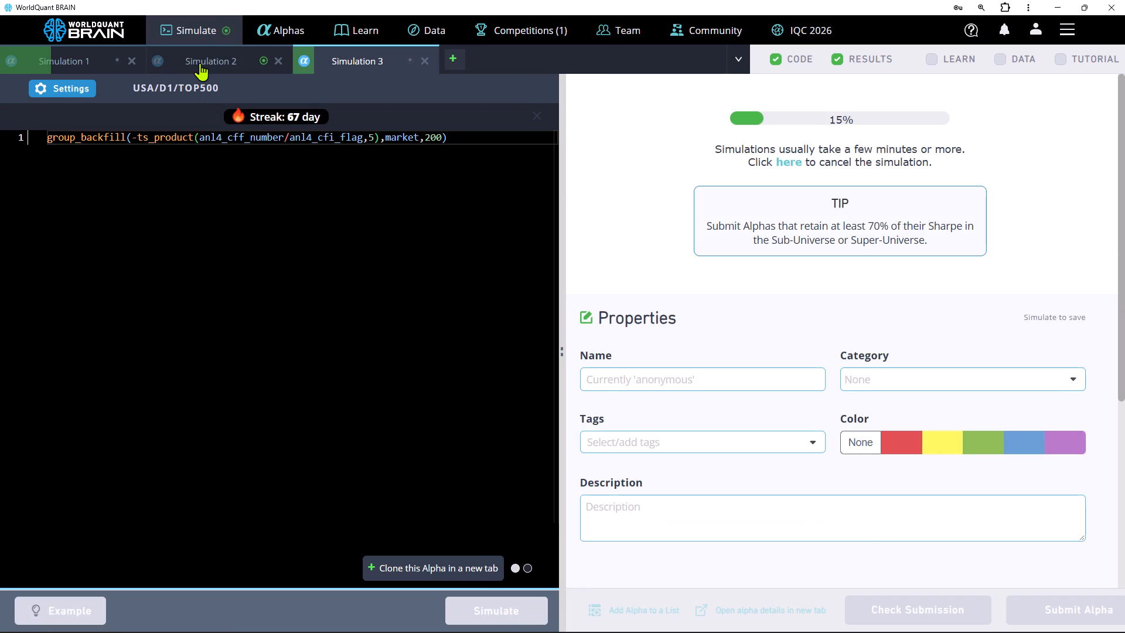
Examine Simulation 2's PnL chart, IS summary and IS testing status.
{"action": "left_click", "coordinate": [200, 63]}
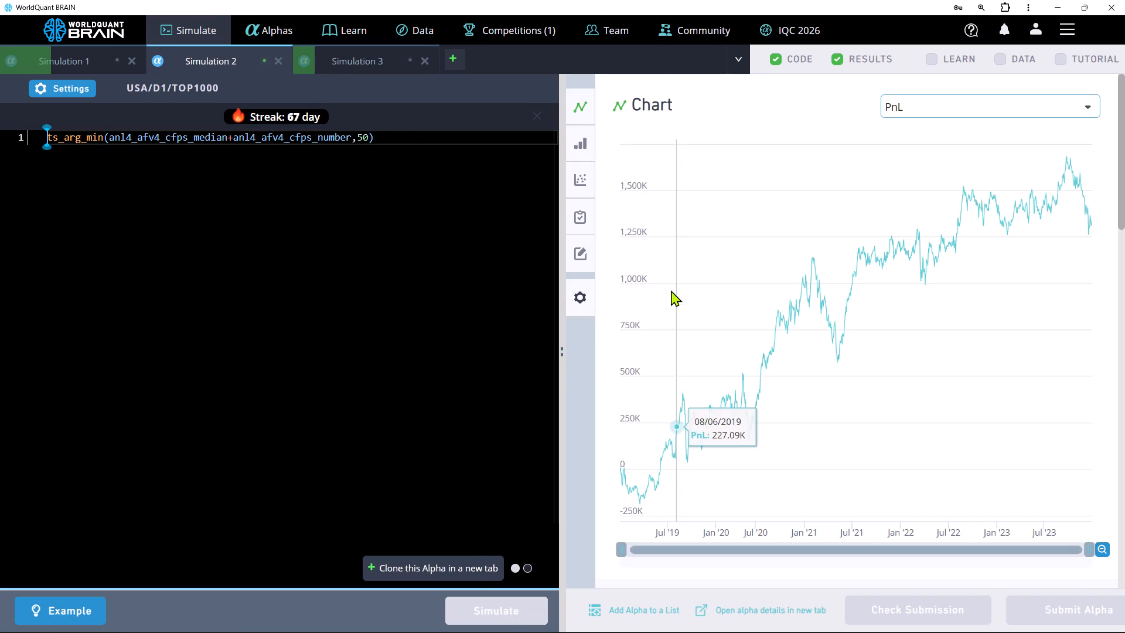
{"action": "scroll", "coordinate": [806, 294], "scroll_direction": "down", "scroll_amount": 3}
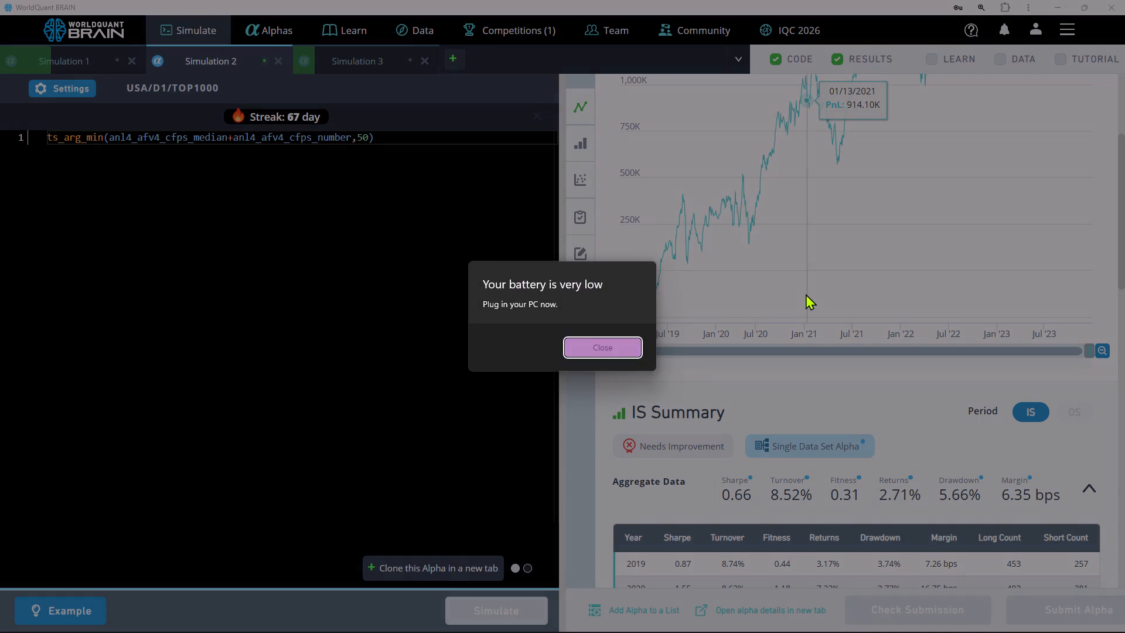
{"action": "key", "text": "space"}
{"action": "scroll", "coordinate": [806, 294], "scroll_direction": "down", "scroll_amount": 6}
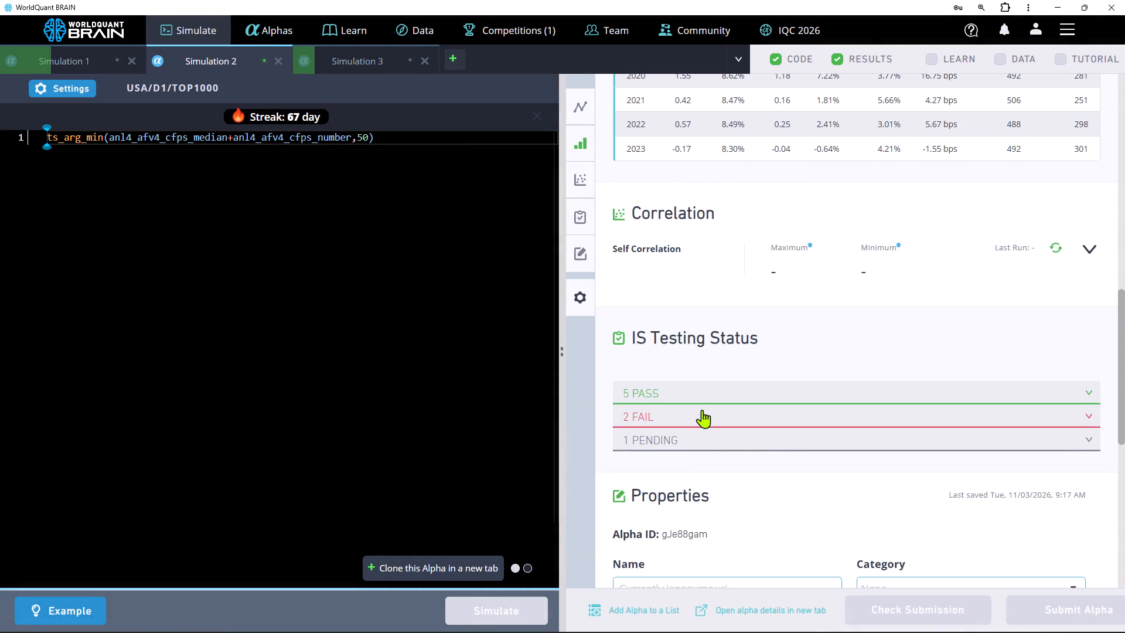
{"action": "left_click", "coordinate": [702, 410]}
{"action": "left_click", "coordinate": [702, 410]}
{"action": "scroll", "coordinate": [814, 396], "scroll_direction": "up", "scroll_amount": 3}
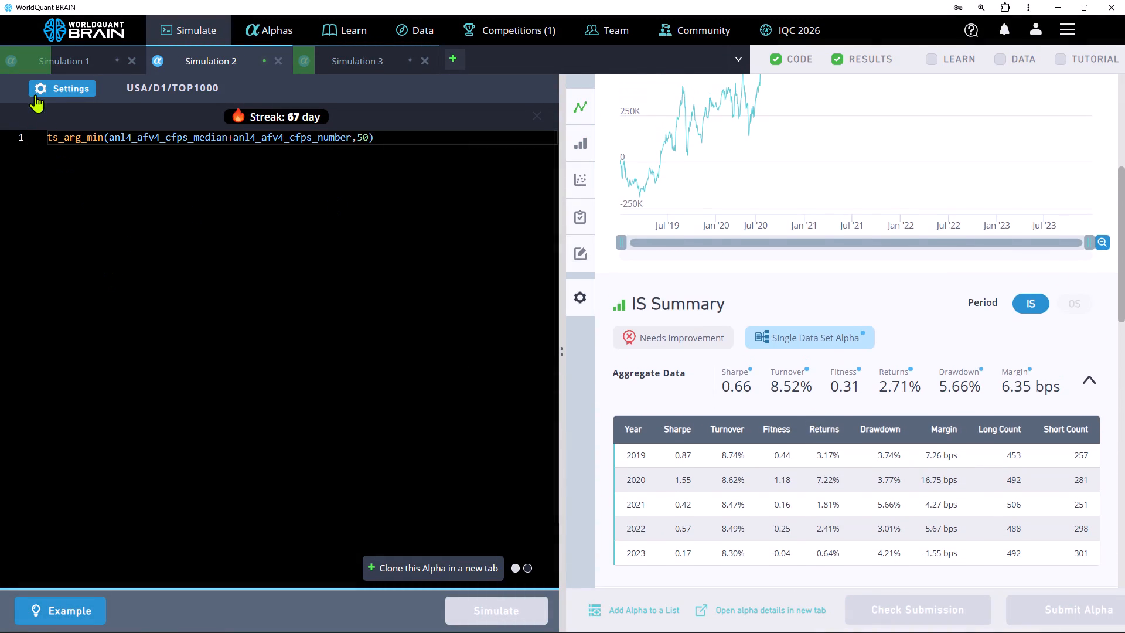
Wrap Simulation 2's ts_arg_min expression in group_backfill with group sector and lookback 20, and run the simulation.
{"action": "left_click", "coordinate": [49, 137]}
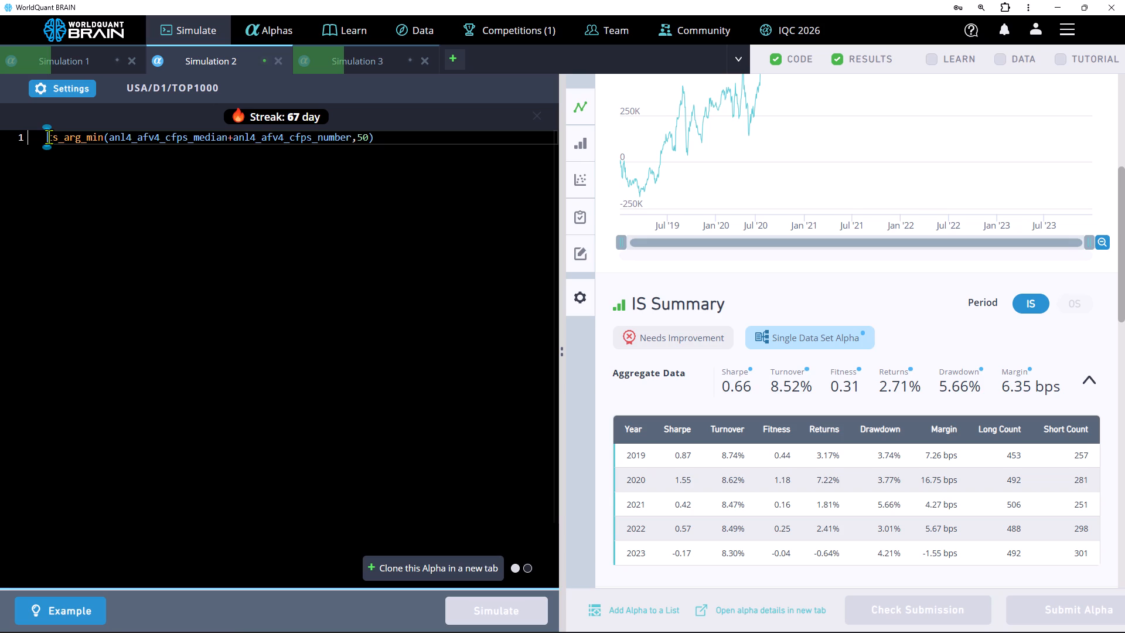
{"action": "key", "text": "shift+parenleft"}
{"action": "key", "text": "Left"}
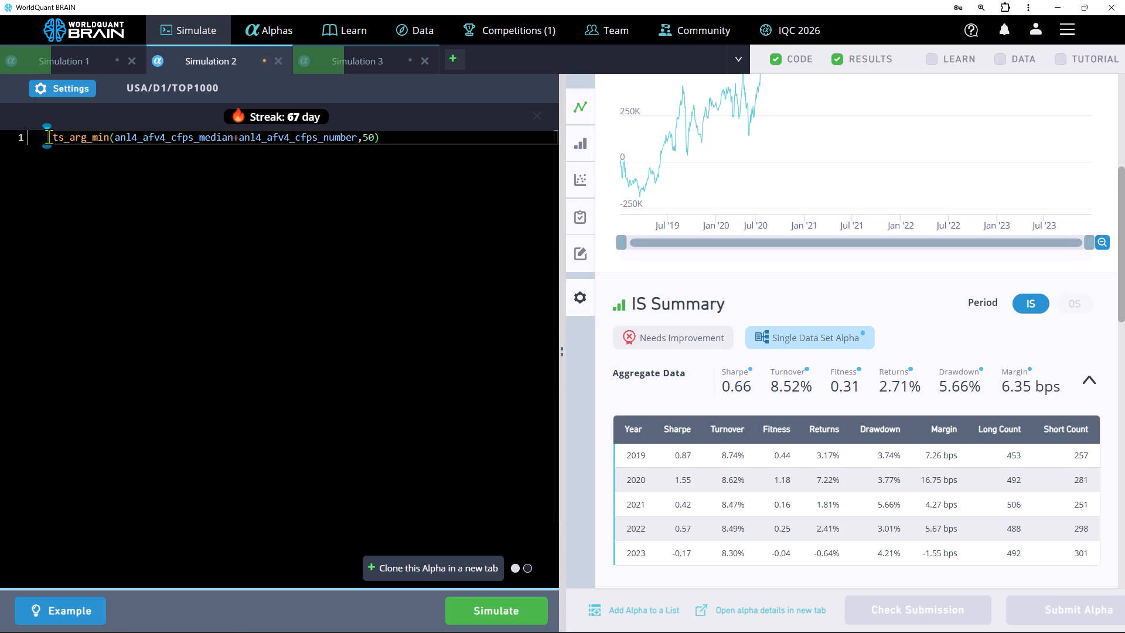
{"action": "type", "text": "ts"}
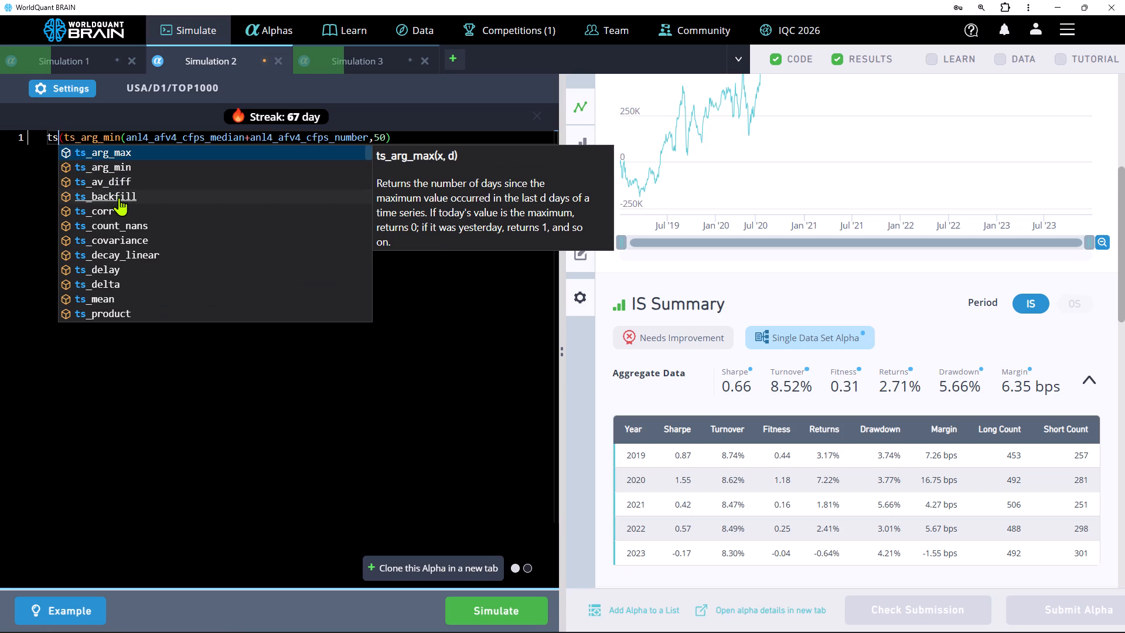
{"action": "scroll", "coordinate": [119, 198], "scroll_direction": "down", "scroll_amount": 4}
{"action": "key", "text": "BackSpace"}
{"action": "key", "text": "BackSpace"}
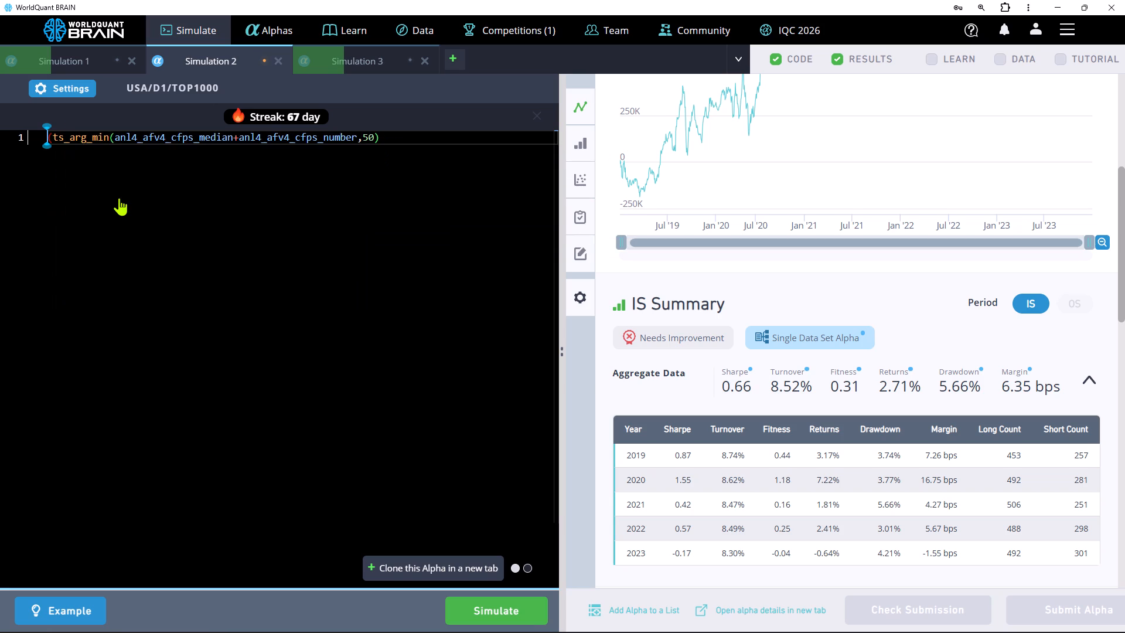
{"action": "type", "text": "gp"}
{"action": "left_click", "coordinate": [136, 219]}
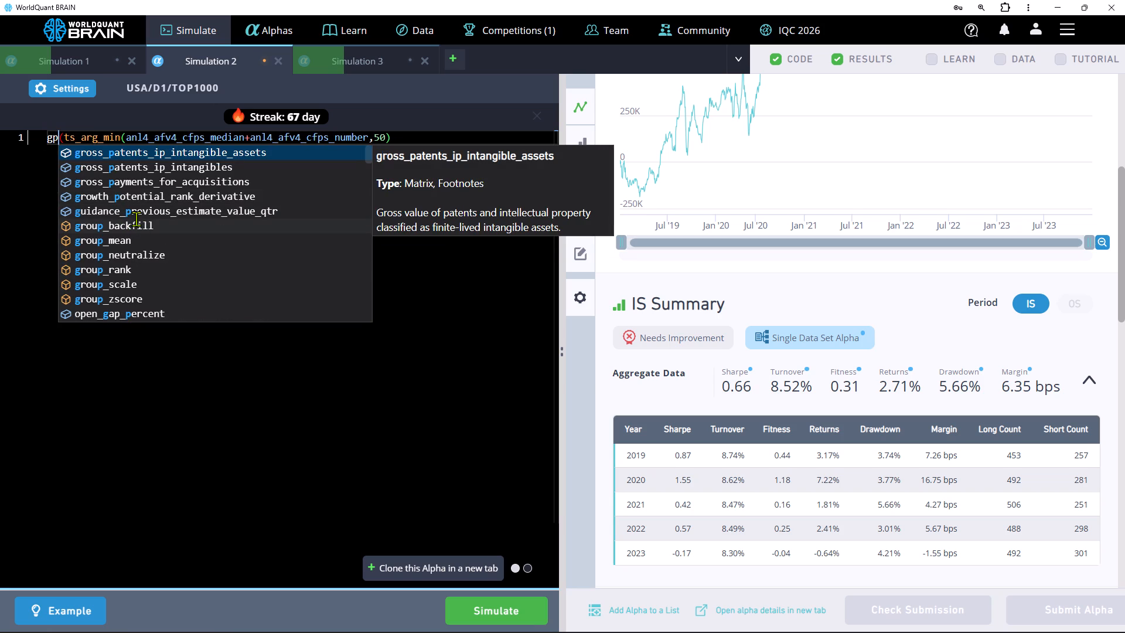
{"action": "left_click", "coordinate": [468, 131]}
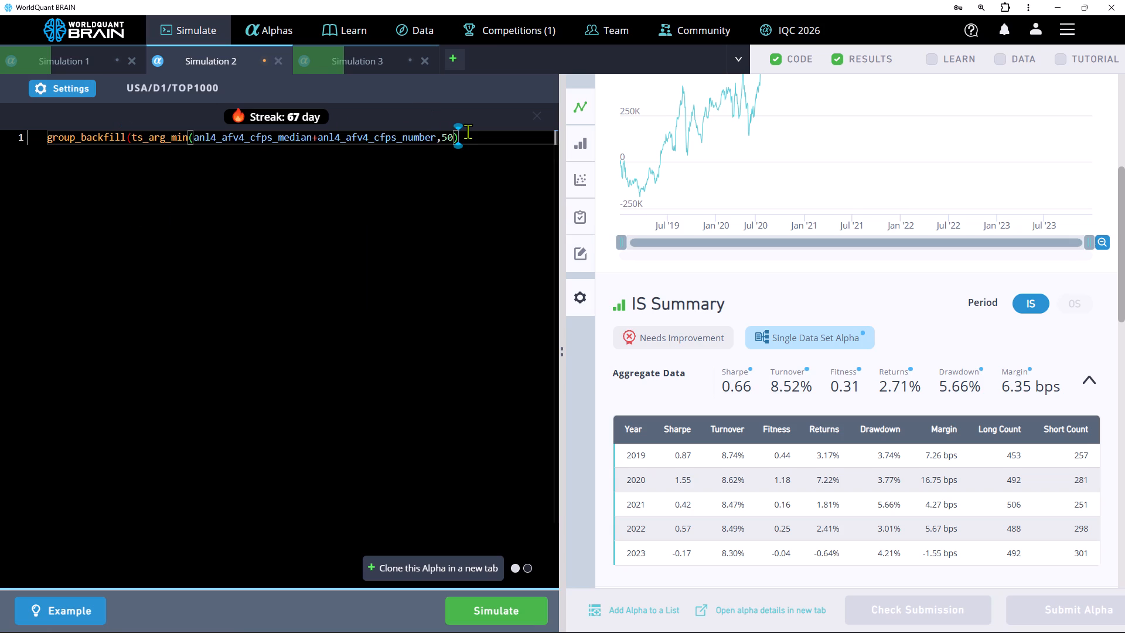
{"action": "key", "text": "comma"}
{"action": "type", "text": "sec"}
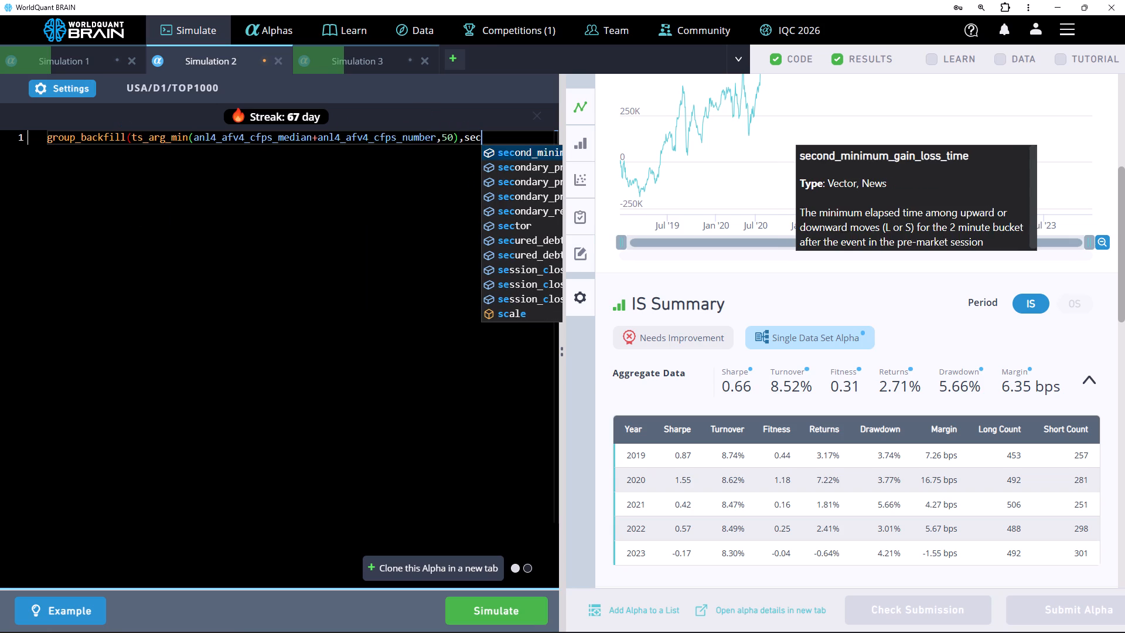
{"action": "left_click", "coordinate": [512, 229]}
{"action": "type", "text": ",20"}
{"action": "key", "text": "shift+parenright"}
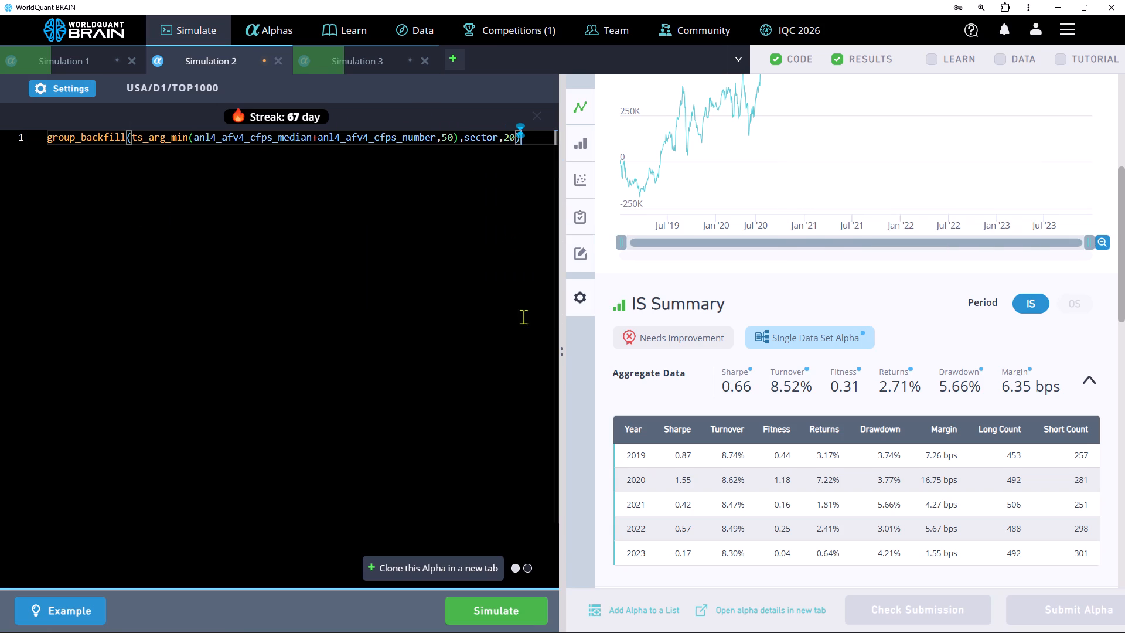
{"action": "left_click", "coordinate": [523, 610]}
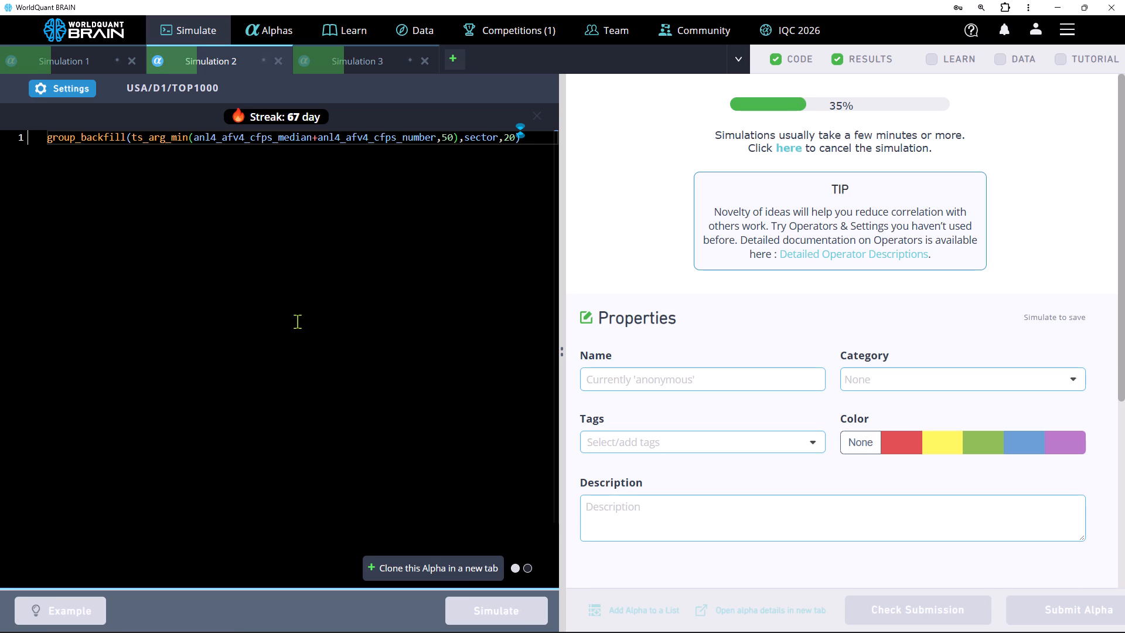
Check Simulation 1's PnL chart, replace ts_arg_max with ts_arg_min in its expression and run the simulation.
{"action": "left_click", "coordinate": [70, 56]}
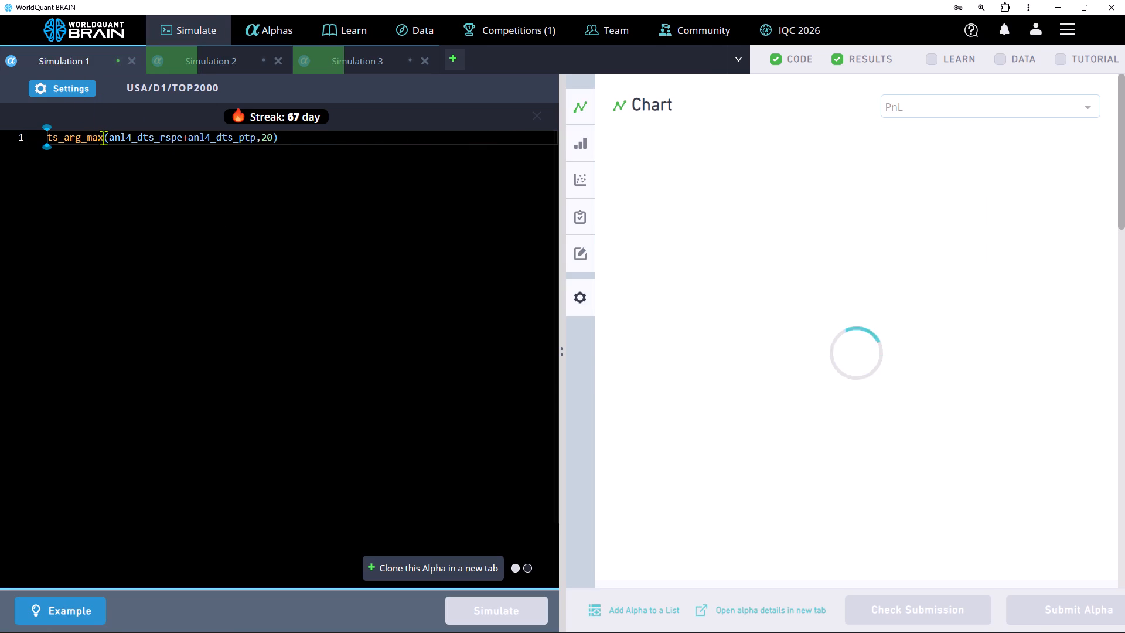
{"action": "key", "text": "BackSpace"}
{"action": "key", "text": "BackSpace"}
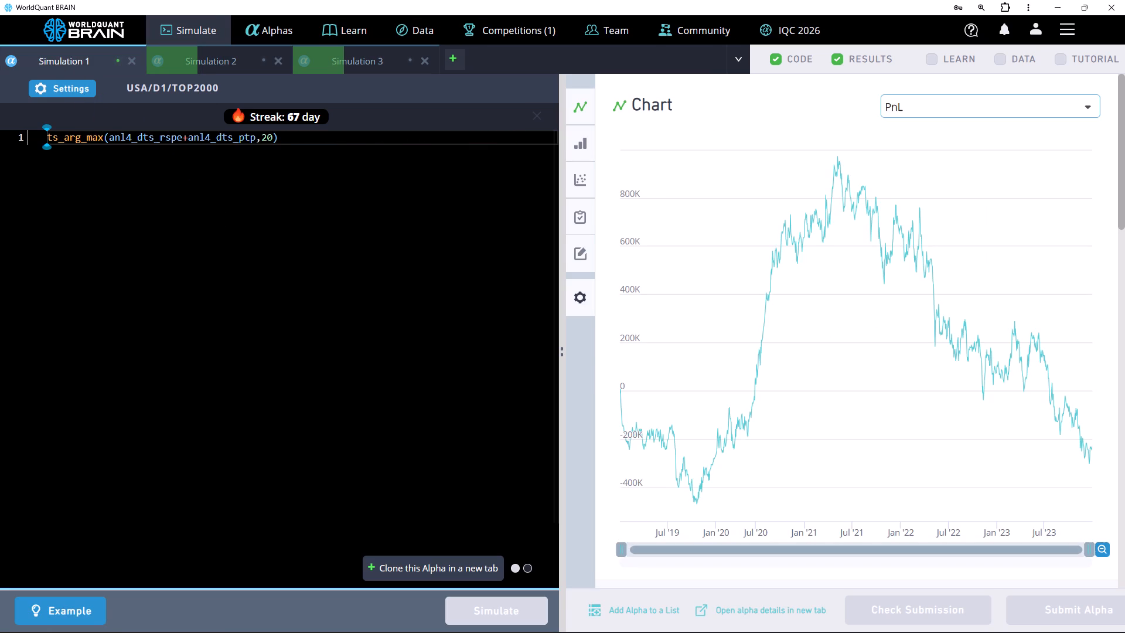
{"action": "left_click", "coordinate": [103, 138]}
{"action": "key", "text": "BackSpace"}
{"action": "key", "text": "BackSpace"}
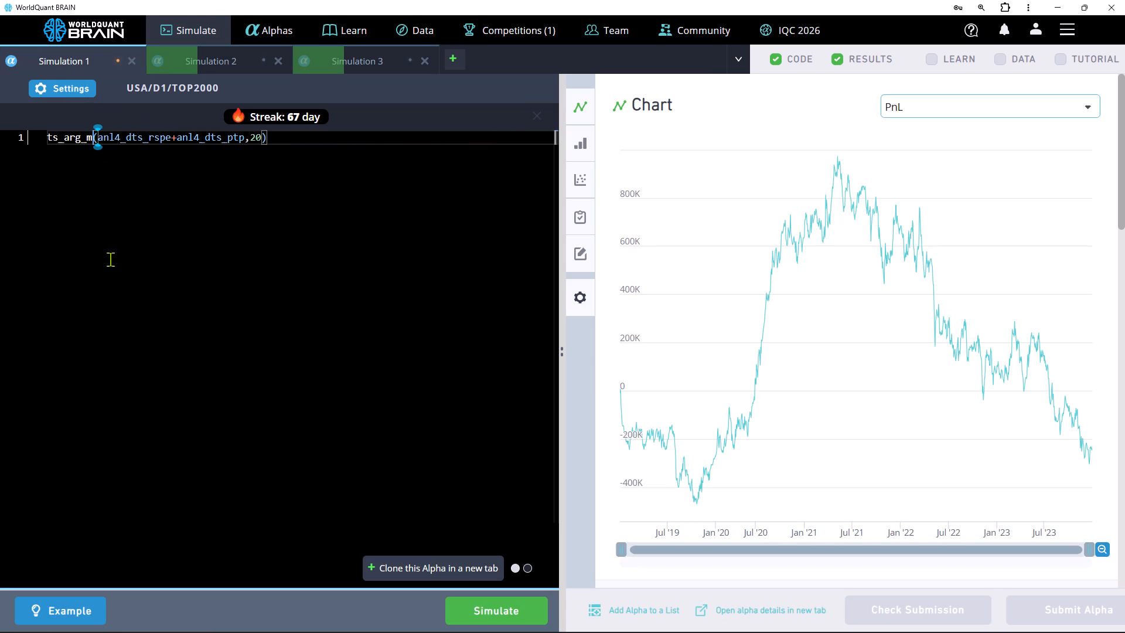
{"action": "type", "text": "in"}
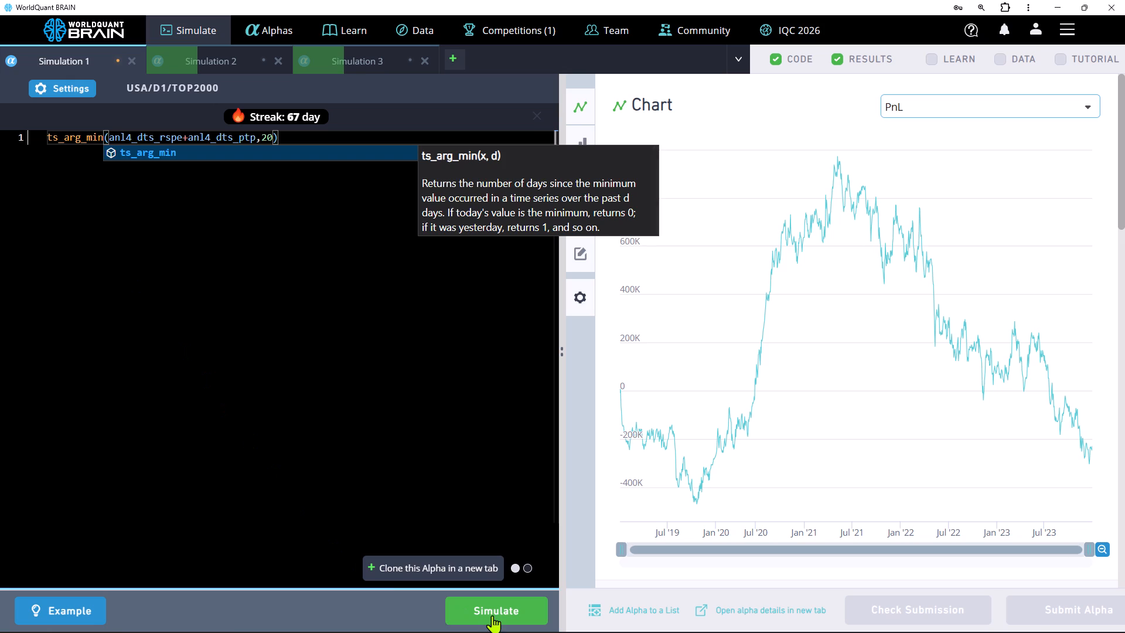
{"action": "left_click", "coordinate": [499, 616]}
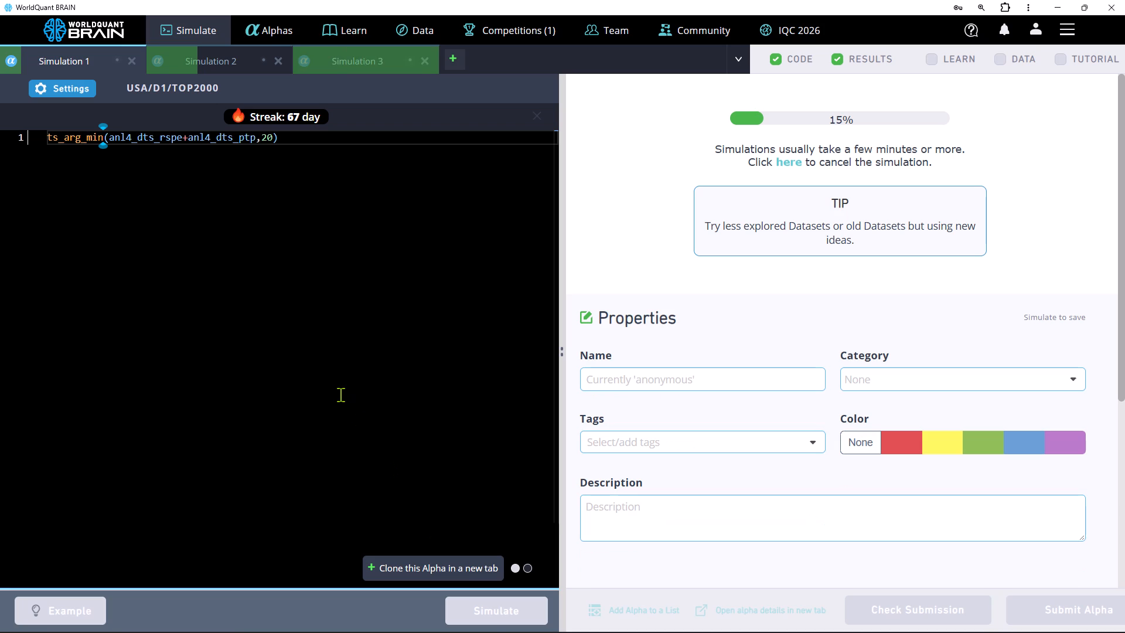
Check Simulation 3's PnL chart and IS summary, and set its decay to 6 in the settings.
{"action": "left_click", "coordinate": [353, 66]}
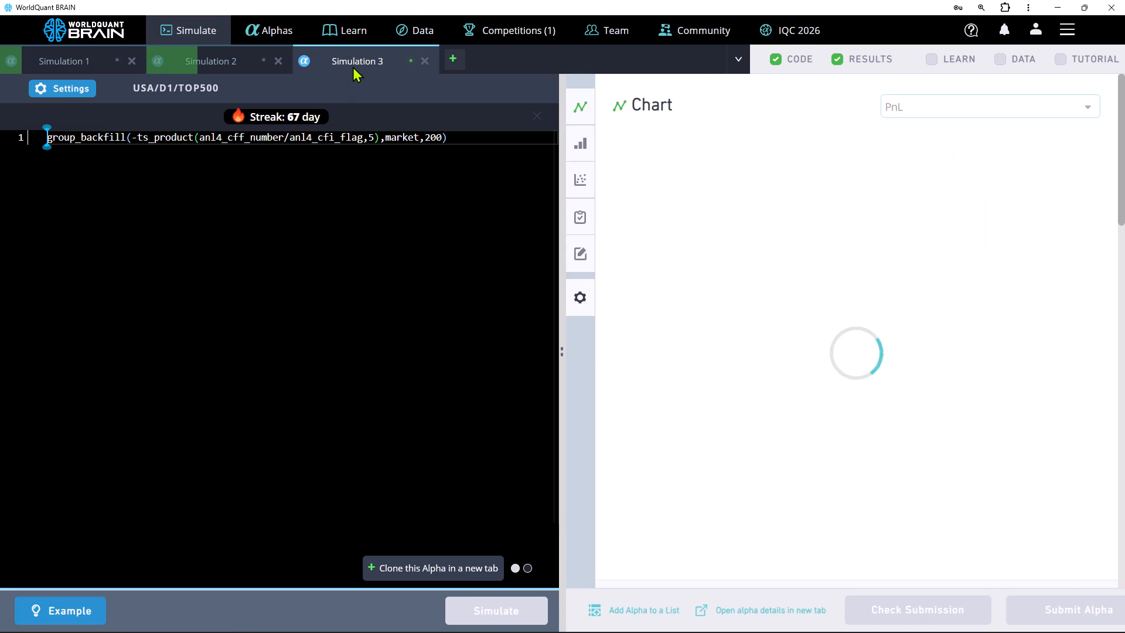
{"action": "scroll", "coordinate": [878, 335], "scroll_direction": "down", "scroll_amount": 3}
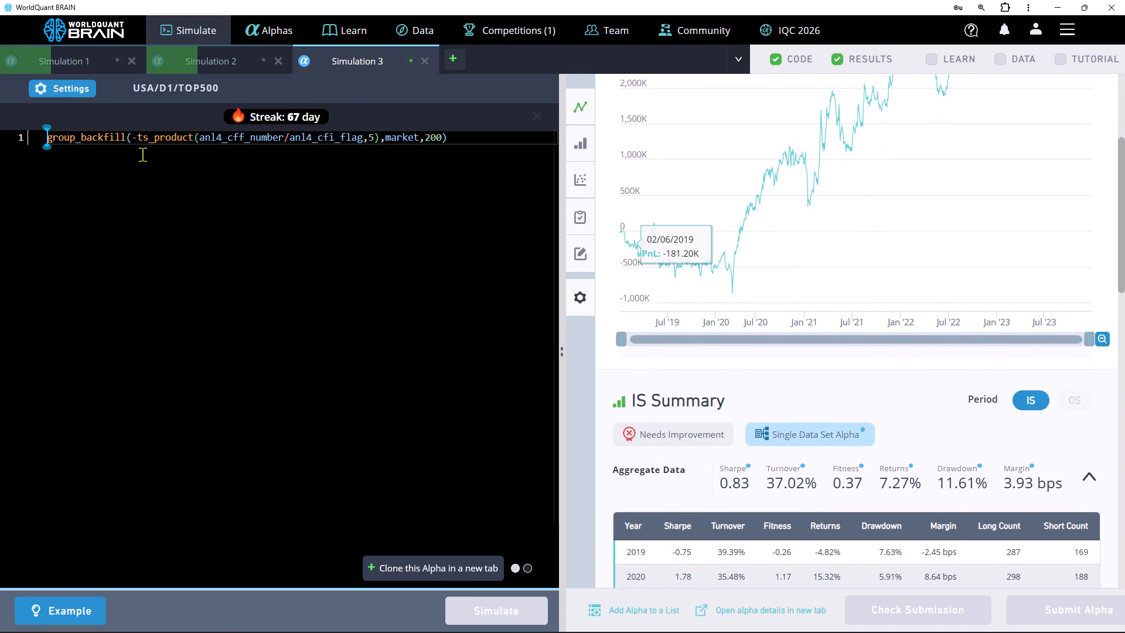
{"action": "left_click", "coordinate": [64, 91]}
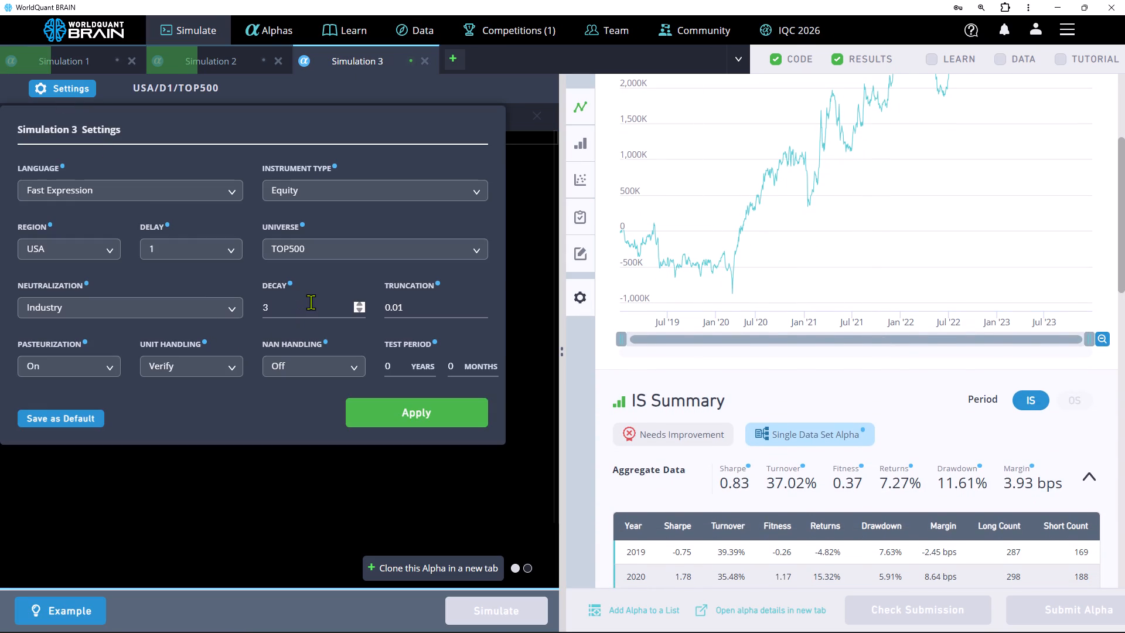
{"action": "triple_click", "coordinate": [359, 304]}
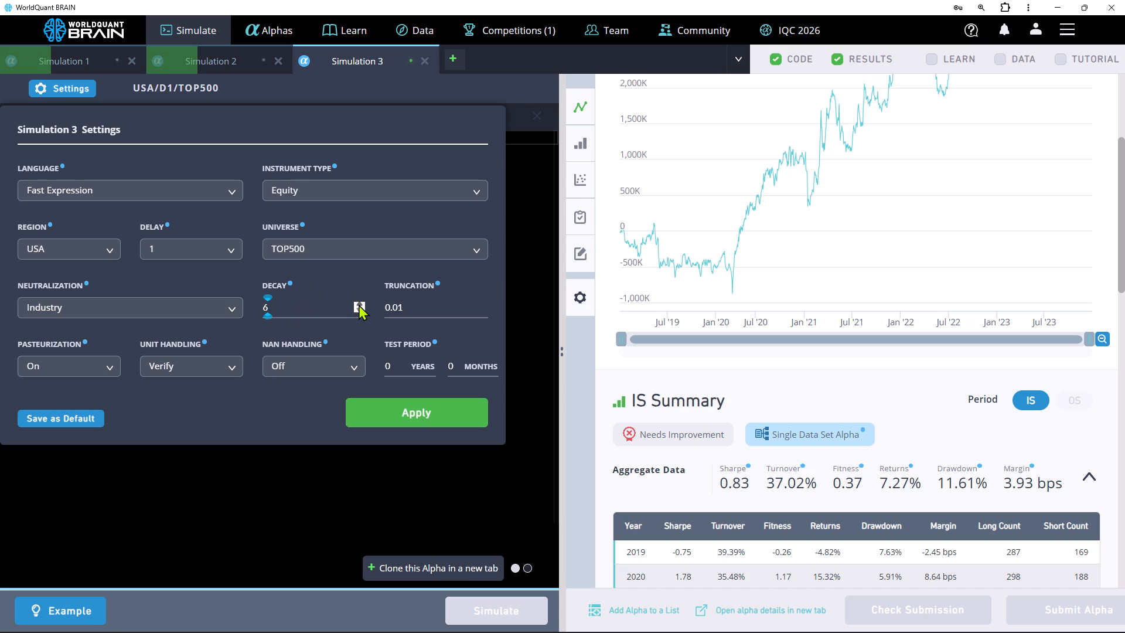
{"action": "left_click", "coordinate": [431, 413]}
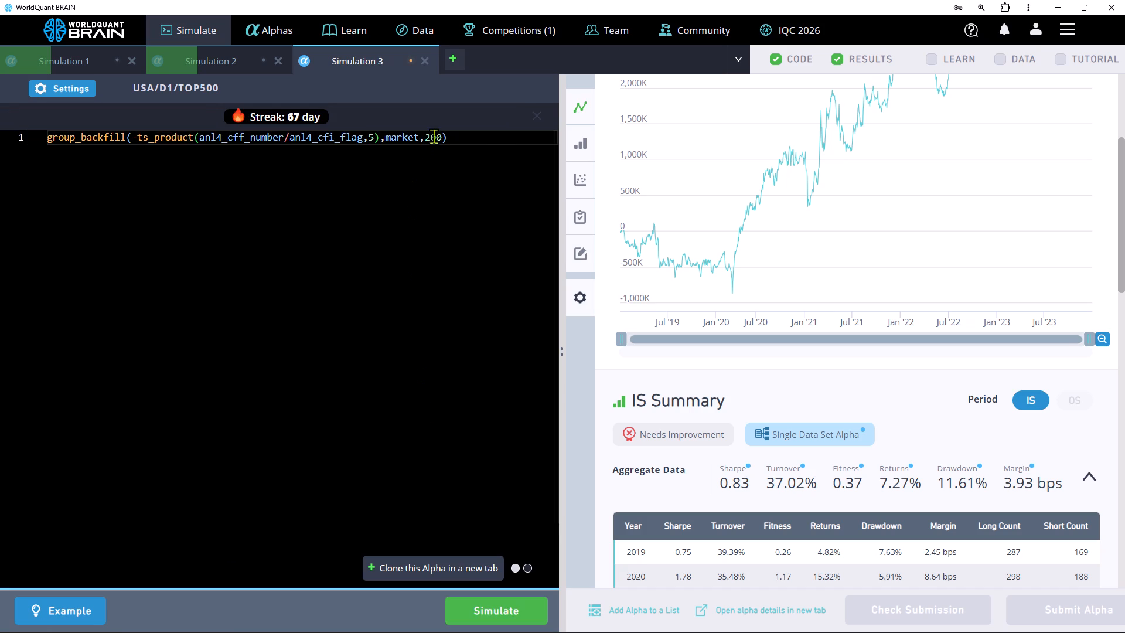
Change the group_backfill lookback in Simulation 3's expression to 252 and run the simulation.
{"action": "left_click", "coordinate": [437, 134]}
{"action": "key", "text": "BackSpace"}
{"action": "key", "text": "5"}
{"action": "key", "text": "Right"}
{"action": "key", "text": "BackSpace"}
{"action": "key", "text": "2"}
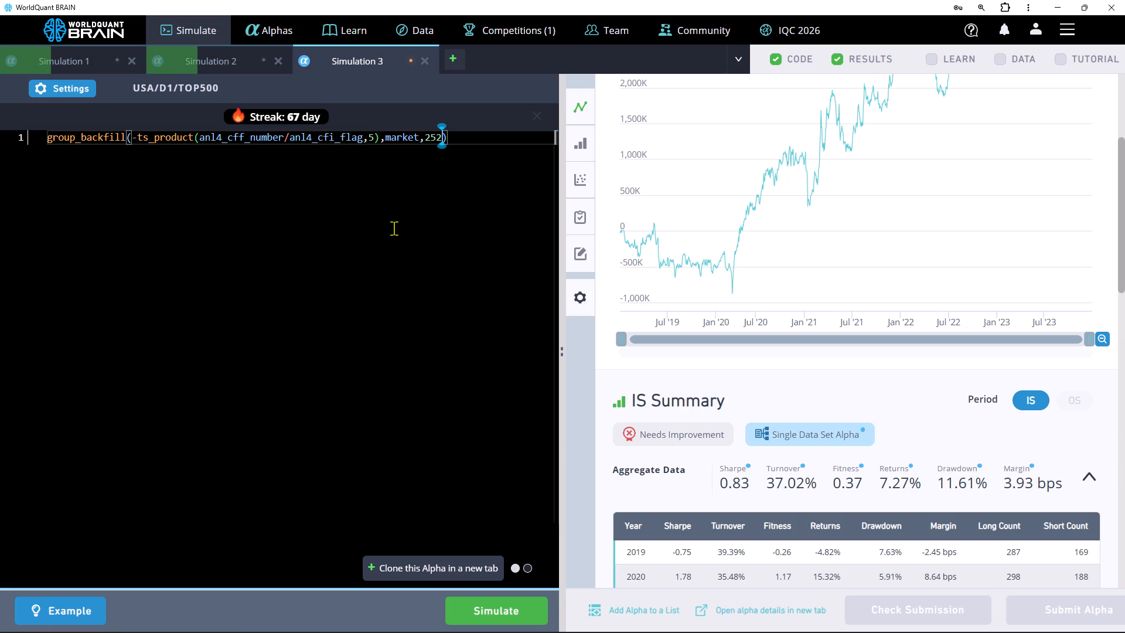
{"action": "left_click", "coordinate": [516, 605]}
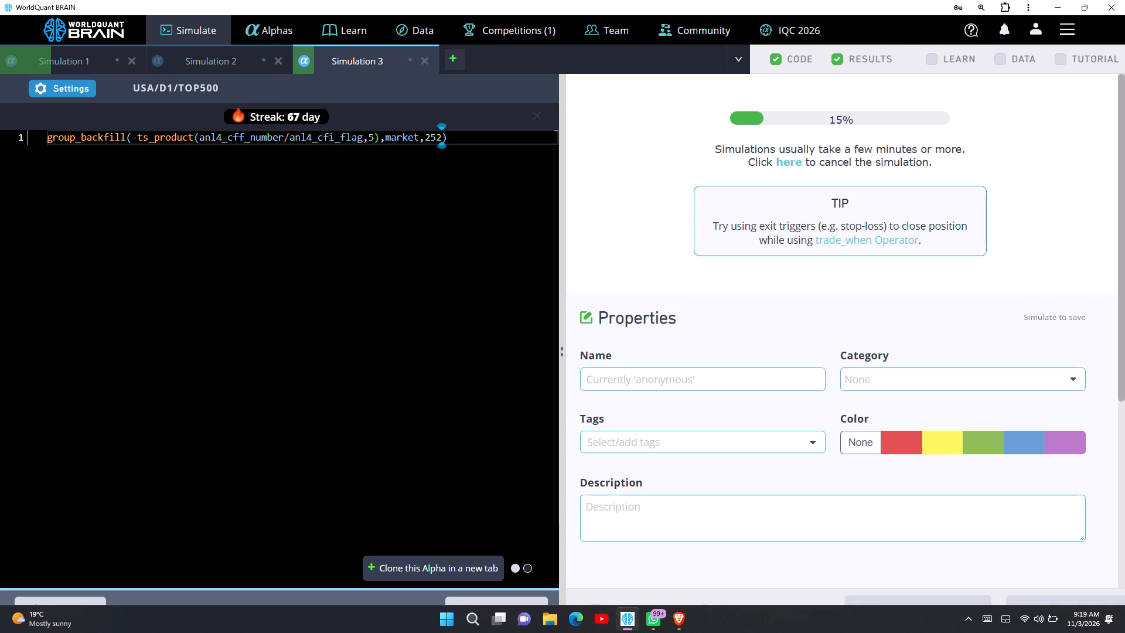
Examine Simulation 2's PnL chart, IS summary and failed IS tests.
{"action": "left_click", "coordinate": [213, 62]}
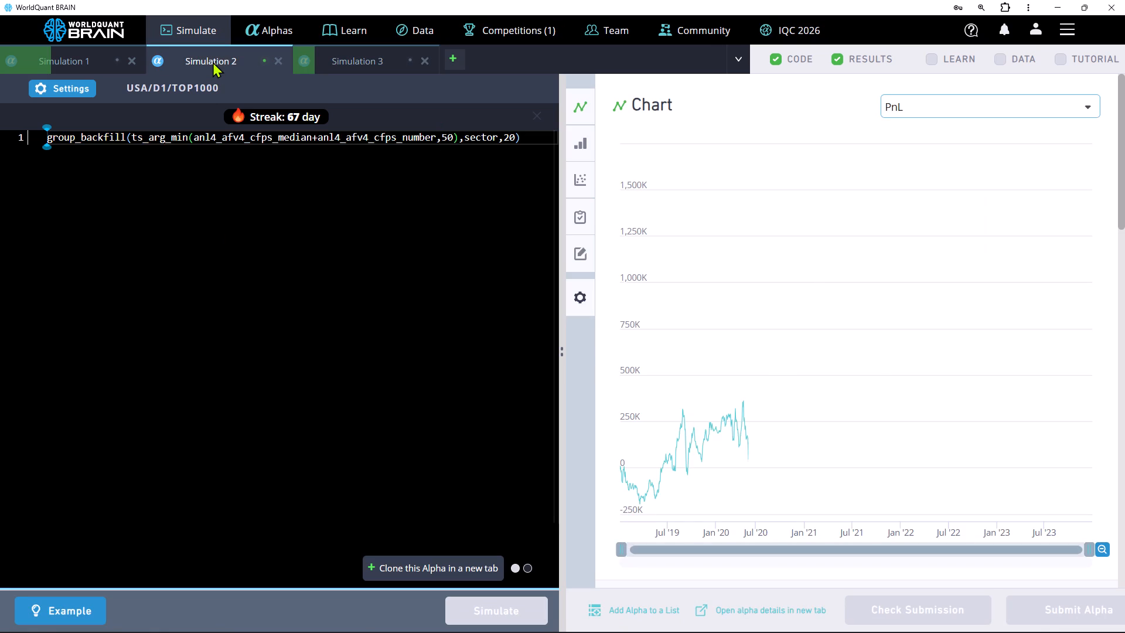
{"action": "scroll", "coordinate": [722, 289], "scroll_direction": "down", "scroll_amount": 1}
{"action": "left_click", "coordinate": [722, 289]}
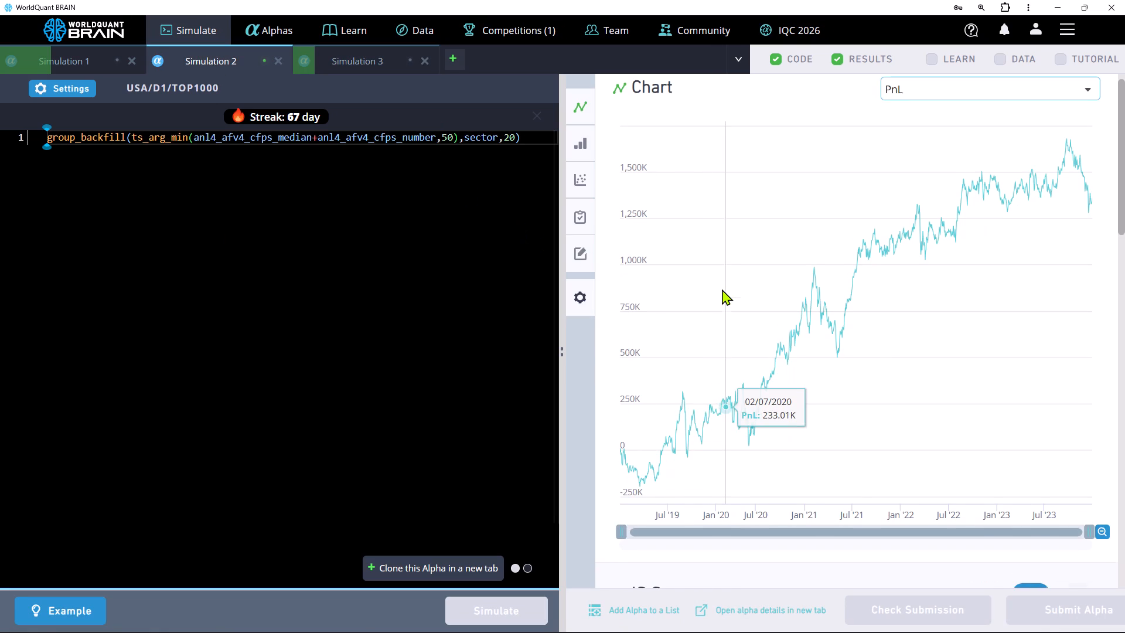
{"action": "scroll", "coordinate": [722, 289], "scroll_direction": "down", "scroll_amount": 4}
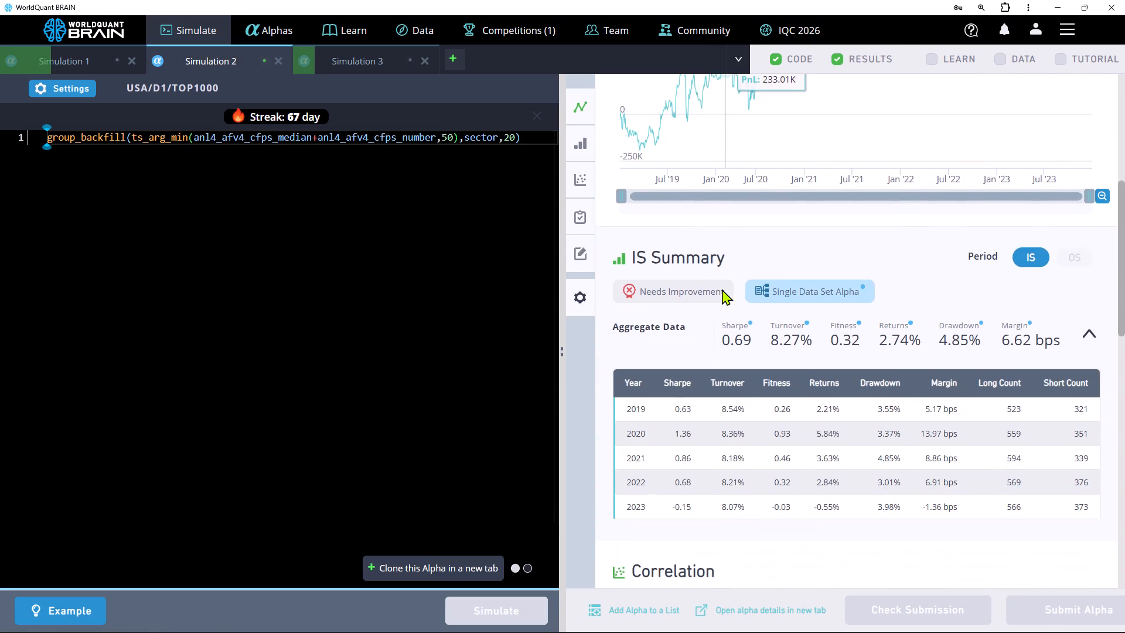
{"action": "scroll", "coordinate": [722, 289], "scroll_direction": "down", "scroll_amount": 5}
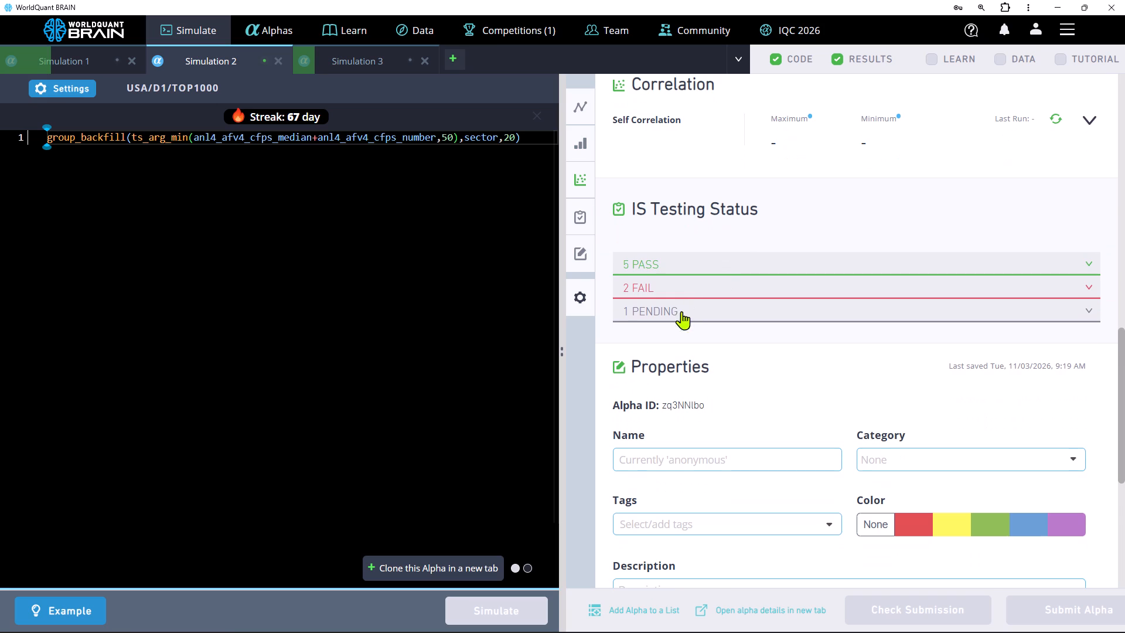
{"action": "left_click", "coordinate": [694, 276]}
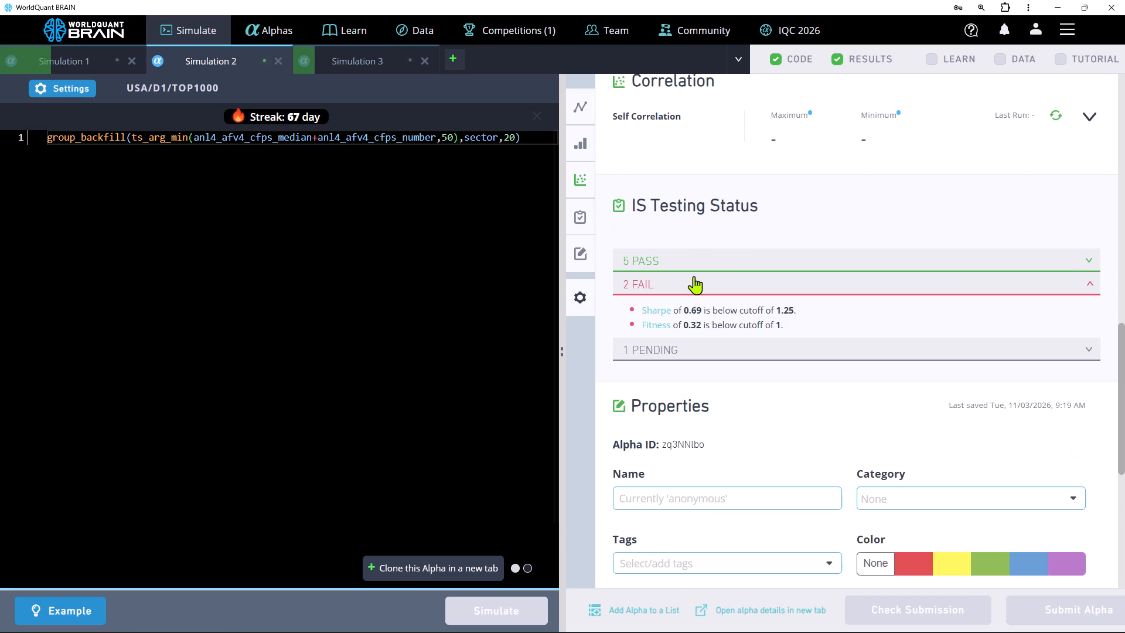
{"action": "left_click", "coordinate": [694, 276]}
{"action": "scroll", "coordinate": [694, 276], "scroll_direction": "up", "scroll_amount": 2}
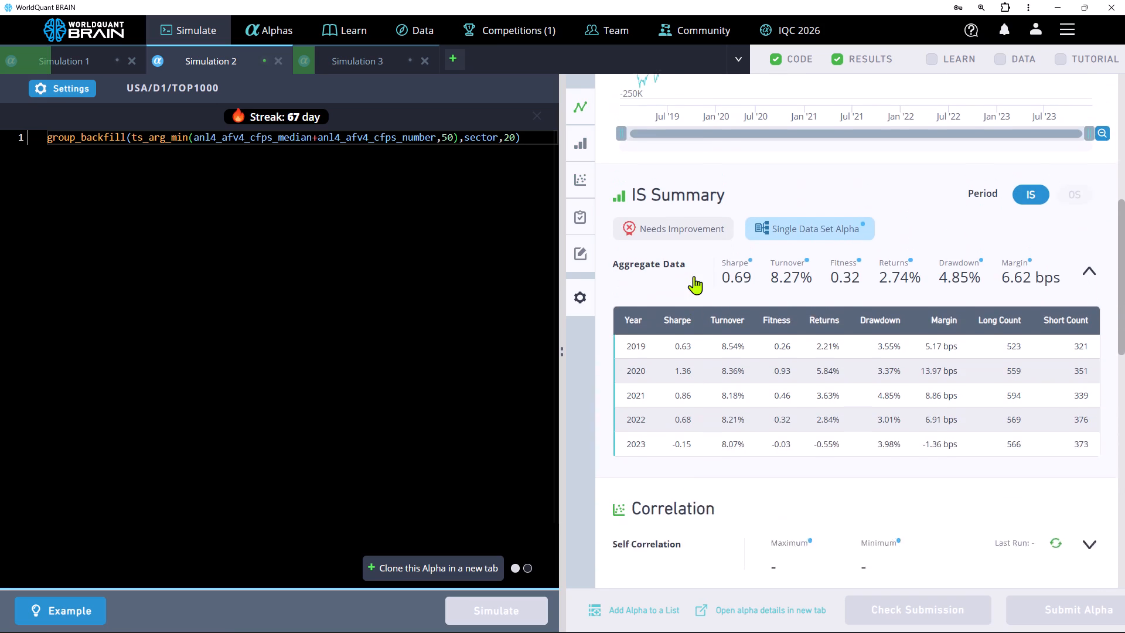
Change the group_backfill lookback in Simulation 2's expression to 60 and run the simulation.
{"action": "left_click", "coordinate": [509, 134]}
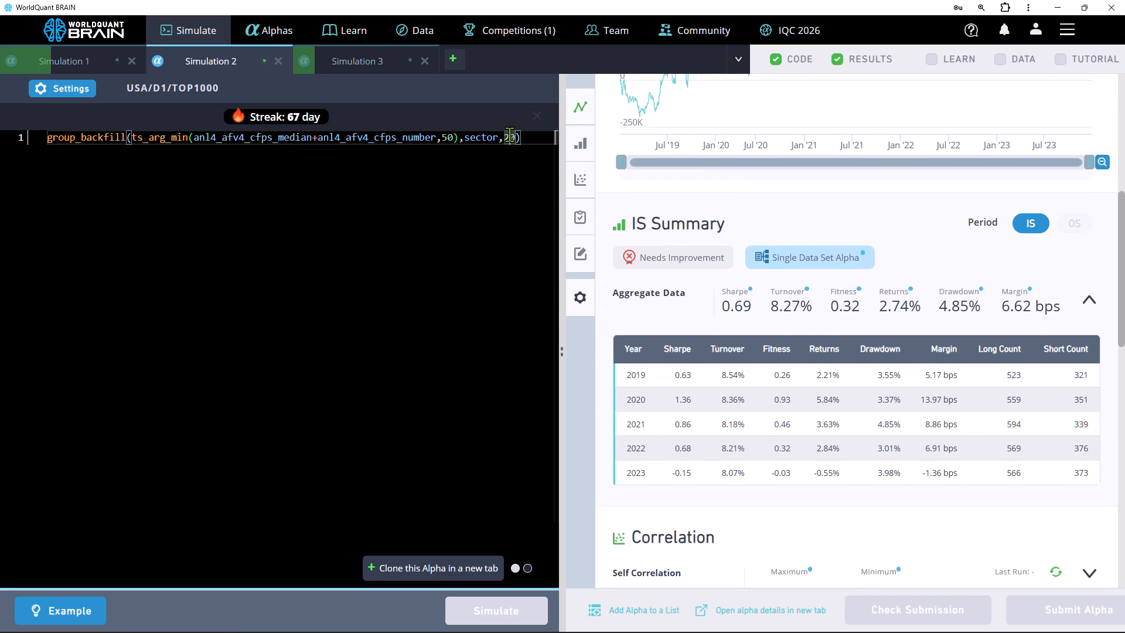
{"action": "key", "text": "BackSpace"}
{"action": "key", "text": "6"}
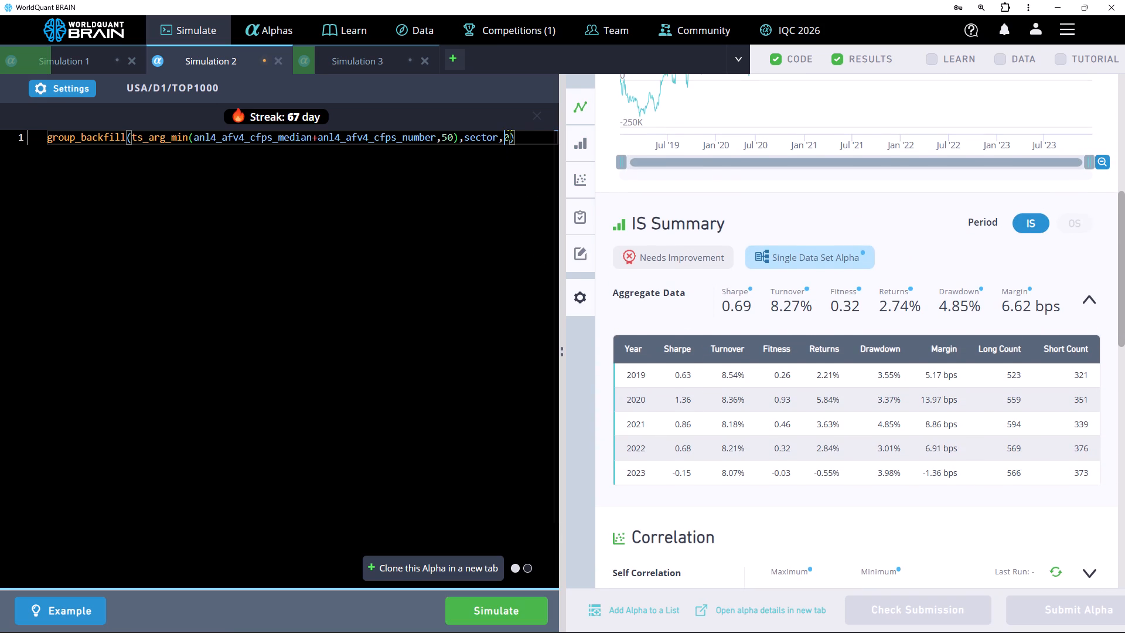
{"action": "left_click", "coordinate": [514, 604]}
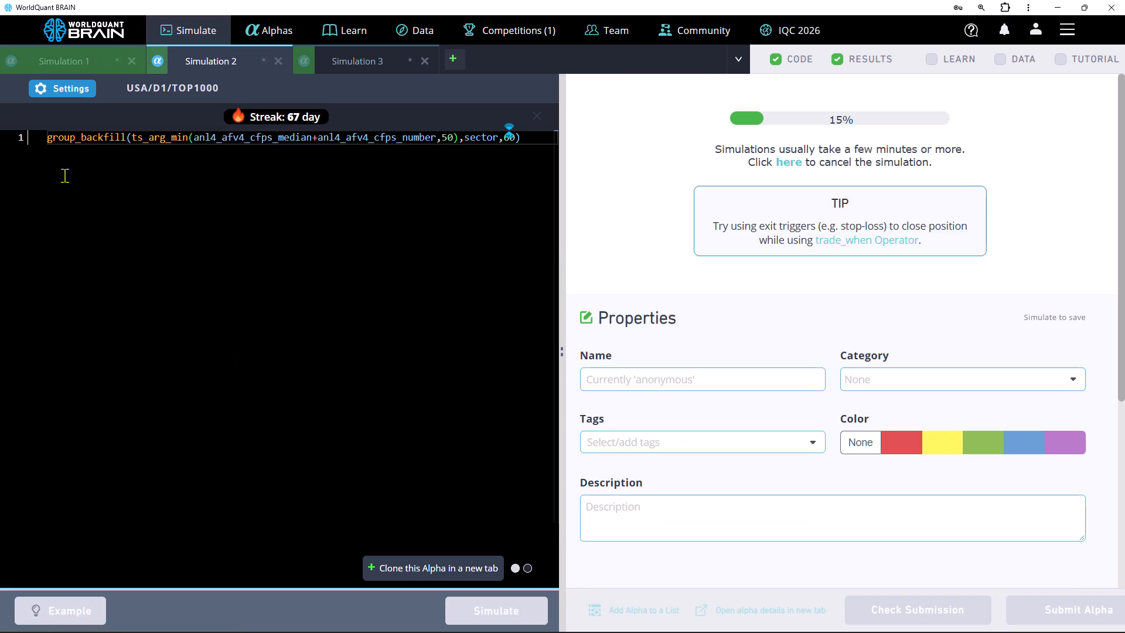
Check Simulation 1's PnL chart, replace ts_arg_min with ts_av_diff in its expression and run the simulation.
{"action": "left_click", "coordinate": [98, 65]}
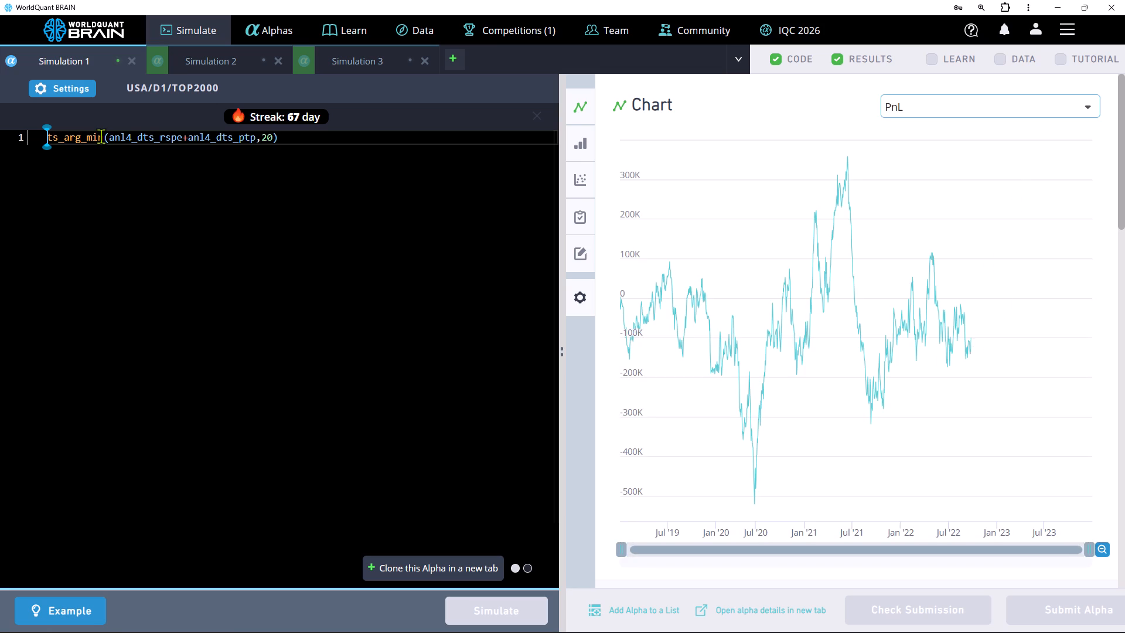
{"action": "left_click", "coordinate": [103, 136]}
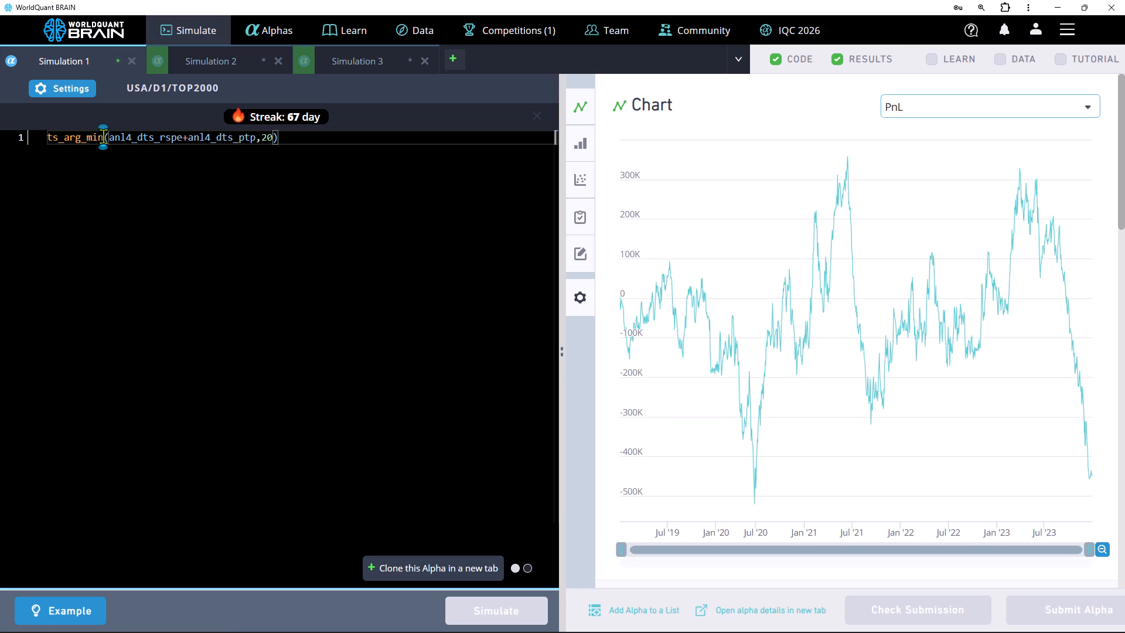
{"action": "key", "text": "BackSpace"}
{"action": "key", "text": "BackSpace"}
{"action": "key", "text": "BackSpace"}
{"action": "key", "text": "BackSpace"}
{"action": "key", "text": "BackSpace"}
{"action": "key", "text": "BackSpace"}
{"action": "key", "text": "BackSpace"}
{"action": "key", "text": "BackSpace"}
{"action": "key", "text": "BackSpace"}
{"action": "key", "text": "BackSpace"}
{"action": "key", "text": "BackSpace"}
{"action": "key", "text": "BackSpace"}
{"action": "key", "text": "BackSpace"}
{"action": "key", "text": "BackSpace"}
{"action": "key", "text": "BackSpace"}
{"action": "key", "text": "BackSpace"}
{"action": "key", "text": "BackSpace"}
{"action": "type", "text": "ts"}
{"action": "left_click", "coordinate": [133, 183]}
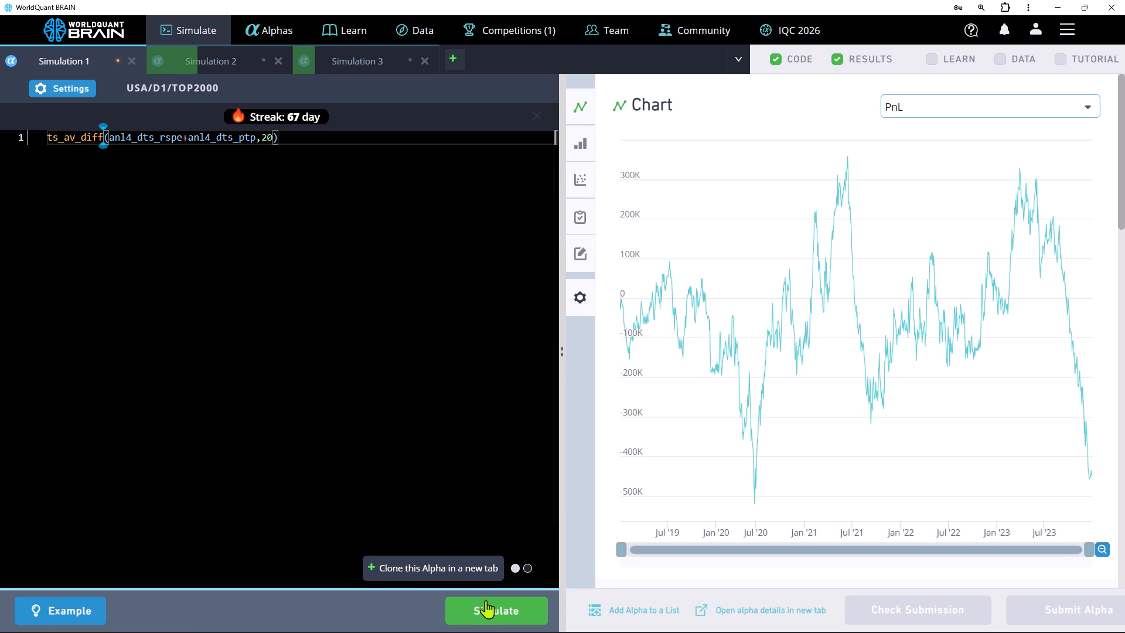
{"action": "left_click", "coordinate": [486, 601]}
{"action": "double_click", "coordinate": [486, 601]}
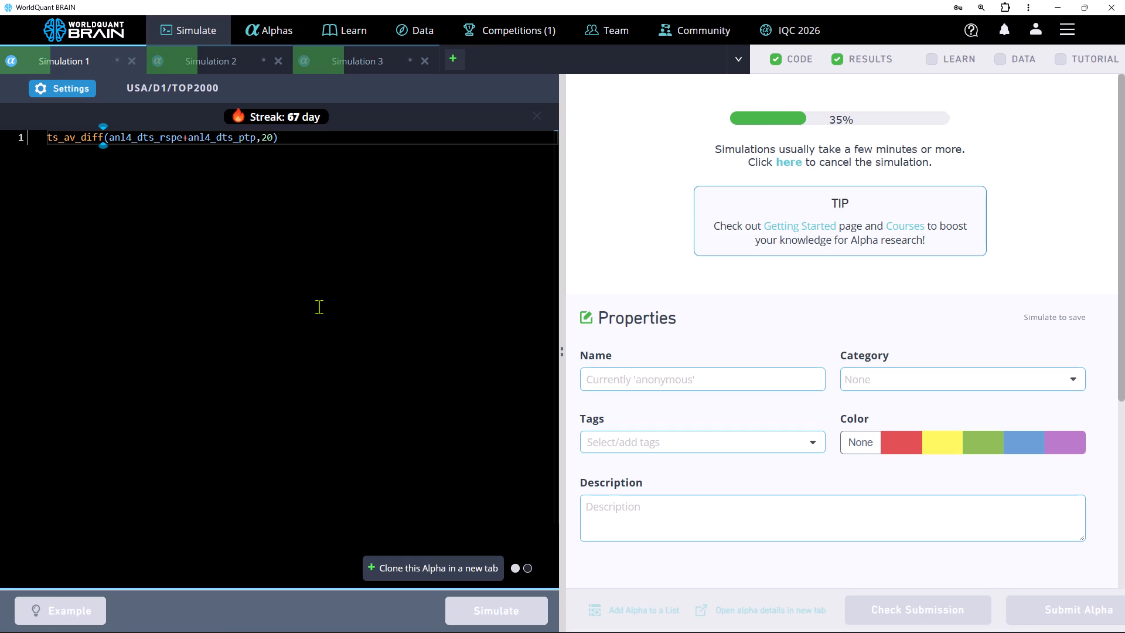
Examine Simulation 3's PnL chart, IS summary and failed IS tests.
{"action": "left_click", "coordinate": [348, 67]}
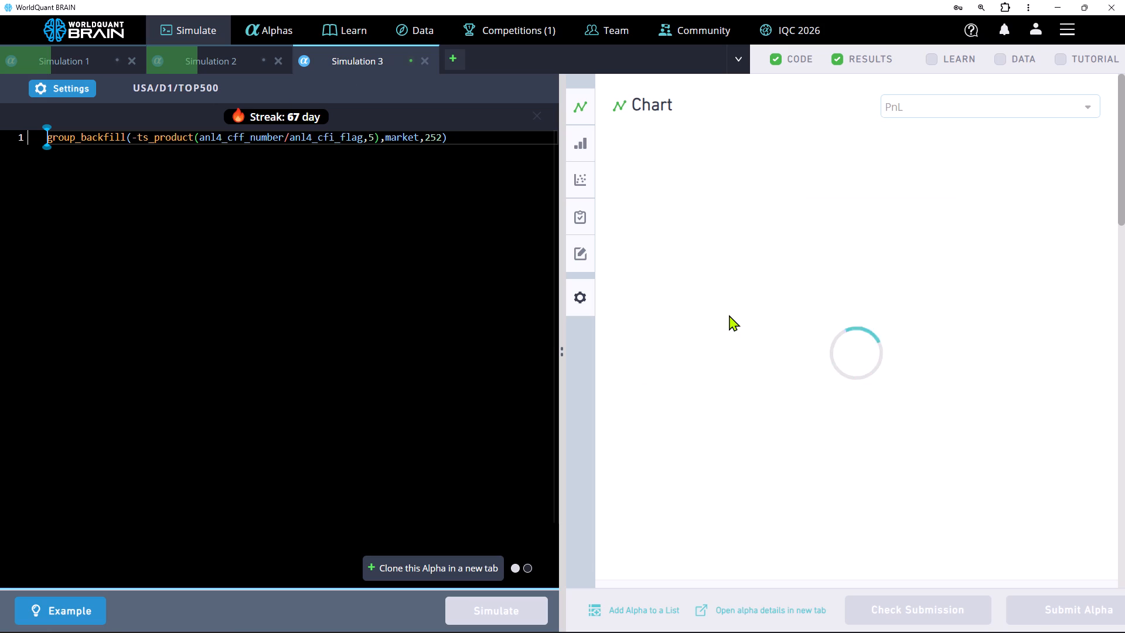
{"action": "scroll", "coordinate": [729, 315], "scroll_direction": "down", "scroll_amount": 3}
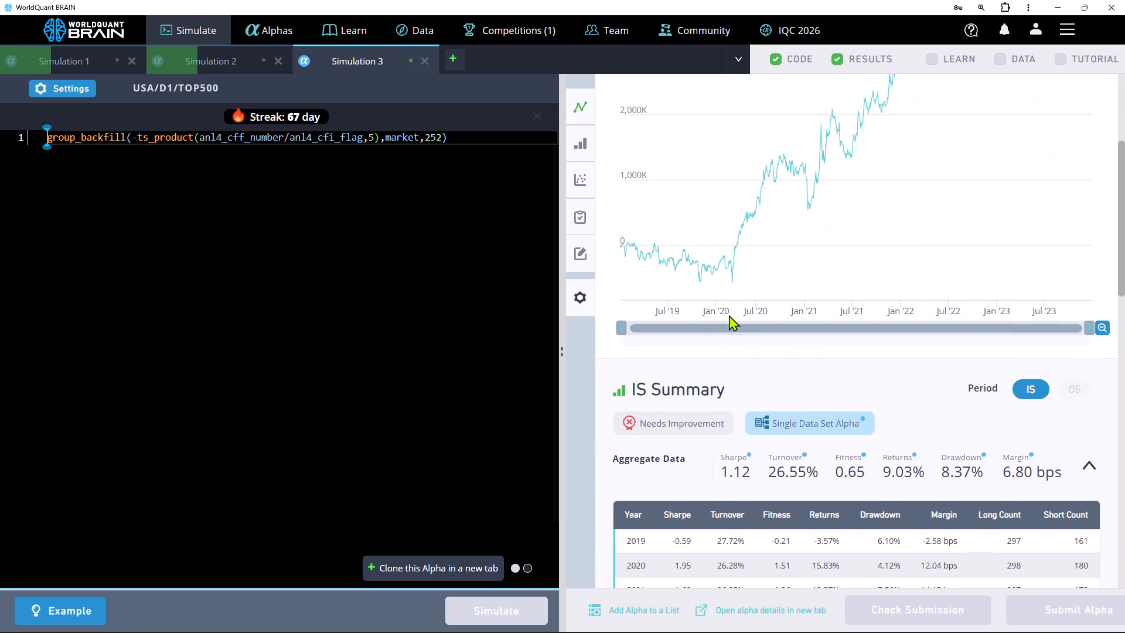
{"action": "scroll", "coordinate": [729, 315], "scroll_direction": "down", "scroll_amount": 1}
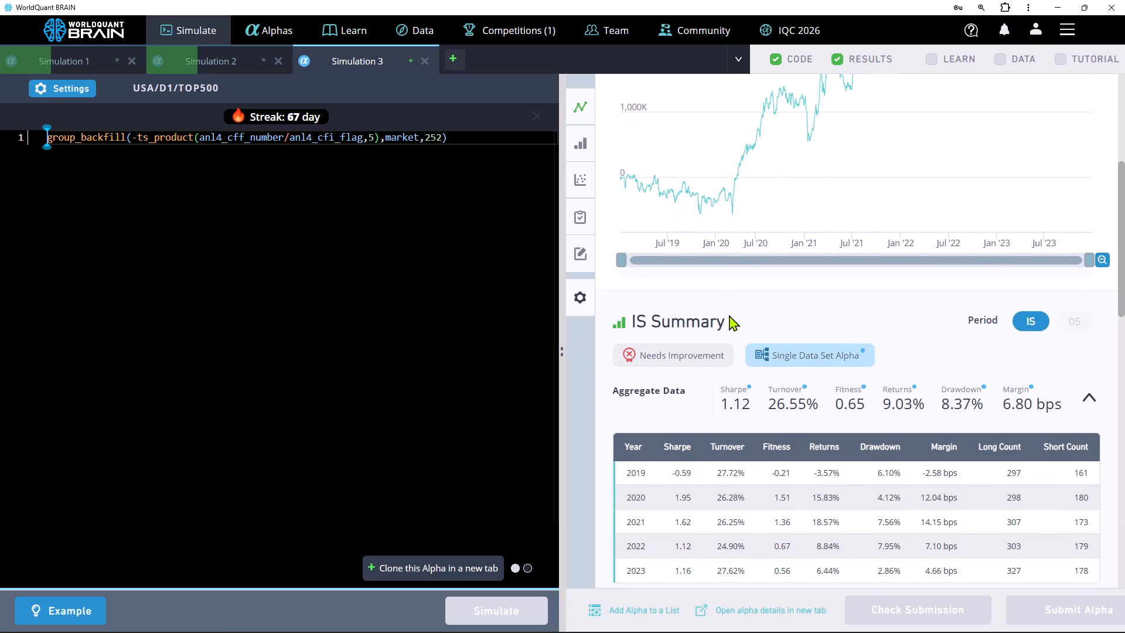
{"action": "scroll", "coordinate": [729, 315], "scroll_direction": "down", "scroll_amount": 1}
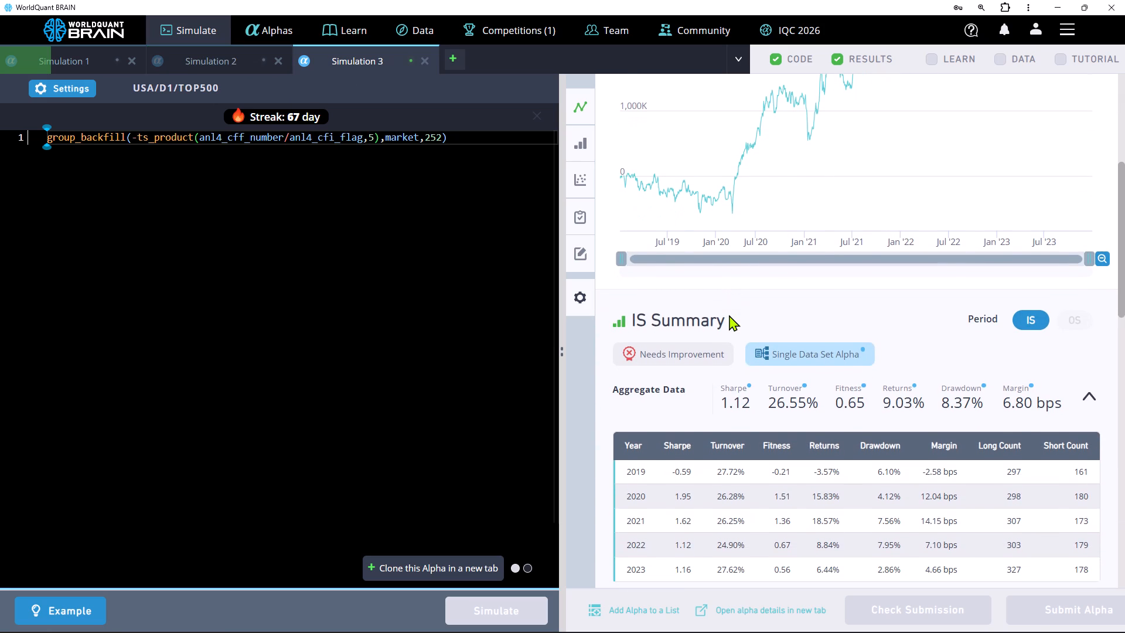
{"action": "scroll", "coordinate": [729, 315], "scroll_direction": "down", "scroll_amount": 1}
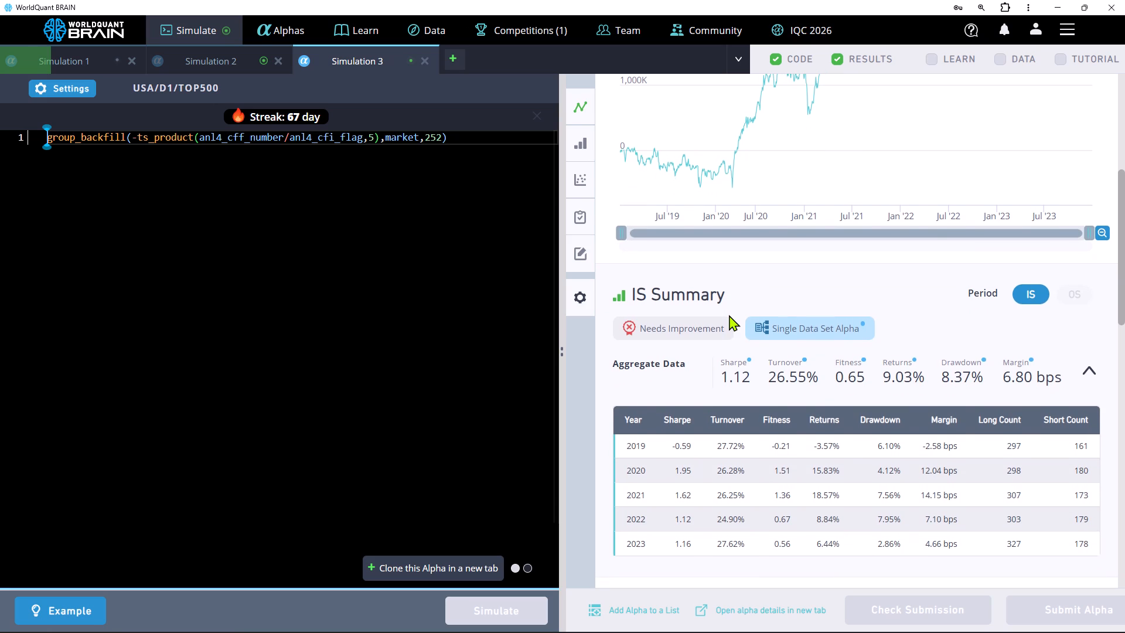
{"action": "scroll", "coordinate": [729, 315], "scroll_direction": "down", "scroll_amount": 7}
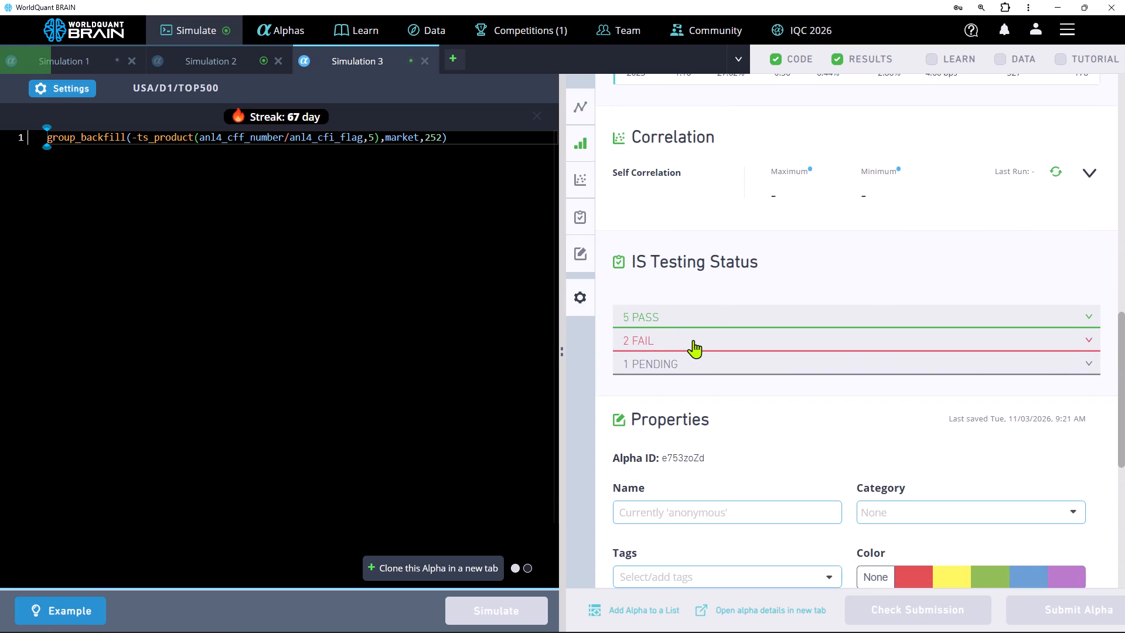
{"action": "left_click", "coordinate": [693, 340]}
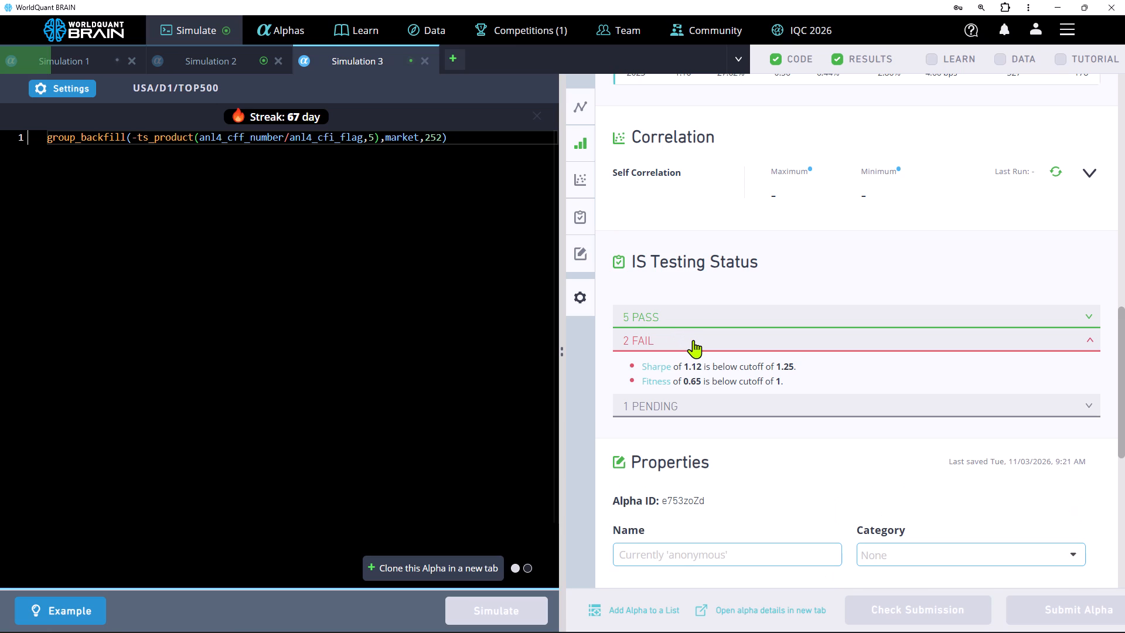
{"action": "left_click", "coordinate": [78, 85]}
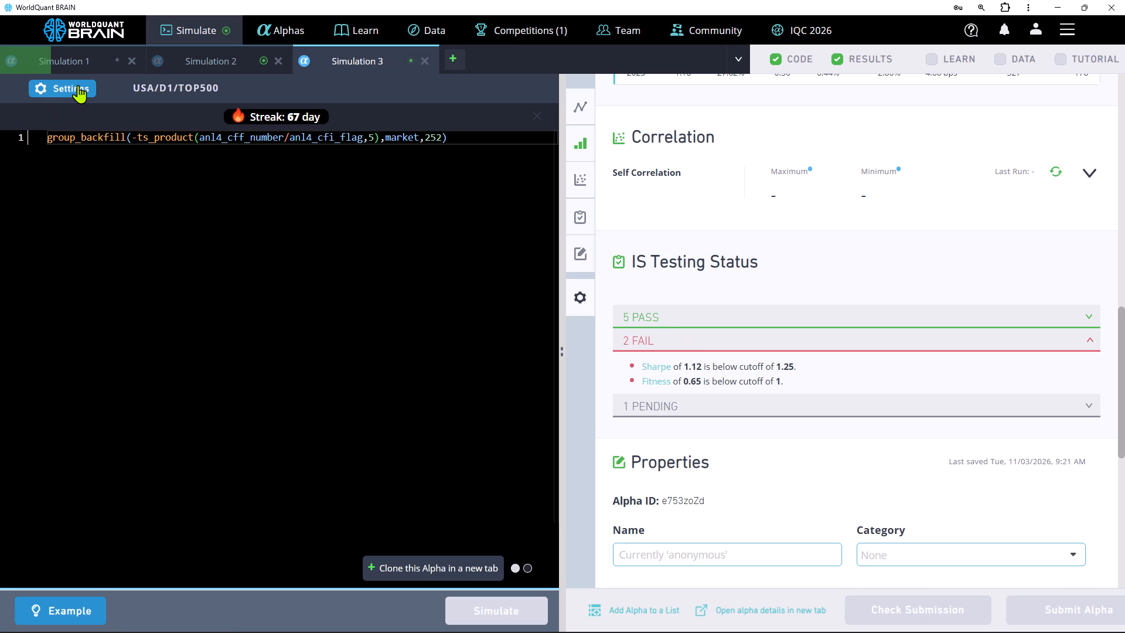
{"action": "left_click", "coordinate": [78, 85]}
Wrap Simulation 3's group_backfill expression in ts_arg_max with a lookback of 20 and run the simulation.
{"action": "left_click", "coordinate": [476, 135]}
{"action": "key", "text": "shift+parenright"}
{"action": "key", "text": "Left"}
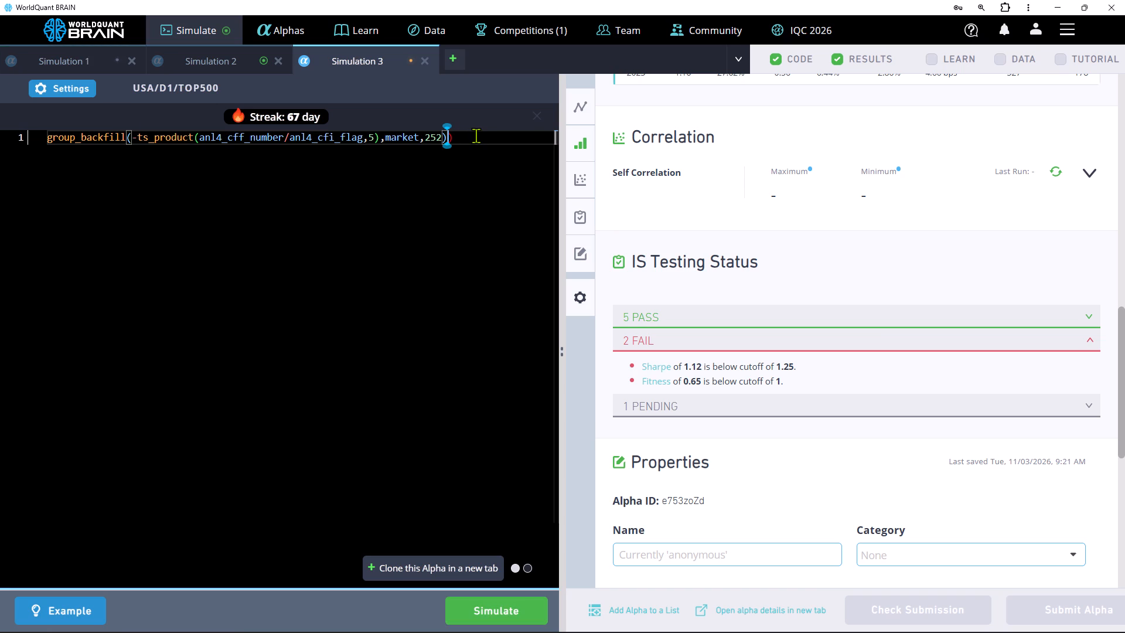
{"action": "type", "text": ",20"}
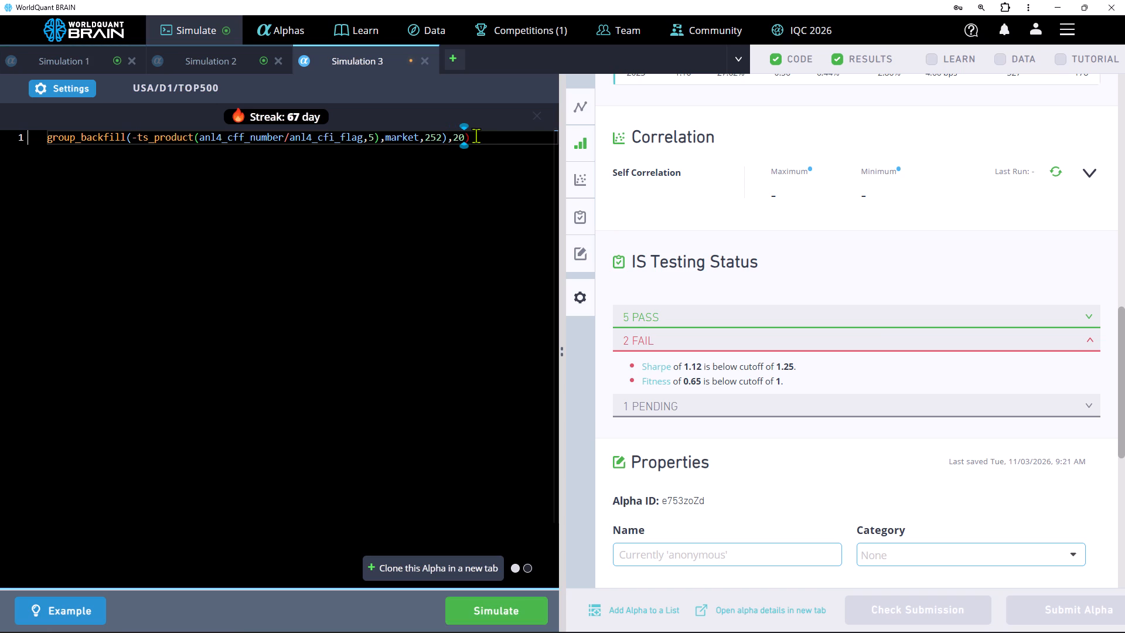
{"action": "key", "text": "Up"}
{"action": "key", "text": "shift+parenleft"}
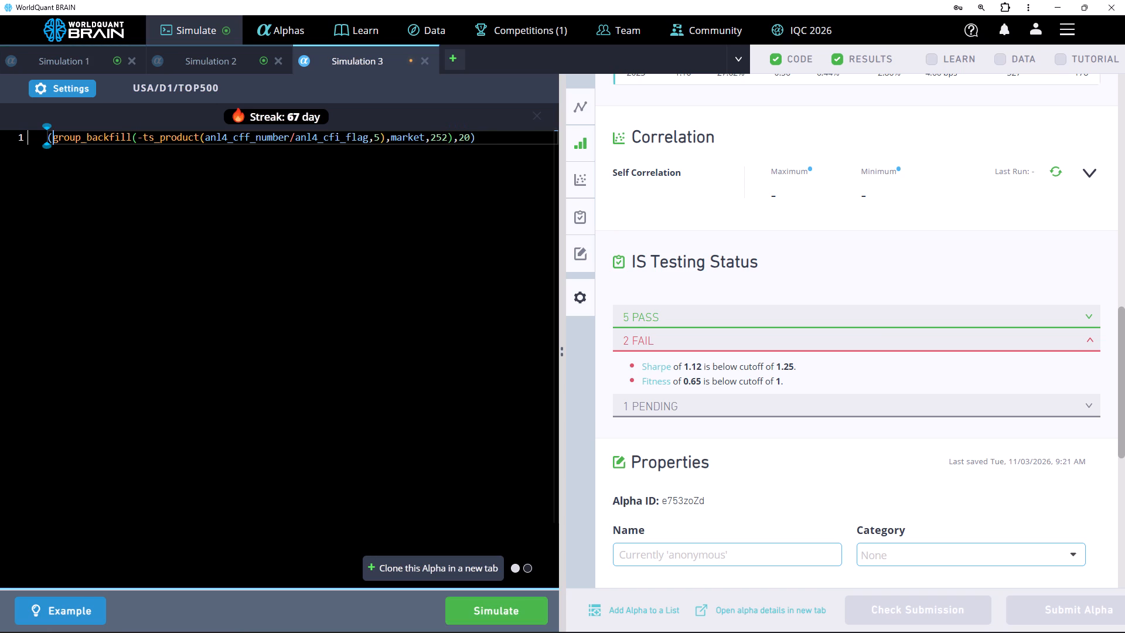
{"action": "key", "text": "Left"}
{"action": "type", "text": "gp"}
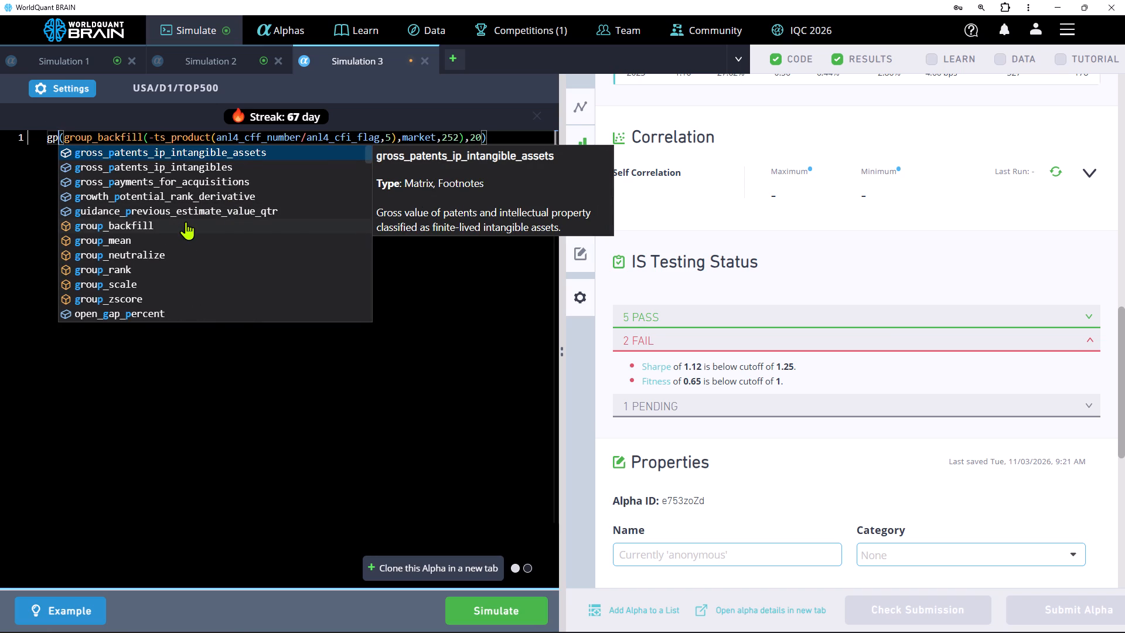
{"action": "key", "text": "BackSpace"}
{"action": "key", "text": "BackSpace"}
{"action": "type", "text": "ts"}
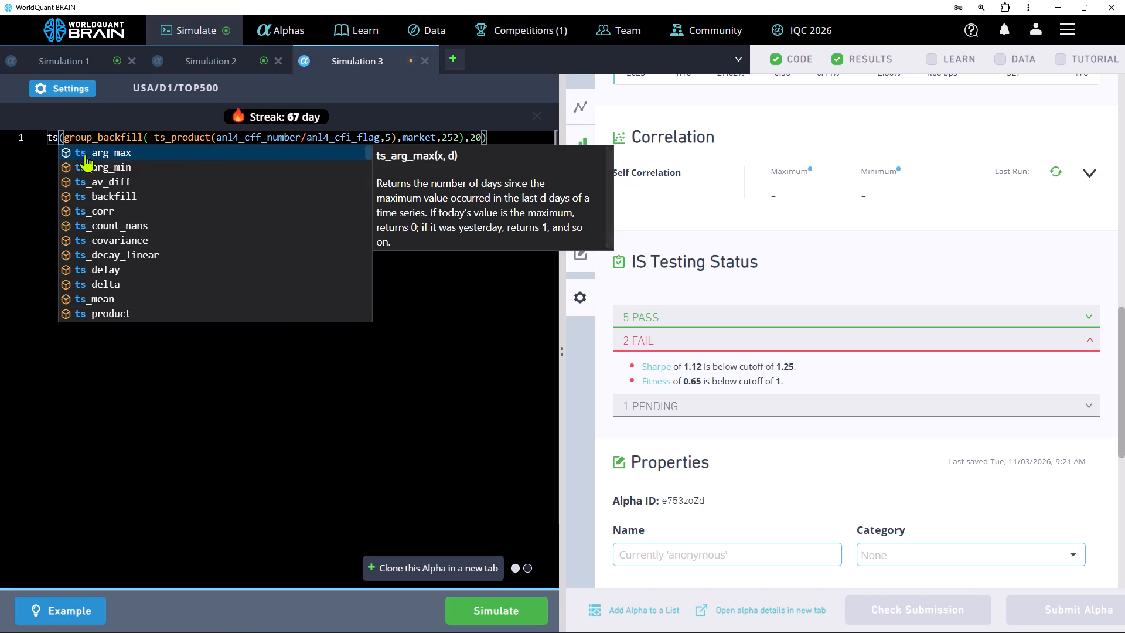
{"action": "left_click", "coordinate": [100, 149]}
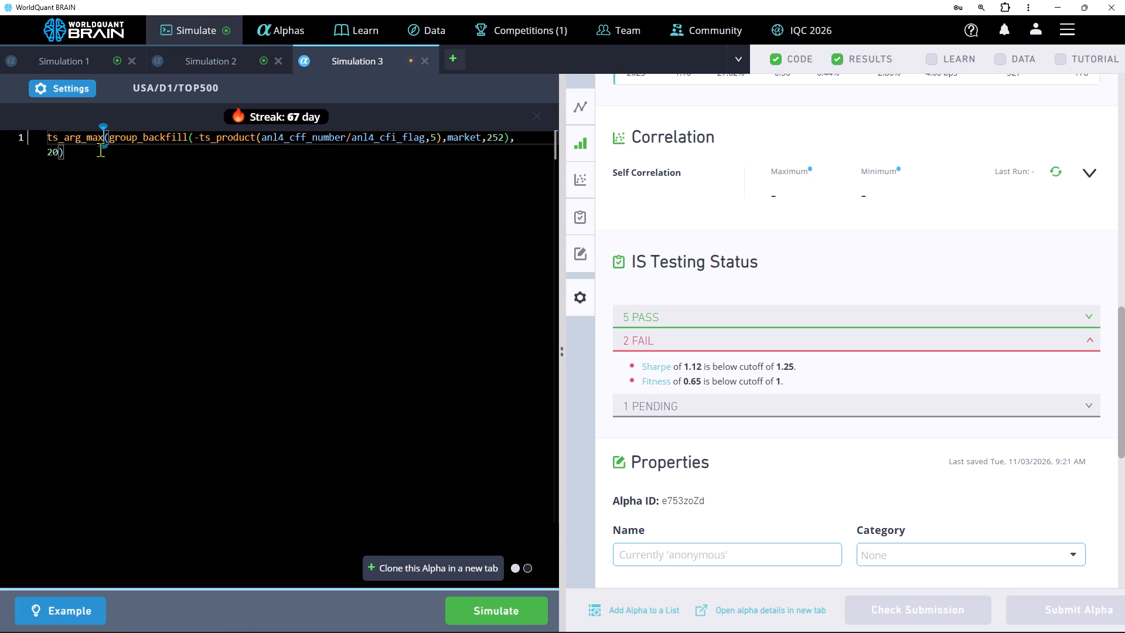
{"action": "left_click", "coordinate": [502, 617]}
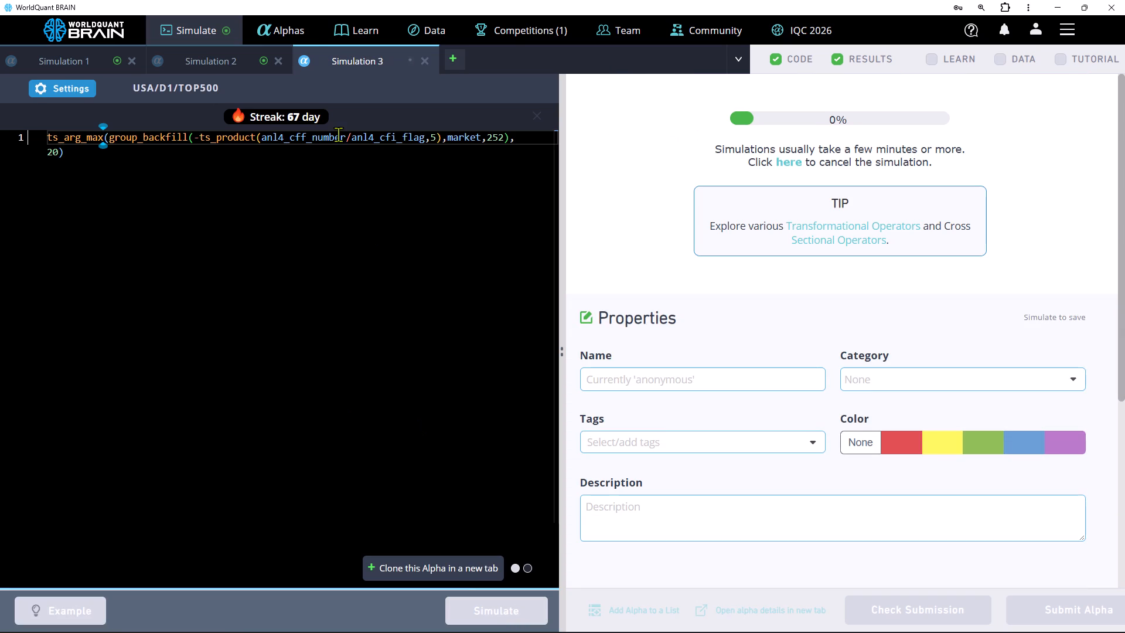
Check Simulation 2's results, change the group_backfill group from sector to market in its expression and run the simulation.
{"action": "left_click", "coordinate": [236, 59]}
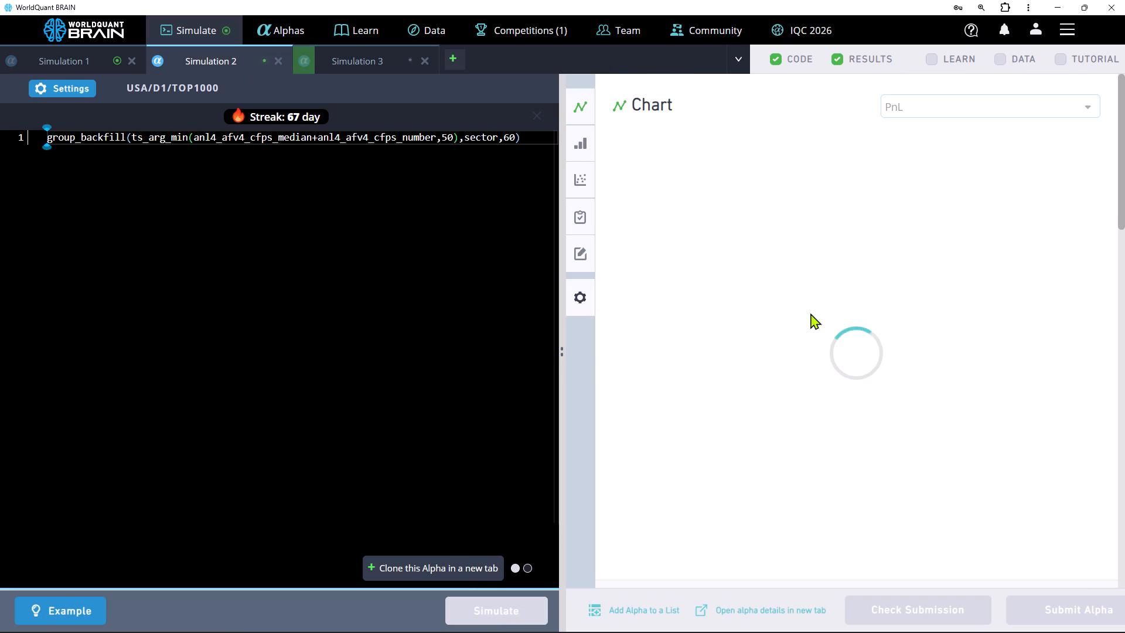
{"action": "scroll", "coordinate": [744, 341], "scroll_direction": "down", "scroll_amount": 2}
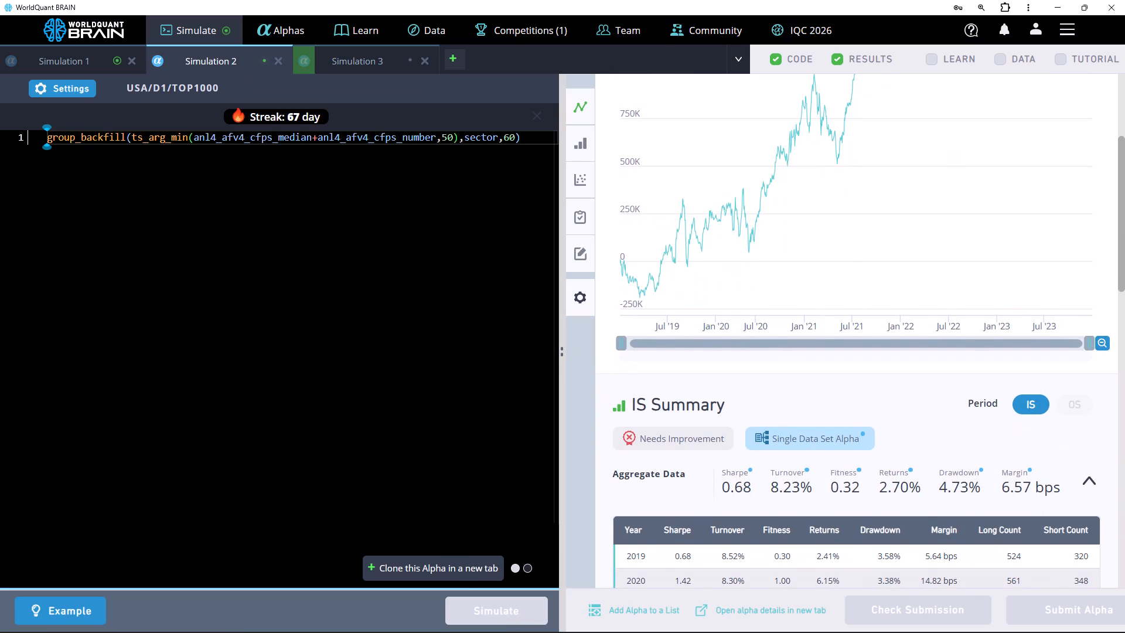
{"action": "scroll", "coordinate": [744, 341], "scroll_direction": "down", "scroll_amount": 8}
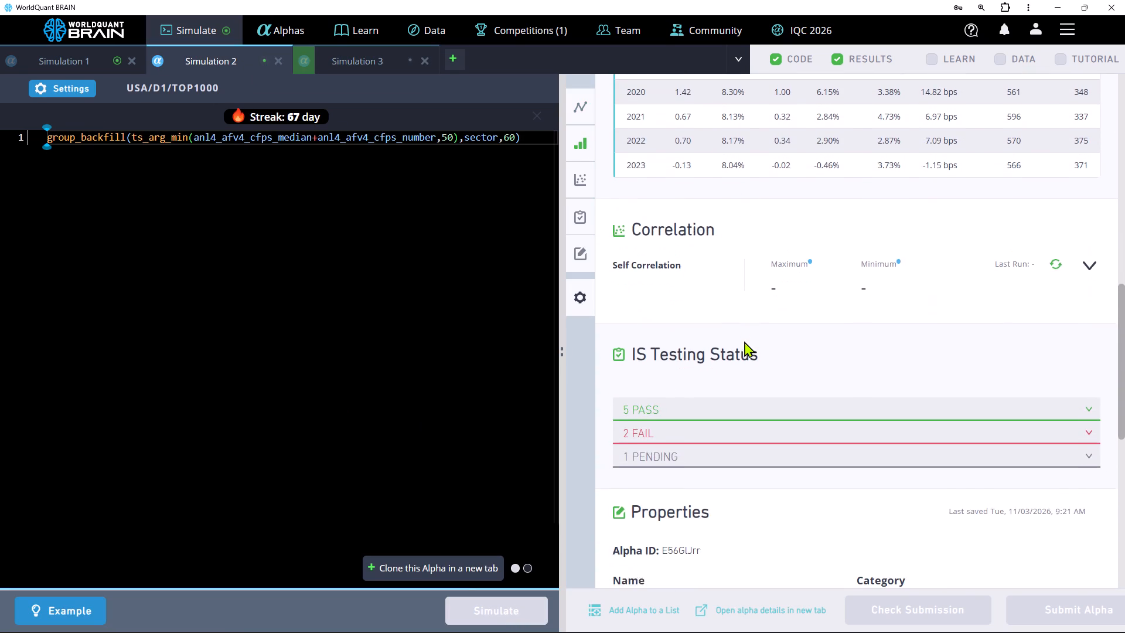
{"action": "left_click", "coordinate": [498, 137]}
{"action": "key", "text": "BackSpace"}
{"action": "key", "text": "BackSpace"}
{"action": "key", "text": "BackSpace"}
{"action": "key", "text": "BackSpace"}
{"action": "key", "text": "BackSpace"}
{"action": "key", "text": "BackSpace"}
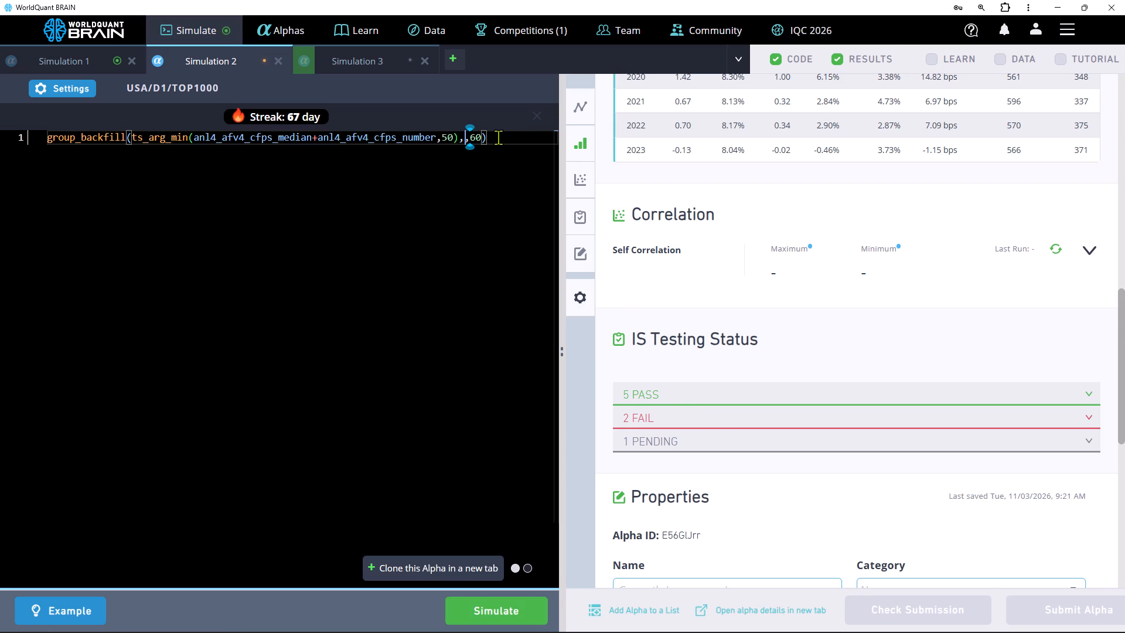
{"action": "type", "text": "mark"}
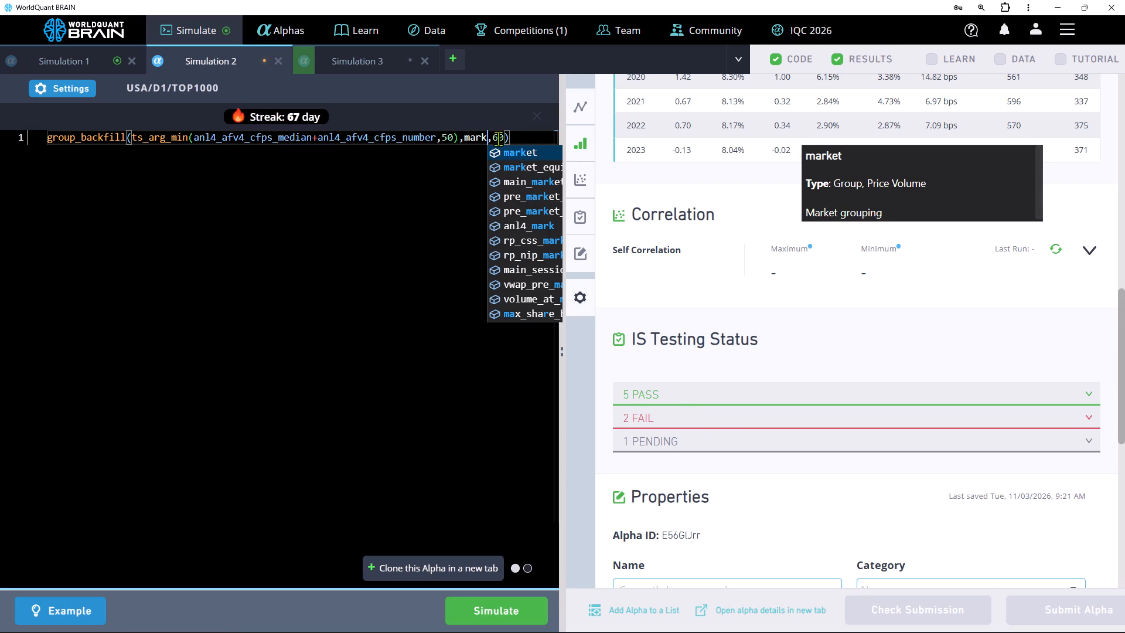
{"action": "left_click", "coordinate": [526, 154]}
{"action": "left_click", "coordinate": [529, 603]}
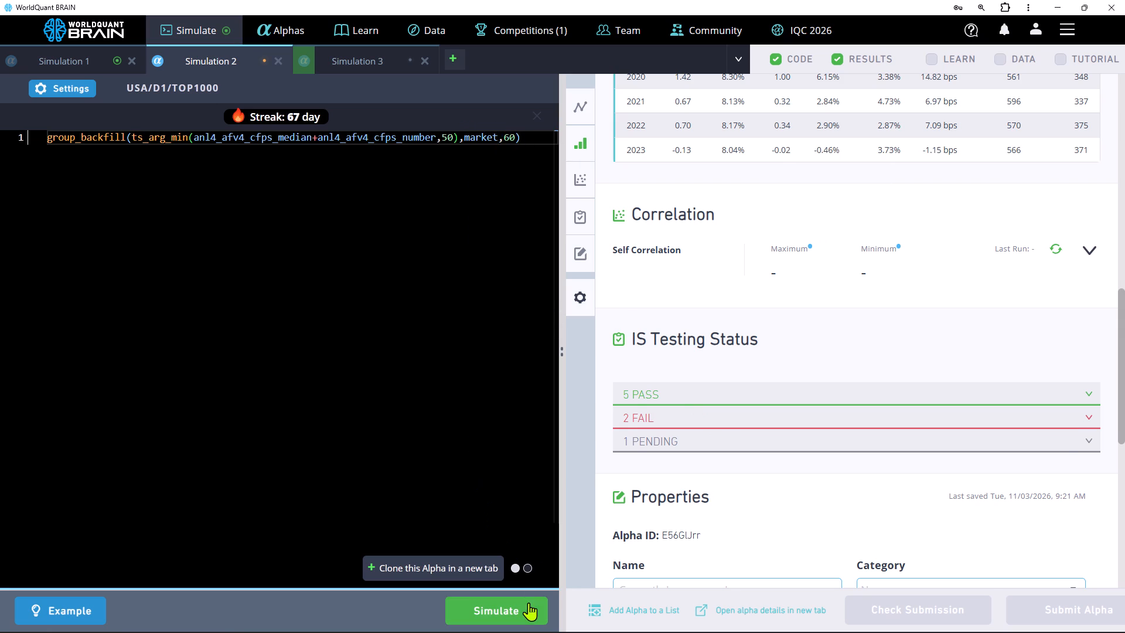
Replace ts_av_diff with ts_backfill in Simulation 1's expression and run the simulation.
{"action": "left_click", "coordinate": [78, 57]}
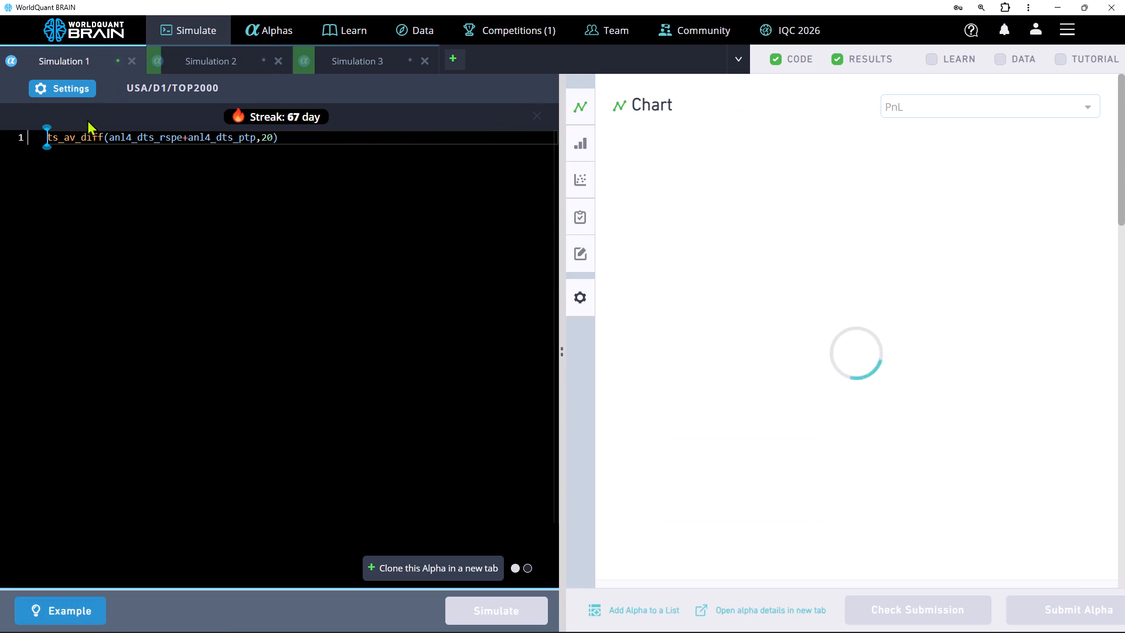
{"action": "key", "text": "space"}
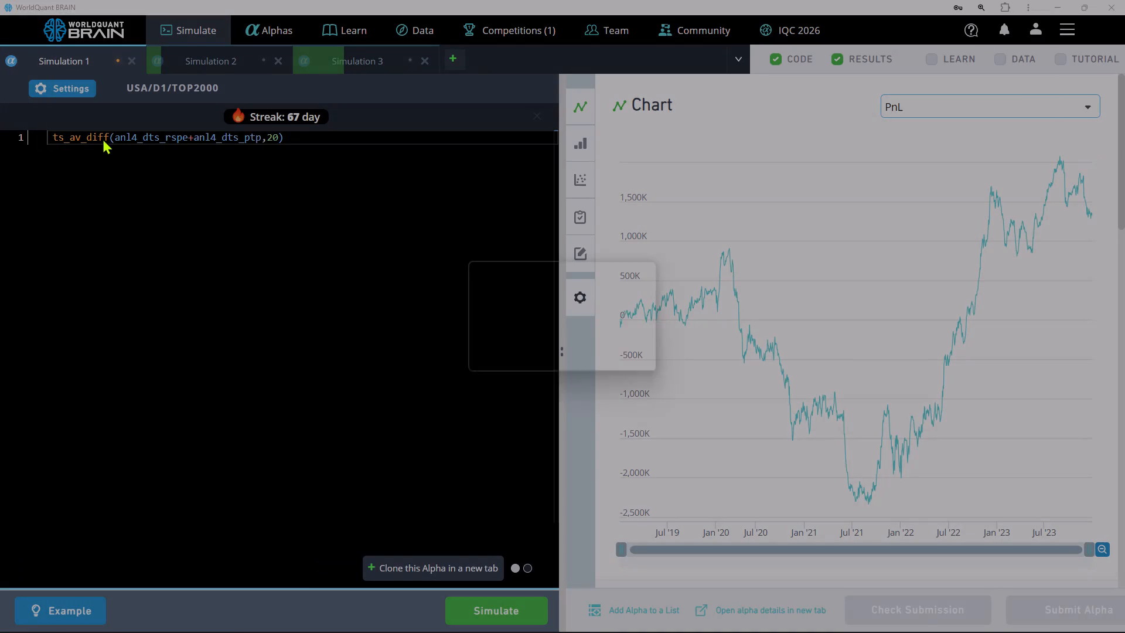
{"action": "key", "text": "space"}
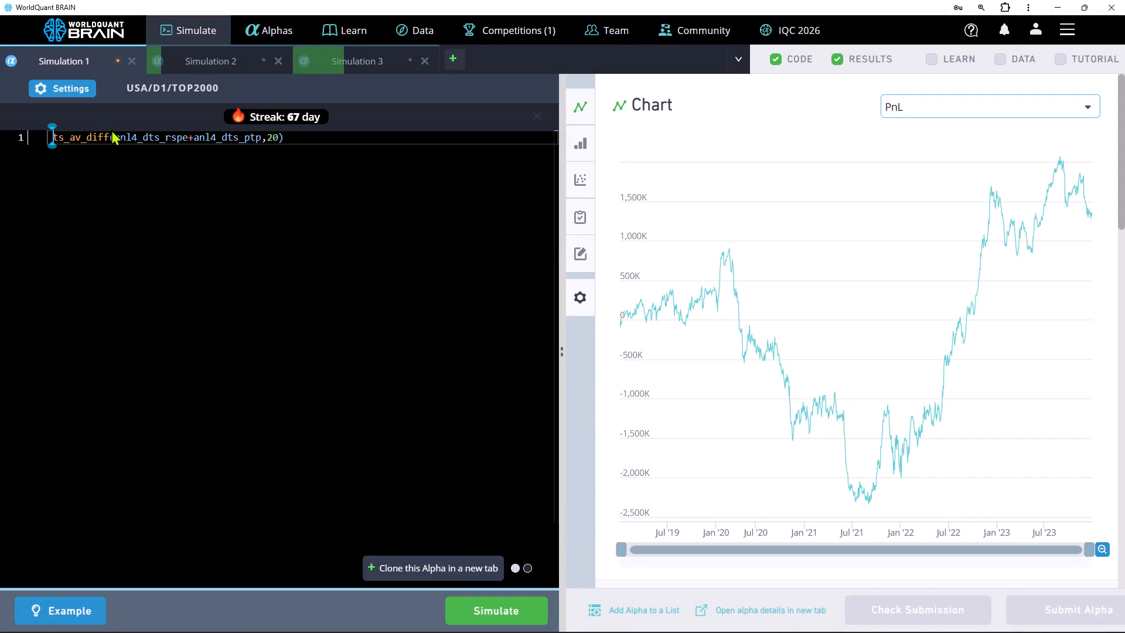
{"action": "left_click", "coordinate": [107, 138]}
{"action": "key", "text": "BackSpace"}
{"action": "key", "text": "BackSpace"}
{"action": "key", "text": "BackSpace"}
{"action": "key", "text": "BackSpace"}
{"action": "key", "text": "BackSpace"}
{"action": "key", "text": "BackSpace"}
{"action": "key", "text": "BackSpace"}
{"action": "key", "text": "BackSpace"}
{"action": "key", "text": "BackSpace"}
{"action": "key", "text": "BackSpace"}
{"action": "key", "text": "BackSpace"}
{"action": "key", "text": "BackSpace"}
{"action": "key", "text": "BackSpace"}
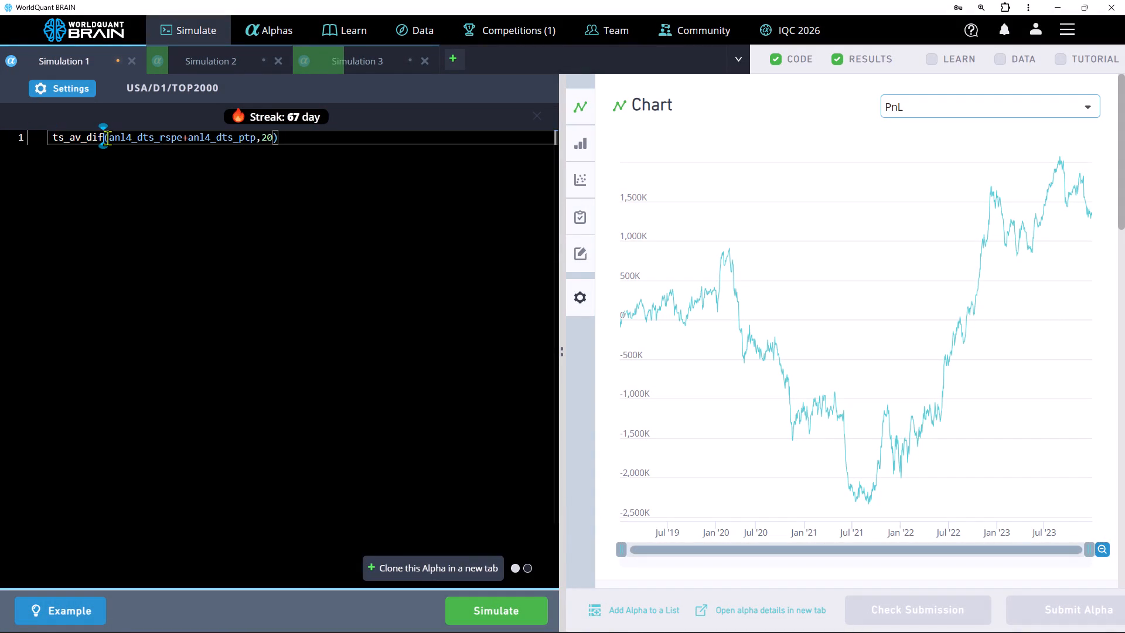
{"action": "type", "text": "ts"}
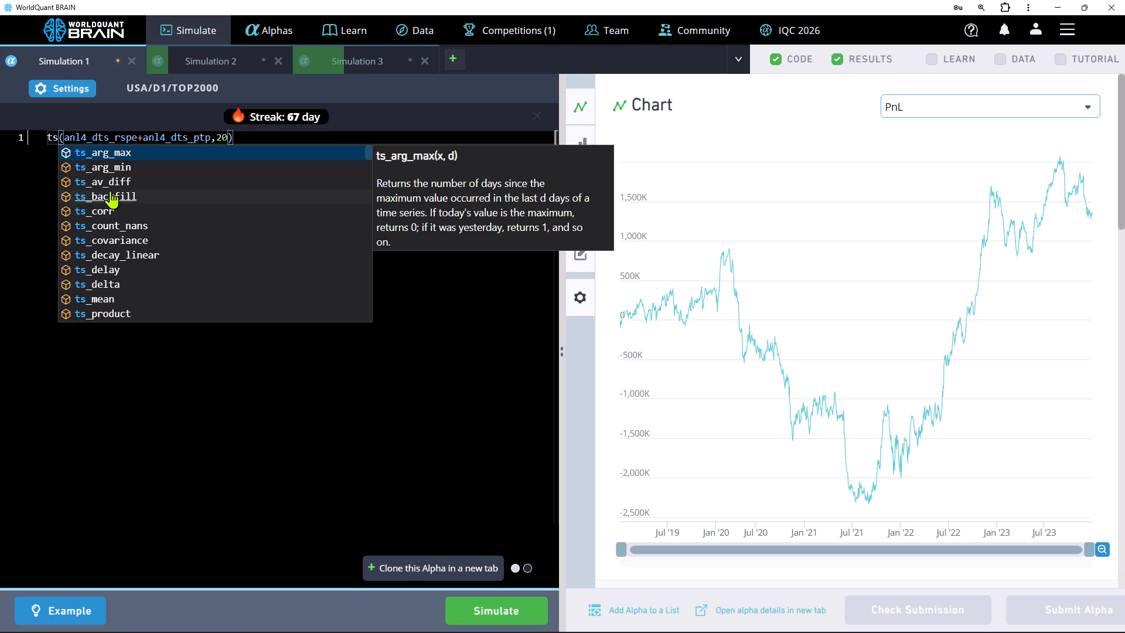
{"action": "left_click", "coordinate": [110, 190]}
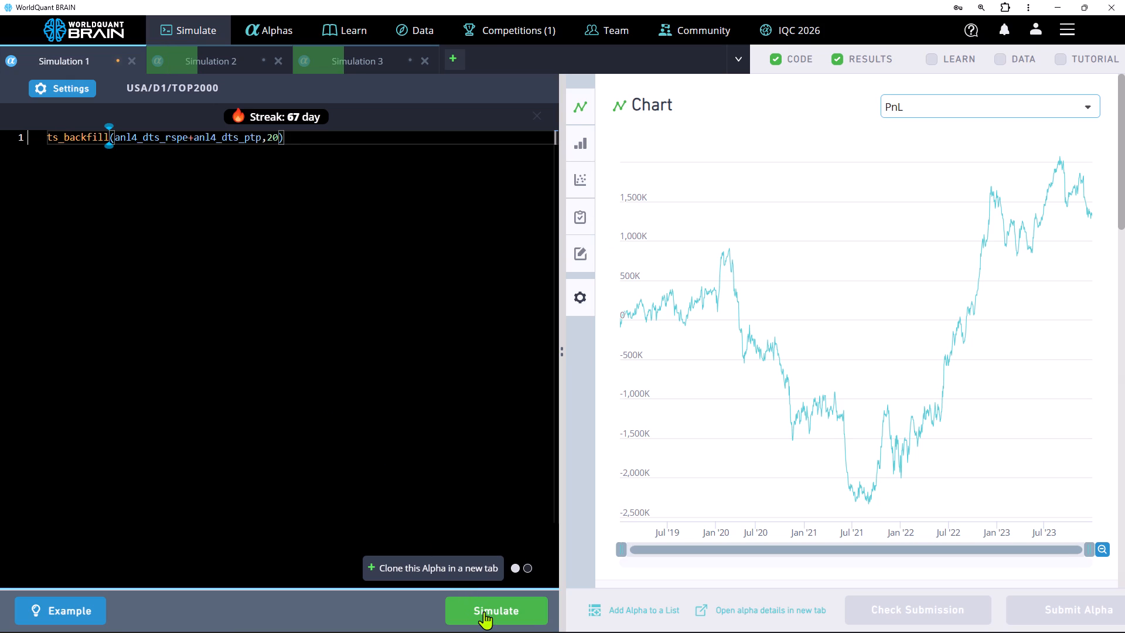
{"action": "left_click", "coordinate": [484, 611]}
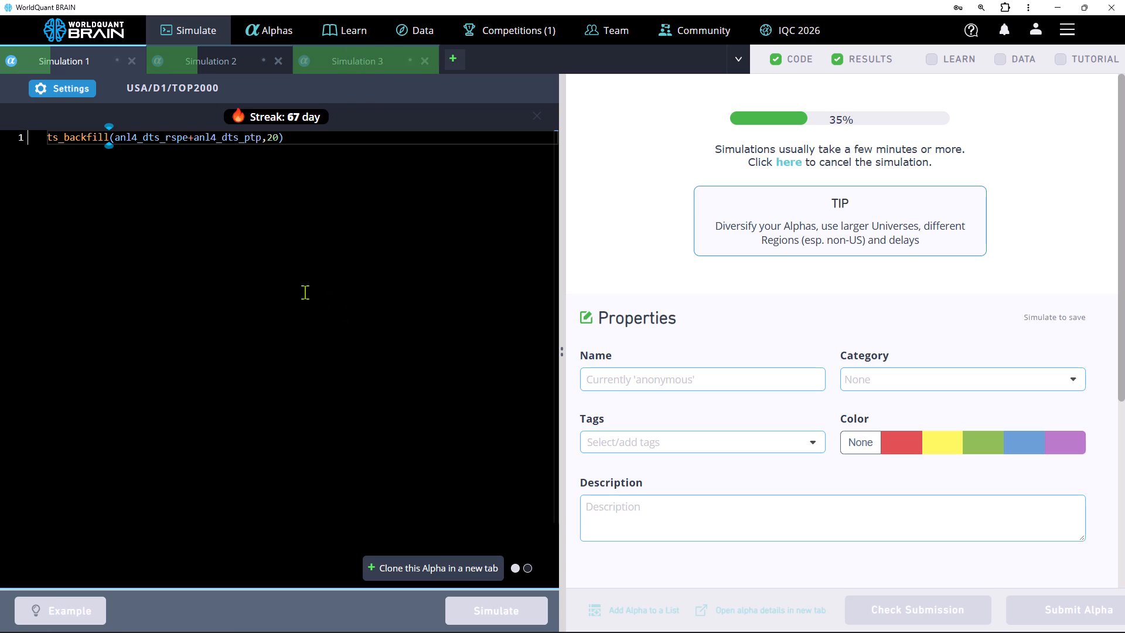
Check Simulation 3's PnL chart and IS summary, replace ts_arg_max with ts_arg_min in its expression and run the simulation.
{"action": "left_click", "coordinate": [363, 64]}
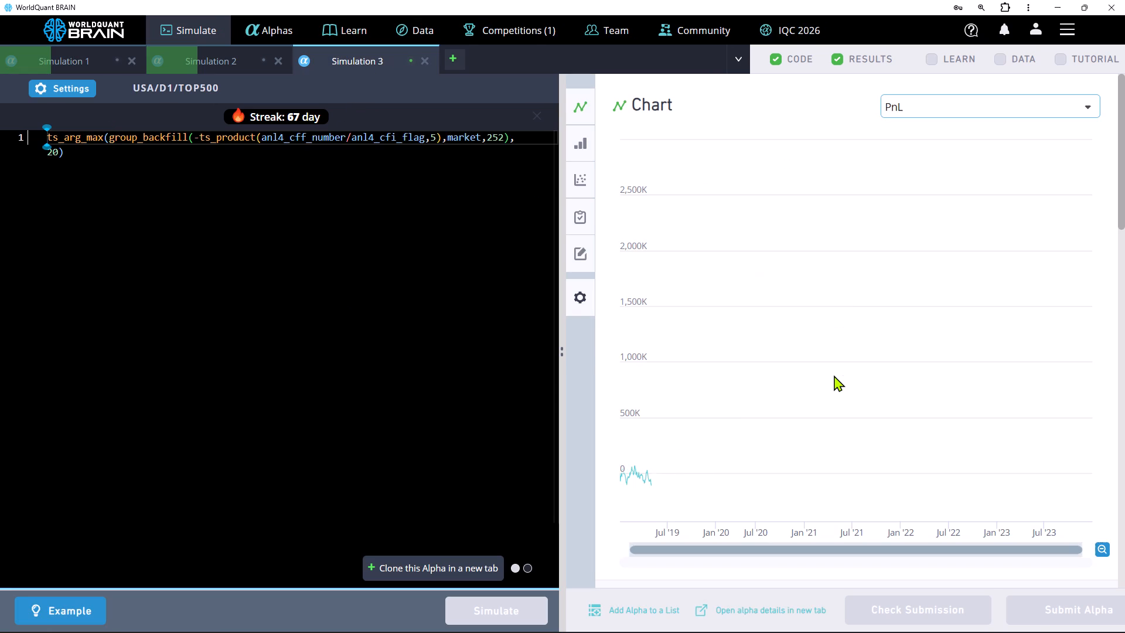
{"action": "scroll", "coordinate": [834, 375], "scroll_direction": "down", "scroll_amount": 3}
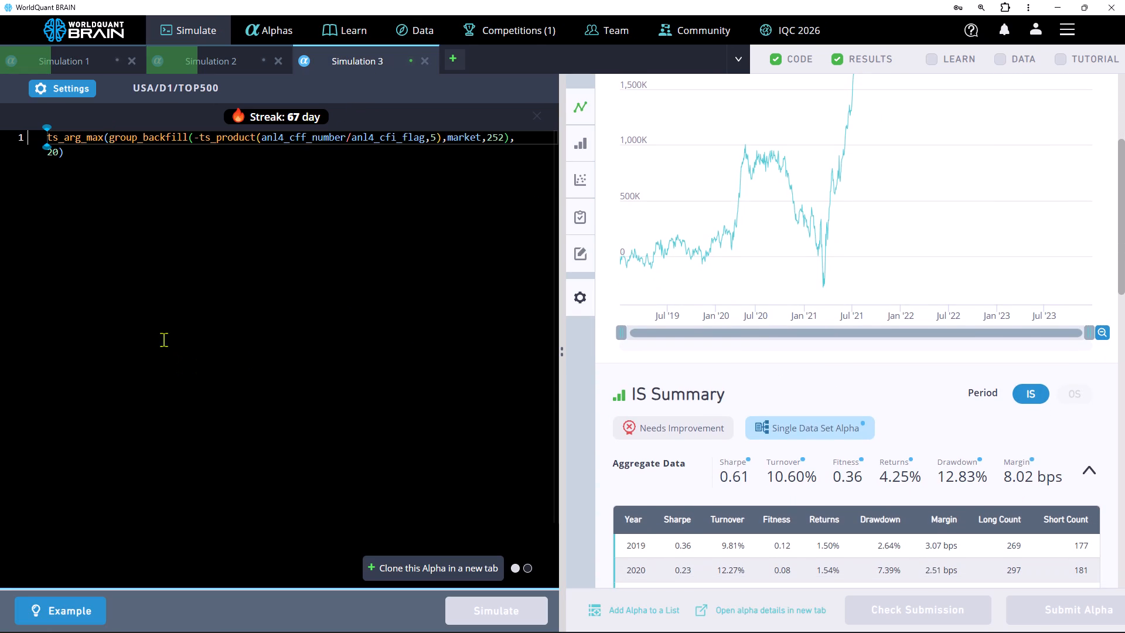
{"action": "left_click", "coordinate": [103, 139]}
{"action": "key", "text": "BackSpace"}
{"action": "key", "text": "BackSpace"}
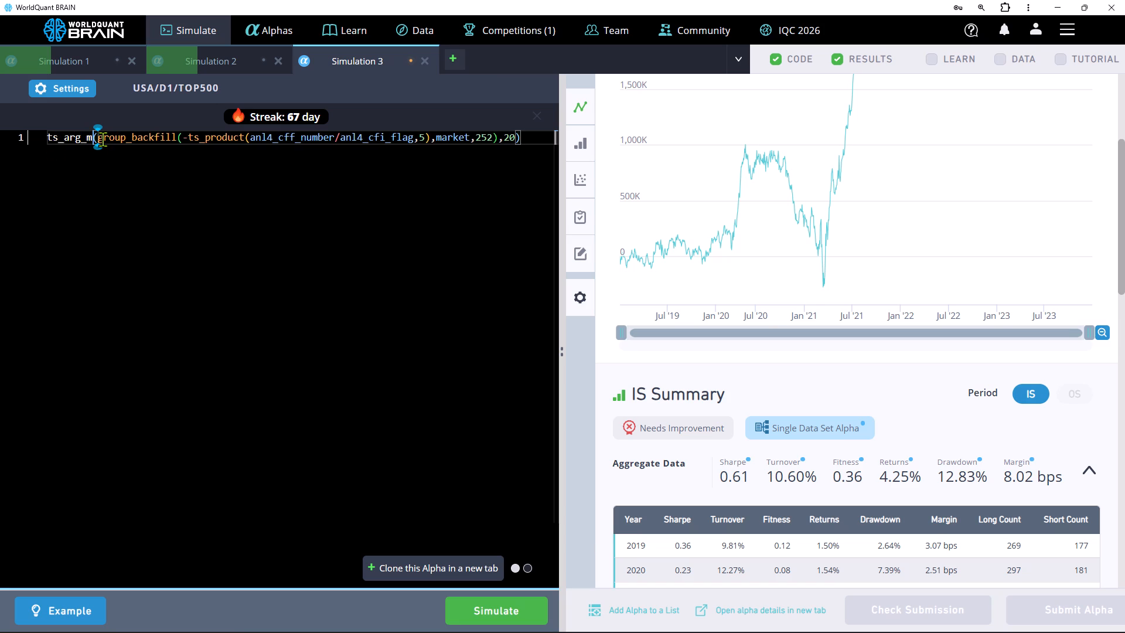
{"action": "type", "text": "in"}
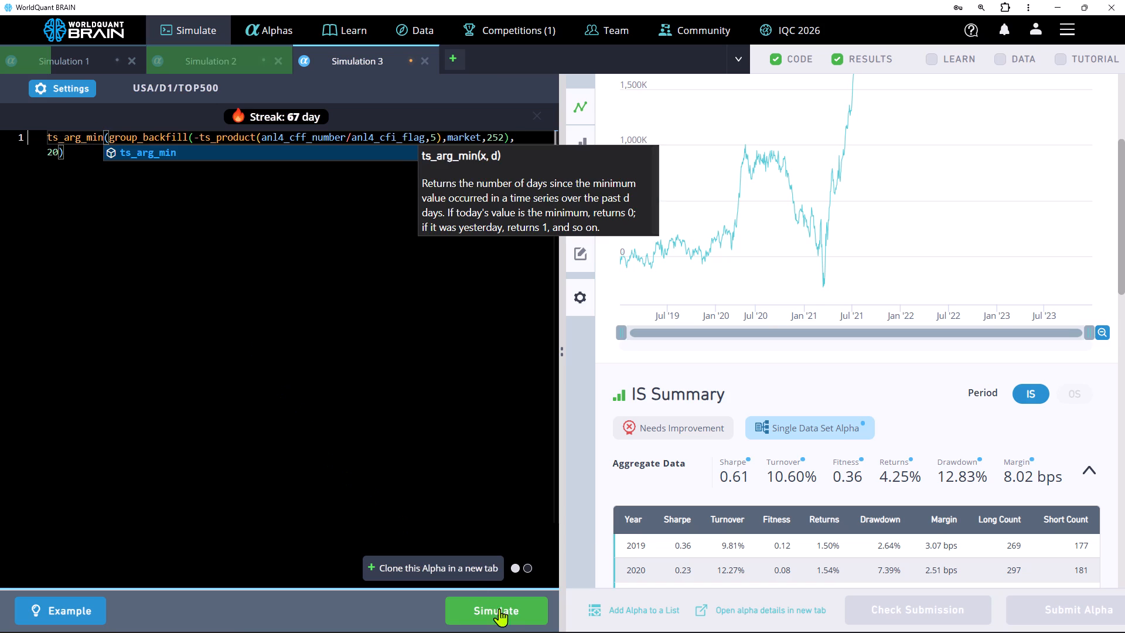
{"action": "left_click", "coordinate": [503, 617]}
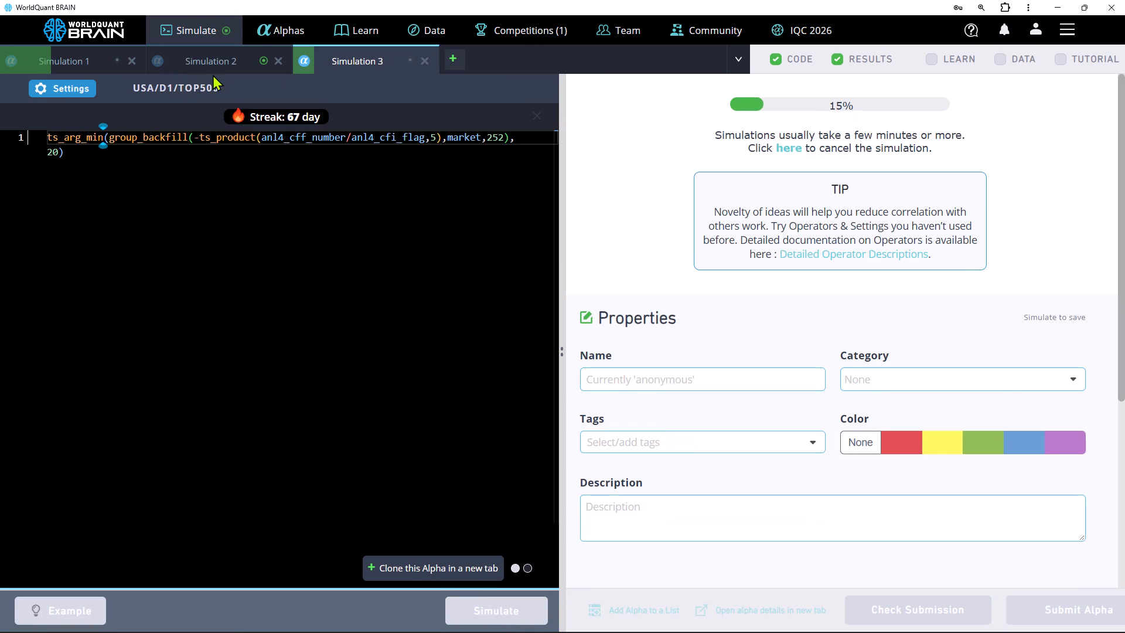
Examine Simulation 2's PnL chart, IS summary and failed IS tests.
{"action": "left_click", "coordinate": [210, 69]}
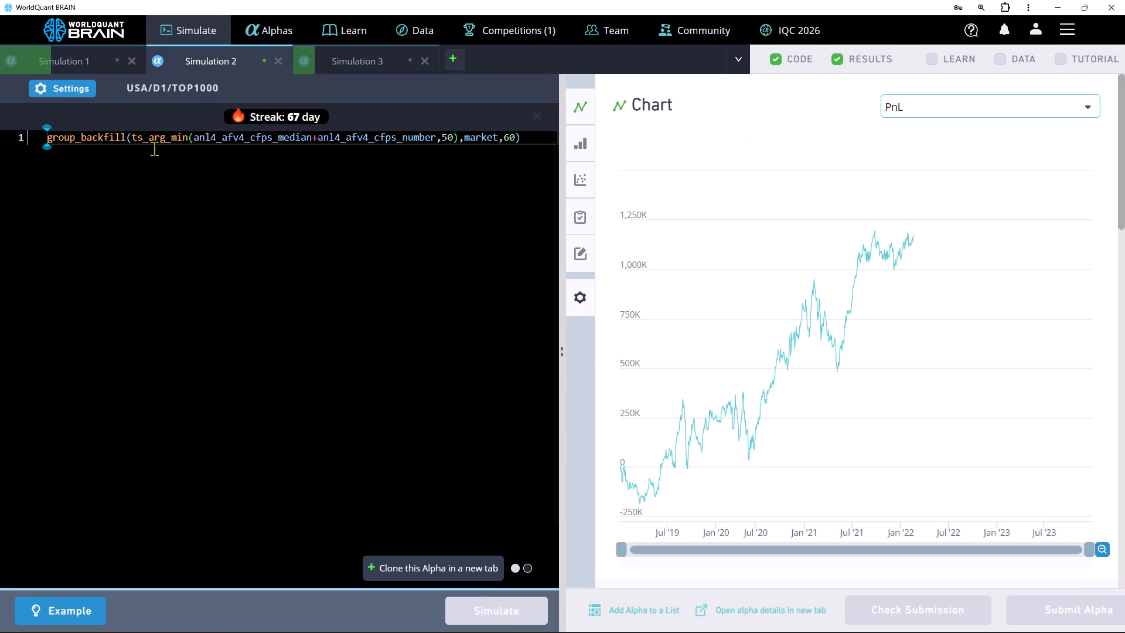
{"action": "scroll", "coordinate": [785, 321], "scroll_direction": "down", "scroll_amount": 5}
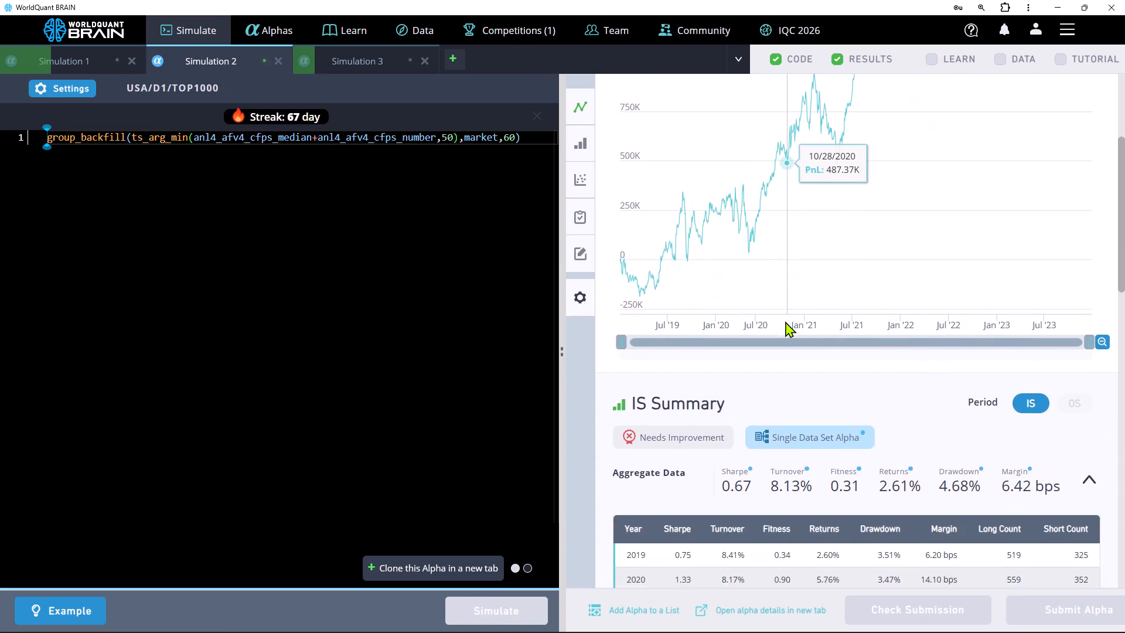
{"action": "scroll", "coordinate": [785, 321], "scroll_direction": "down", "scroll_amount": 1}
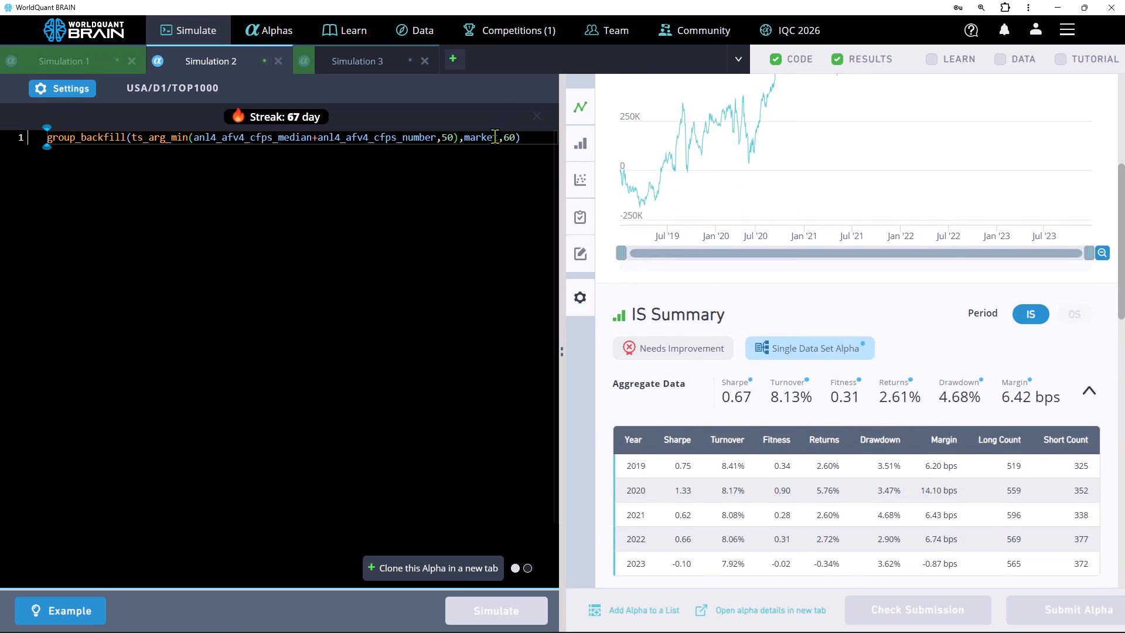
{"action": "scroll", "coordinate": [845, 365], "scroll_direction": "down", "scroll_amount": 2}
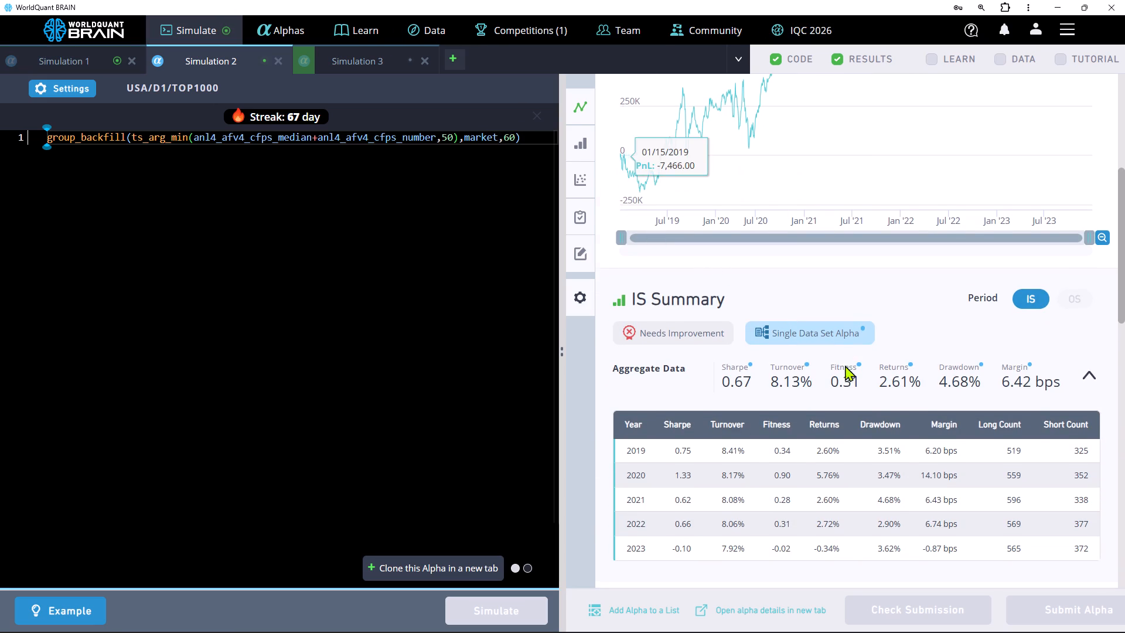
{"action": "scroll", "coordinate": [845, 365], "scroll_direction": "down", "scroll_amount": 2}
{"action": "left_click", "coordinate": [745, 321]}
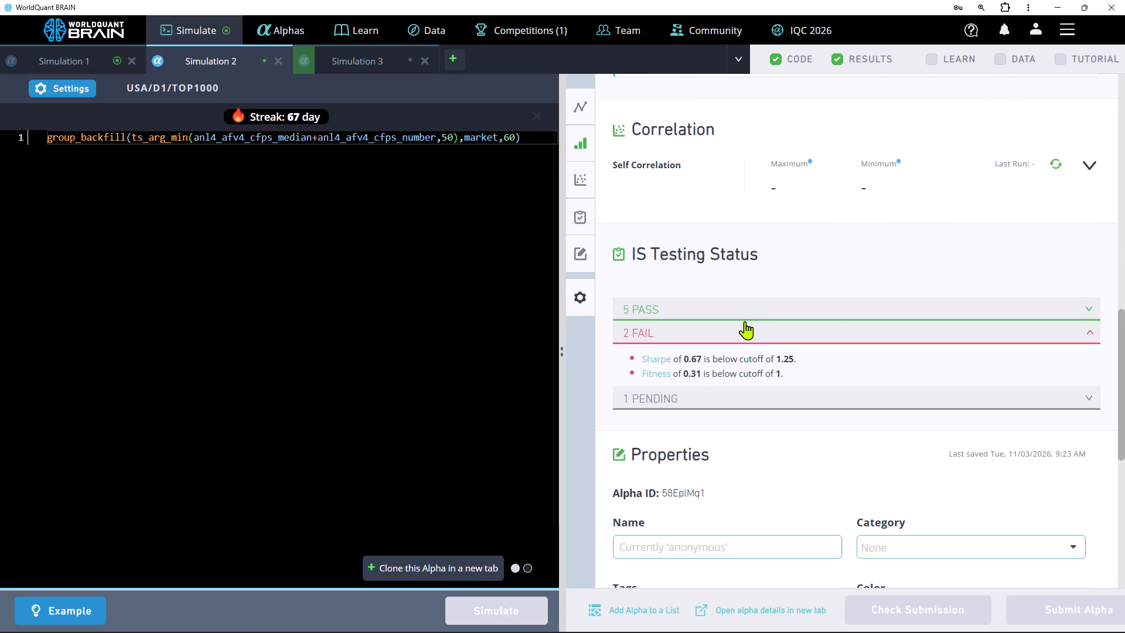
{"action": "scroll", "coordinate": [745, 321], "scroll_direction": "up", "scroll_amount": 6}
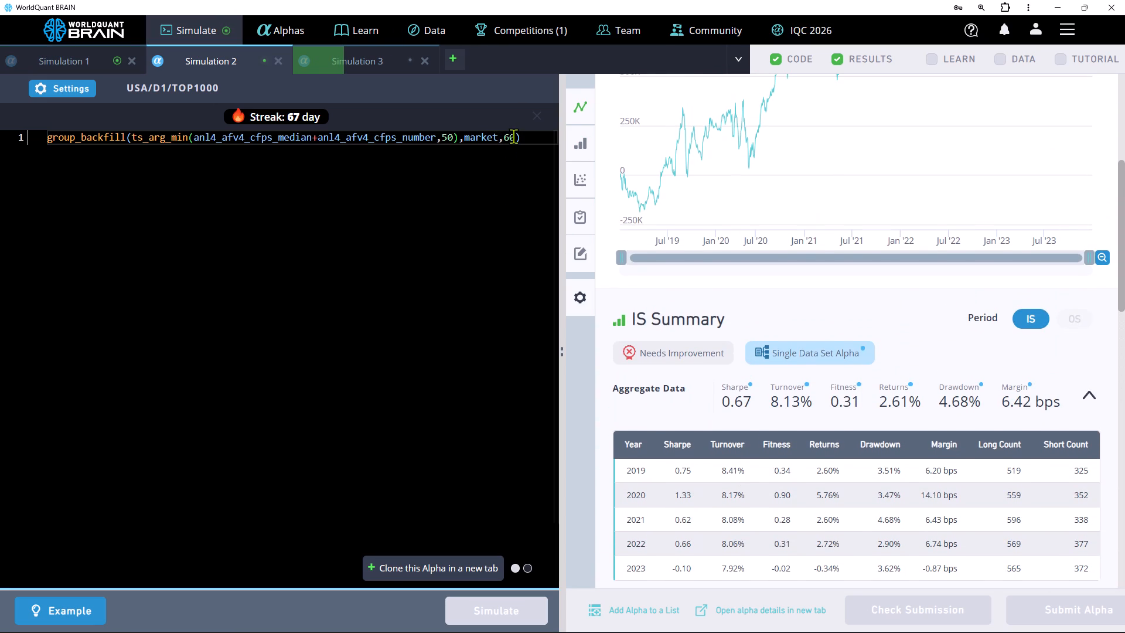
Set the group_backfill lookback in Simulation 2's expression to 140 and run the simulation.
{"action": "left_click", "coordinate": [509, 134]}
{"action": "key", "text": "BackSpace"}
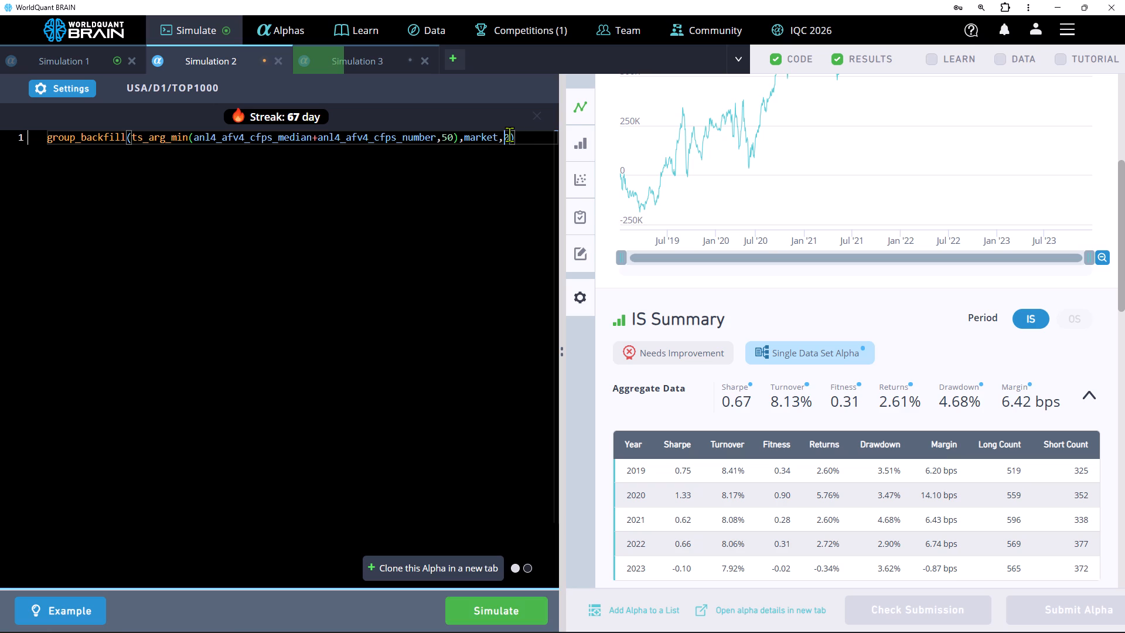
{"action": "key", "text": "1"}
{"action": "type", "text": "40"}
{"action": "key", "text": "BackSpace"}
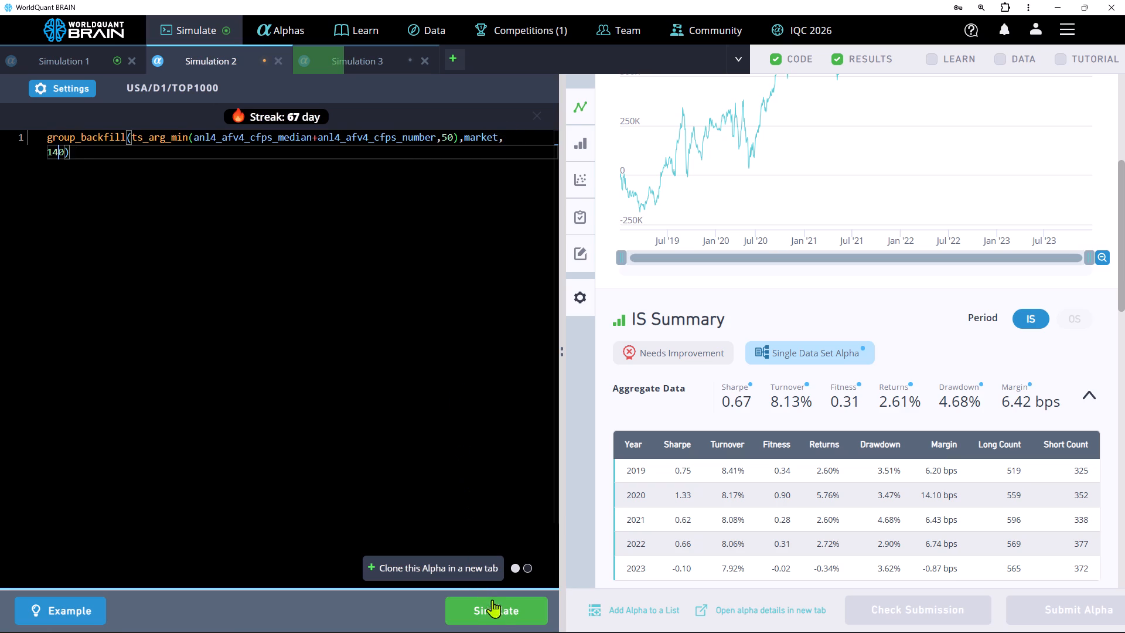
{"action": "left_click", "coordinate": [499, 606]}
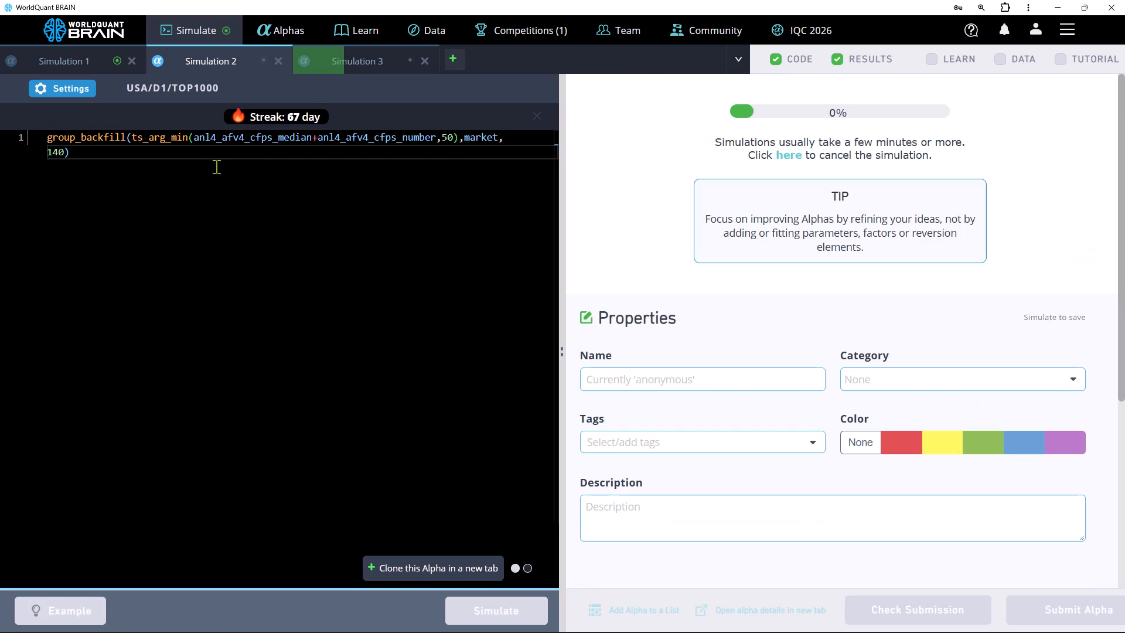
Replace ts_backfill with ts_decay_linear in Simulation 1's expression and run the simulation.
{"action": "left_click", "coordinate": [79, 53]}
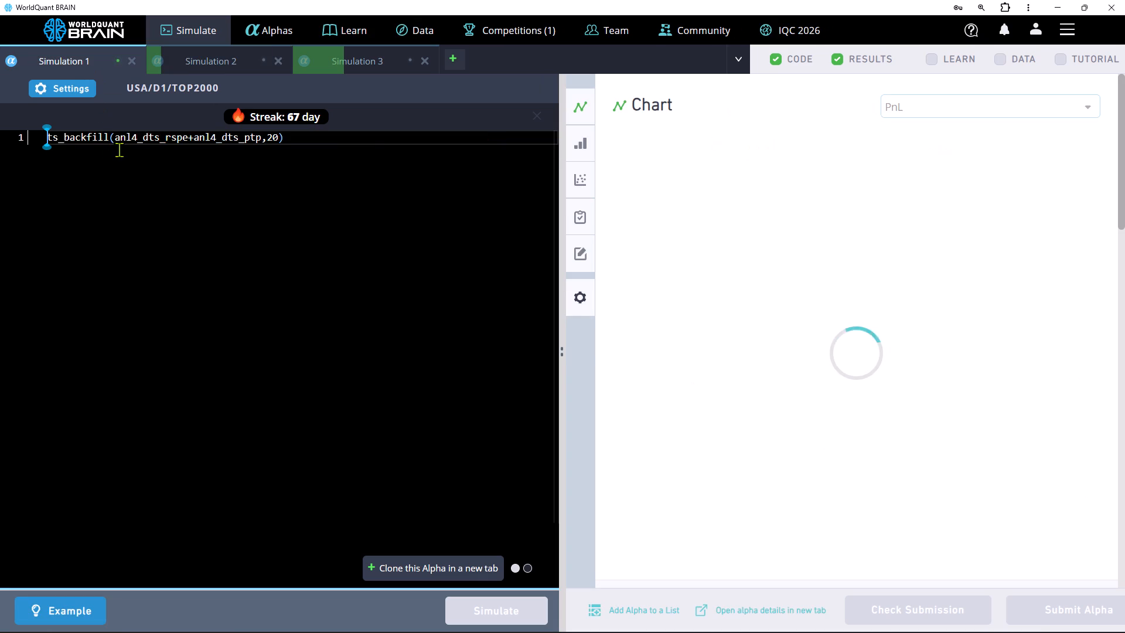
{"action": "left_click", "coordinate": [110, 135]}
{"action": "key", "text": "BackSpace"}
{"action": "key", "text": "BackSpace"}
{"action": "key", "text": "BackSpace"}
{"action": "key", "text": "BackSpace"}
{"action": "key", "text": "BackSpace"}
{"action": "key", "text": "BackSpace"}
{"action": "key", "text": "BackSpace"}
{"action": "key", "text": "BackSpace"}
{"action": "key", "text": "BackSpace"}
{"action": "key", "text": "BackSpace"}
{"action": "key", "text": "BackSpace"}
{"action": "key", "text": "BackSpace"}
{"action": "key", "text": "BackSpace"}
{"action": "key", "text": "BackSpace"}
{"action": "key", "text": "BackSpace"}
{"action": "key", "text": "BackSpace"}
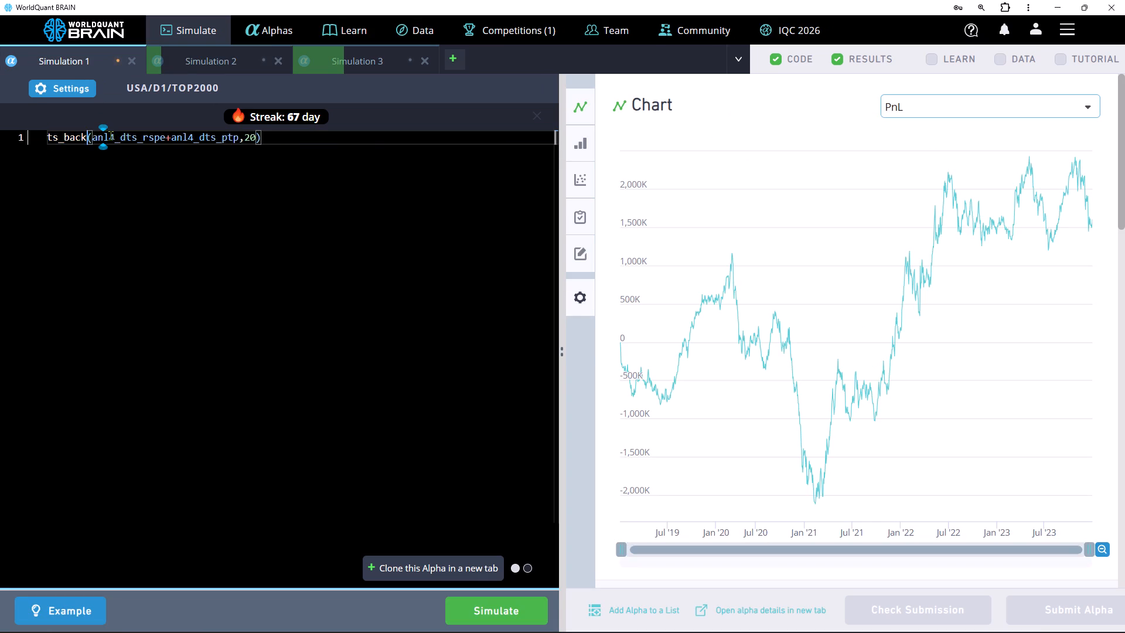
{"action": "type", "text": "ts"}
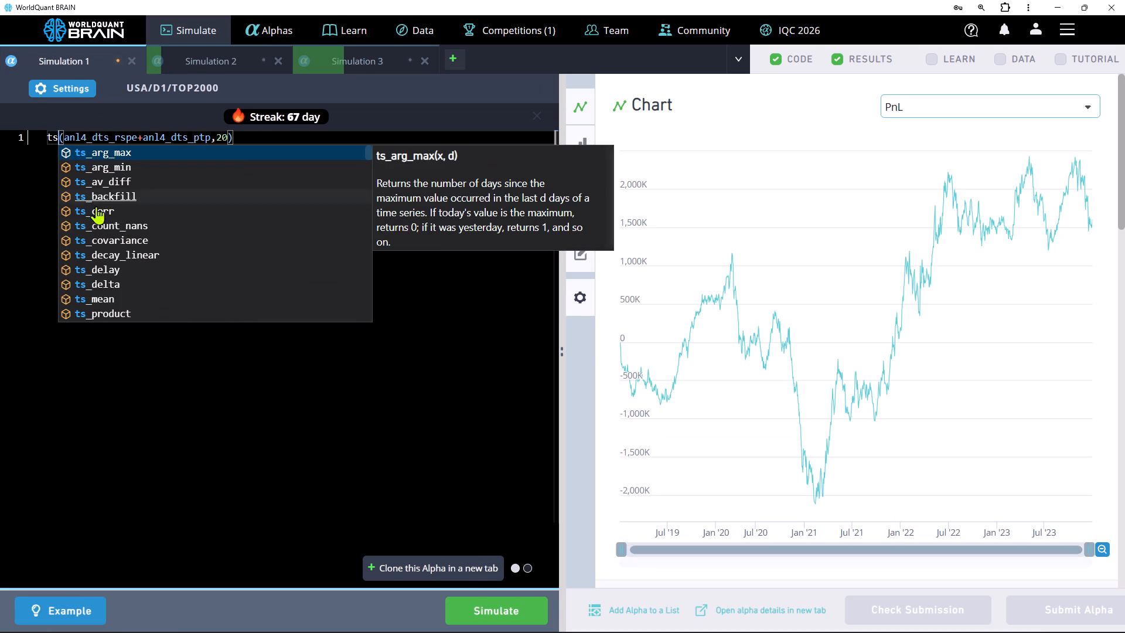
{"action": "left_click", "coordinate": [136, 254]}
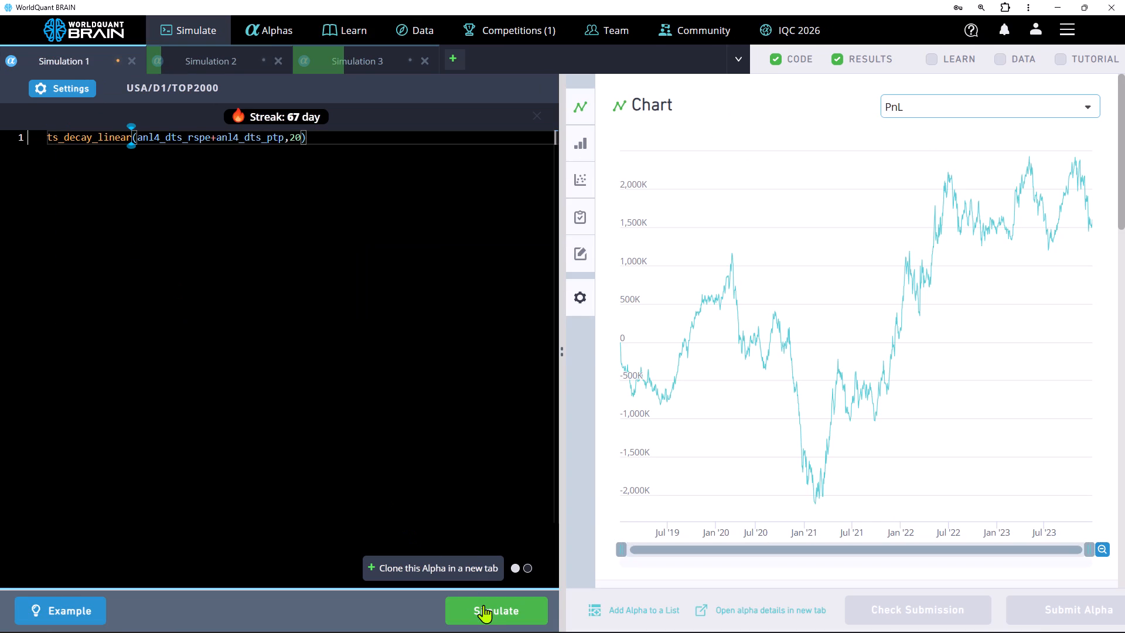
{"action": "left_click", "coordinate": [483, 605]}
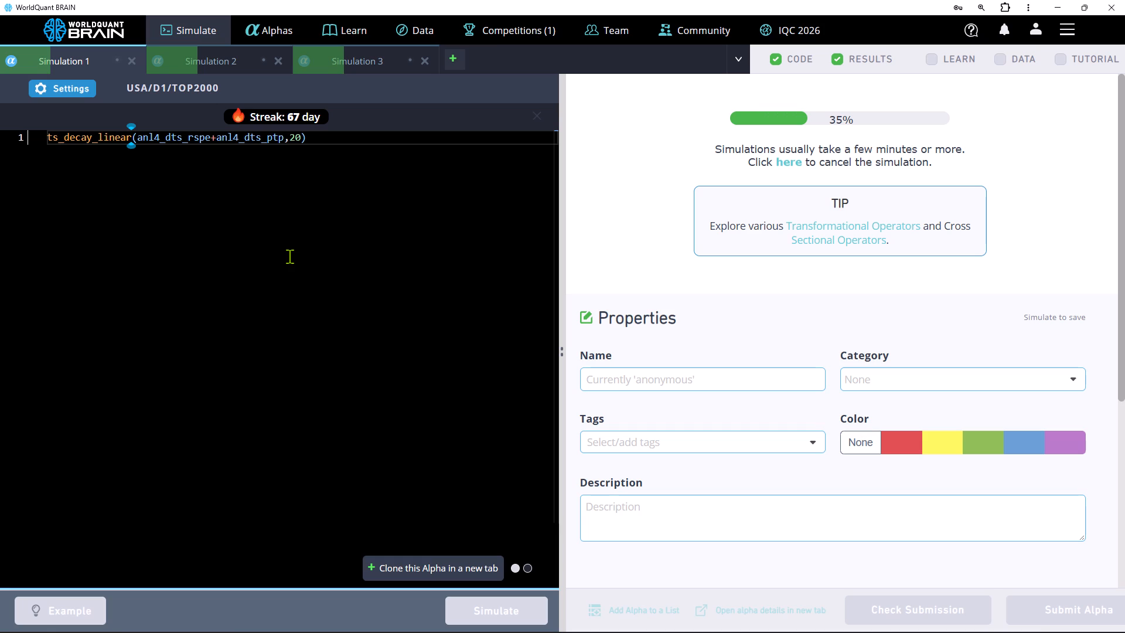
Examine Simulation 3's PnL chart, IS summary and failed IS tests.
{"action": "left_click", "coordinate": [369, 63]}
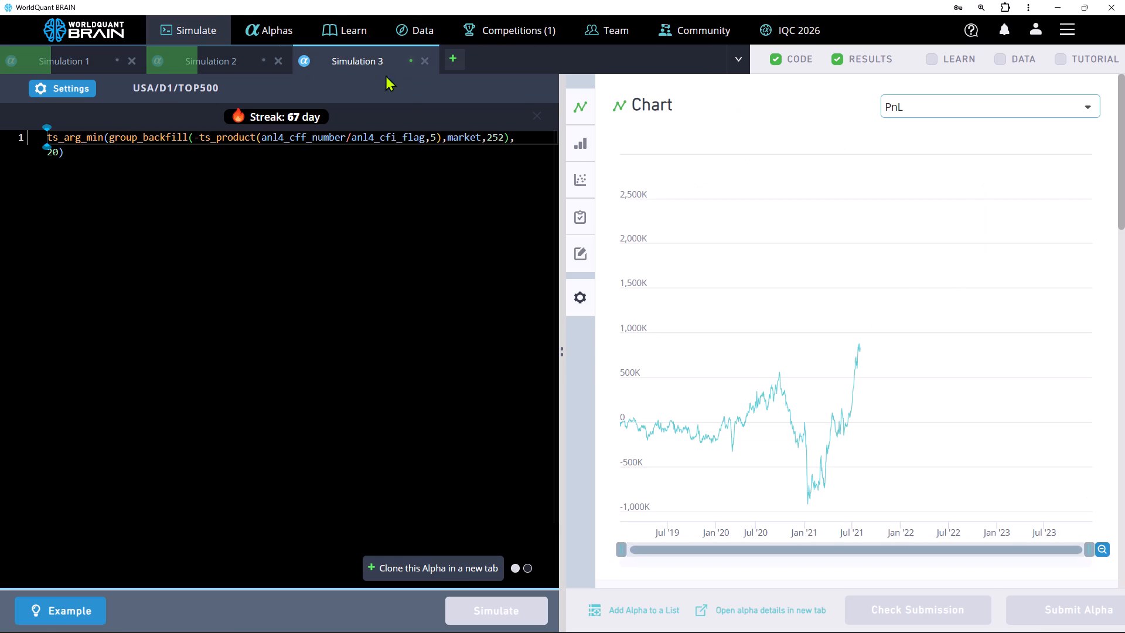
{"action": "scroll", "coordinate": [766, 273], "scroll_direction": "down", "scroll_amount": 4}
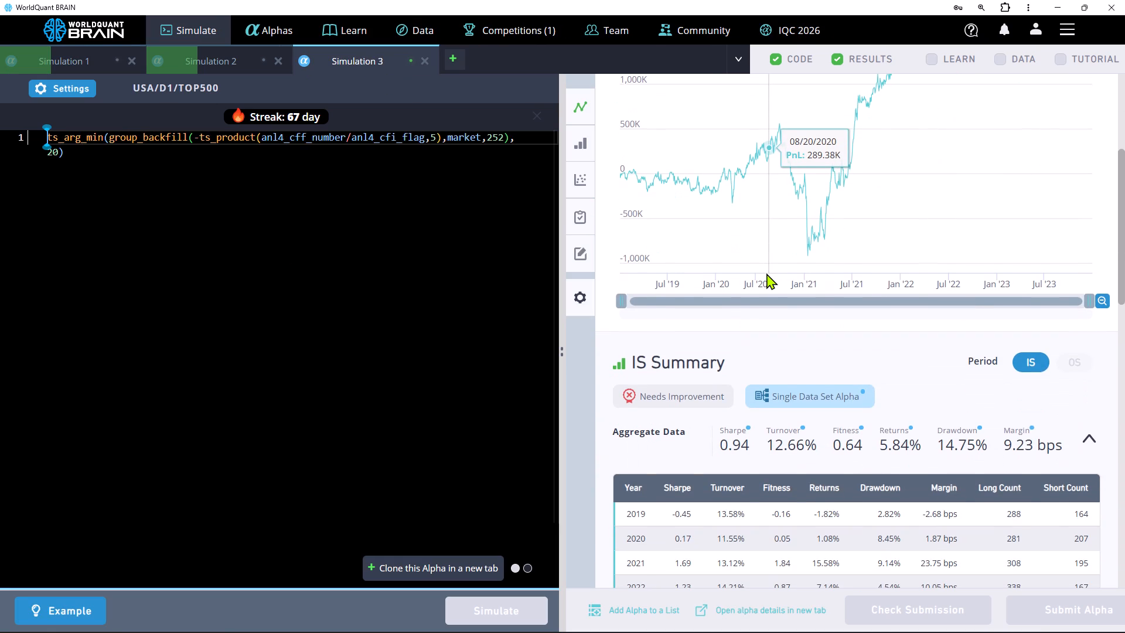
{"action": "scroll", "coordinate": [766, 273], "scroll_direction": "down", "scroll_amount": 3}
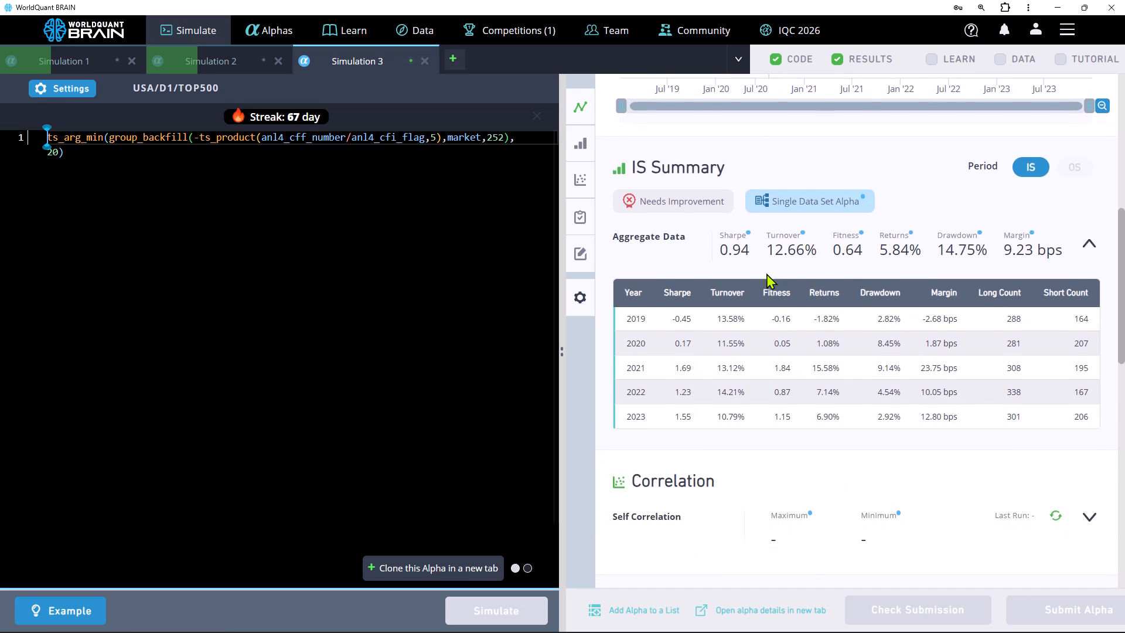
{"action": "scroll", "coordinate": [766, 273], "scroll_direction": "down", "scroll_amount": 3}
{"action": "left_click", "coordinate": [738, 418]}
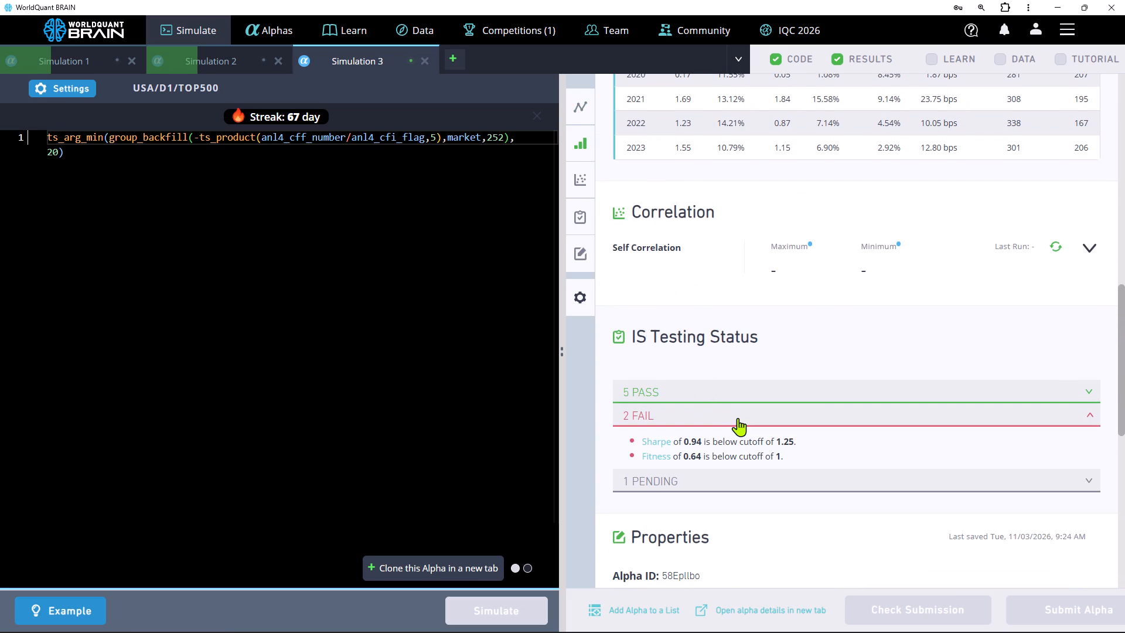
{"action": "left_click", "coordinate": [738, 418]}
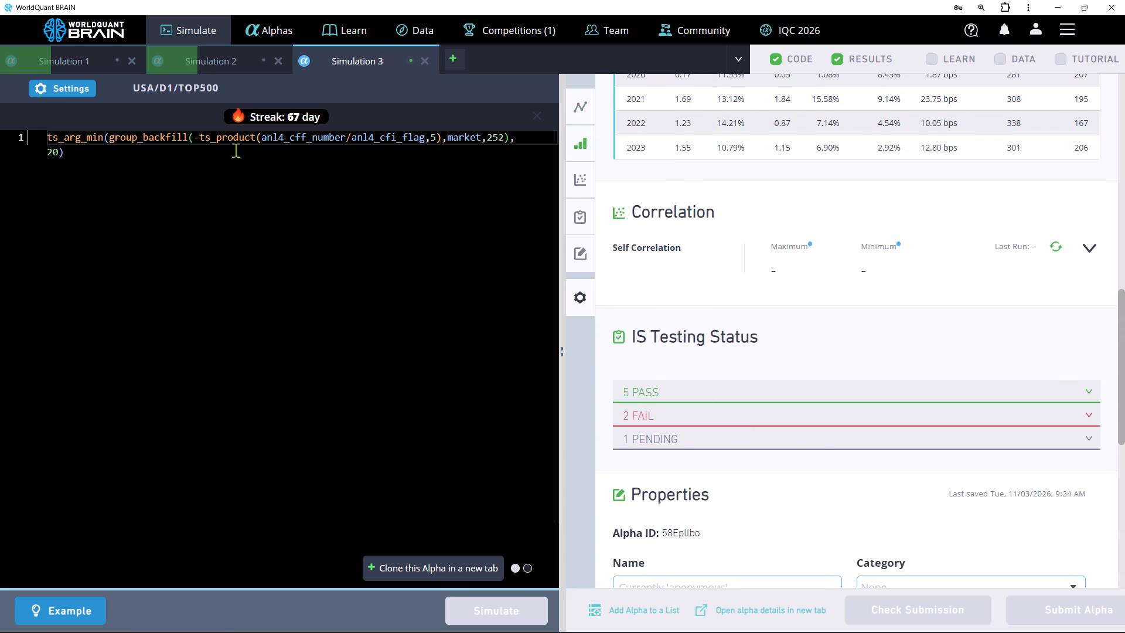
{"action": "scroll", "coordinate": [816, 444], "scroll_direction": "up", "scroll_amount": 5}
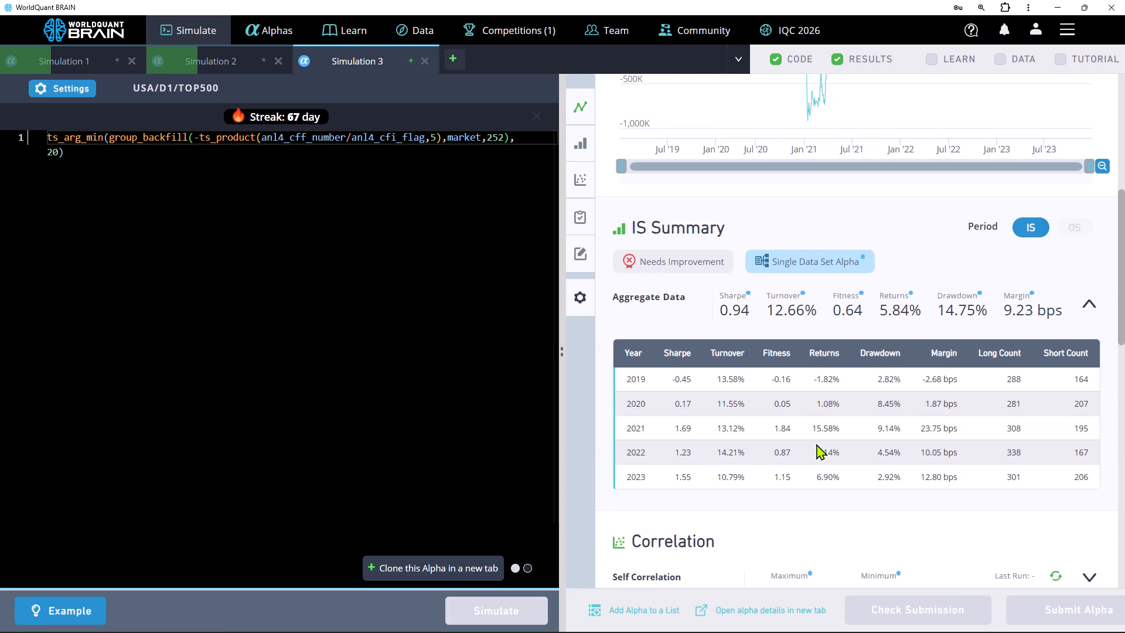
{"action": "scroll", "coordinate": [816, 444], "scroll_direction": "up", "scroll_amount": 3}
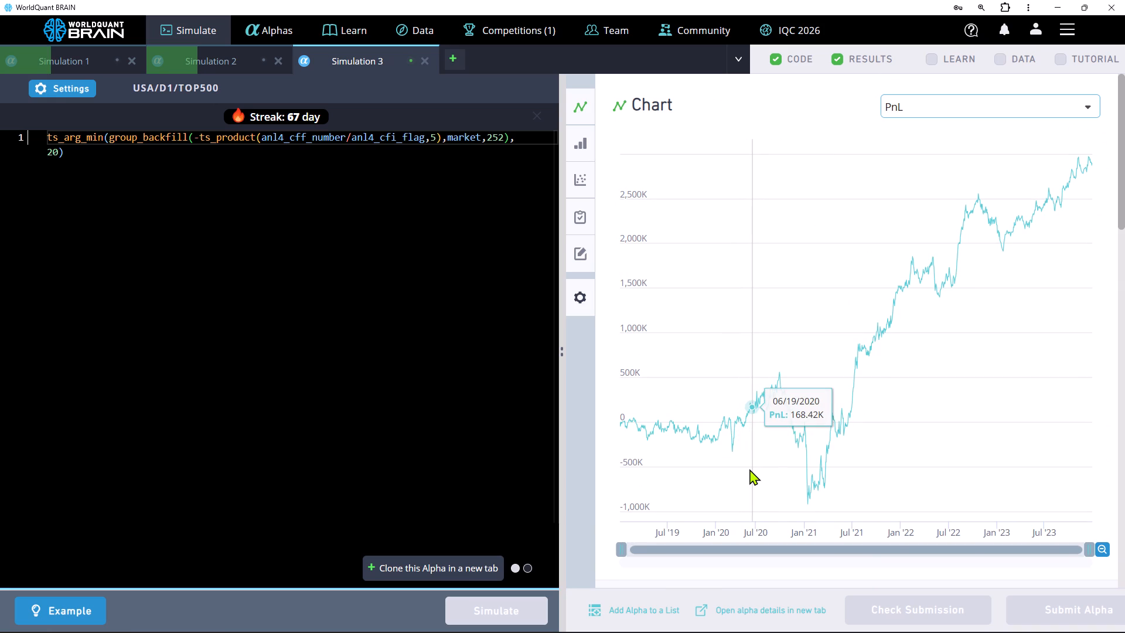
Clone Simulation 3's alpha into a new simulation, remove the group_backfill wrapper with its market and 252 arguments, and run it.
{"action": "left_click", "coordinate": [432, 571]}
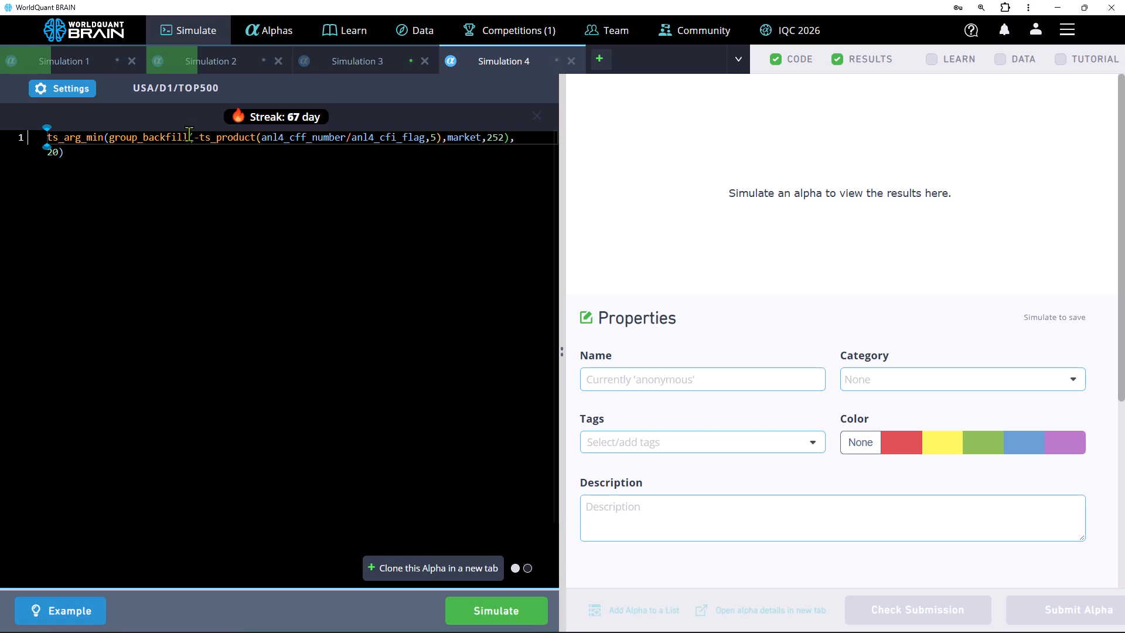
{"action": "left_click", "coordinate": [189, 134]}
{"action": "key", "text": "BackSpace"}
{"action": "key", "text": "BackSpace"}
{"action": "key", "text": "BackSpace"}
{"action": "key", "text": "BackSpace"}
{"action": "key", "text": "BackSpace"}
{"action": "key", "text": "BackSpace"}
{"action": "key", "text": "BackSpace"}
{"action": "key", "text": "BackSpace"}
{"action": "key", "text": "BackSpace"}
{"action": "key", "text": "BackSpace"}
{"action": "key", "text": "BackSpace"}
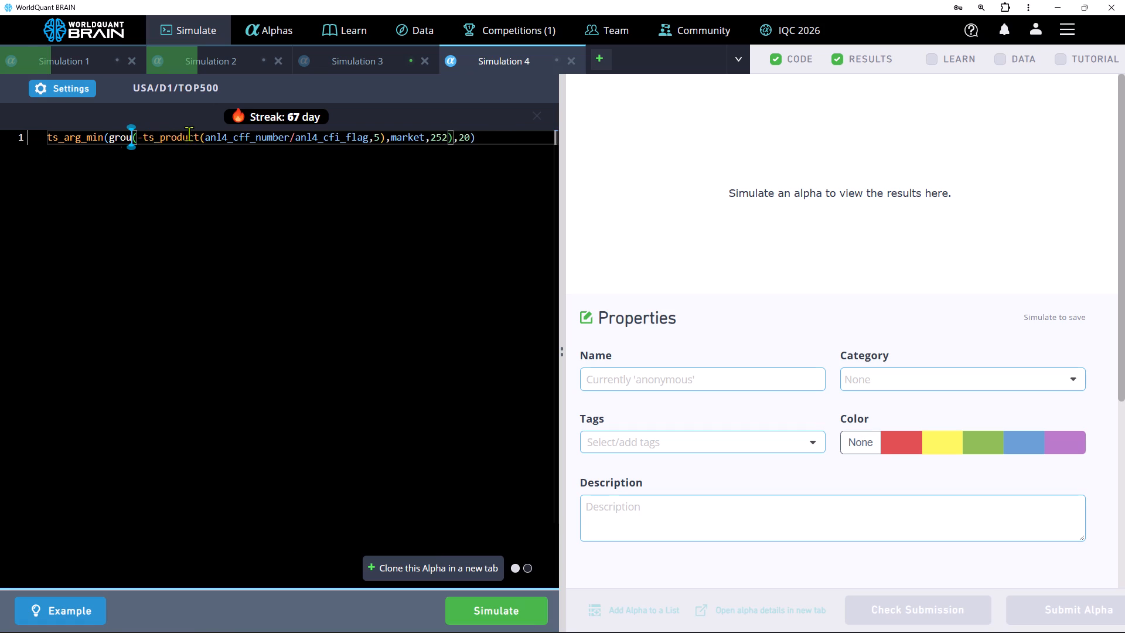
{"action": "key", "text": "BackSpace"}
{"action": "key", "text": "BackSpace"}
{"action": "key", "text": "BackSpace"}
{"action": "key", "text": "BackSpace"}
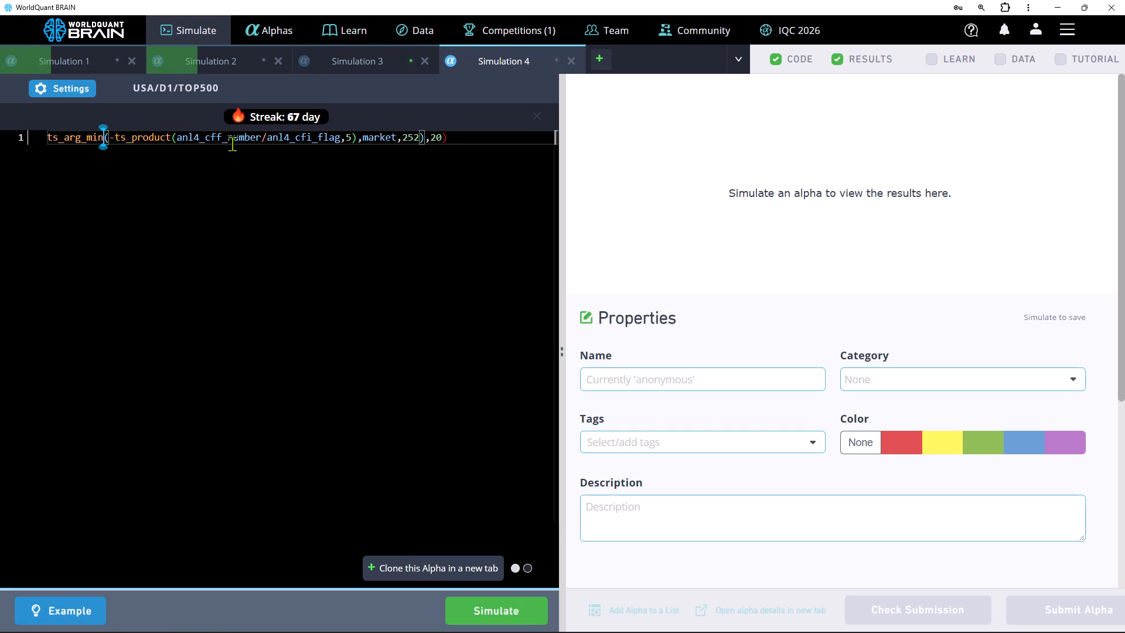
{"action": "left_click", "coordinate": [422, 137]}
{"action": "key", "text": "BackSpace"}
{"action": "key", "text": "BackSpace"}
{"action": "key", "text": "BackSpace"}
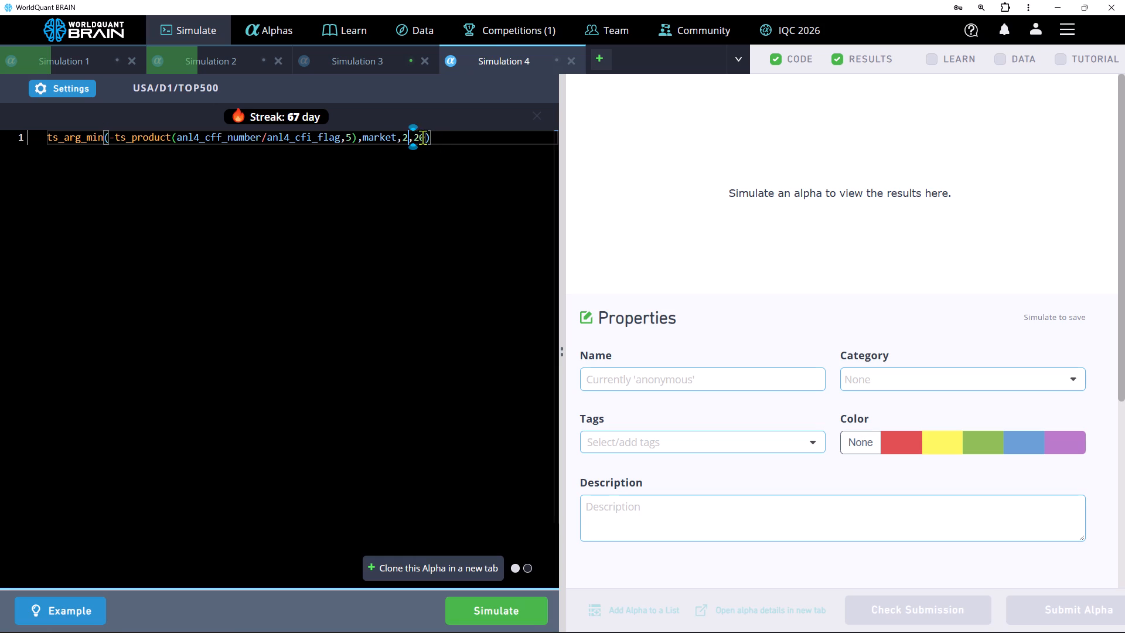
{"action": "key", "text": "BackSpace"}
{"action": "key", "text": "BackSpace"}
{"action": "key", "text": "BackSpace"}
{"action": "key", "text": "BackSpace"}
{"action": "key", "text": "BackSpace"}
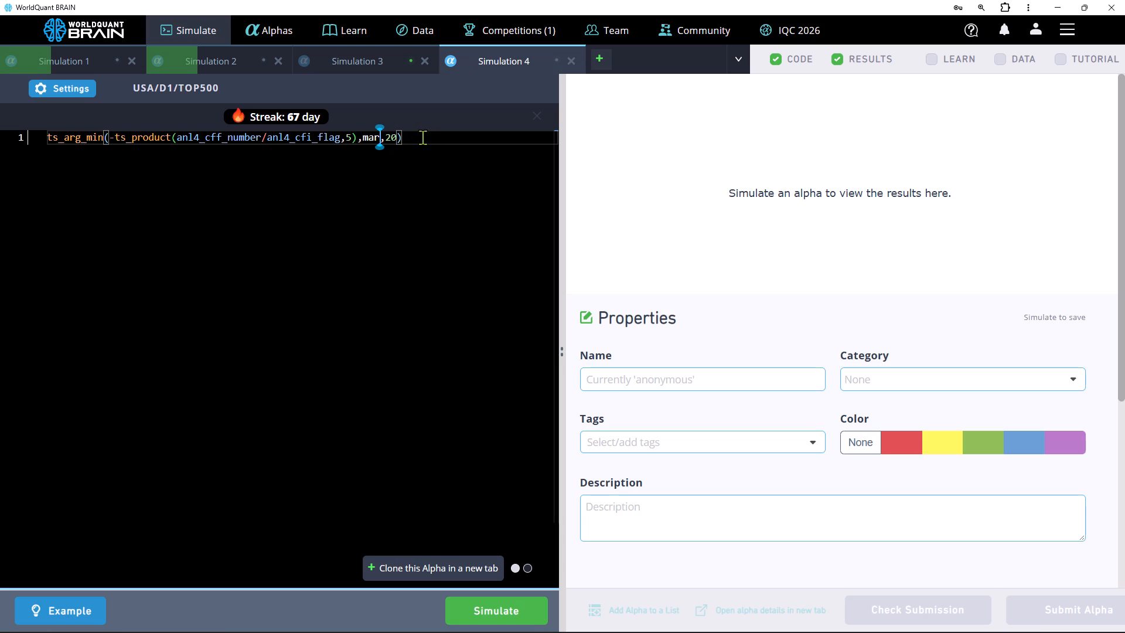
{"action": "key", "text": "BackSpace"}
{"action": "key", "text": "BackSpace"}
{"action": "key", "text": "BackSpace"}
{"action": "key", "text": "BackSpace"}
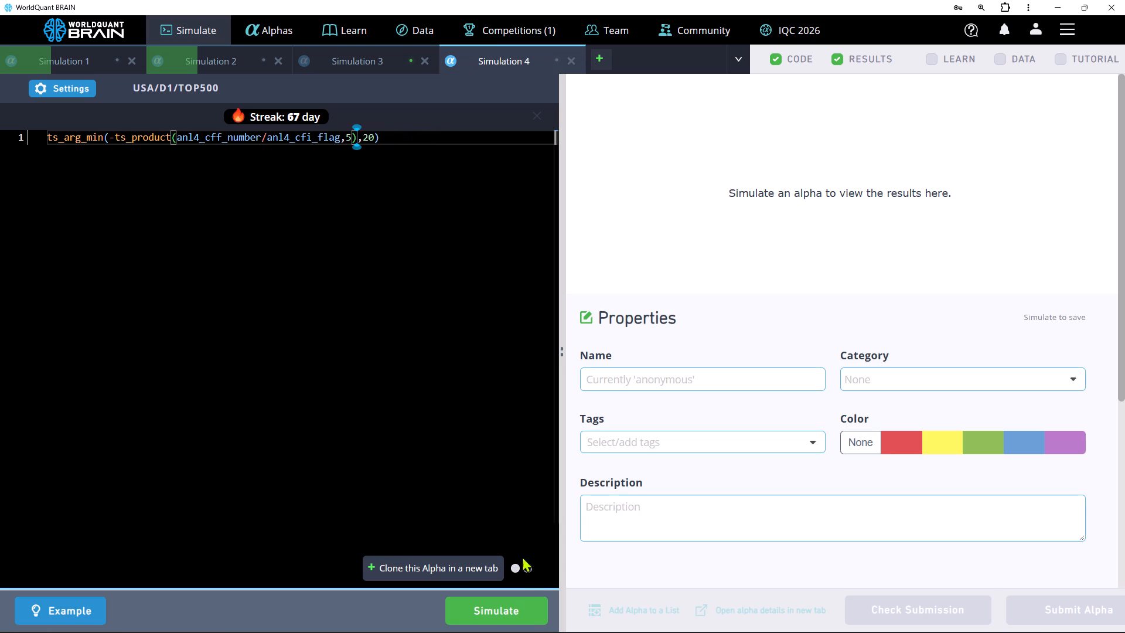
{"action": "left_click", "coordinate": [528, 612]}
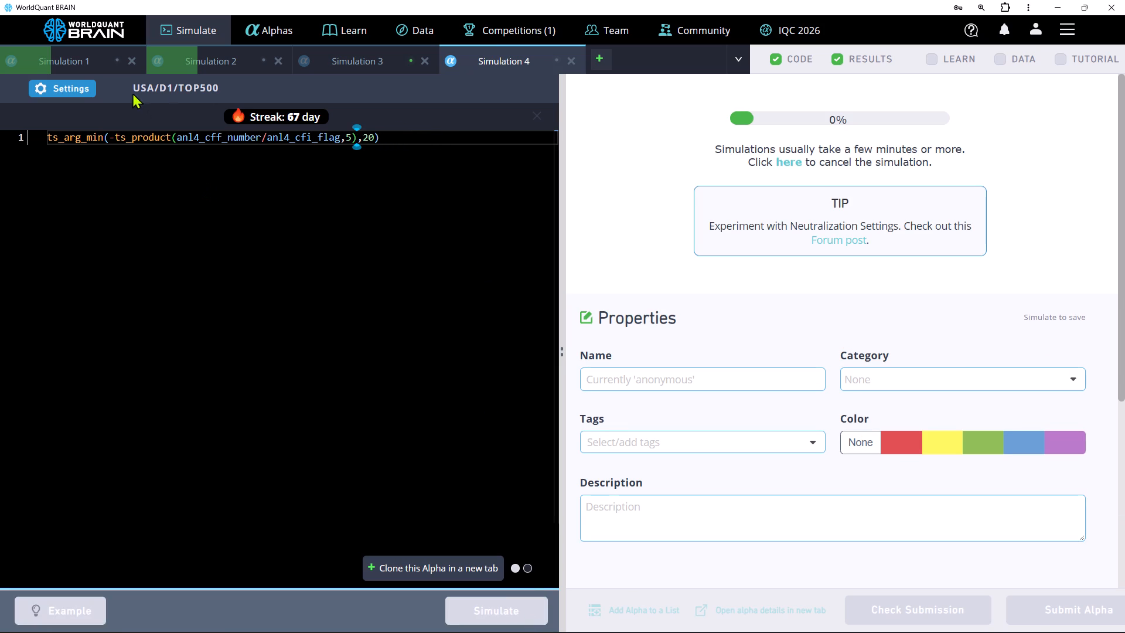
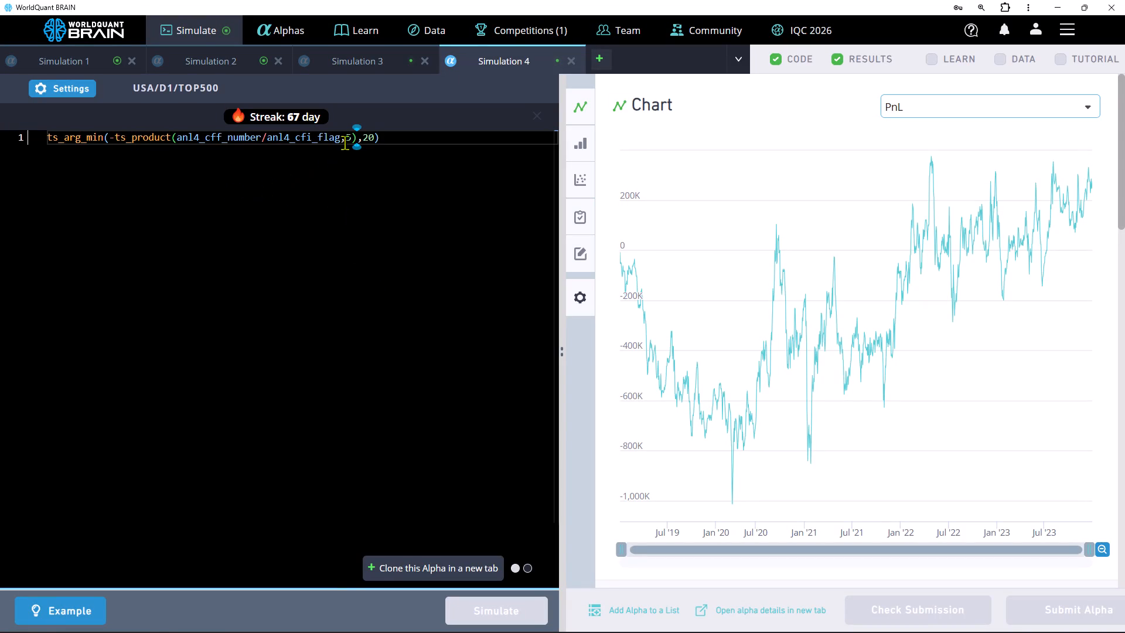
Review Simulation 3's PnL chart, IS summary and failed IS tests.
{"action": "left_click", "coordinate": [334, 59]}
{"action": "scroll", "coordinate": [741, 310], "scroll_direction": "down", "scroll_amount": 2}
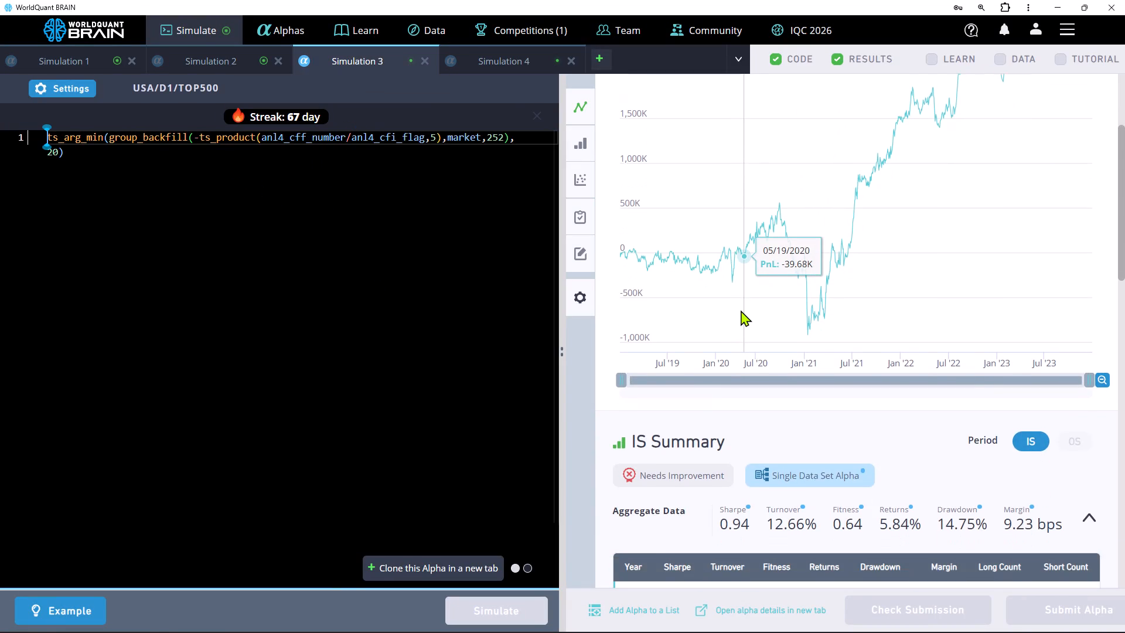
{"action": "scroll", "coordinate": [741, 310], "scroll_direction": "up", "scroll_amount": 1}
{"action": "scroll", "coordinate": [741, 310], "scroll_direction": "down", "scroll_amount": 1}
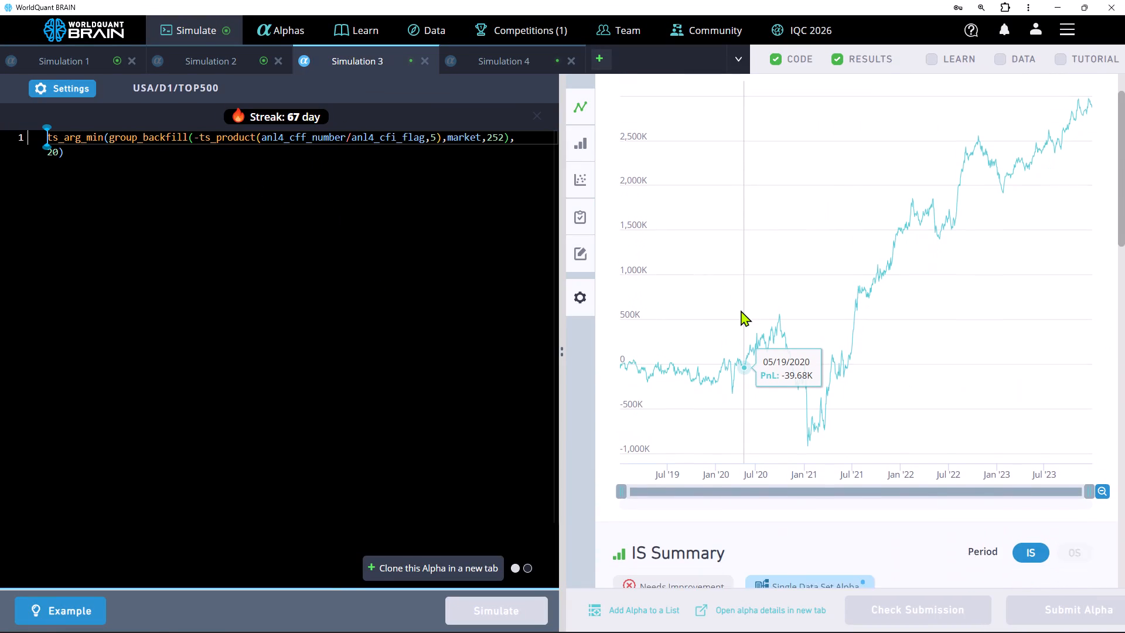
{"action": "scroll", "coordinate": [741, 310], "scroll_direction": "down", "scroll_amount": 2}
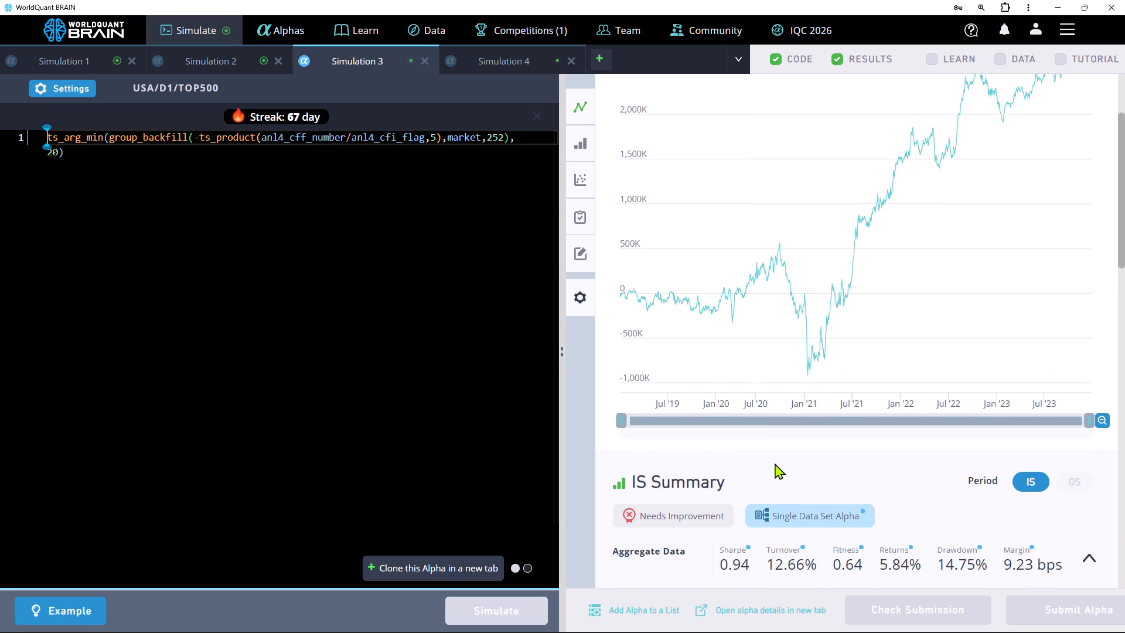
{"action": "scroll", "coordinate": [775, 463], "scroll_direction": "down", "scroll_amount": 5}
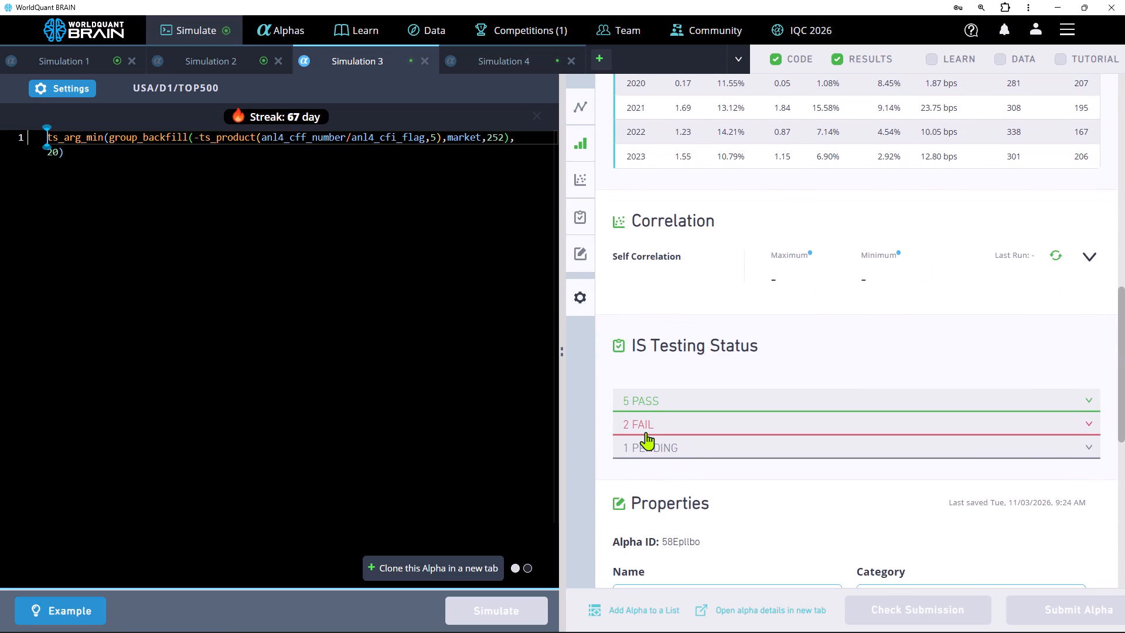
{"action": "left_click", "coordinate": [646, 432]}
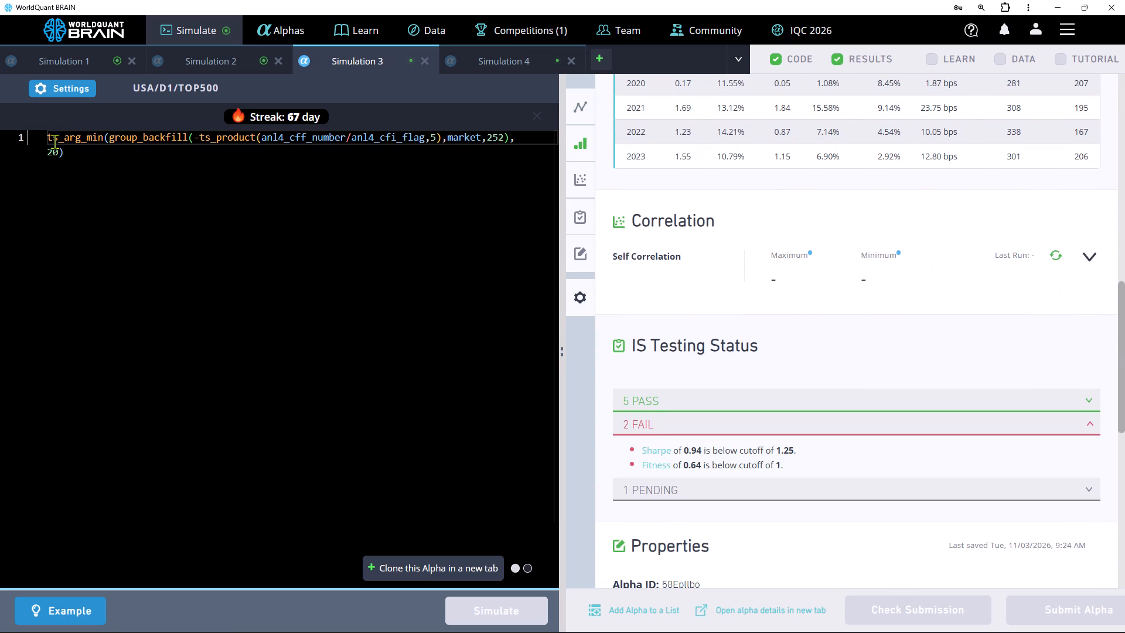
Set the ts_arg_min lookback in Simulation 3's expression to 120 and run the simulation.
{"action": "left_click", "coordinate": [54, 154]}
{"action": "key", "text": "BackSpace"}
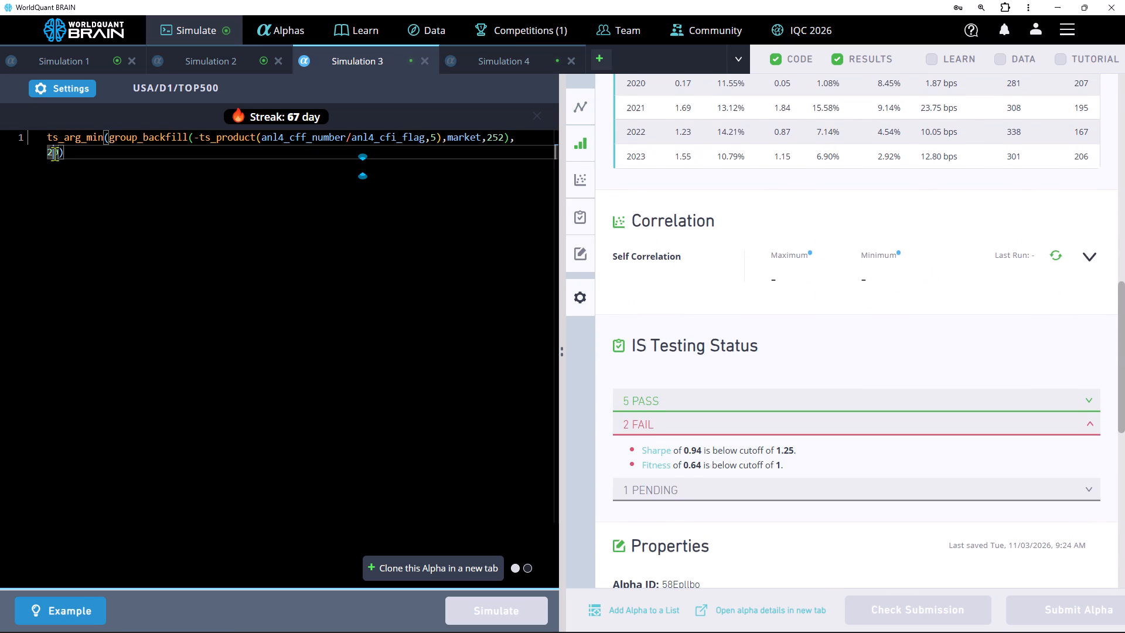
{"action": "type", "text": "12"}
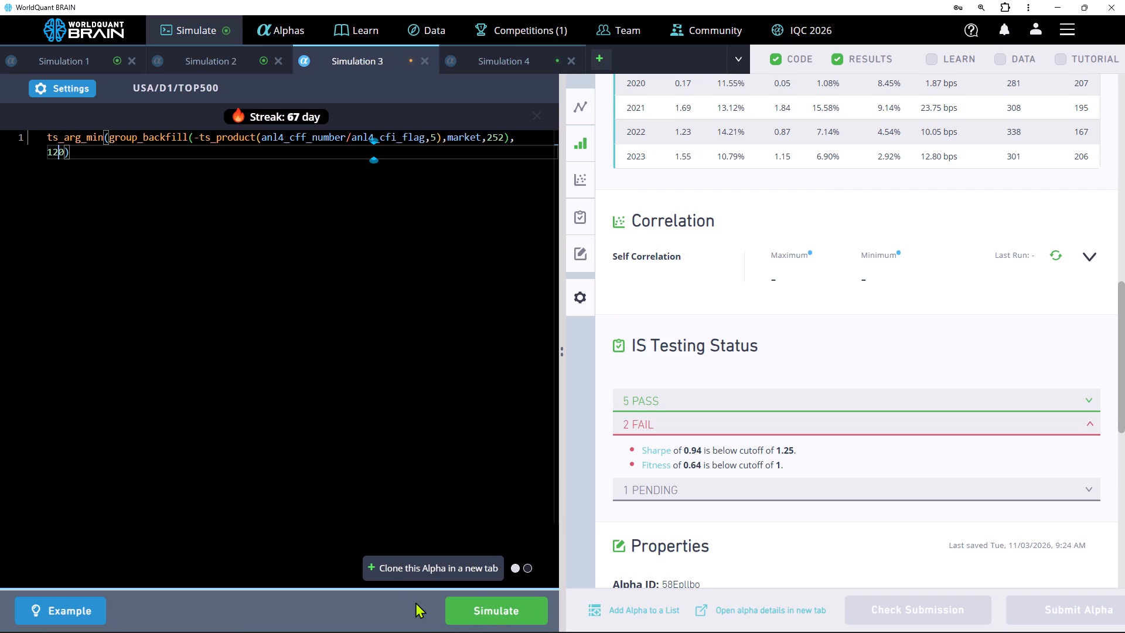
{"action": "left_click", "coordinate": [492, 604]}
Check Simulation 2's results, change its group_backfill grouping from market to subindustry, and run the simulation.
{"action": "left_click", "coordinate": [206, 51]}
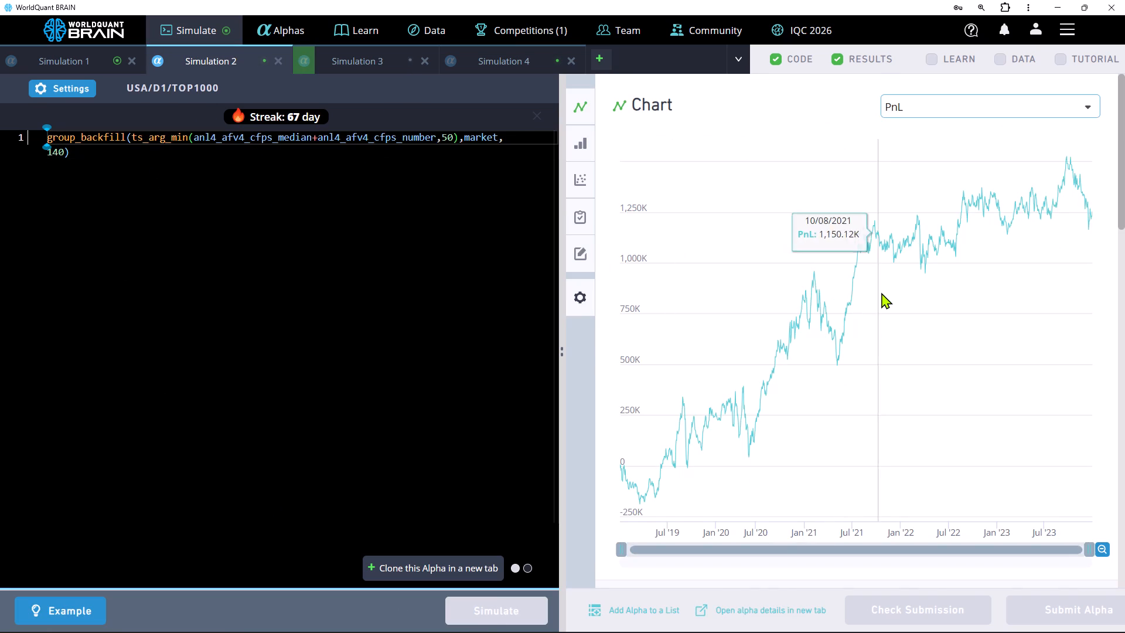
{"action": "scroll", "coordinate": [881, 292], "scroll_direction": "down", "scroll_amount": 5}
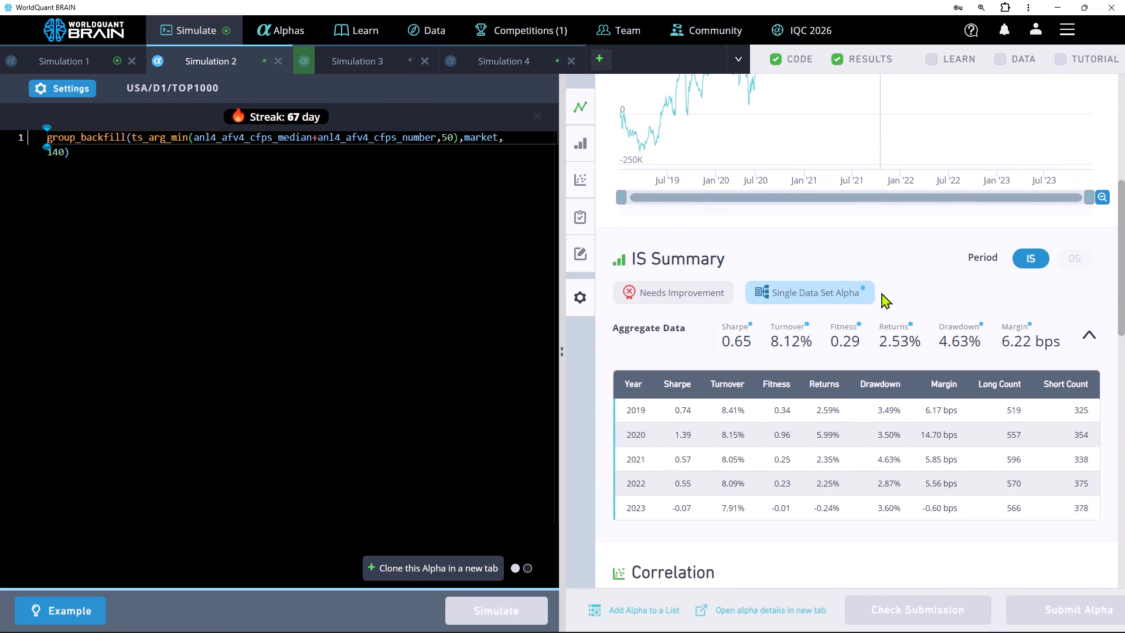
{"action": "left_click", "coordinate": [498, 136]}
{"action": "key", "text": "BackSpace"}
{"action": "key", "text": "BackSpace"}
{"action": "key", "text": "BackSpace"}
{"action": "key", "text": "BackSpace"}
{"action": "key", "text": "BackSpace"}
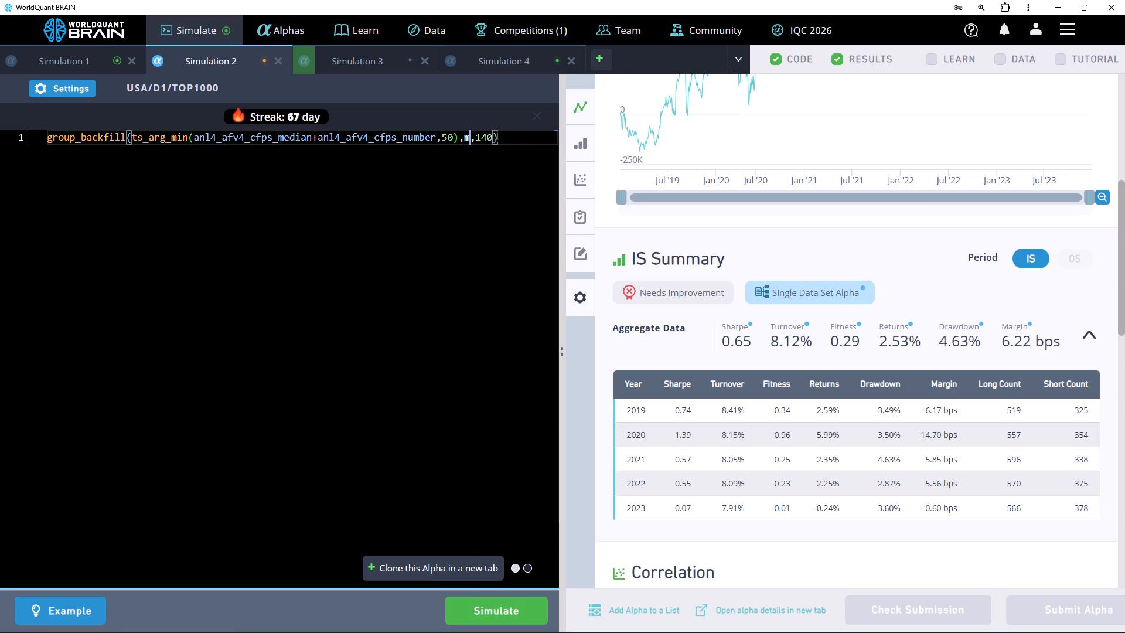
{"action": "key", "text": "BackSpace"}
{"action": "type", "text": "sub"}
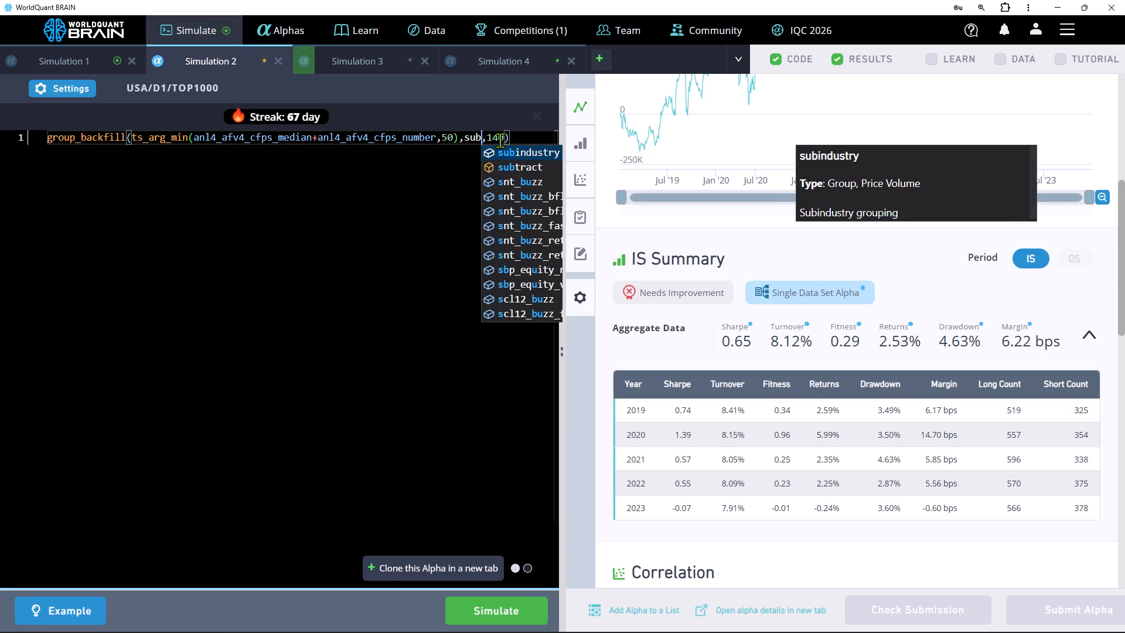
{"action": "left_click", "coordinate": [518, 149]}
{"action": "key", "text": "space"}
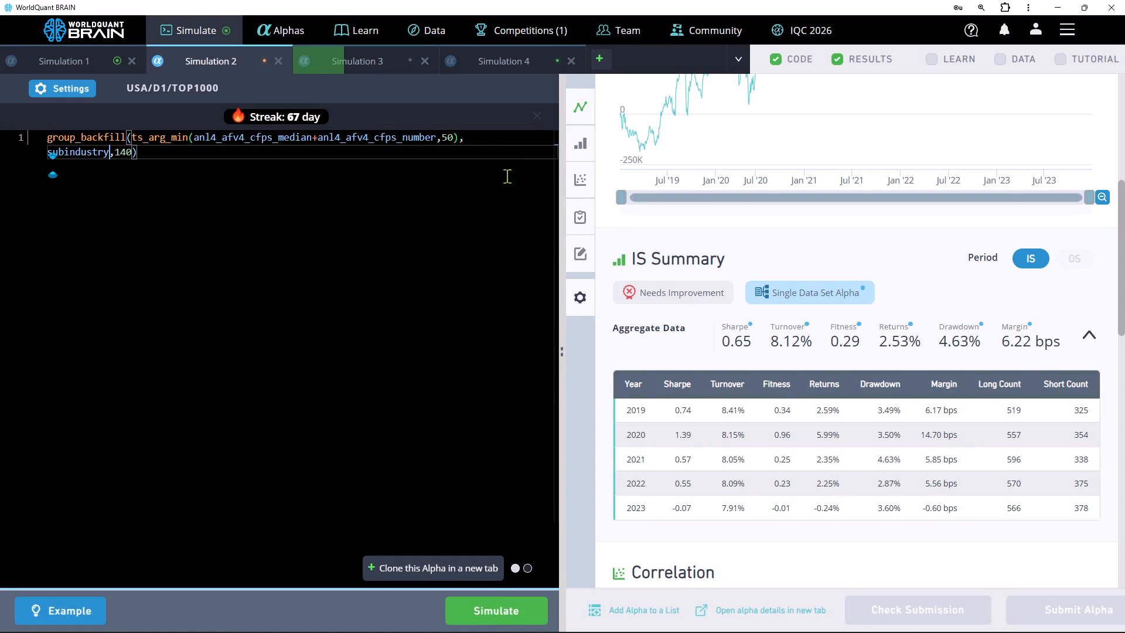
{"action": "left_click", "coordinate": [511, 624]}
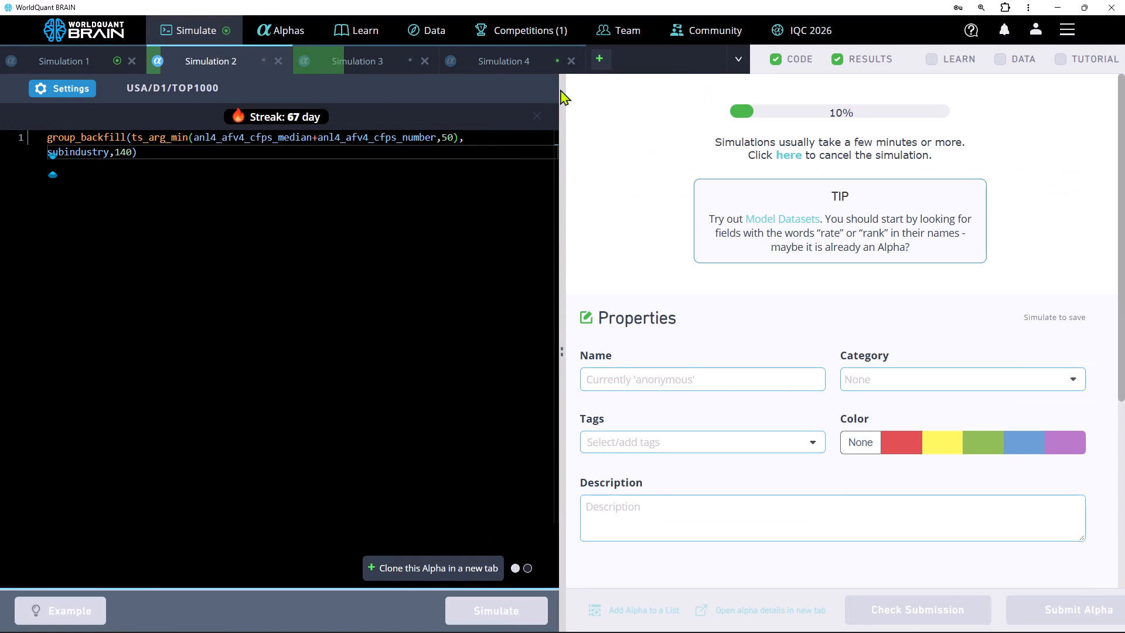
Close Simulation 4.
{"action": "left_click", "coordinate": [570, 62]}
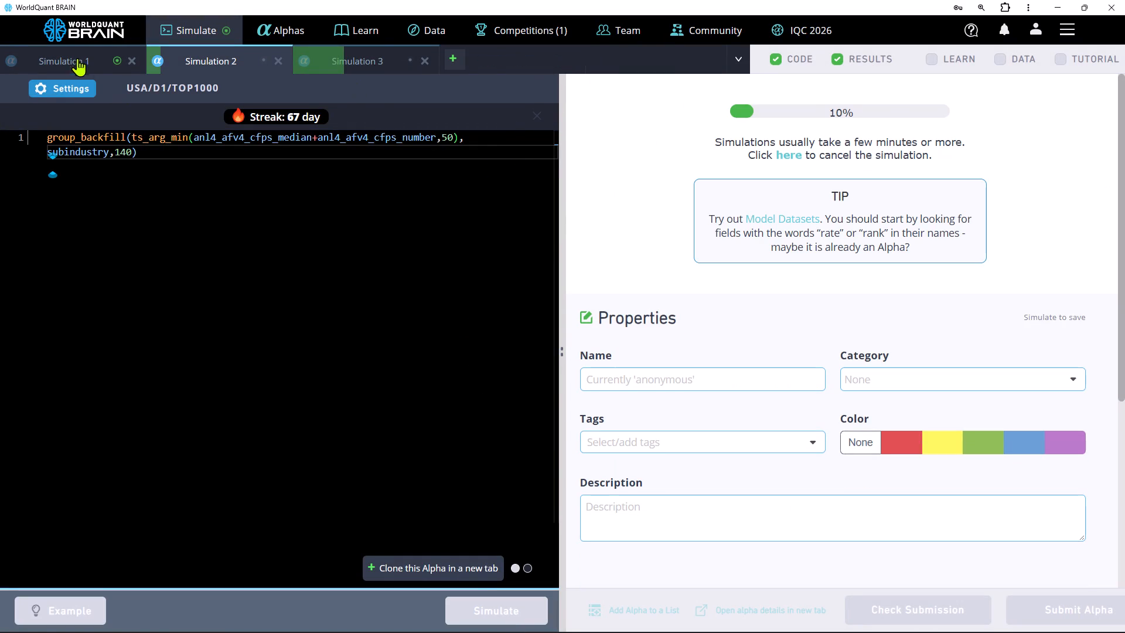
Replace ts_decay_linear with ts_delay in Simulation 1's expression and run the simulation.
{"action": "left_click", "coordinate": [75, 54]}
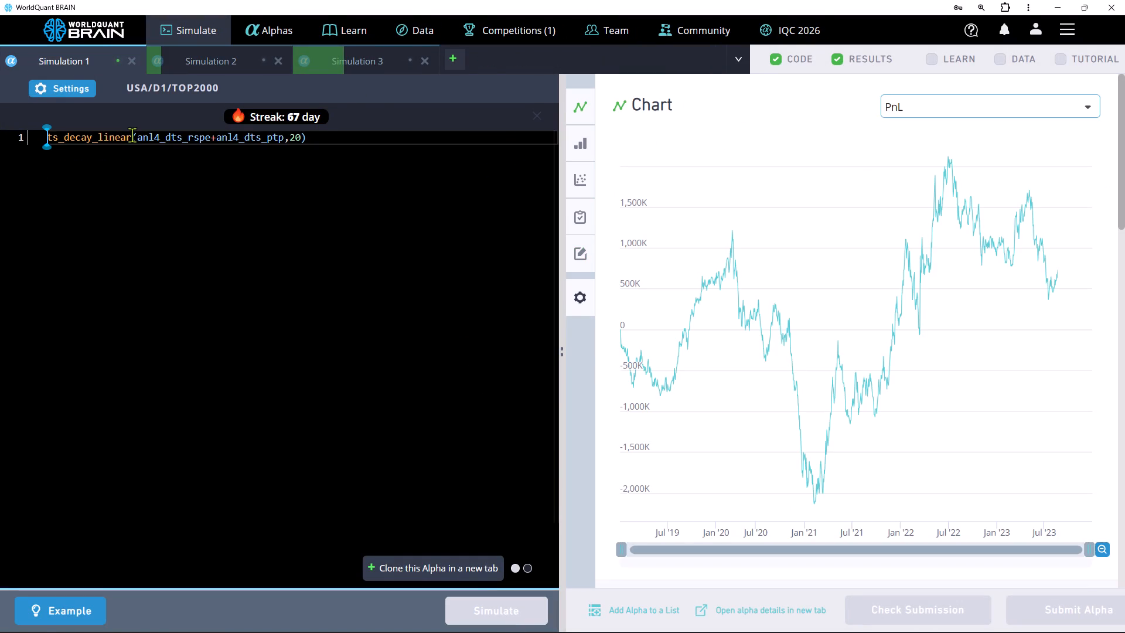
{"action": "left_click", "coordinate": [132, 135]}
{"action": "key", "text": "BackSpace"}
{"action": "key", "text": "BackSpace"}
{"action": "key", "text": "BackSpace"}
{"action": "key", "text": "BackSpace"}
{"action": "key", "text": "BackSpace"}
{"action": "key", "text": "BackSpace"}
{"action": "key", "text": "BackSpace"}
{"action": "key", "text": "BackSpace"}
{"action": "key", "text": "BackSpace"}
{"action": "key", "text": "BackSpace"}
{"action": "key", "text": "BackSpace"}
{"action": "key", "text": "BackSpace"}
{"action": "key", "text": "BackSpace"}
{"action": "key", "text": "BackSpace"}
{"action": "key", "text": "BackSpace"}
{"action": "key", "text": "BackSpace"}
{"action": "key", "text": "BackSpace"}
{"action": "key", "text": "BackSpace"}
{"action": "key", "text": "BackSpace"}
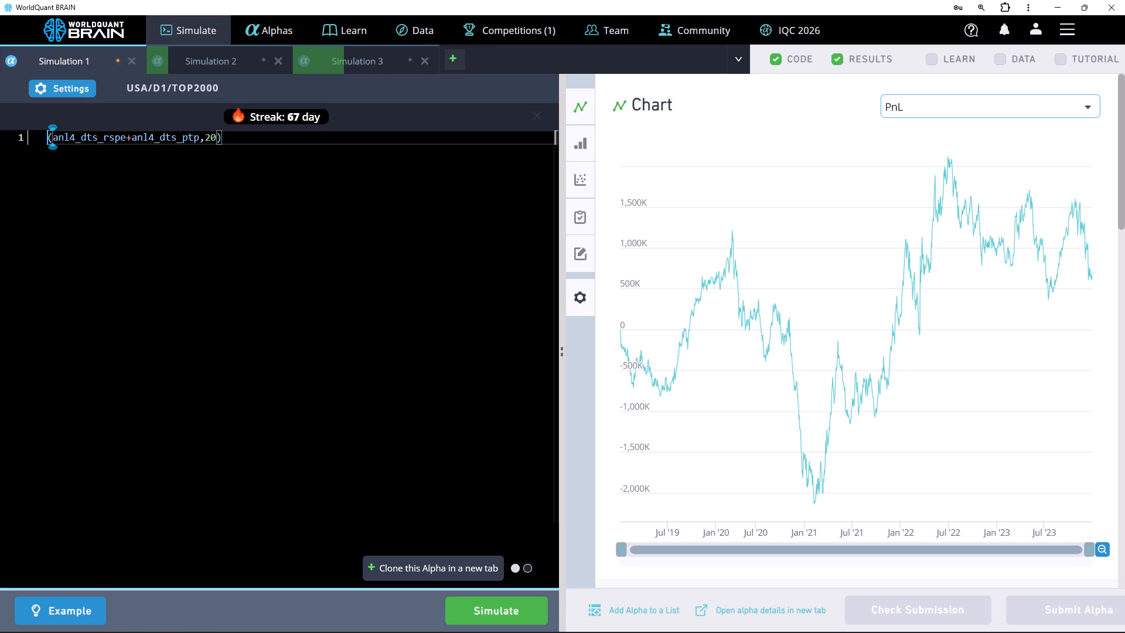
{"action": "type", "text": "ts"}
{"action": "left_click", "coordinate": [151, 270]}
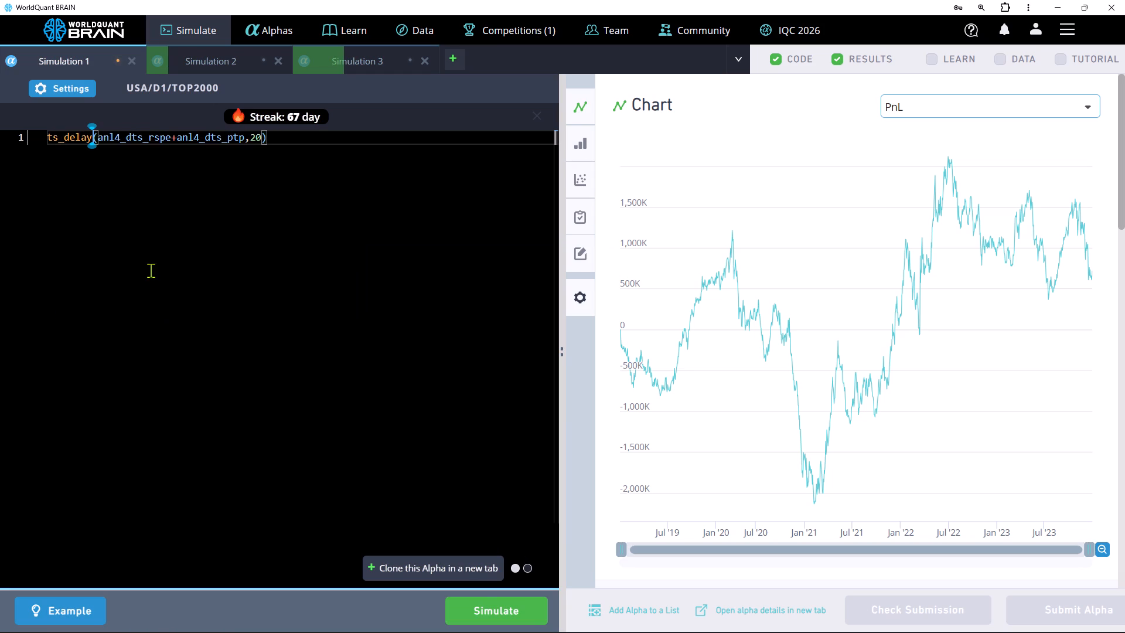
{"action": "left_click", "coordinate": [503, 610]}
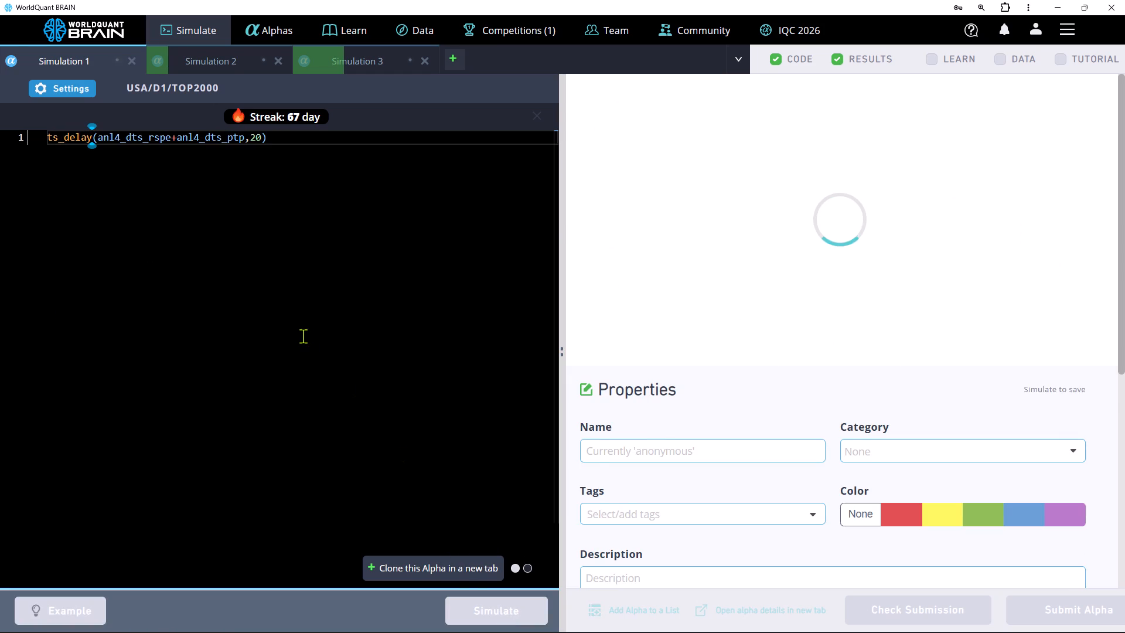
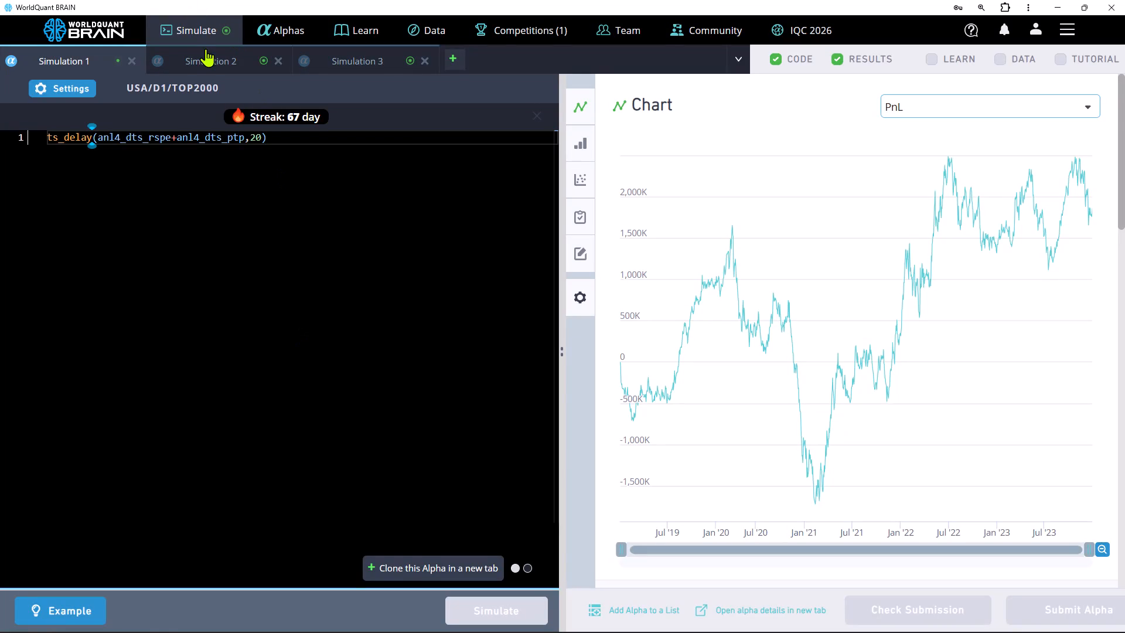
Replace the ts_delay operator with ts_delta in the Simulation 1 expression and run the simulation.
{"action": "left_click", "coordinate": [91, 141]}
{"action": "key", "text": "BackSpace"}
{"action": "key", "text": "BackSpace"}
{"action": "key", "text": "BackSpace"}
{"action": "key", "text": "BackSpace"}
{"action": "key", "text": "BackSpace"}
{"action": "key", "text": "BackSpace"}
{"action": "key", "text": "BackSpace"}
{"action": "key", "text": "BackSpace"}
{"action": "key", "text": "BackSpace"}
{"action": "key", "text": "BackSpace"}
{"action": "key", "text": "BackSpace"}
{"action": "key", "text": "BackSpace"}
{"action": "key", "text": "BackSpace"}
{"action": "key", "text": "BackSpace"}
{"action": "key", "text": "BackSpace"}
{"action": "type", "text": "ts"}
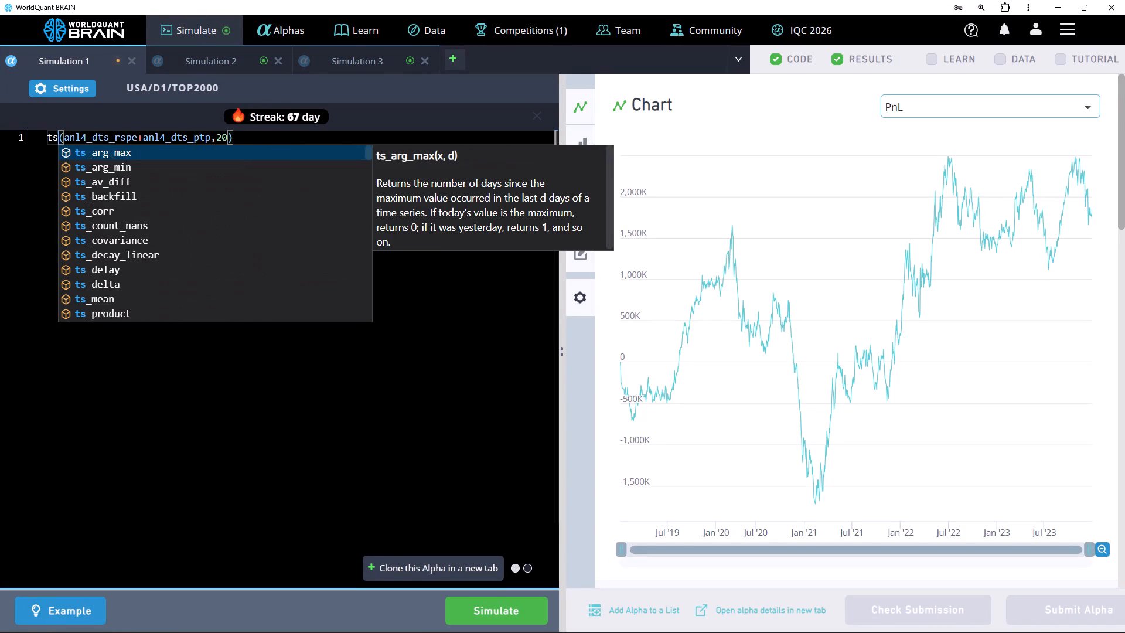
{"action": "left_click", "coordinate": [152, 278]}
{"action": "left_click", "coordinate": [518, 612]}
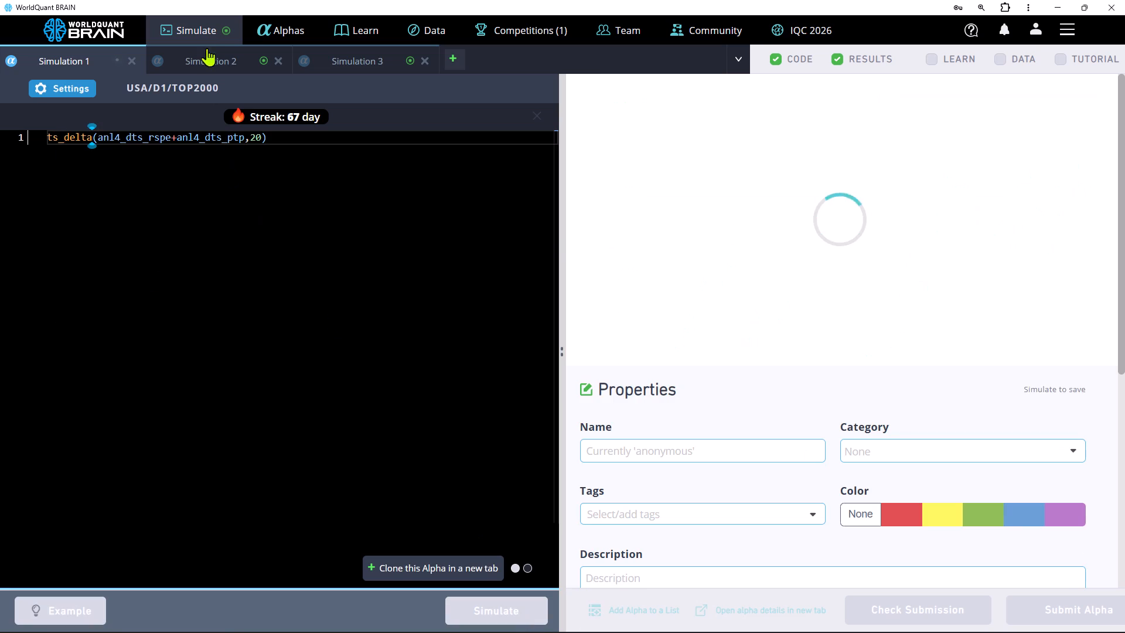
In Simulation 2, review the summary results, set the ts_arg_min lookback to 100 and run the simulation.
{"action": "left_click", "coordinate": [214, 57]}
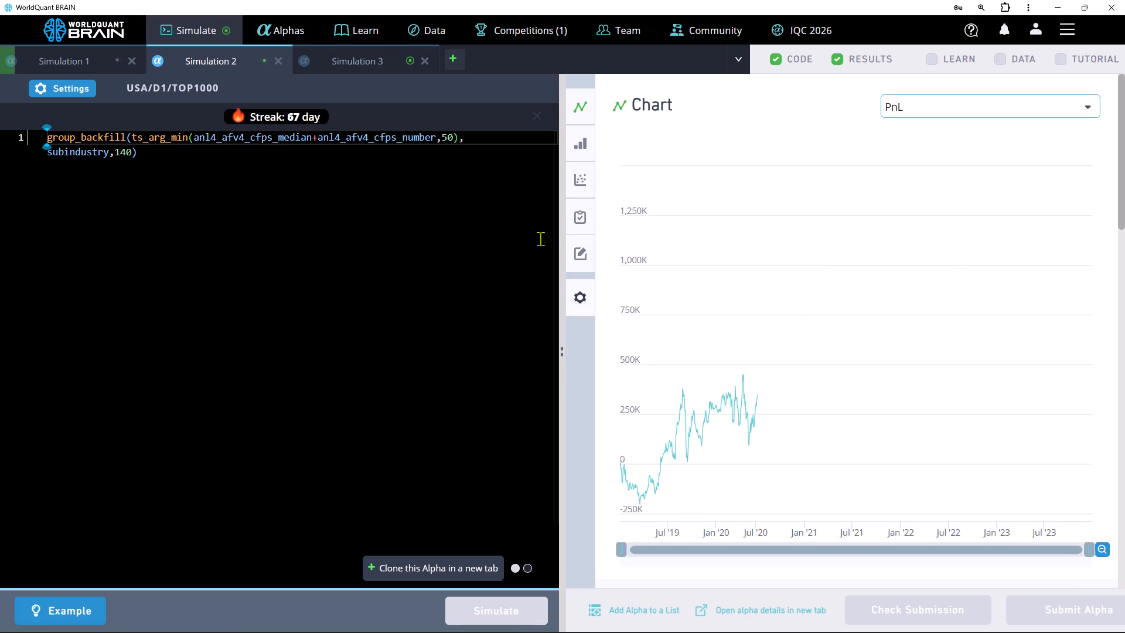
{"action": "scroll", "coordinate": [847, 338], "scroll_direction": "down", "scroll_amount": 4}
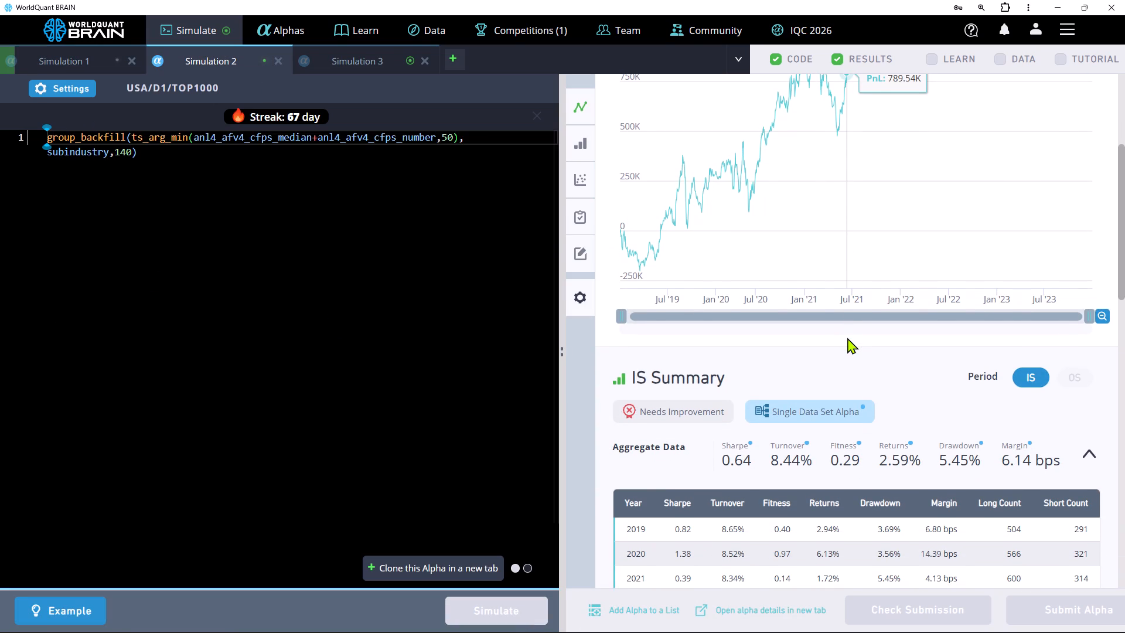
{"action": "scroll", "coordinate": [847, 338], "scroll_direction": "down", "scroll_amount": 1}
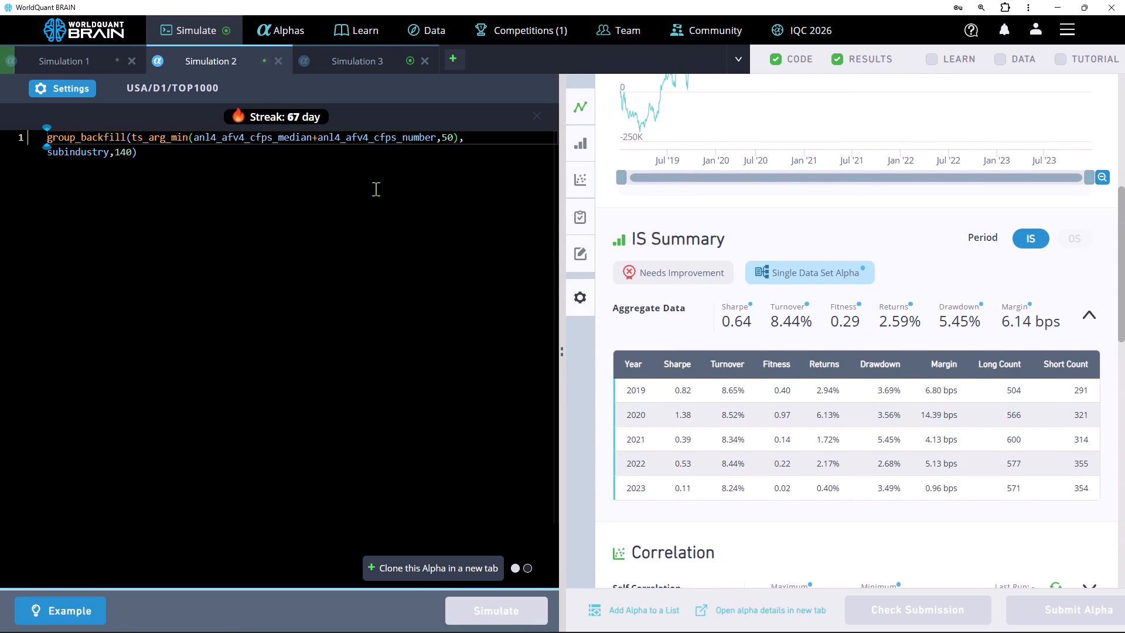
{"action": "left_click", "coordinate": [447, 135]}
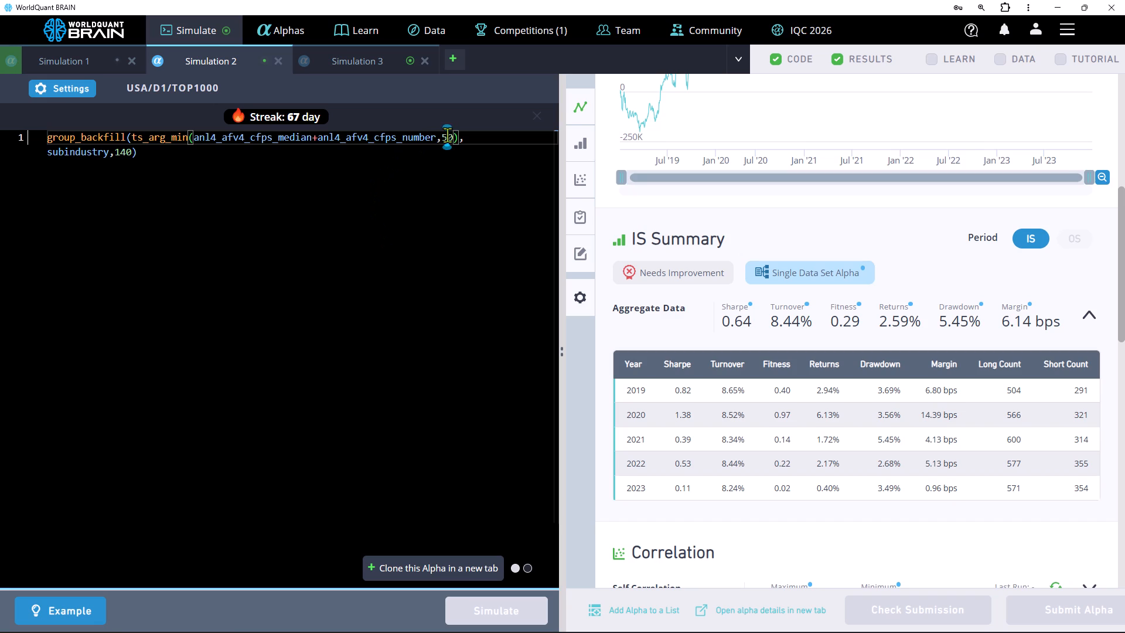
{"action": "key", "text": "BackSpace"}
{"action": "type", "text": "10"}
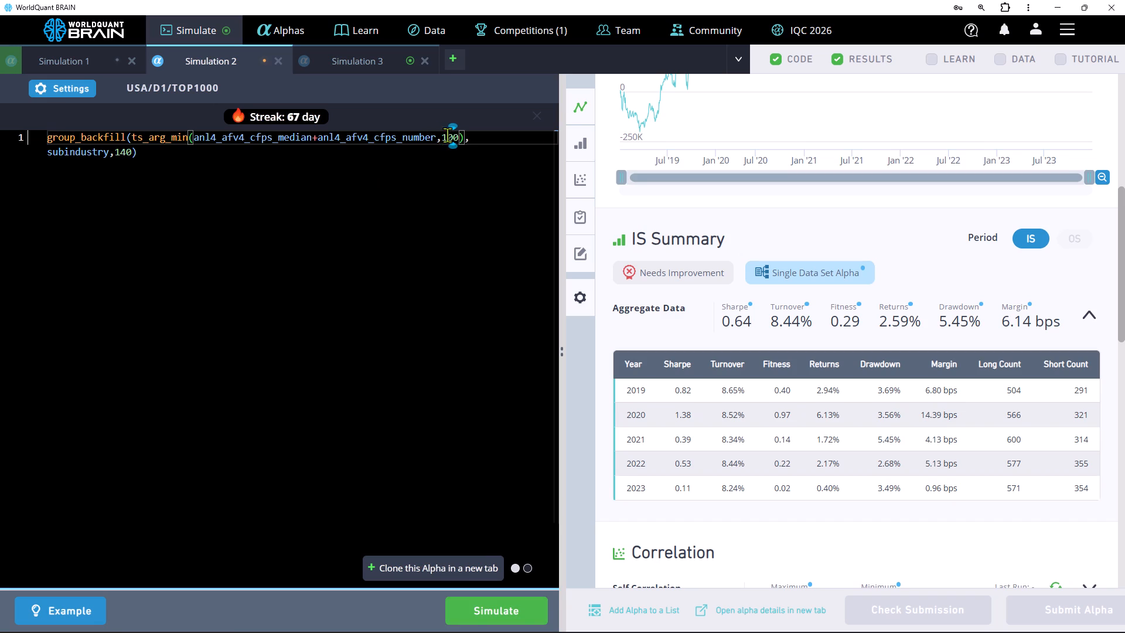
{"action": "left_click", "coordinate": [517, 605]}
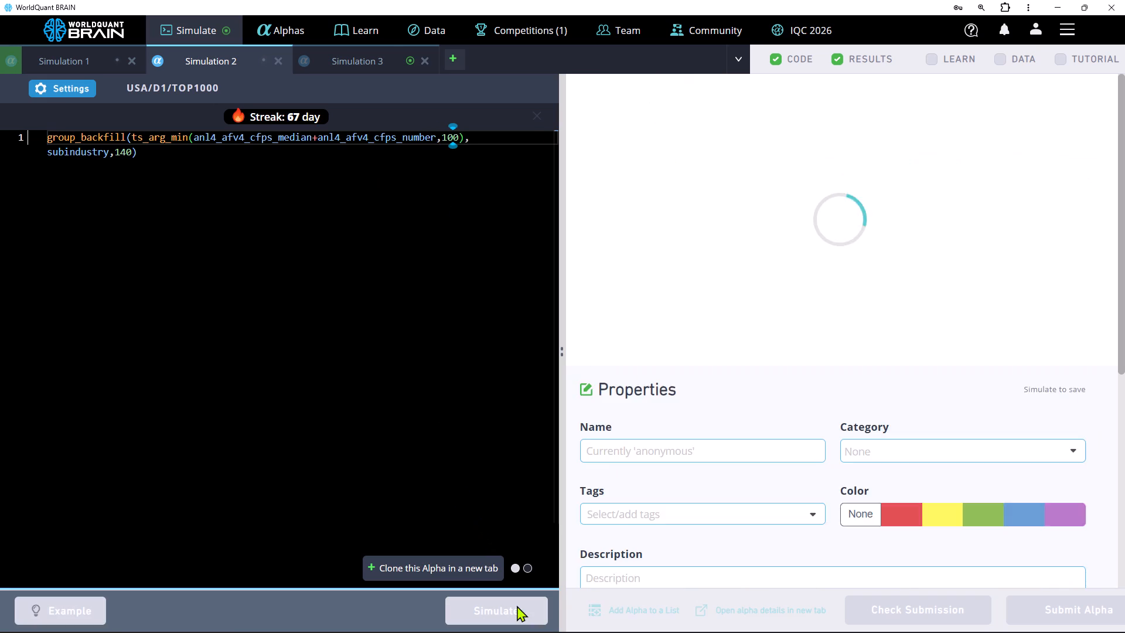
In Simulation 3, replace the outer ts_arg_min operator with ts_av_diff and run the simulation.
{"action": "left_click", "coordinate": [347, 58]}
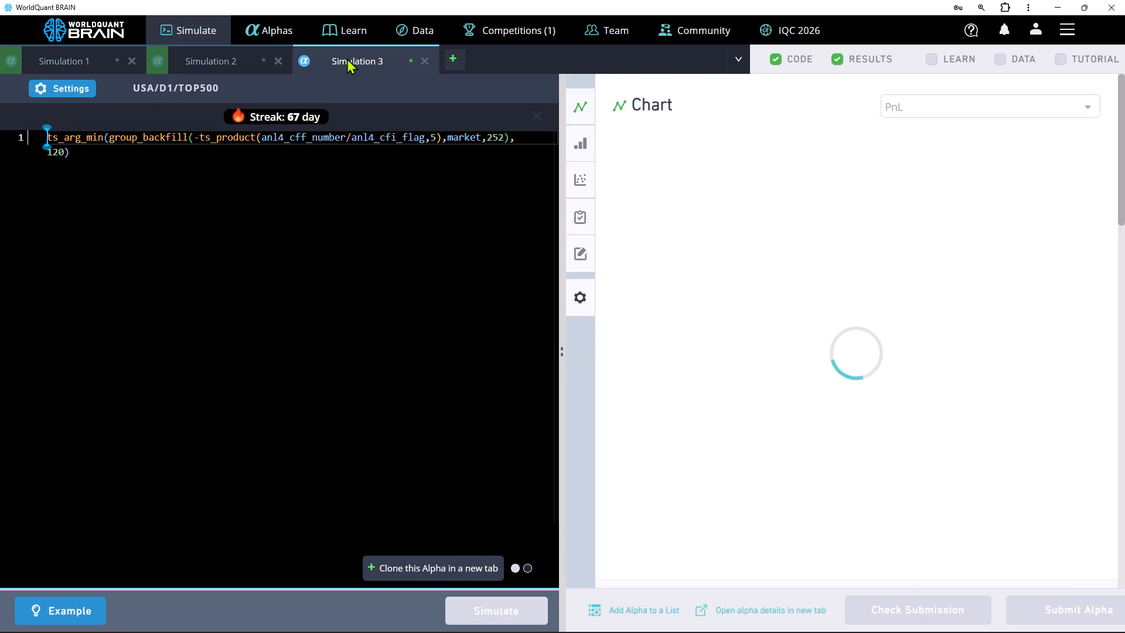
{"action": "scroll", "coordinate": [806, 322], "scroll_direction": "down", "scroll_amount": 3}
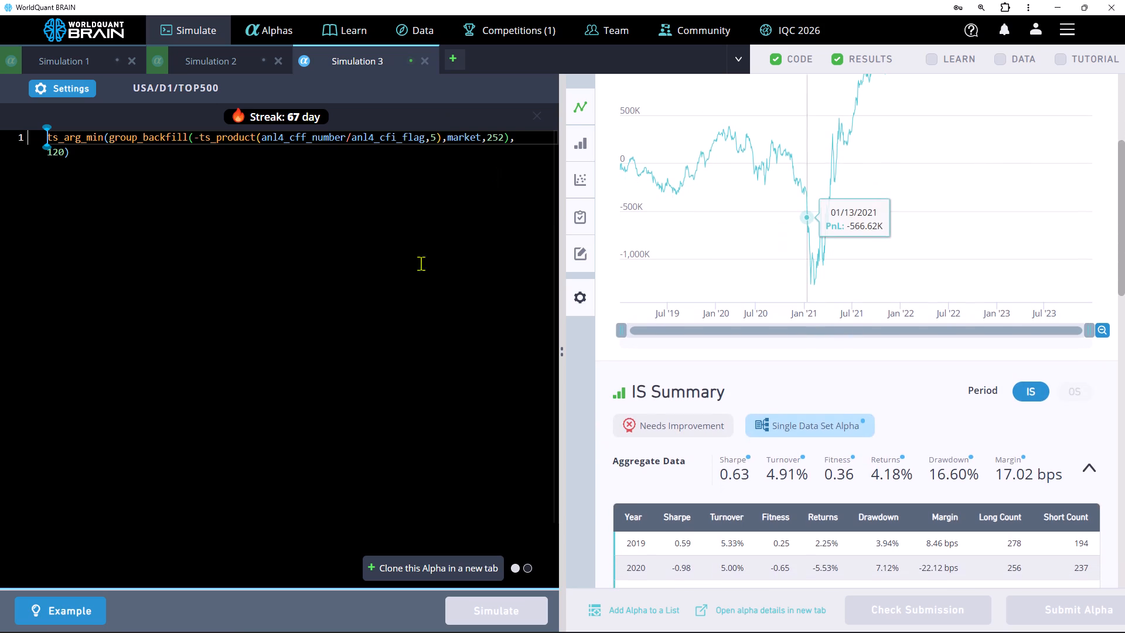
{"action": "left_click", "coordinate": [103, 135]}
{"action": "key", "text": "BackSpace"}
{"action": "key", "text": "BackSpace"}
{"action": "key", "text": "BackSpace"}
{"action": "key", "text": "BackSpace"}
{"action": "key", "text": "BackSpace"}
{"action": "key", "text": "BackSpace"}
{"action": "key", "text": "BackSpace"}
{"action": "key", "text": "BackSpace"}
{"action": "key", "text": "BackSpace"}
{"action": "key", "text": "BackSpace"}
{"action": "key", "text": "BackSpace"}
{"action": "key", "text": "BackSpace"}
{"action": "key", "text": "BackSpace"}
{"action": "key", "text": "BackSpace"}
{"action": "key", "text": "BackSpace"}
{"action": "key", "text": "BackSpace"}
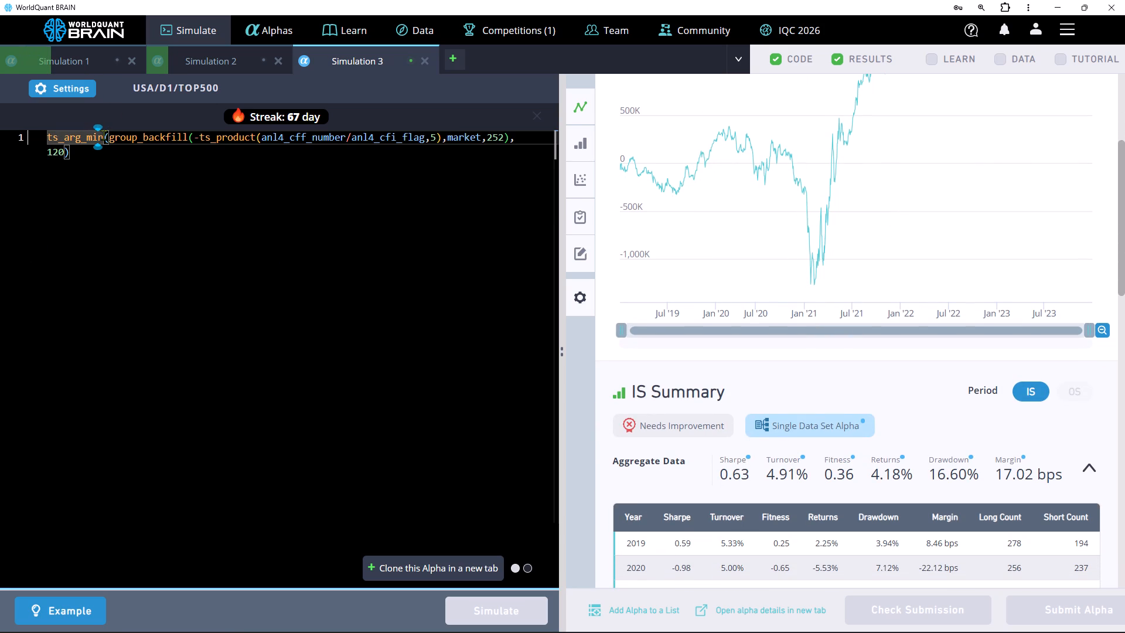
{"action": "type", "text": "ts"}
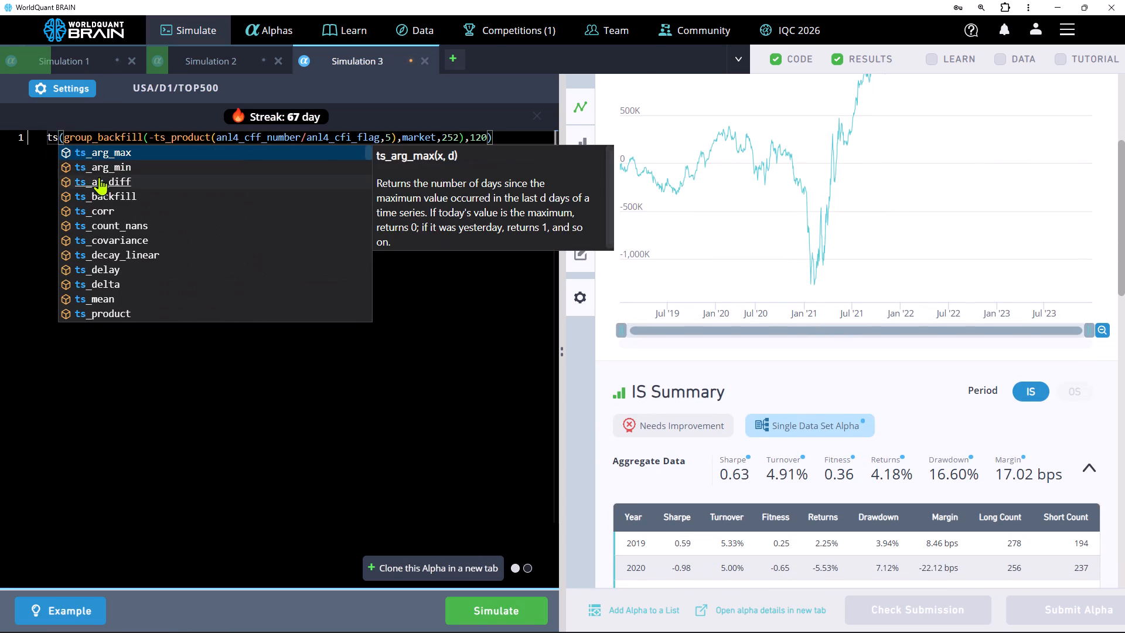
{"action": "left_click", "coordinate": [101, 179]}
{"action": "left_click", "coordinate": [495, 613]}
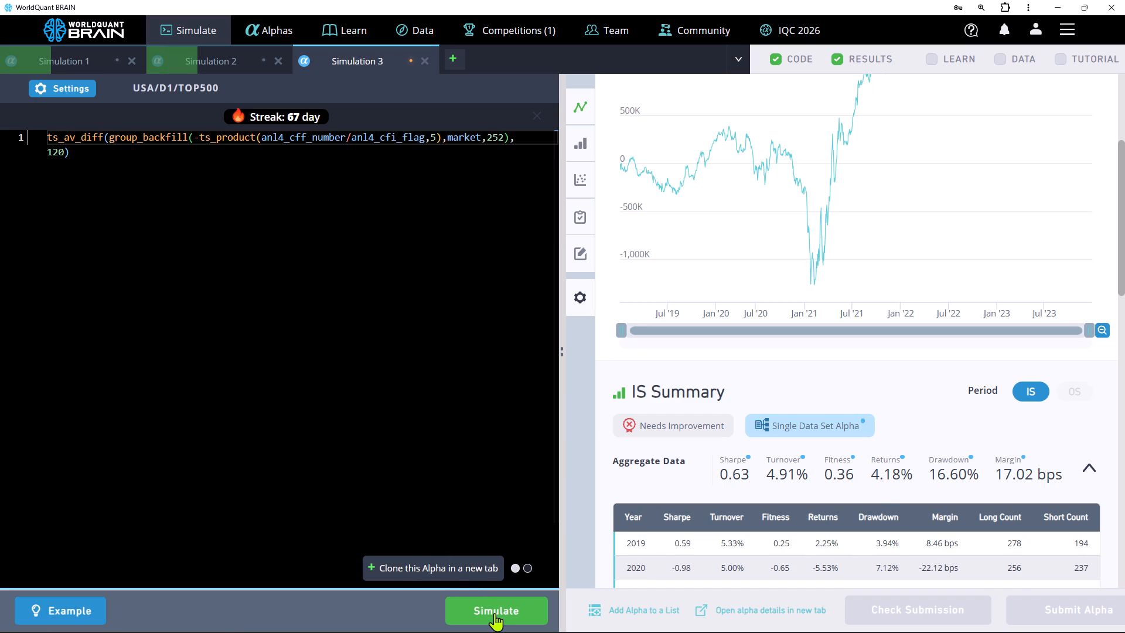
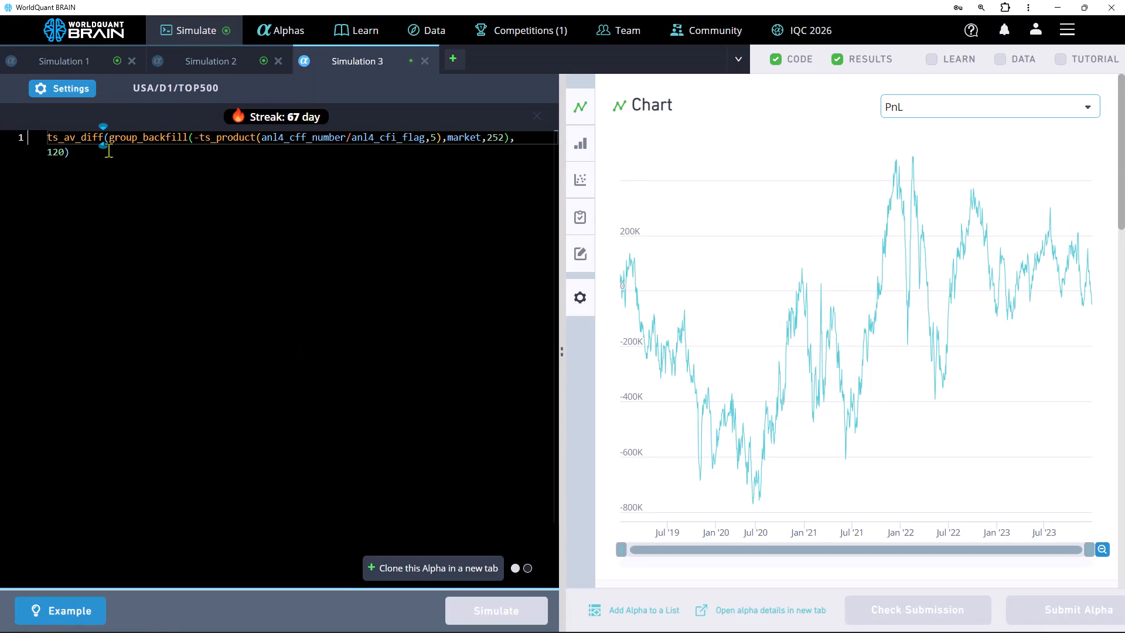
Replace the outer ts_av_diff operator with ts_backfill in the Simulation 3 expression and run the simulation.
{"action": "left_click", "coordinate": [101, 137]}
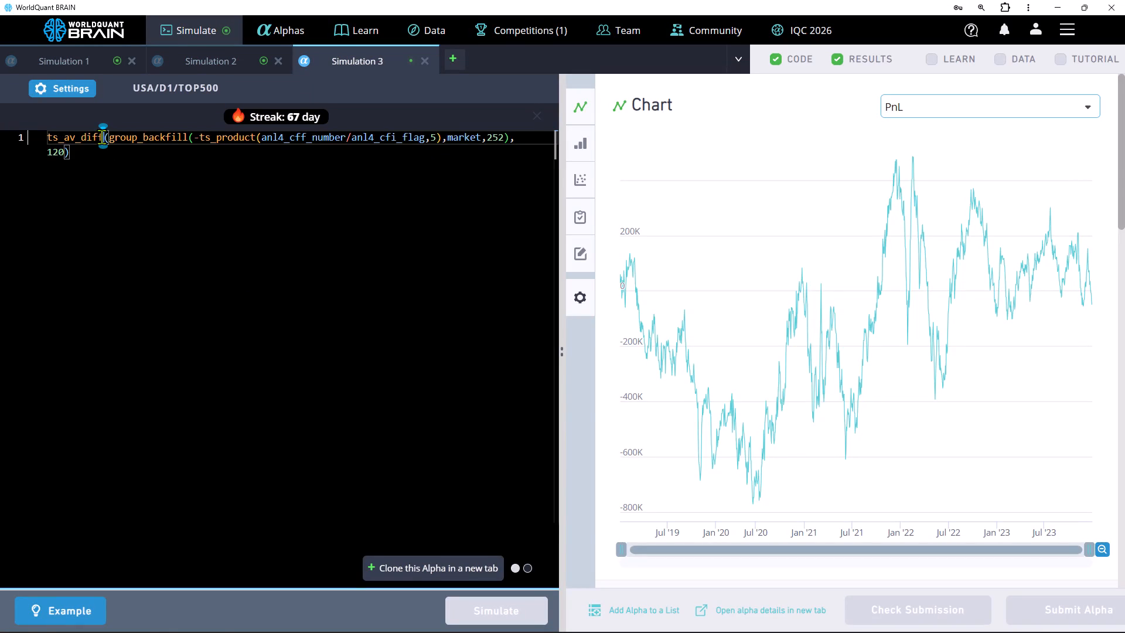
{"action": "key", "text": "BackSpace"}
{"action": "key", "text": "BackSpace"}
{"action": "key", "text": "BackSpace"}
{"action": "key", "text": "BackSpace"}
{"action": "key", "text": "BackSpace"}
{"action": "key", "text": "BackSpace"}
{"action": "key", "text": "BackSpace"}
{"action": "key", "text": "BackSpace"}
{"action": "key", "text": "BackSpace"}
{"action": "key", "text": "BackSpace"}
{"action": "key", "text": "BackSpace"}
{"action": "key", "text": "BackSpace"}
{"action": "key", "text": "BackSpace"}
{"action": "key", "text": "BackSpace"}
{"action": "key", "text": "BackSpace"}
{"action": "key", "text": "BackSpace"}
{"action": "key", "text": "BackSpace"}
{"action": "key", "text": "BackSpace"}
{"action": "key", "text": "BackSpace"}
{"action": "key", "text": "BackSpace"}
{"action": "type", "text": "ts"}
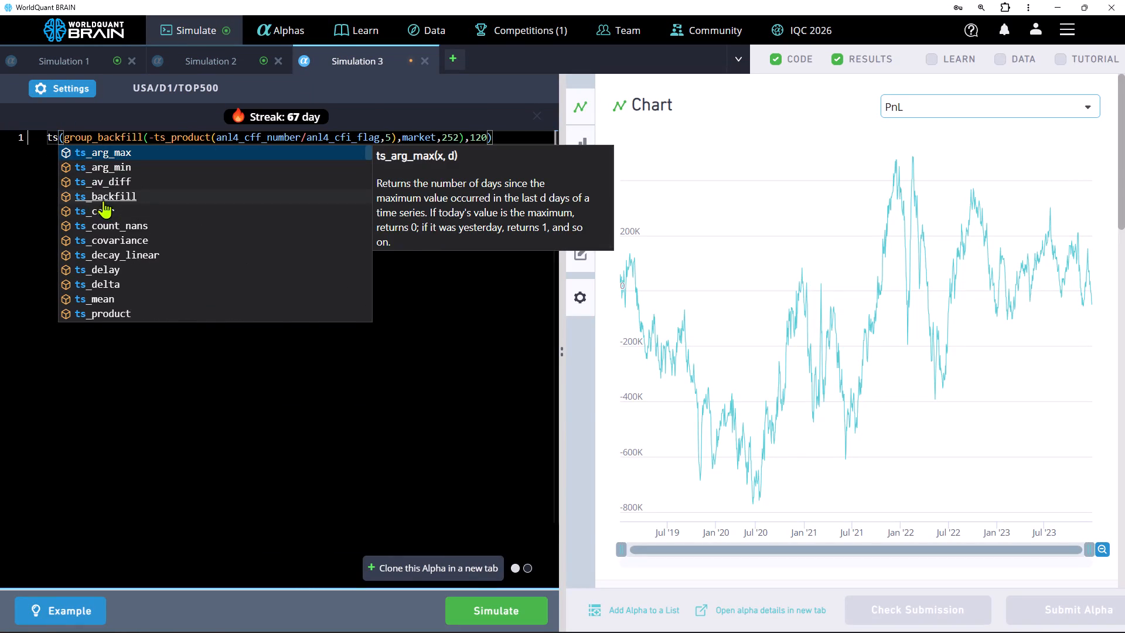
{"action": "left_click", "coordinate": [103, 200]}
{"action": "left_click", "coordinate": [480, 595]}
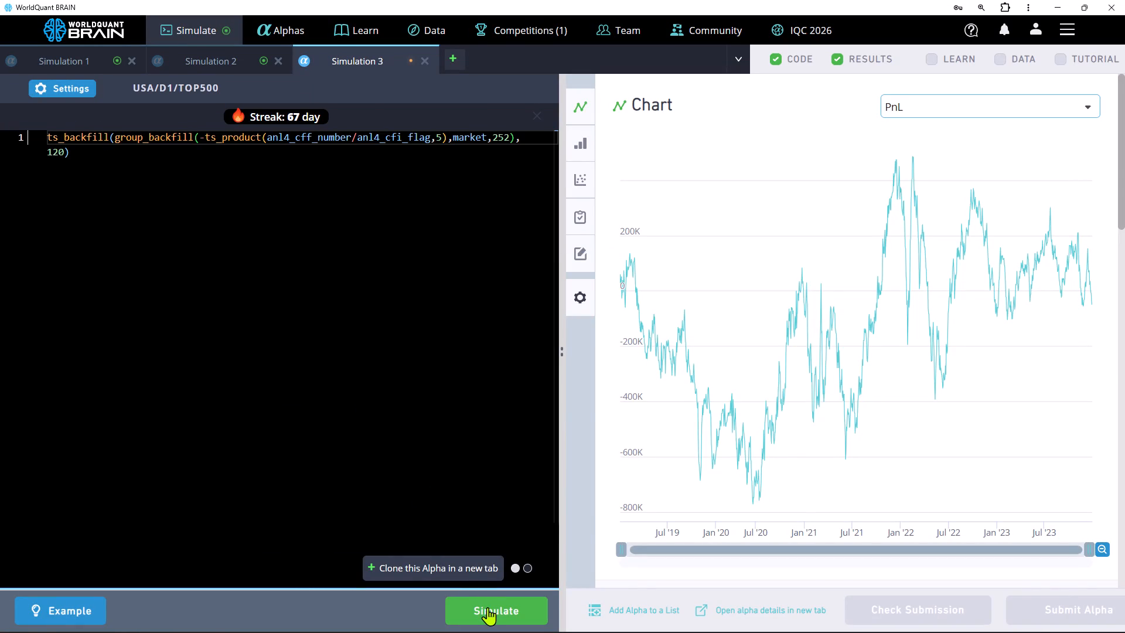
{"action": "left_click", "coordinate": [487, 607]}
In Simulation 2, set the ts_arg_min lookback to 30 and run the simulation.
{"action": "left_click", "coordinate": [210, 60]}
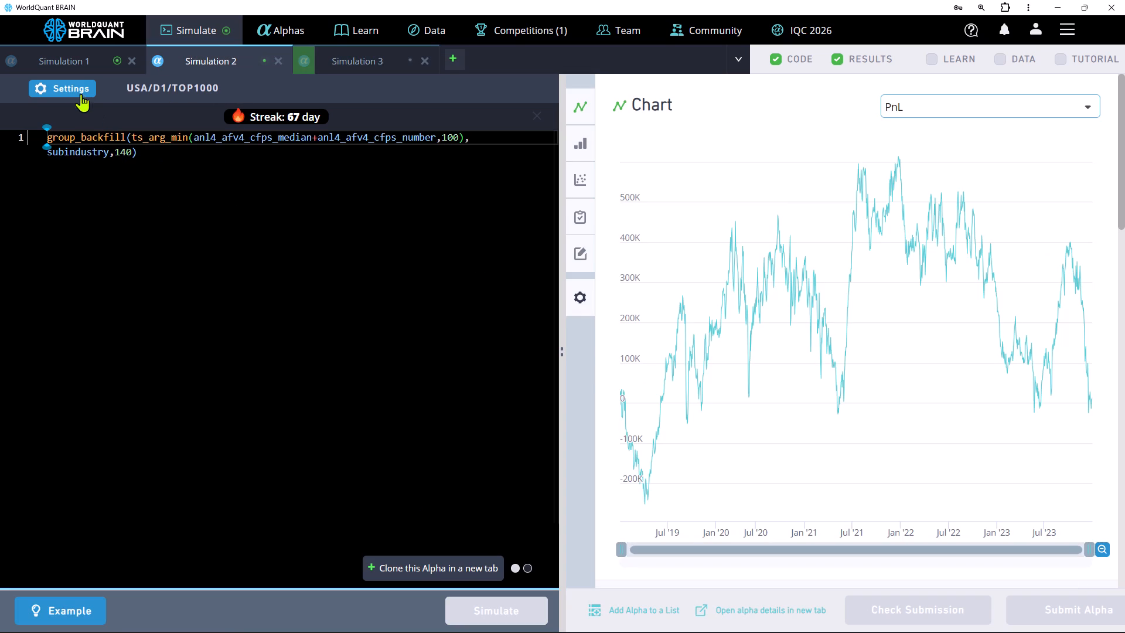
{"action": "left_click", "coordinate": [454, 139]}
{"action": "key", "text": "BackSpace"}
{"action": "key", "text": "BackSpace"}
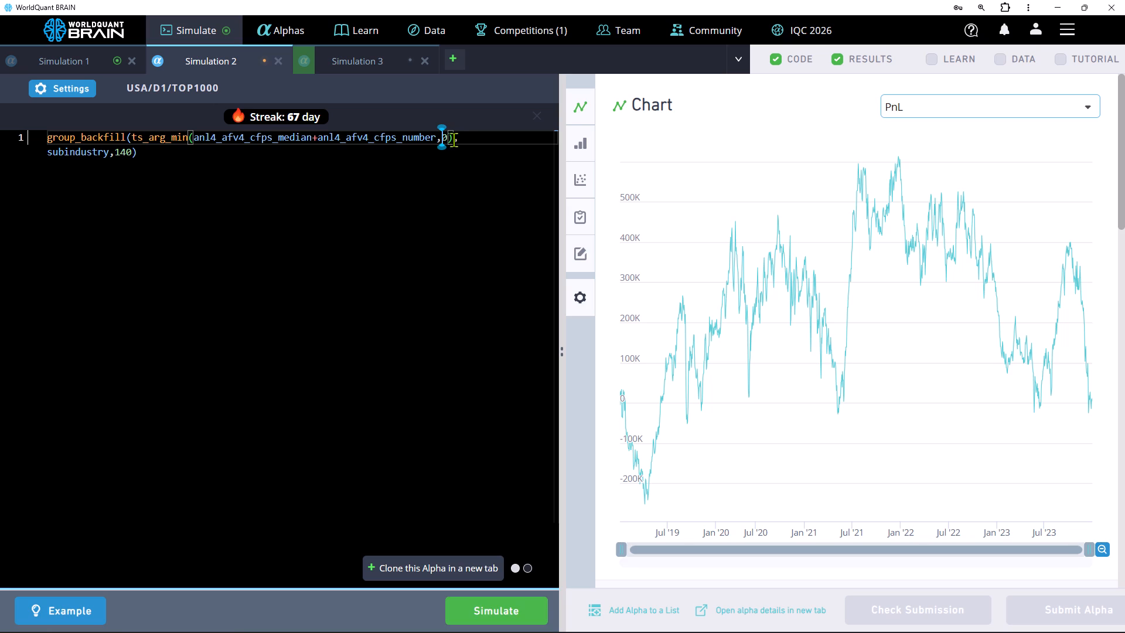
{"action": "type", "text": "30"}
{"action": "key", "text": "BackSpace"}
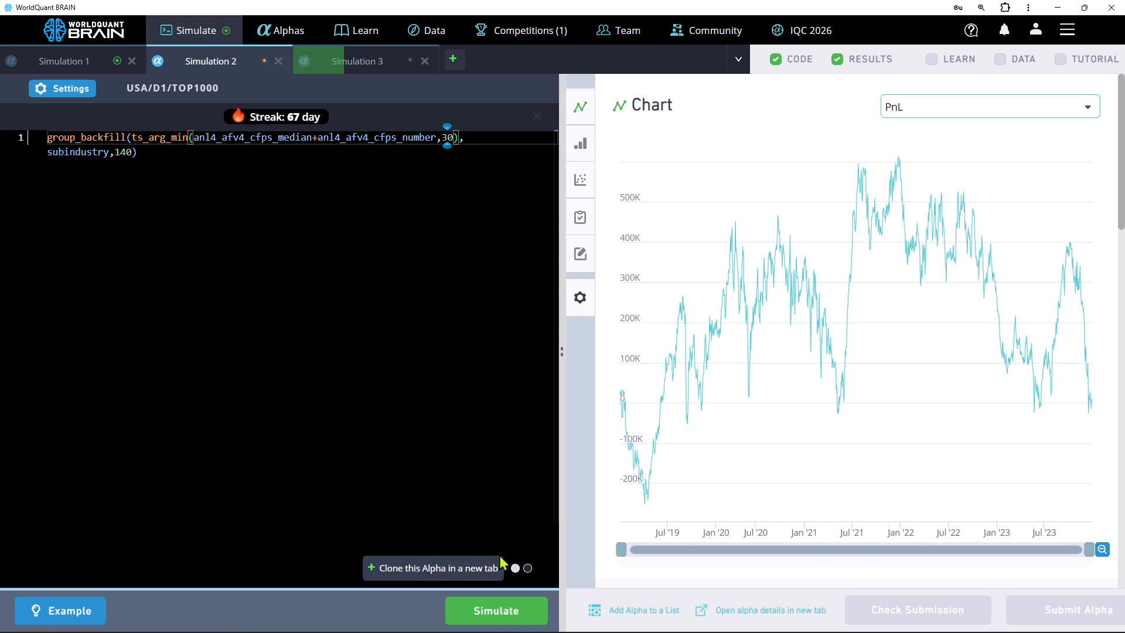
{"action": "left_click", "coordinate": [511, 607]}
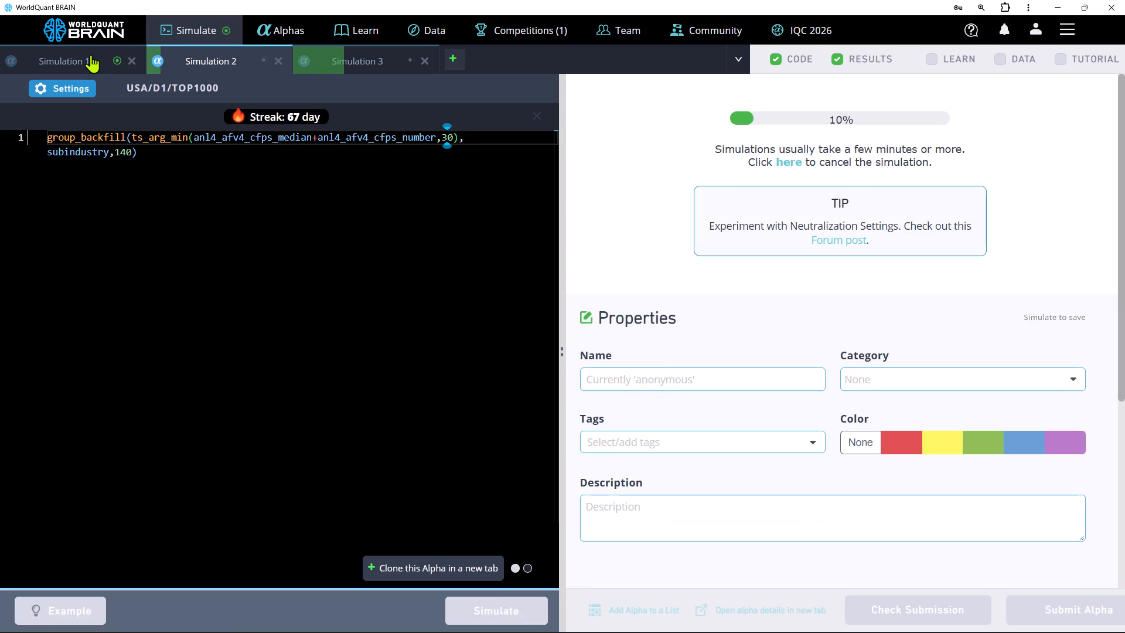
In Simulation 1, replace the ts_delta operator with ts_mean and run the simulation.
{"action": "left_click", "coordinate": [91, 55]}
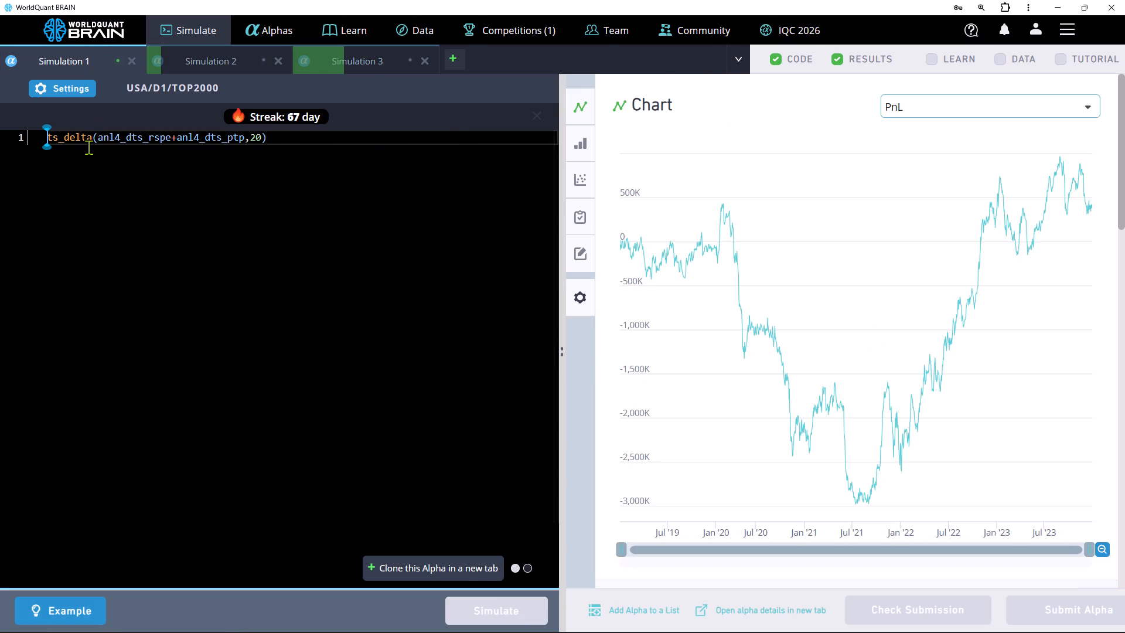
{"action": "left_click", "coordinate": [94, 139]}
{"action": "key", "text": "BackSpace"}
{"action": "key", "text": "BackSpace"}
{"action": "key", "text": "BackSpace"}
{"action": "key", "text": "BackSpace"}
{"action": "key", "text": "BackSpace"}
{"action": "key", "text": "BackSpace"}
{"action": "key", "text": "BackSpace"}
{"action": "key", "text": "BackSpace"}
{"action": "key", "text": "BackSpace"}
{"action": "key", "text": "BackSpace"}
{"action": "key", "text": "BackSpace"}
{"action": "key", "text": "BackSpace"}
{"action": "key", "text": "BackSpace"}
{"action": "key", "text": "BackSpace"}
{"action": "type", "text": "ts"}
{"action": "left_click", "coordinate": [148, 300]}
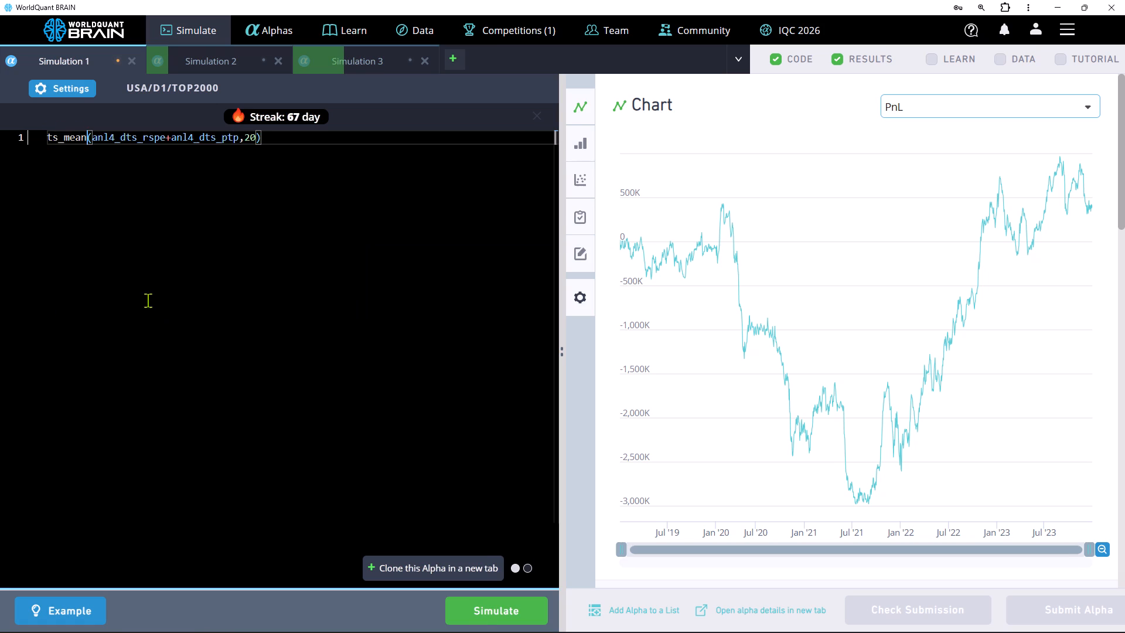
{"action": "left_click", "coordinate": [478, 616]}
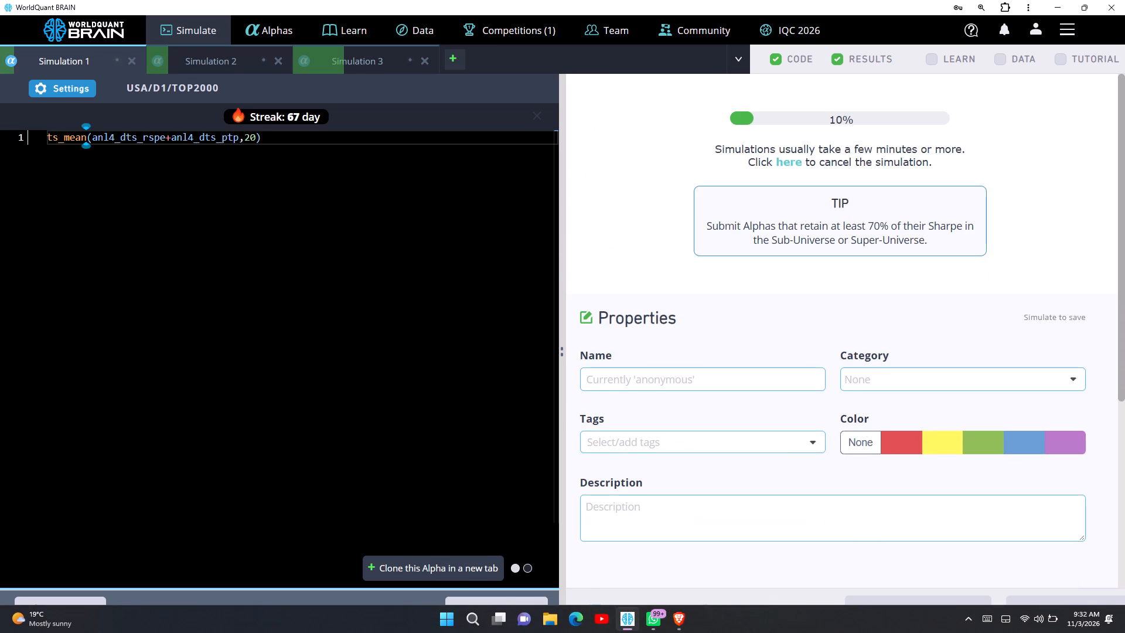
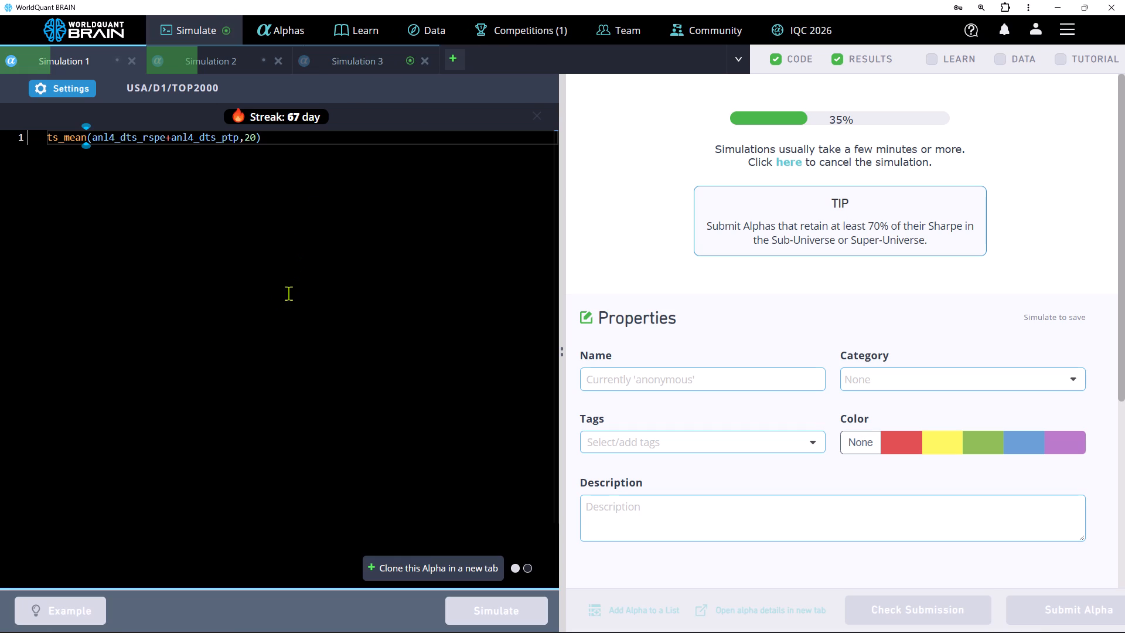
In Simulation 3, review the failed tests, set the outer ts_backfill lookback to 190 and run the simulation.
{"action": "left_click", "coordinate": [356, 53]}
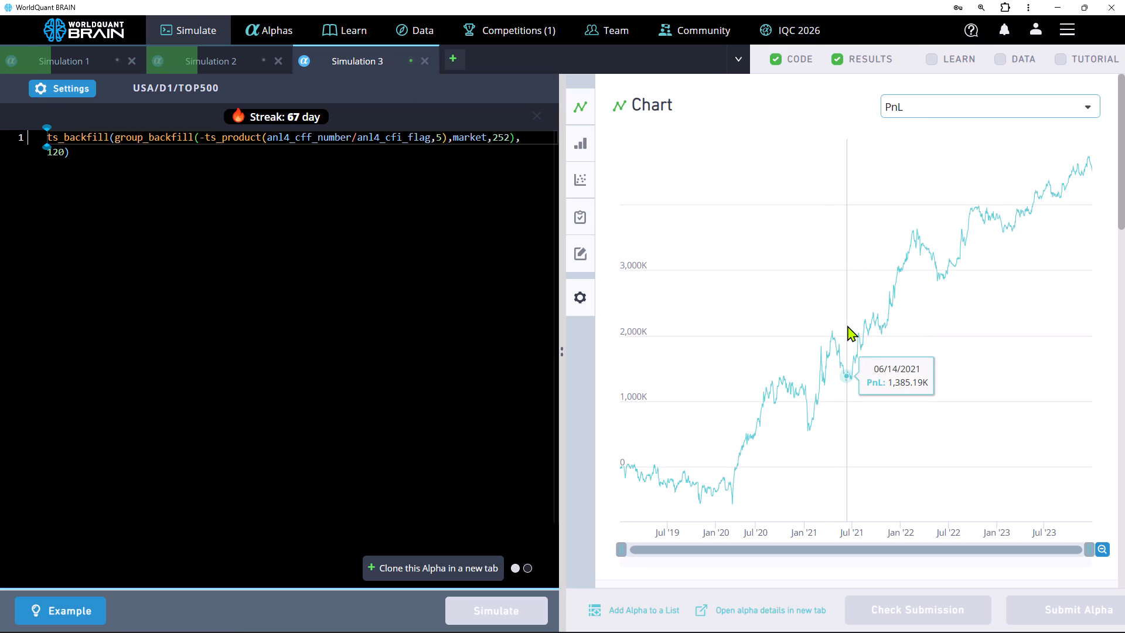
{"action": "scroll", "coordinate": [847, 325], "scroll_direction": "down", "scroll_amount": 3}
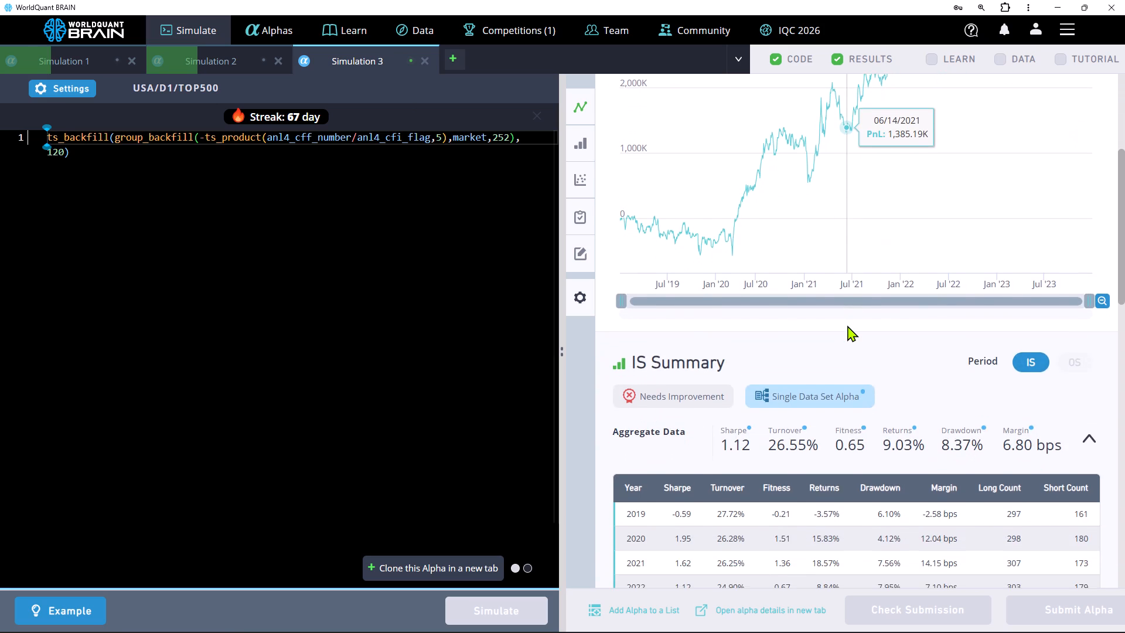
{"action": "scroll", "coordinate": [847, 325], "scroll_direction": "down", "scroll_amount": 5}
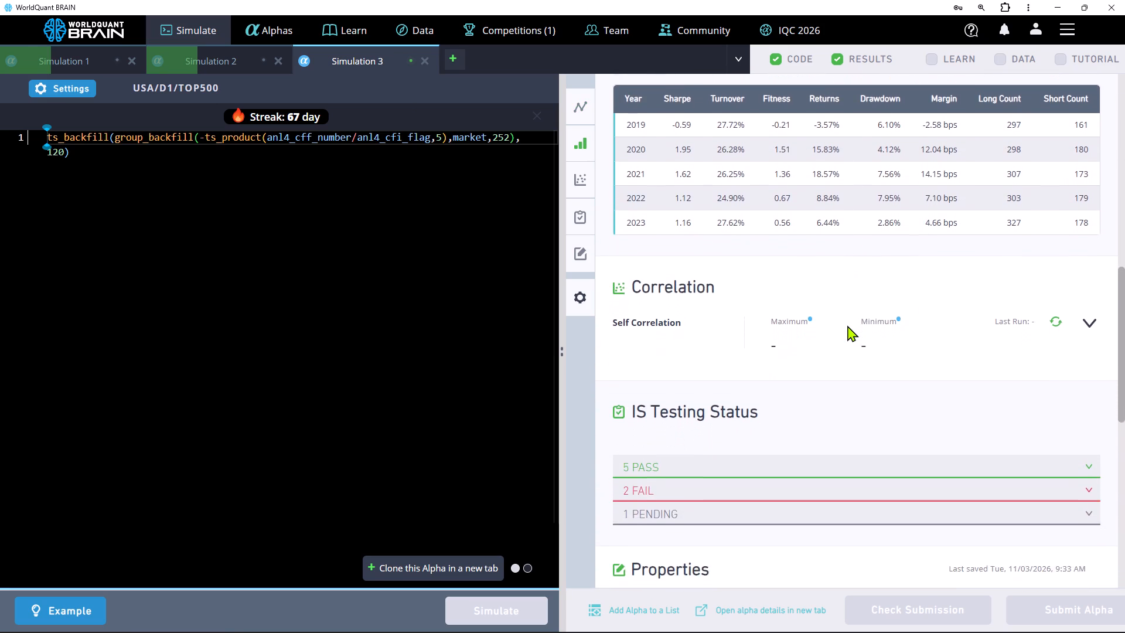
{"action": "scroll", "coordinate": [847, 325], "scroll_direction": "down", "scroll_amount": 3}
{"action": "left_click", "coordinate": [680, 250]}
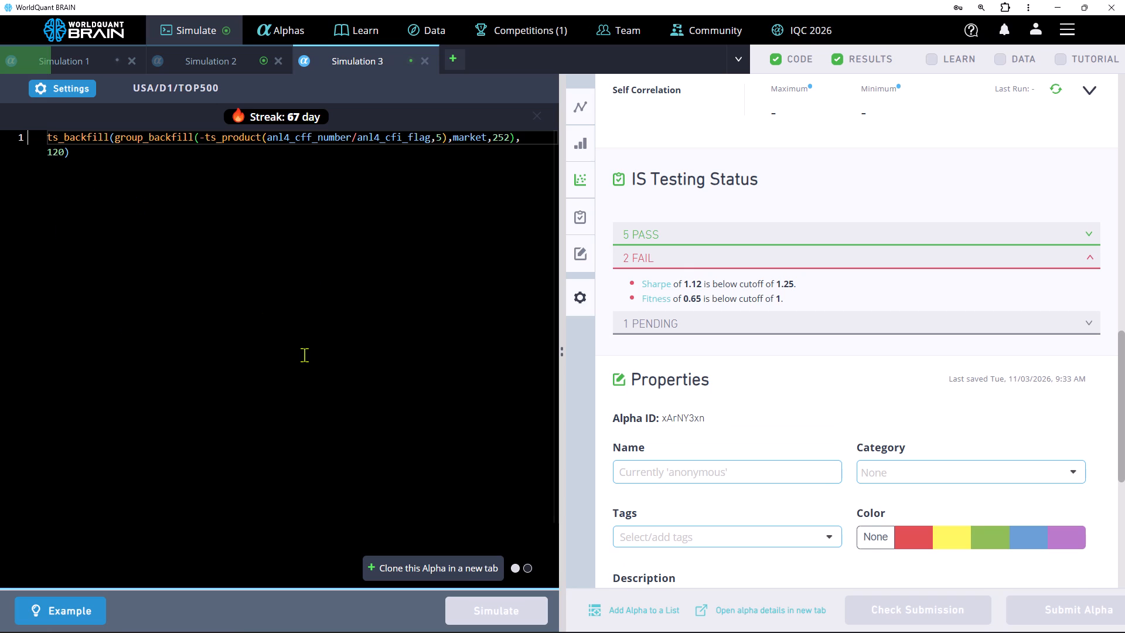
{"action": "left_click", "coordinate": [59, 152]}
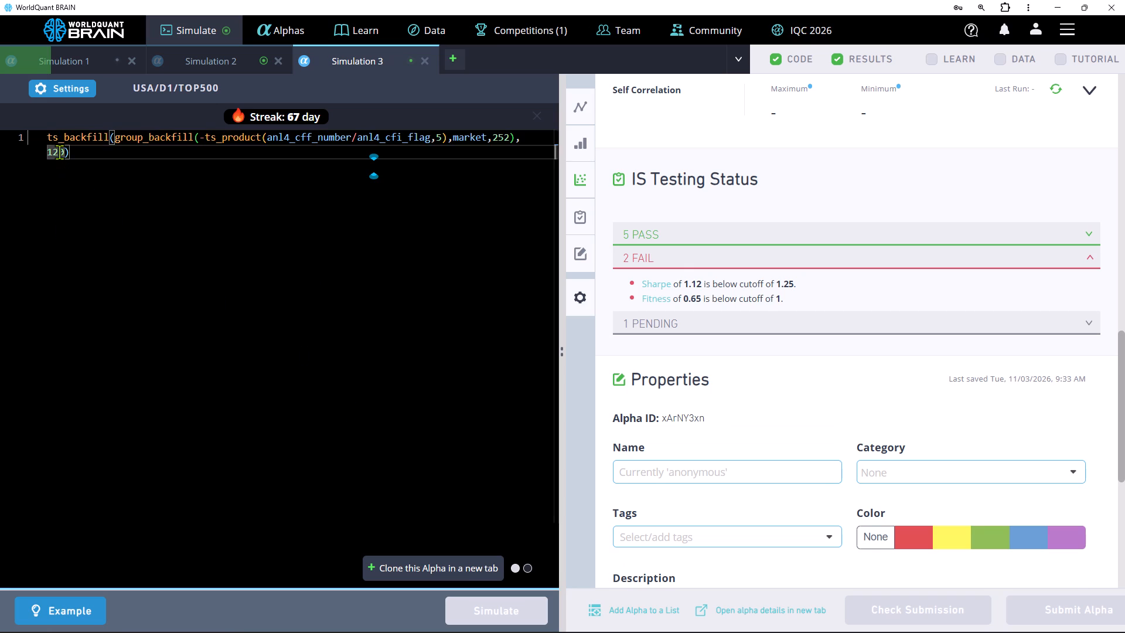
{"action": "key", "text": "BackSpace"}
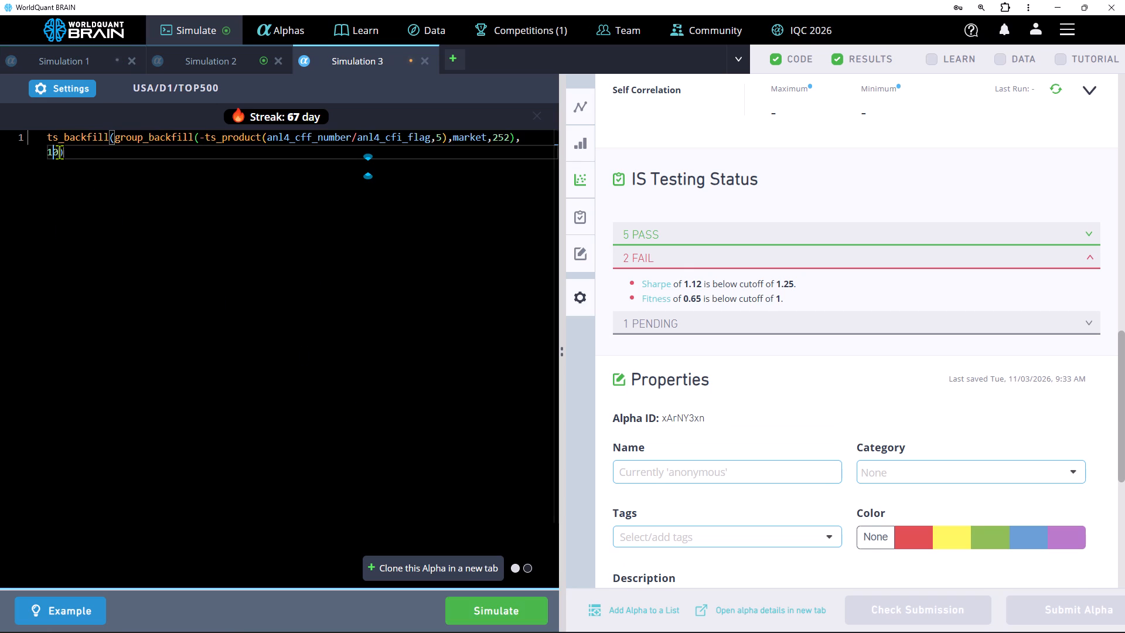
{"action": "key", "text": "9"}
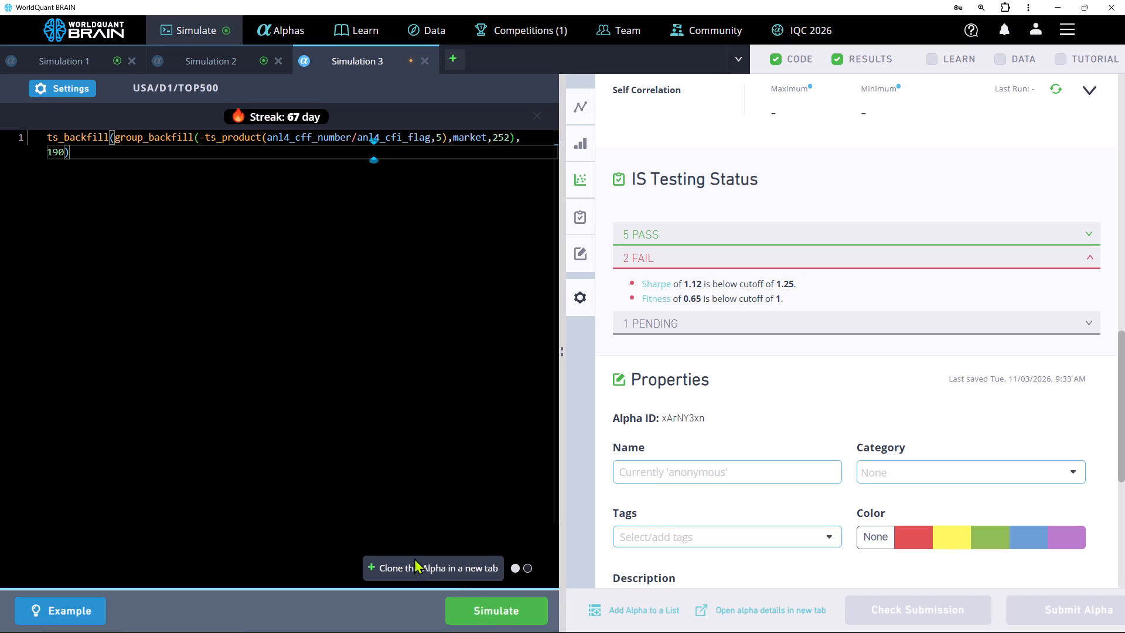
{"action": "left_click", "coordinate": [498, 610]}
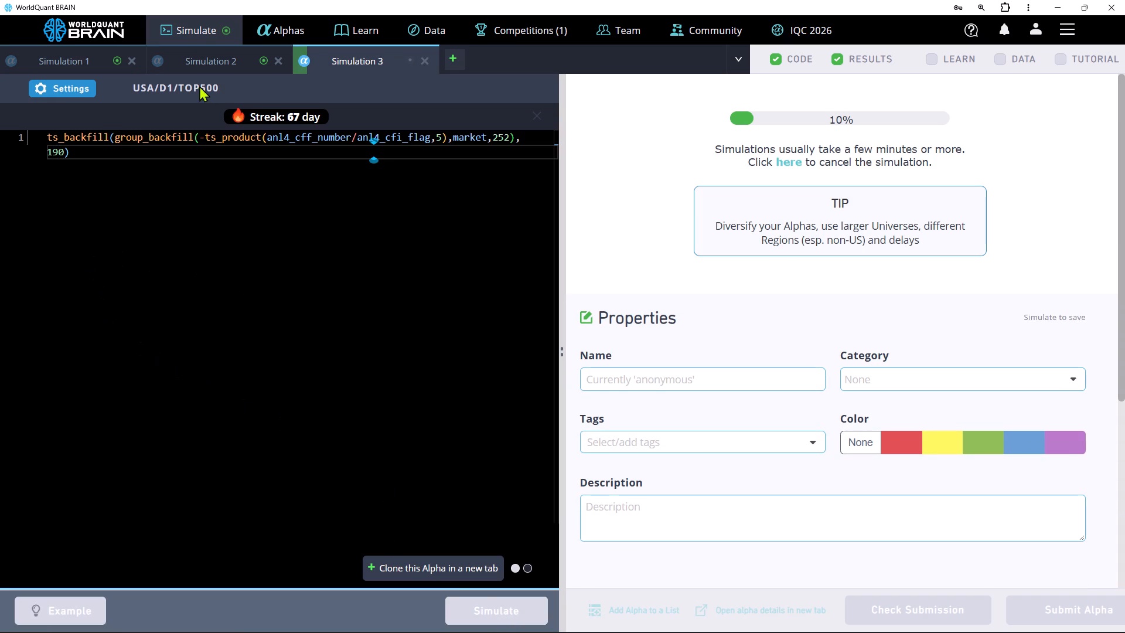
In the Simulation 2 expression, set the ts_arg_min lookback to 50.
{"action": "left_click", "coordinate": [212, 54]}
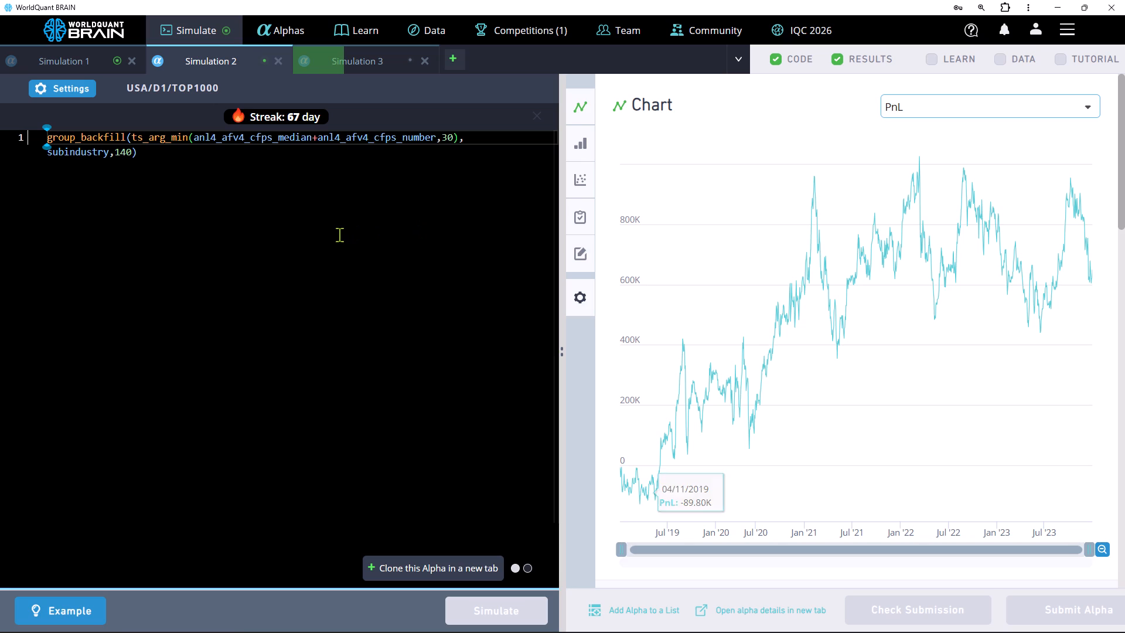
{"action": "scroll", "coordinate": [783, 300], "scroll_direction": "down", "scroll_amount": 1}
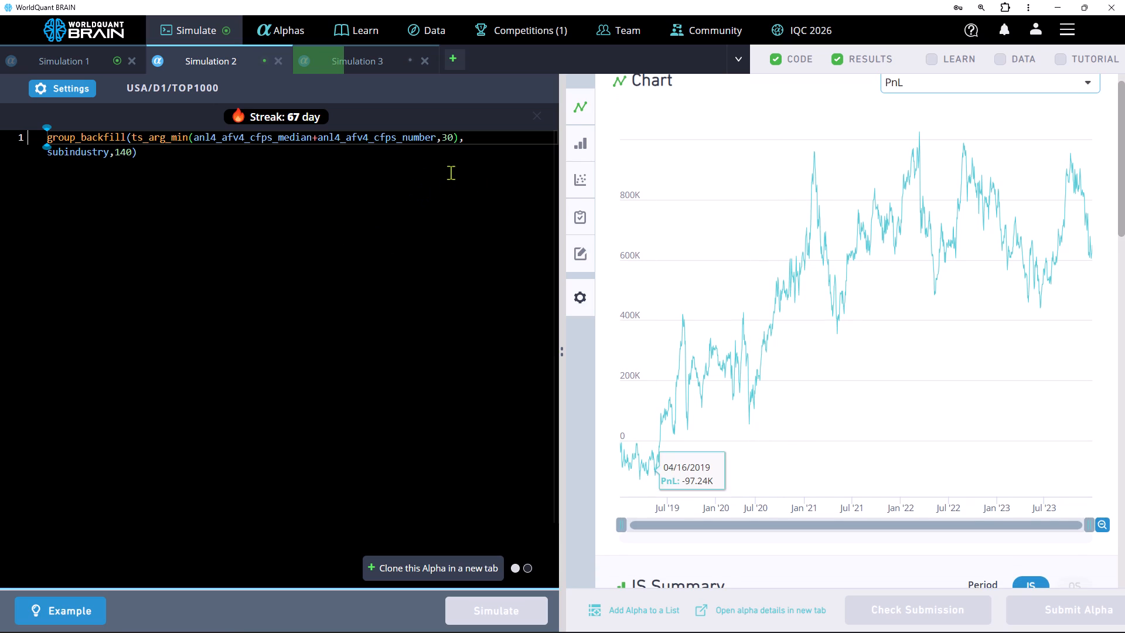
{"action": "left_click", "coordinate": [447, 134]}
{"action": "key", "text": "BackSpace"}
{"action": "key", "text": "5"}
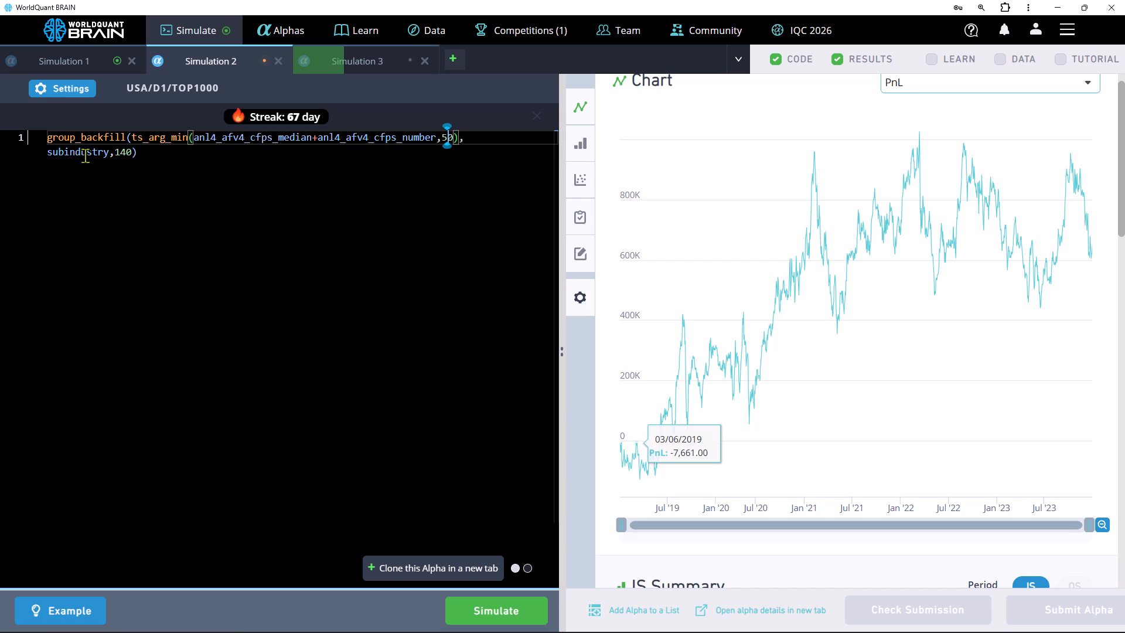
Replace the outer group_backfill operator with ts_arg_max in the Simulation 2 expression.
{"action": "left_click", "coordinate": [124, 133]}
{"action": "key", "text": "BackSpace"}
{"action": "key", "text": "BackSpace"}
{"action": "key", "text": "BackSpace"}
{"action": "key", "text": "BackSpace"}
{"action": "key", "text": "BackSpace"}
{"action": "key", "text": "BackSpace"}
{"action": "key", "text": "BackSpace"}
{"action": "key", "text": "BackSpace"}
{"action": "key", "text": "BackSpace"}
{"action": "key", "text": "BackSpace"}
{"action": "key", "text": "BackSpace"}
{"action": "key", "text": "BackSpace"}
{"action": "key", "text": "BackSpace"}
{"action": "key", "text": "BackSpace"}
{"action": "key", "text": "BackSpace"}
{"action": "key", "text": "BackSpace"}
{"action": "key", "text": "BackSpace"}
{"action": "key", "text": "BackSpace"}
{"action": "key", "text": "BackSpace"}
{"action": "key", "text": "BackSpace"}
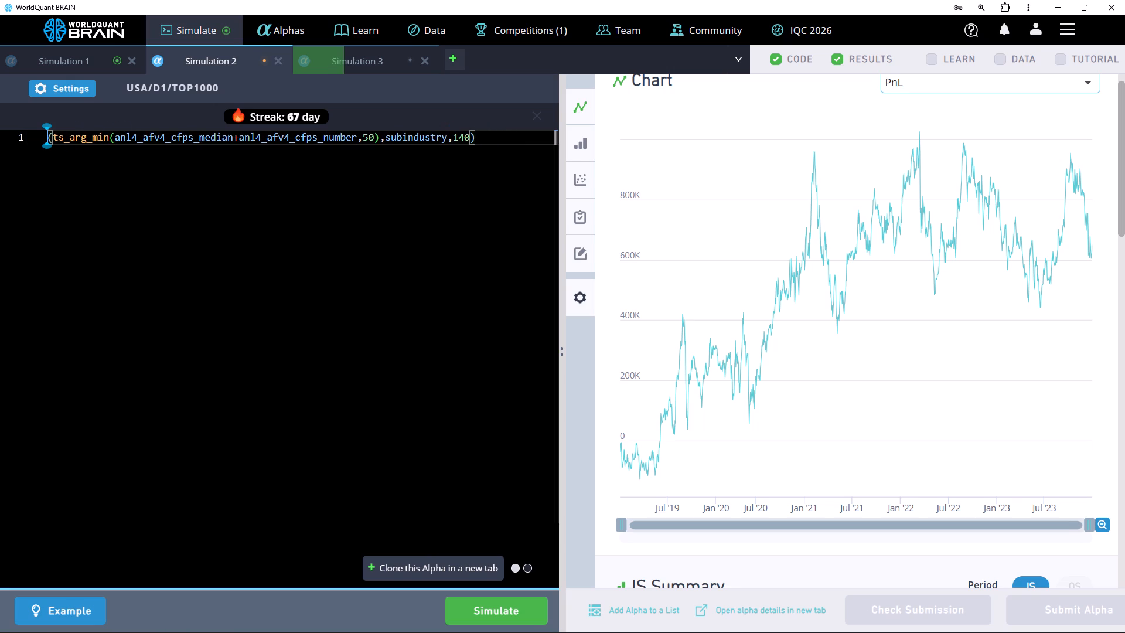
{"action": "type", "text": "ts"}
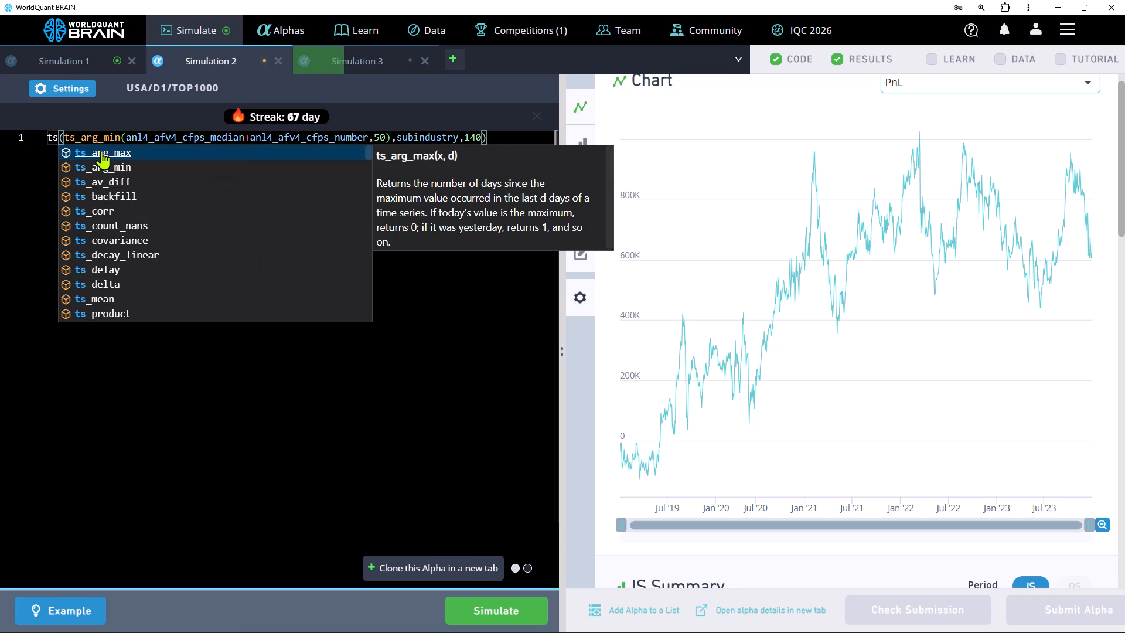
{"action": "left_click", "coordinate": [102, 153]}
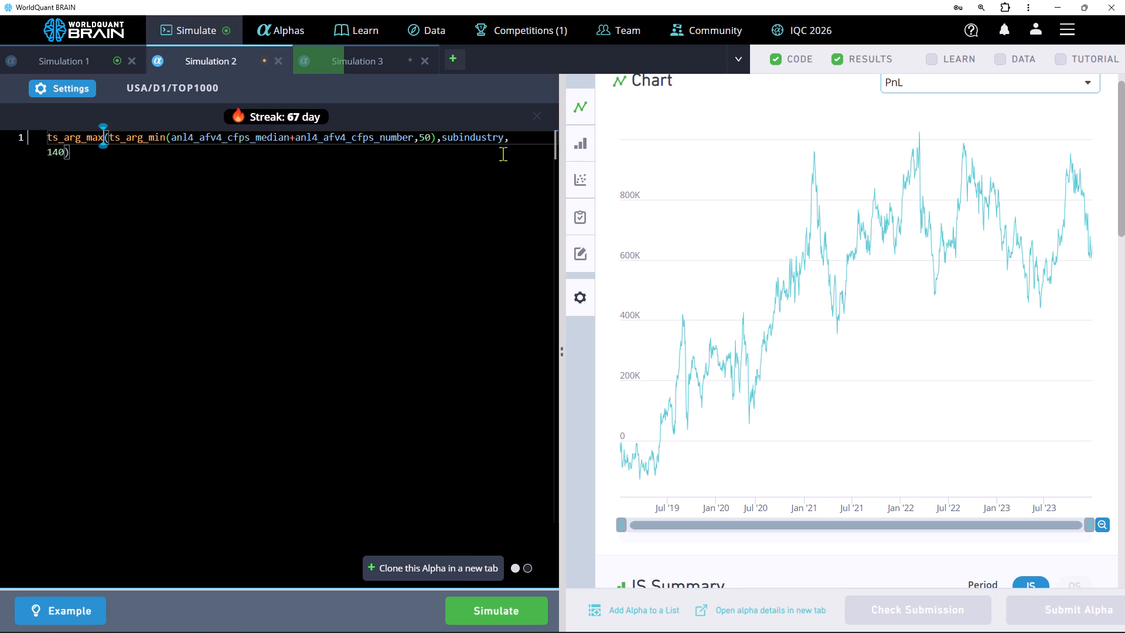
Remove the subindustry argument from the Simulation 2 expression, keeping 140 as the outer lookback, and run the simulation.
{"action": "left_click", "coordinate": [512, 138]}
{"action": "key", "text": "BackSpace"}
{"action": "key", "text": "BackSpace"}
{"action": "key", "text": "BackSpace"}
{"action": "key", "text": "BackSpace"}
{"action": "key", "text": "BackSpace"}
{"action": "key", "text": "BackSpace"}
{"action": "key", "text": "BackSpace"}
{"action": "key", "text": "BackSpace"}
{"action": "key", "text": "BackSpace"}
{"action": "key", "text": "BackSpace"}
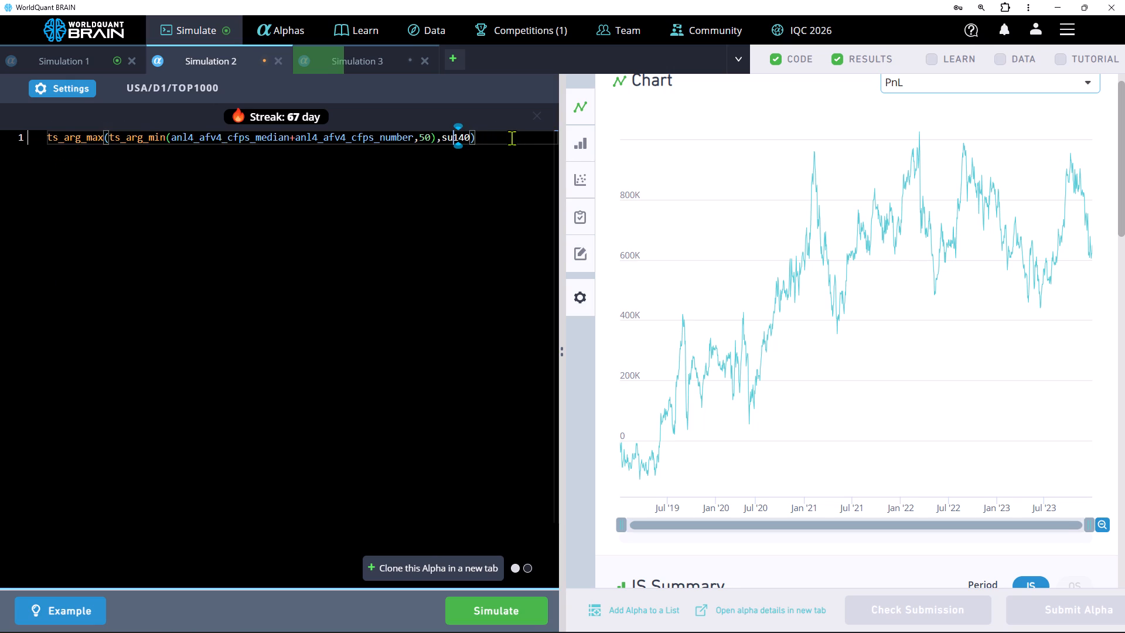
{"action": "key", "text": "BackSpace"}
{"action": "key", "text": "BackSpace"}
{"action": "key", "text": "BackSpace"}
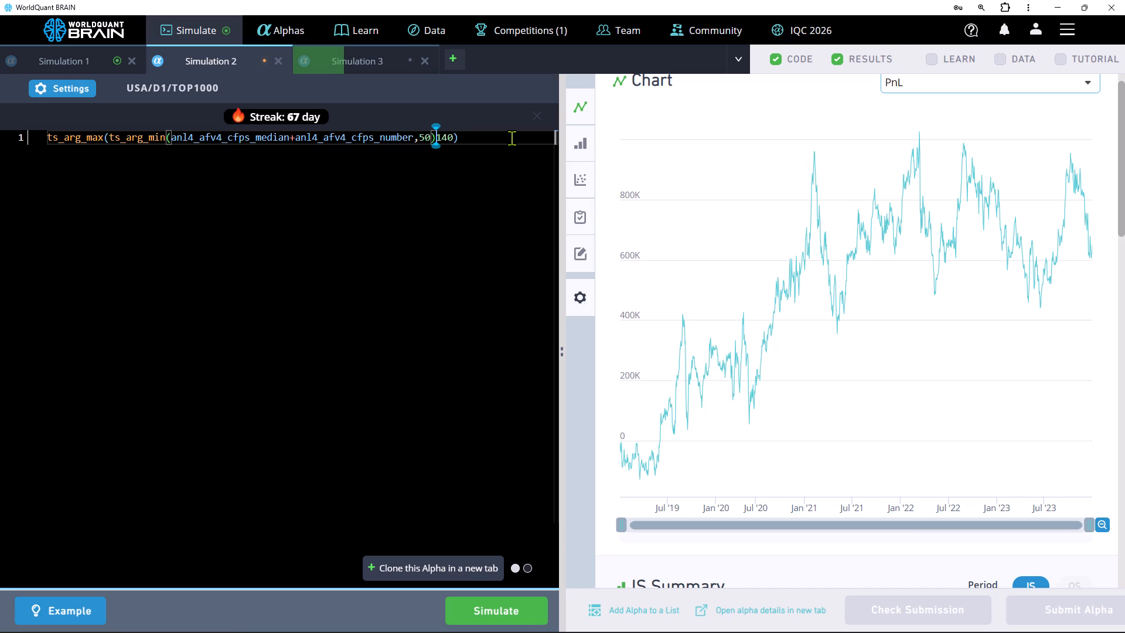
{"action": "key", "text": "comma"}
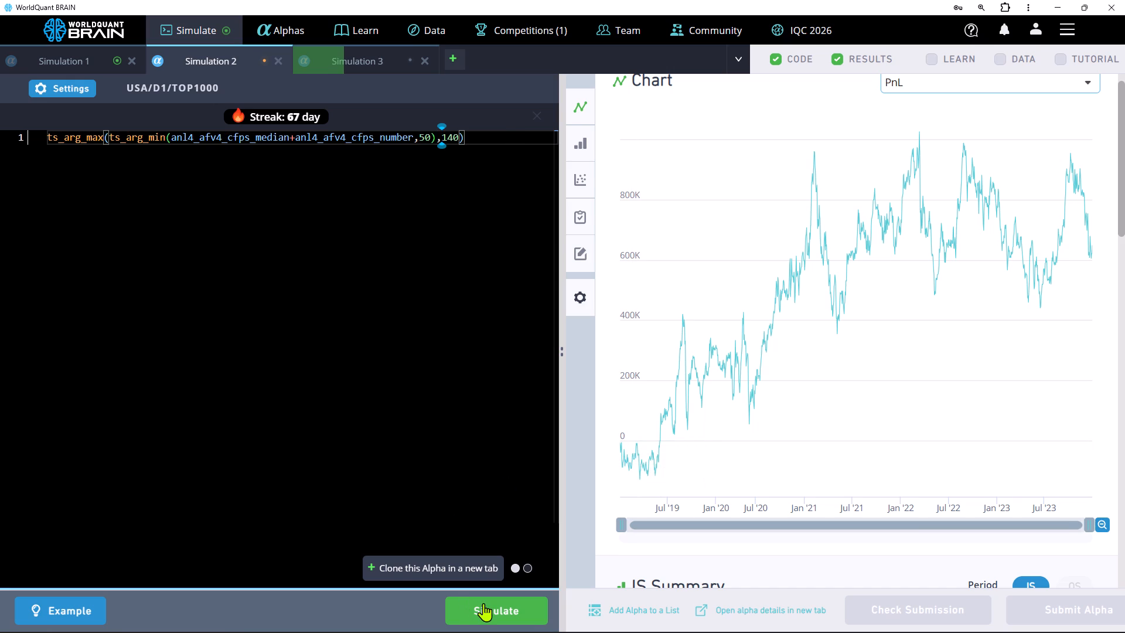
{"action": "left_click", "coordinate": [483, 603]}
In Simulation 1, replace the ts_mean operator with ts_product and run the simulation.
{"action": "left_click", "coordinate": [94, 63]}
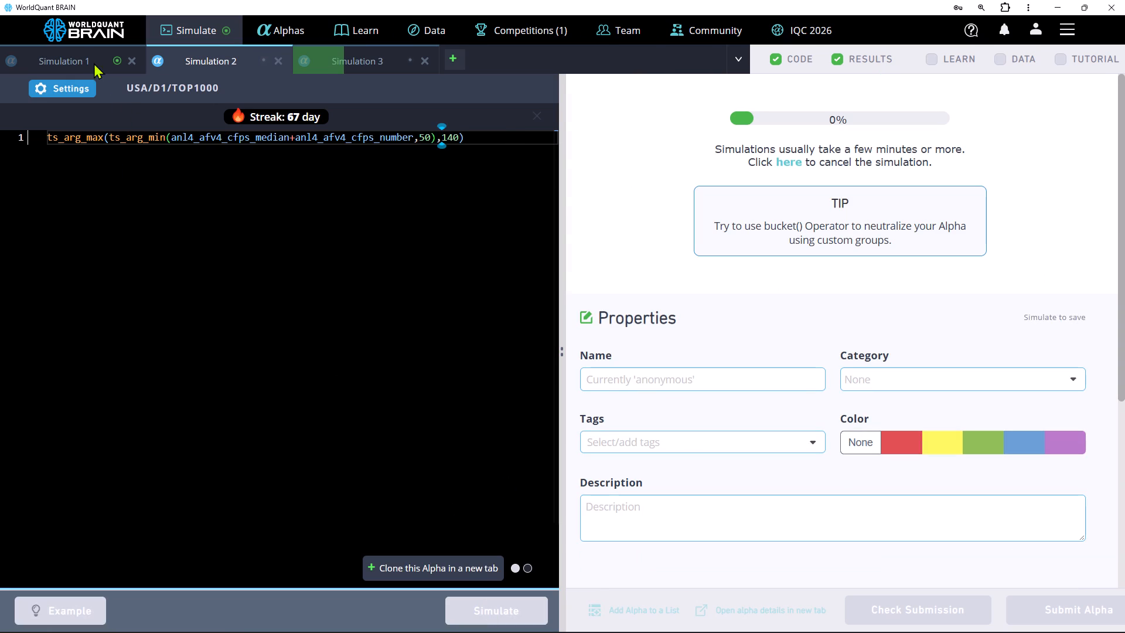
{"action": "left_click", "coordinate": [88, 139]}
{"action": "key", "text": "BackSpace"}
{"action": "key", "text": "BackSpace"}
{"action": "key", "text": "BackSpace"}
{"action": "key", "text": "BackSpace"}
{"action": "key", "text": "BackSpace"}
{"action": "key", "text": "BackSpace"}
{"action": "key", "text": "BackSpace"}
{"action": "key", "text": "BackSpace"}
{"action": "key", "text": "BackSpace"}
{"action": "key", "text": "BackSpace"}
{"action": "key", "text": "BackSpace"}
{"action": "key", "text": "BackSpace"}
{"action": "key", "text": "BackSpace"}
{"action": "key", "text": "BackSpace"}
{"action": "key", "text": "BackSpace"}
{"action": "key", "text": "BackSpace"}
{"action": "key", "text": "BackSpace"}
{"action": "key", "text": "BackSpace"}
{"action": "key", "text": "BackSpace"}
{"action": "key", "text": "BackSpace"}
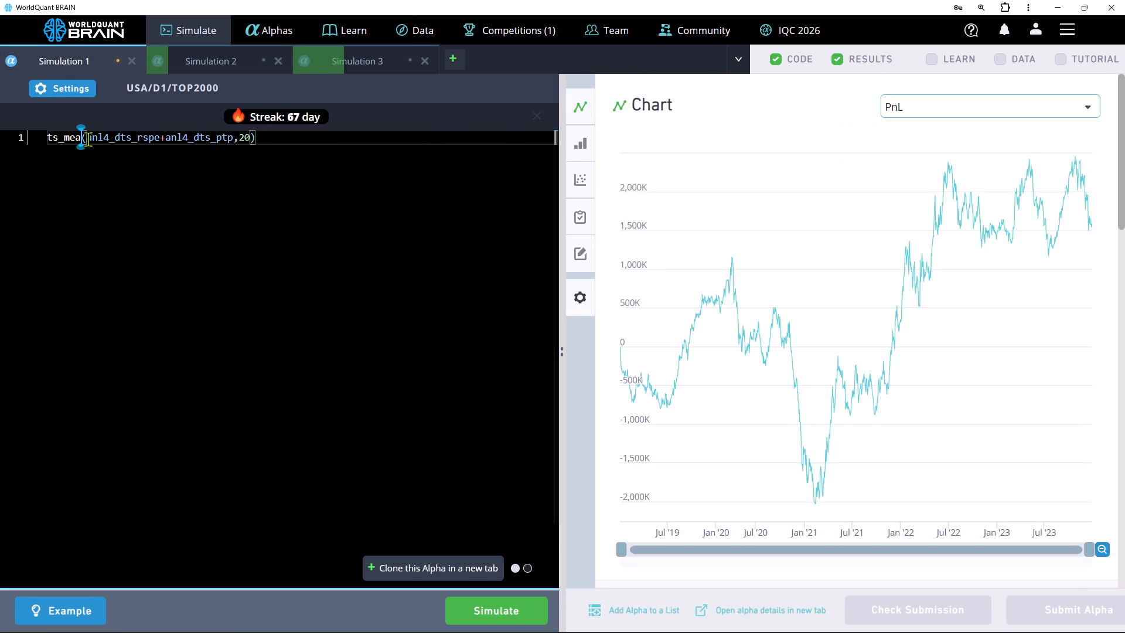
{"action": "type", "text": "ts"}
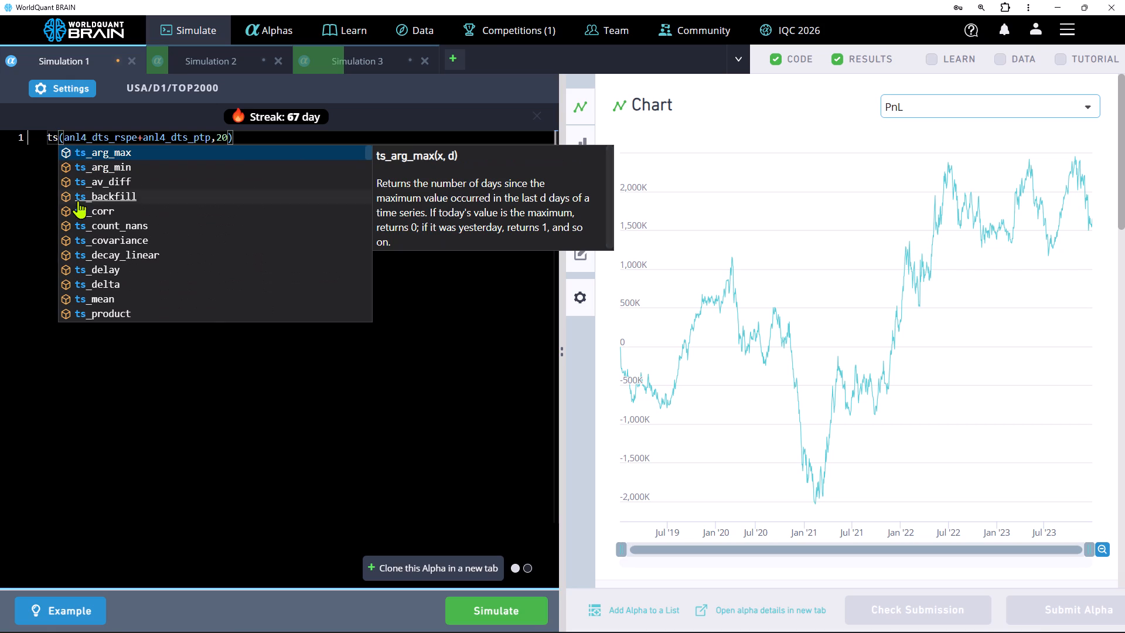
{"action": "scroll", "coordinate": [131, 265], "scroll_direction": "down", "scroll_amount": 1}
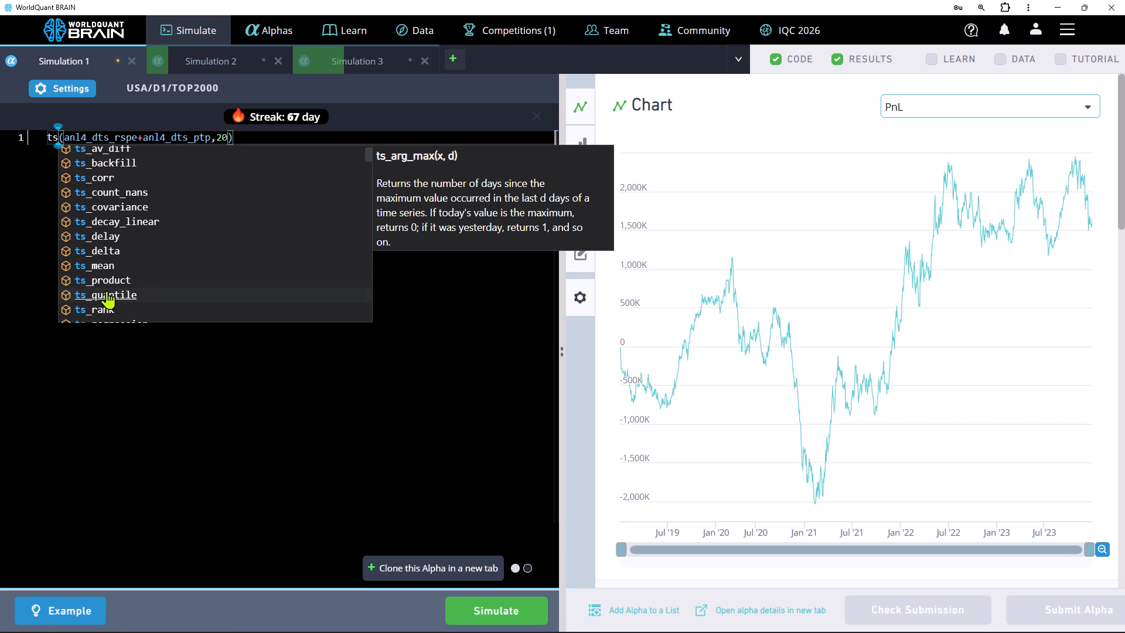
{"action": "left_click", "coordinate": [103, 284]}
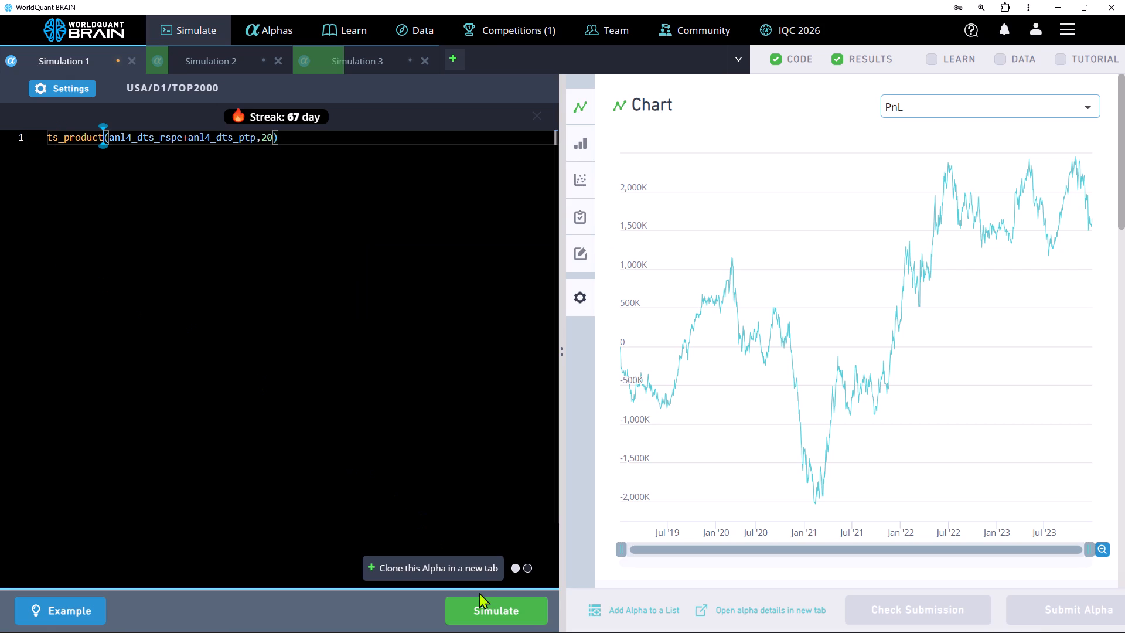
{"action": "double_click", "coordinate": [482, 597]}
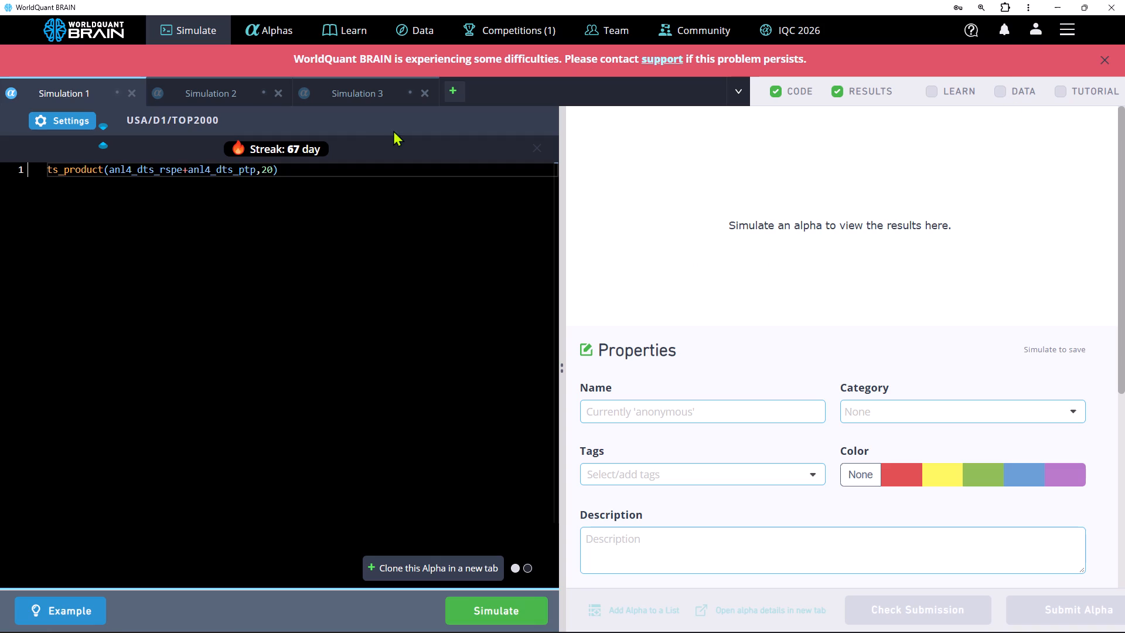
Return to the Simulation 3 expression.
{"action": "left_click", "coordinate": [356, 94]}
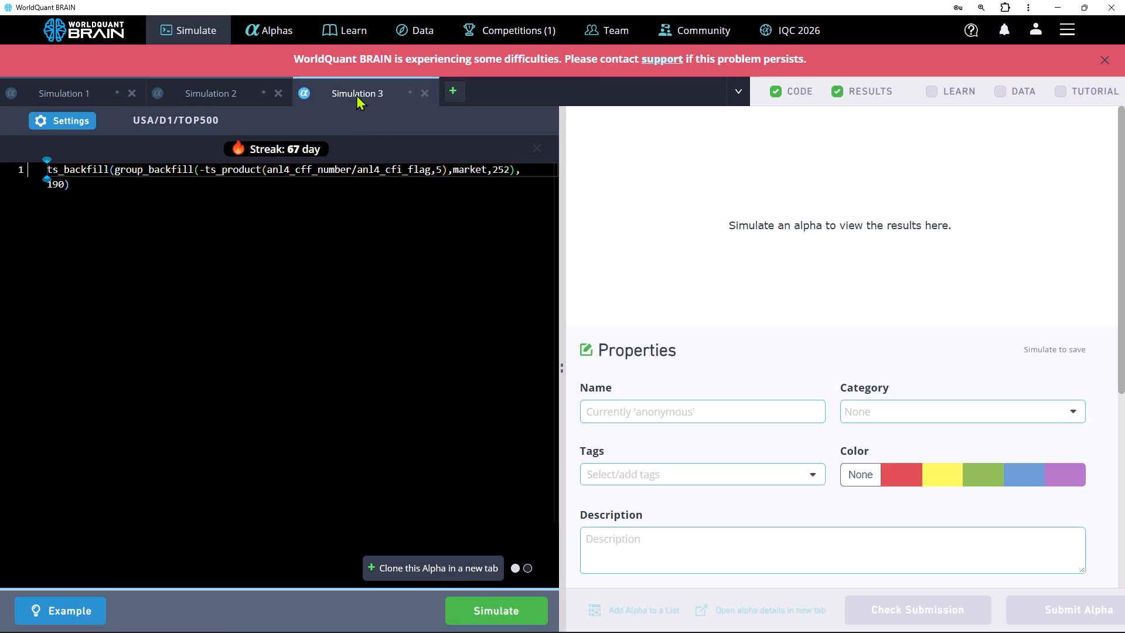